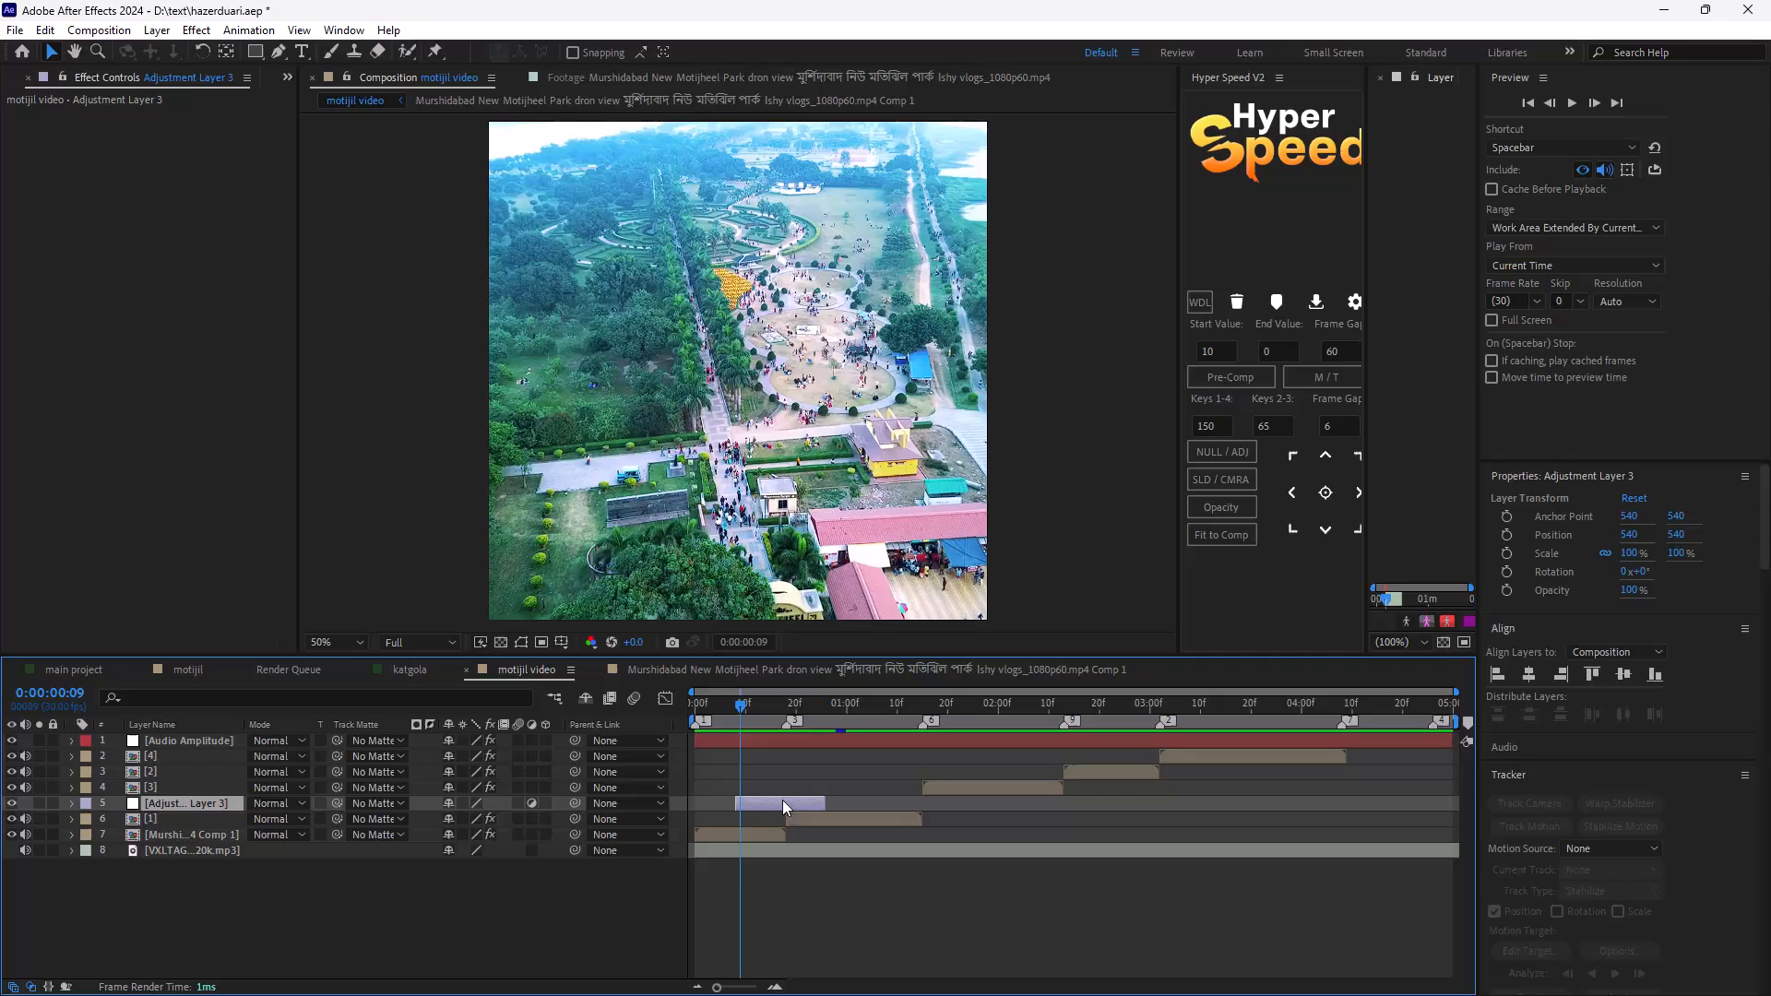
# Move Adjustment Layer 3 in the timeline so it starts at 0:00 over the first clip.
pyautogui.moveTo(781, 800); pyautogui.dragTo(742, 813)
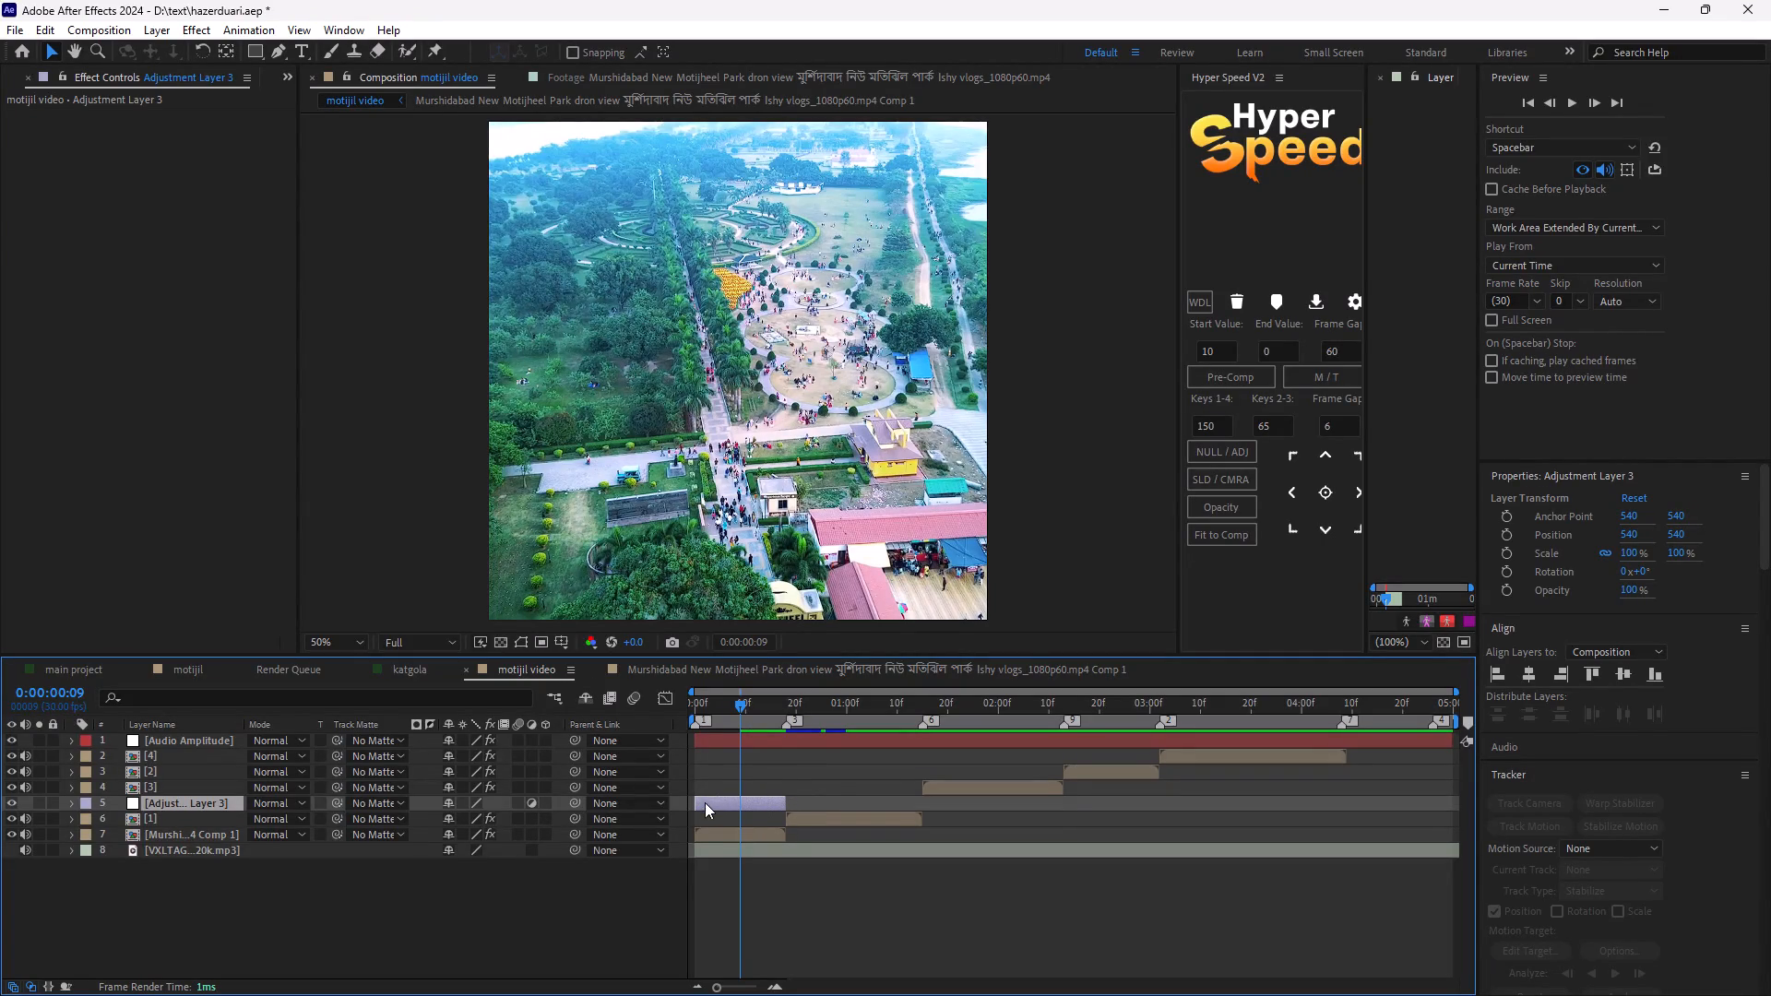
# Apply the S_BlurMoCurves effect to Adjustment Layer 3.
pyautogui.hotkey('ctrl', 'space')
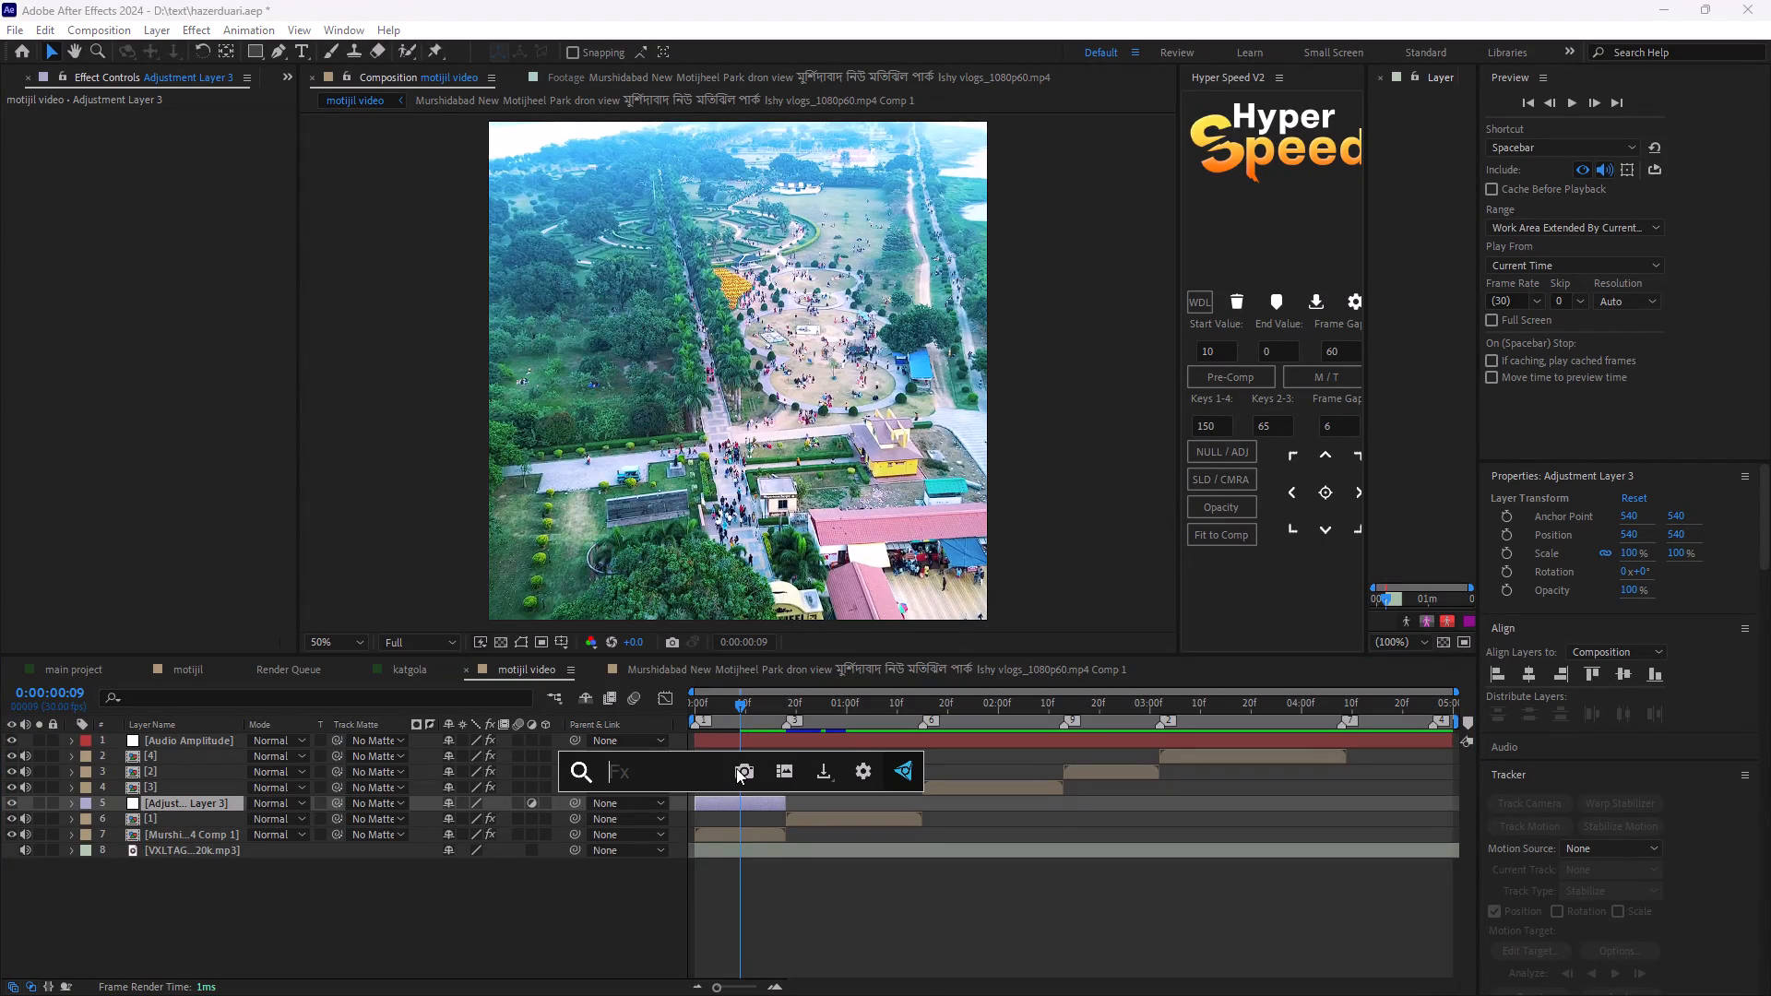
pyautogui.press('s')
pyautogui.hotkey('shift', '_')
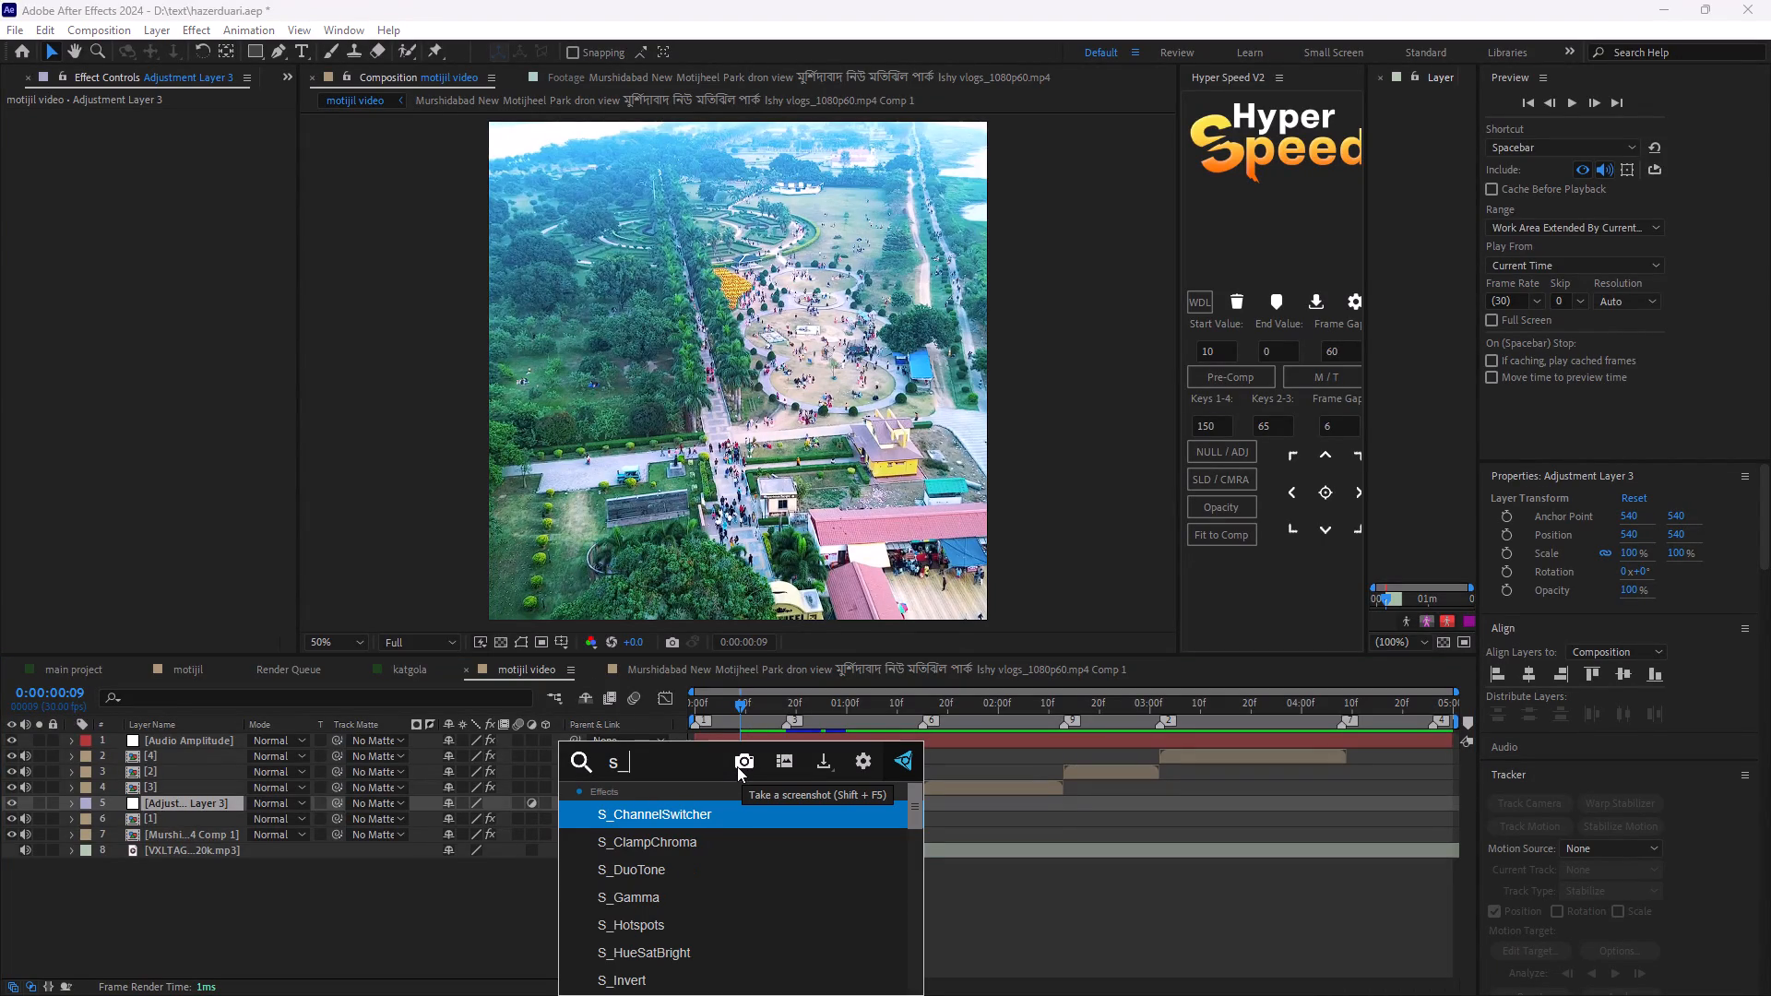
pyautogui.press('m')
pyautogui.press('BackSpace')
pyautogui.write('blurm')
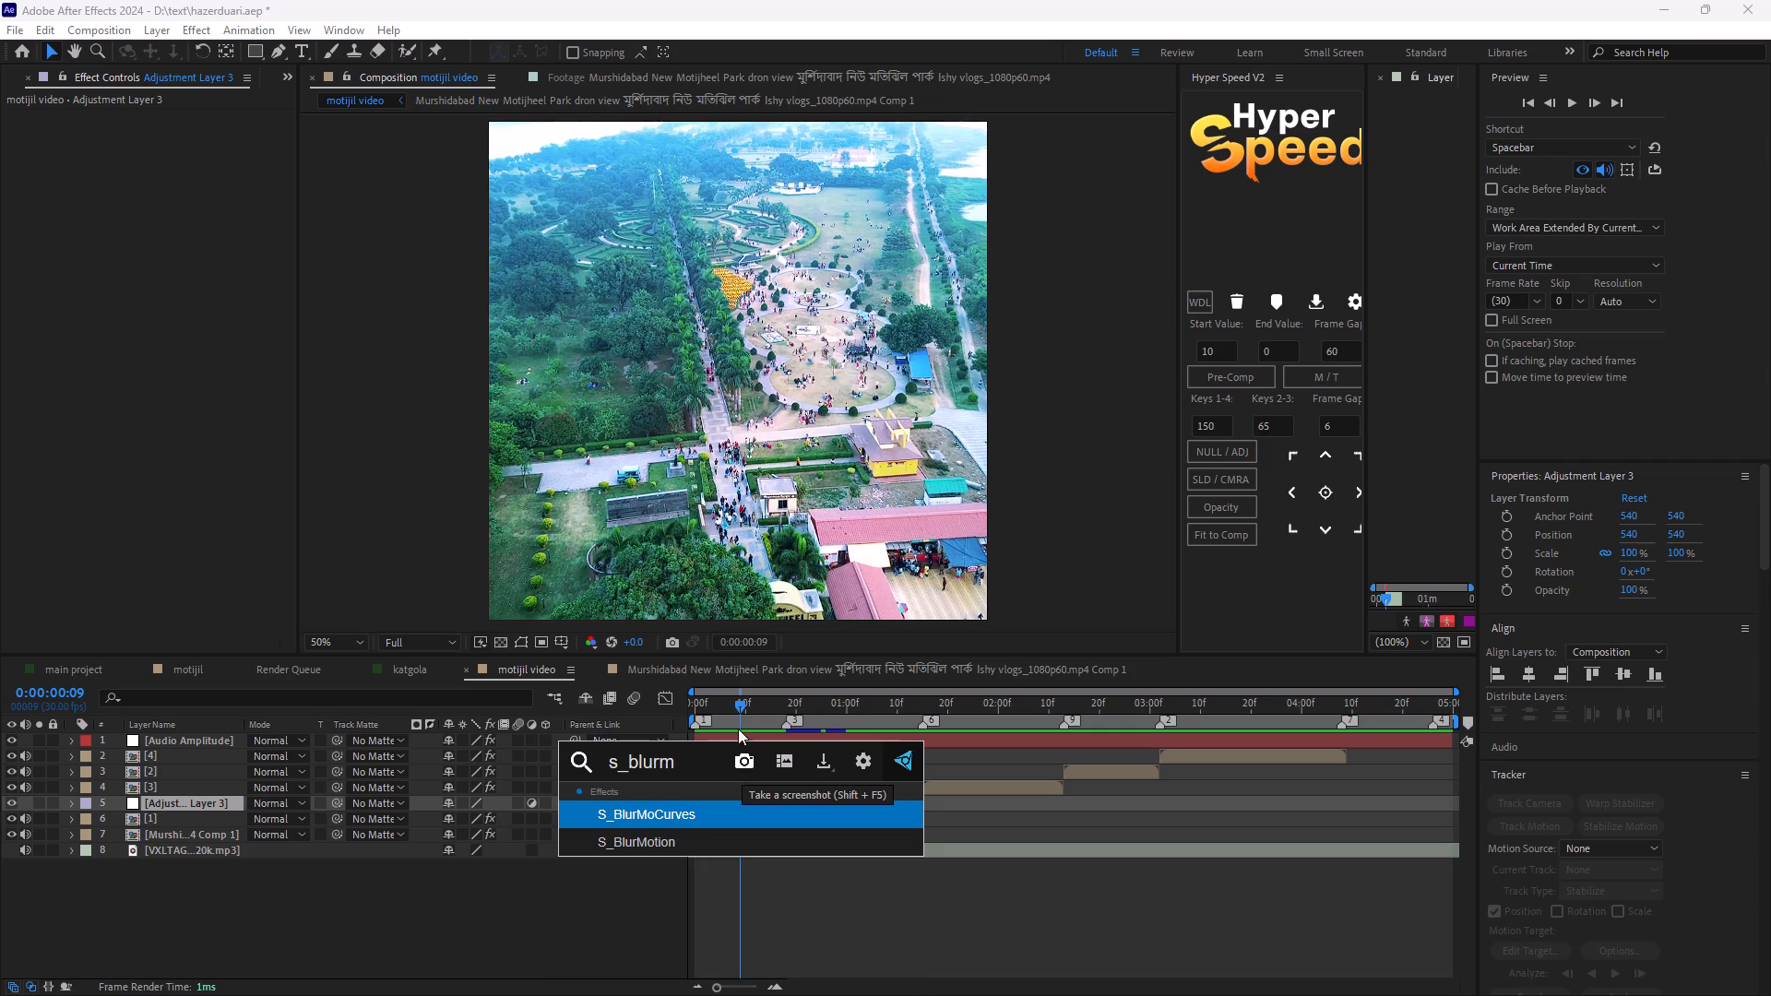
pyautogui.click(683, 821)
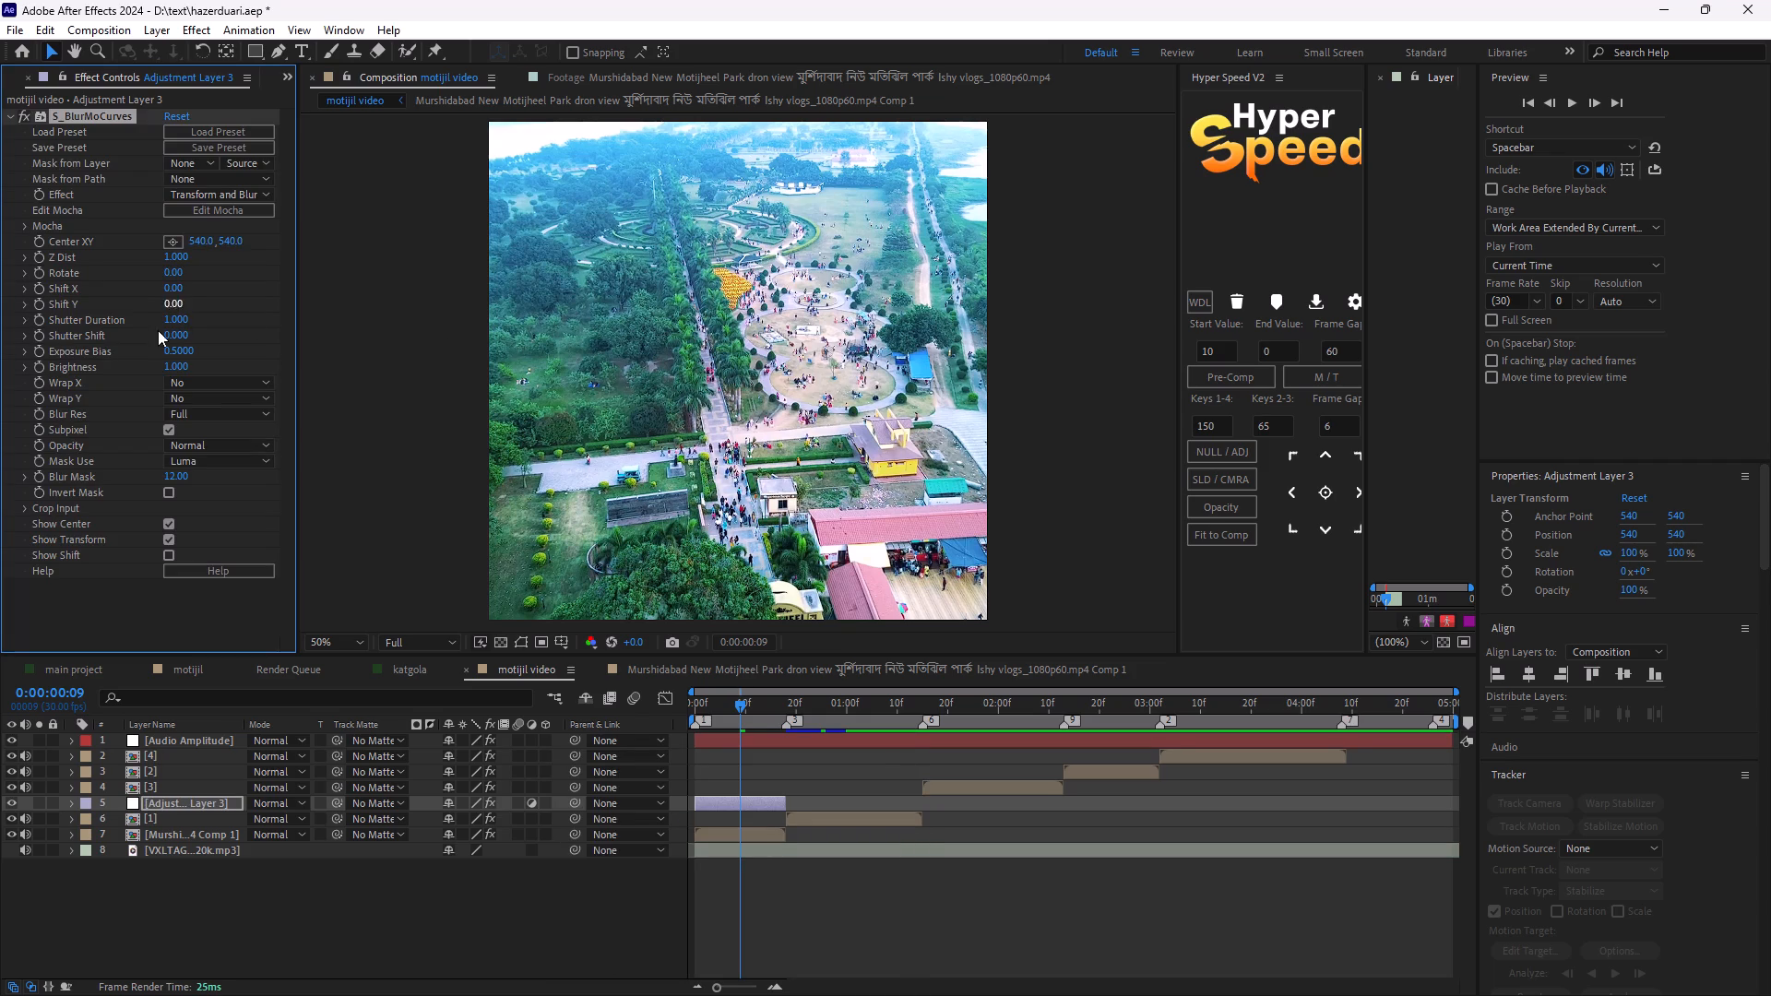
# Set both Wrap X and Wrap Y of S_BlurMoCurves to Reflect.
pyautogui.click(189, 395)
pyautogui.click(217, 454)
pyautogui.click(219, 389)
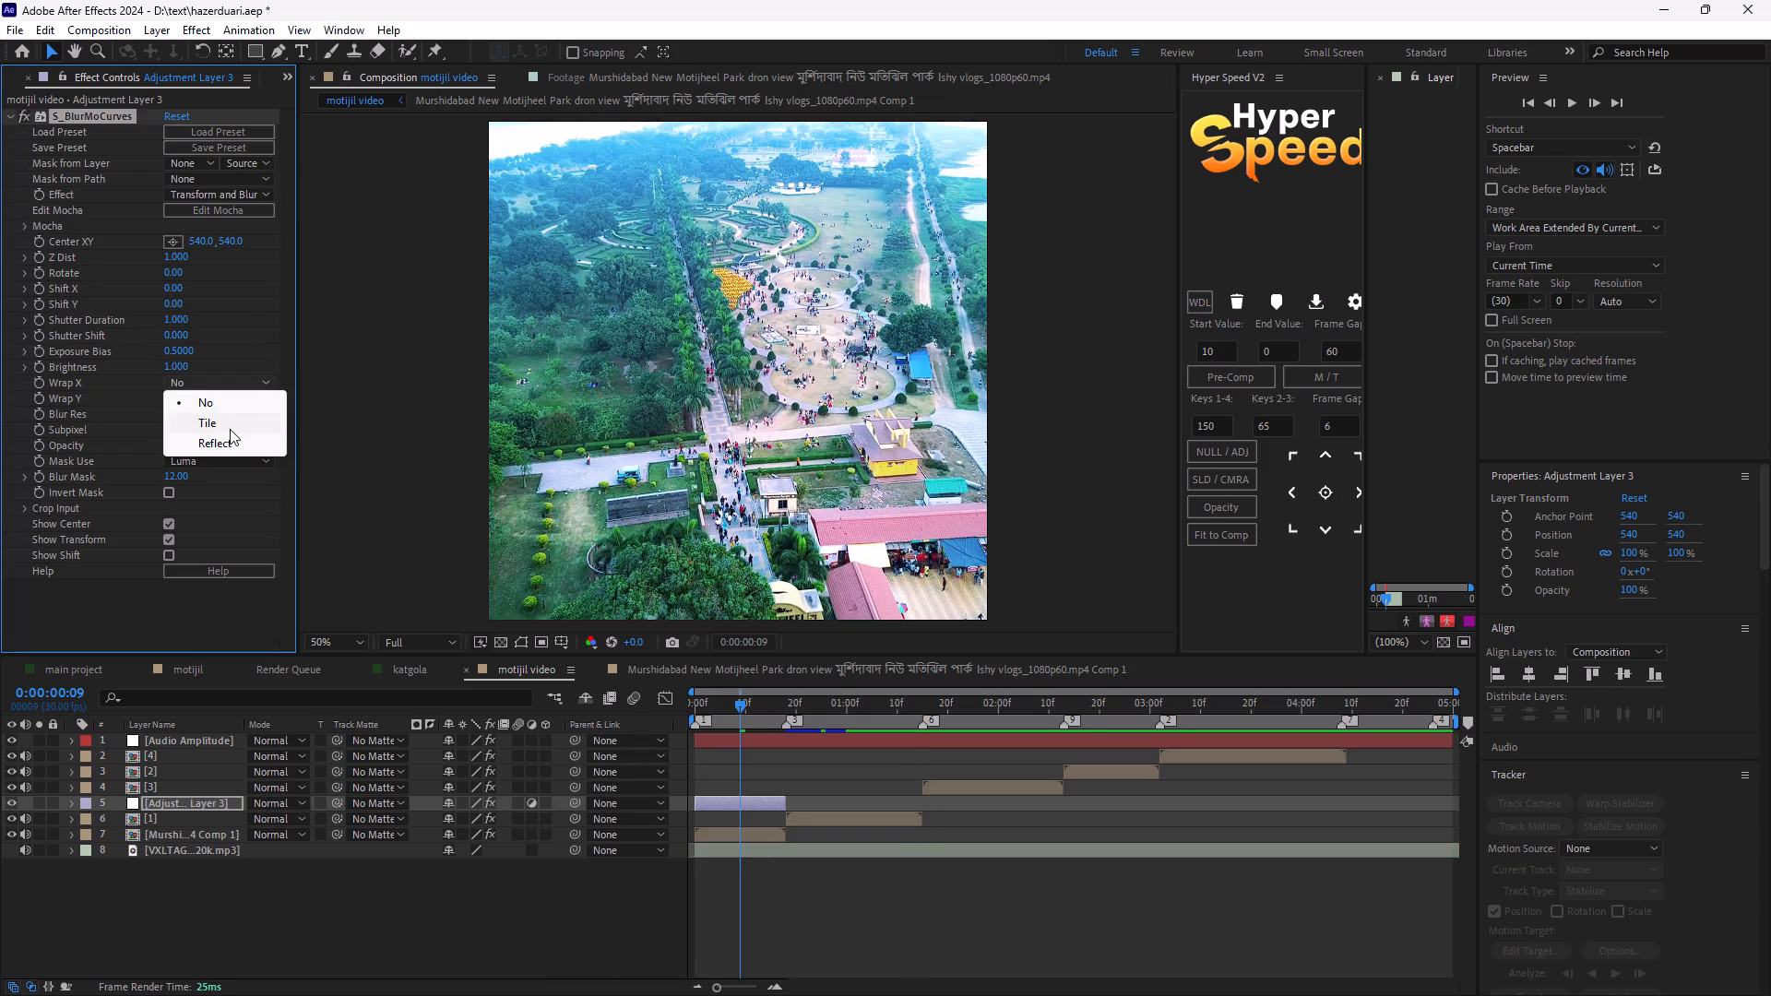
pyautogui.click(232, 434)
# Keyframe the effect's Z Dist from 1.000 at 0:00:00:00 to 0.700 at 0:00:00:17, the adjustment layer's end.
pyautogui.moveTo(746, 702); pyautogui.dragTo(453, 696)
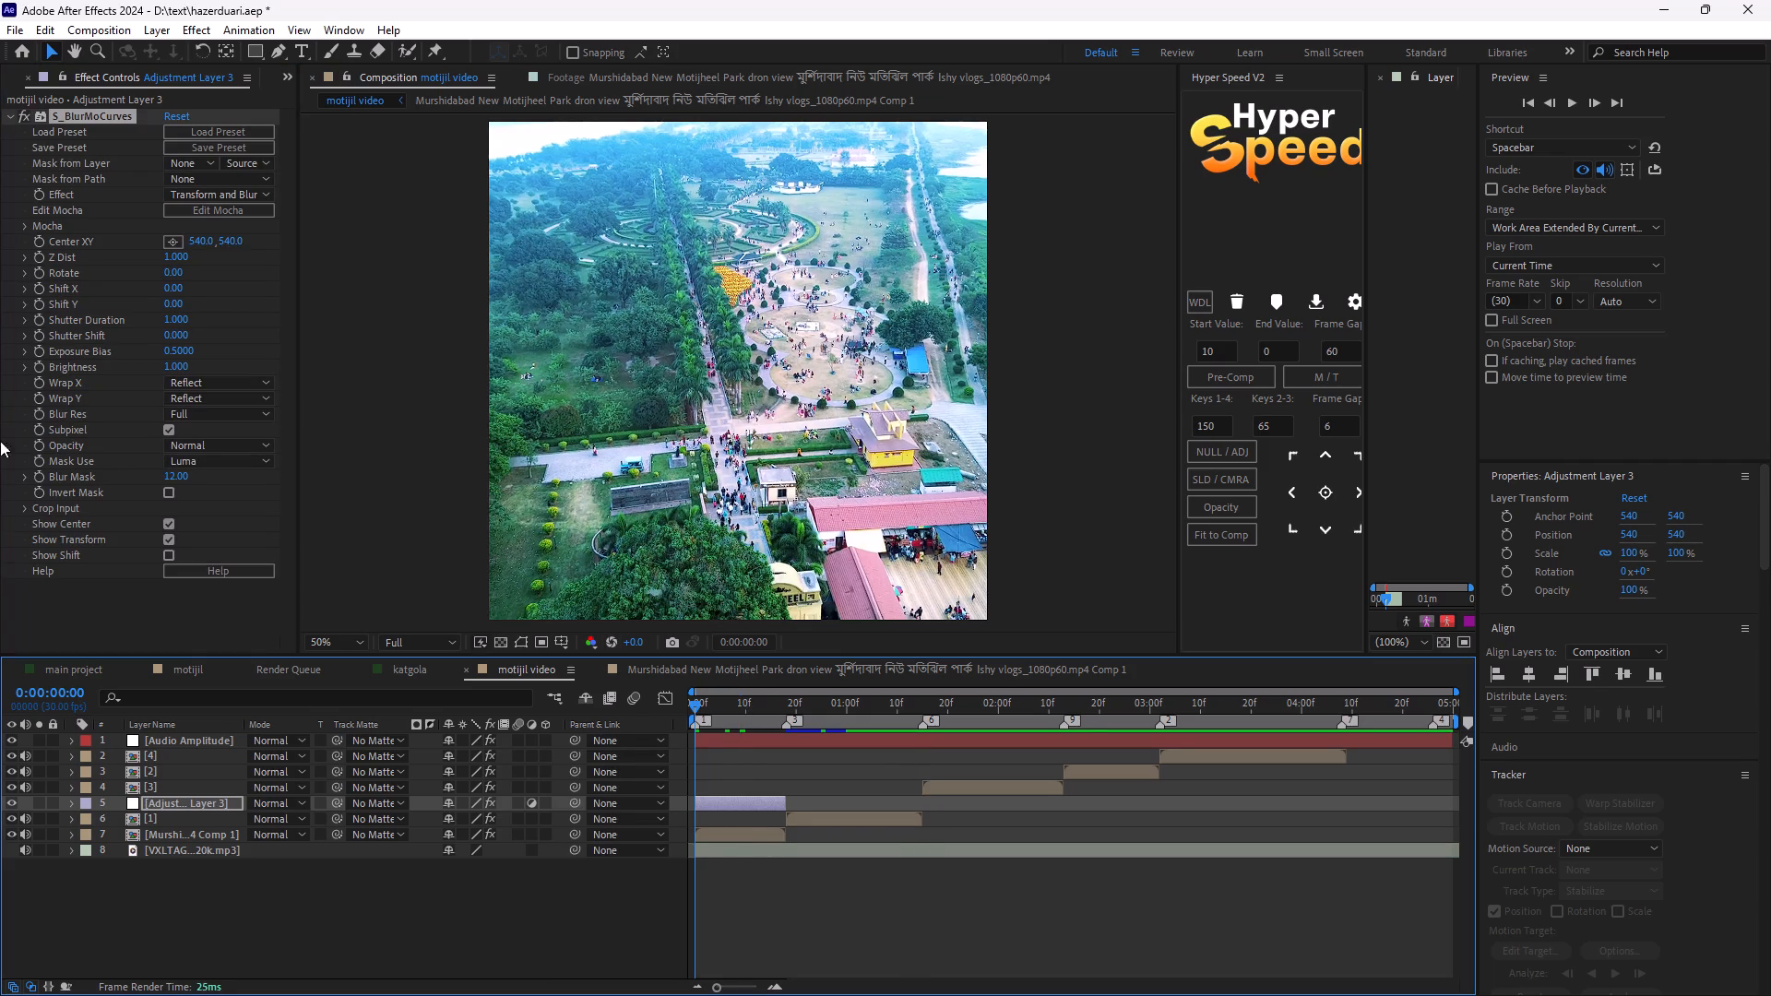
pyautogui.click(43, 257)
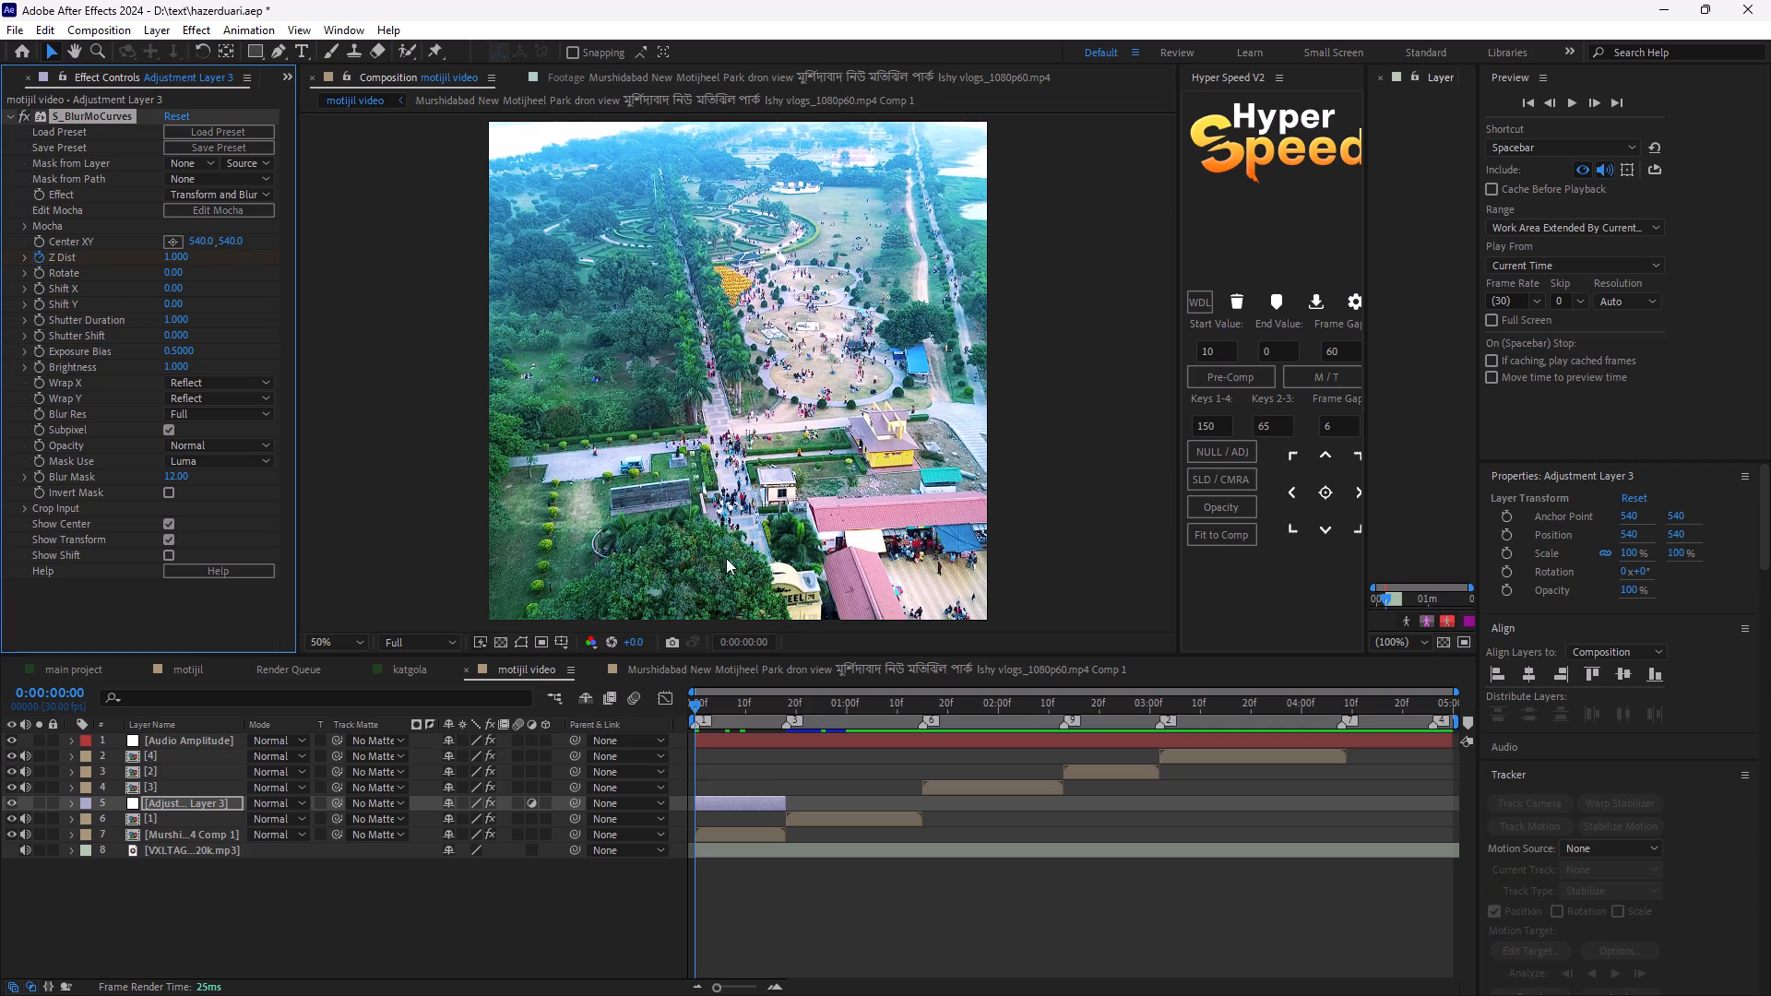
pyautogui.press('o')
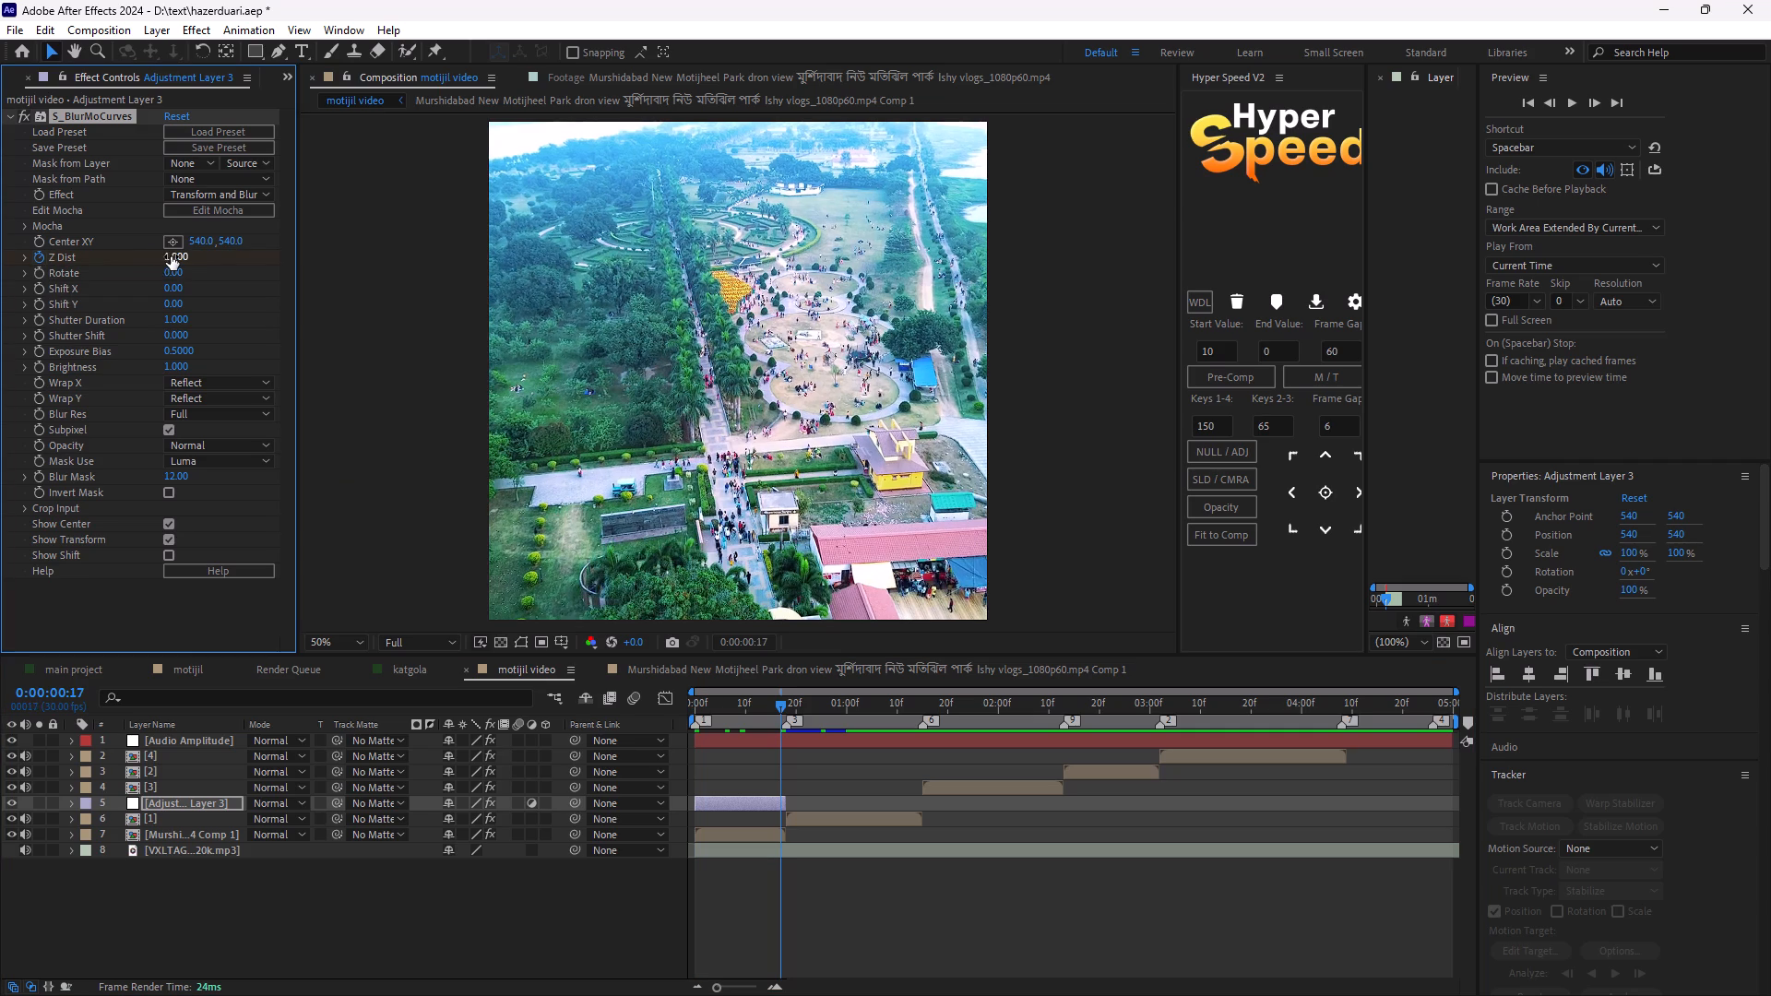
pyautogui.moveTo(171, 256); pyautogui.dragTo(157, 270)
# Place the effect's Center XY on the path near the lower gate, about 502, 888, and preview the zoom from the start.
pyautogui.click(171, 248)
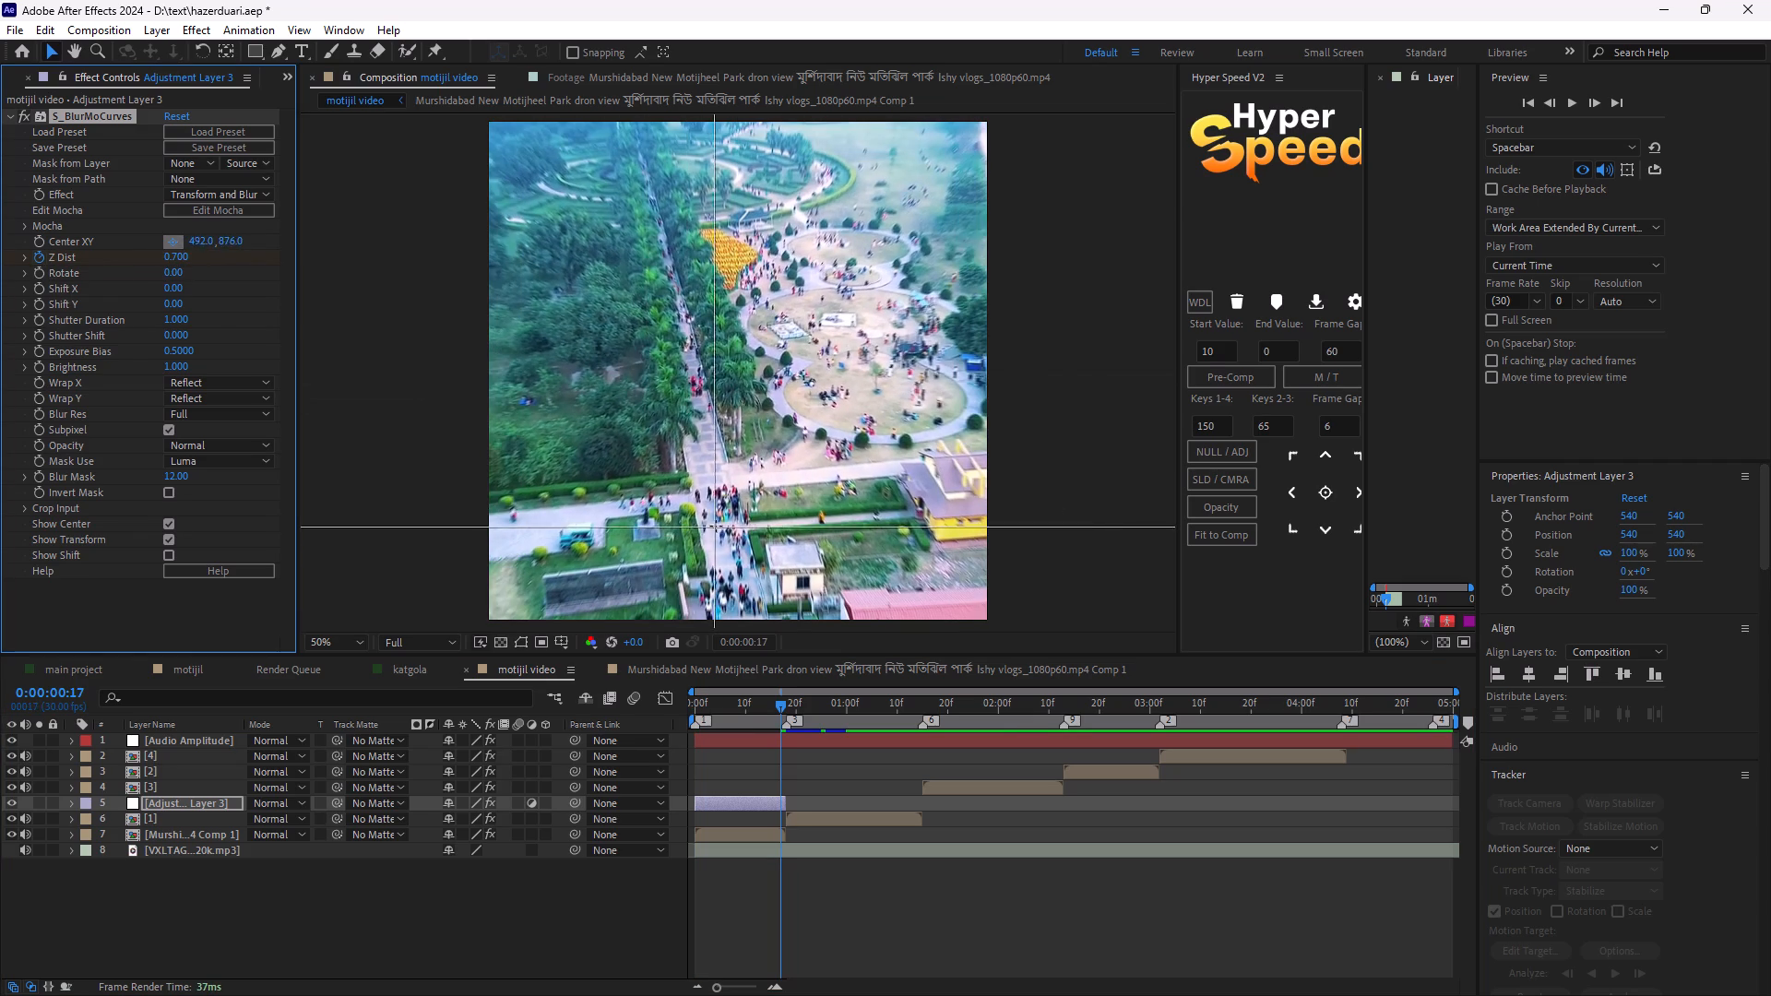
pyautogui.click(720, 531)
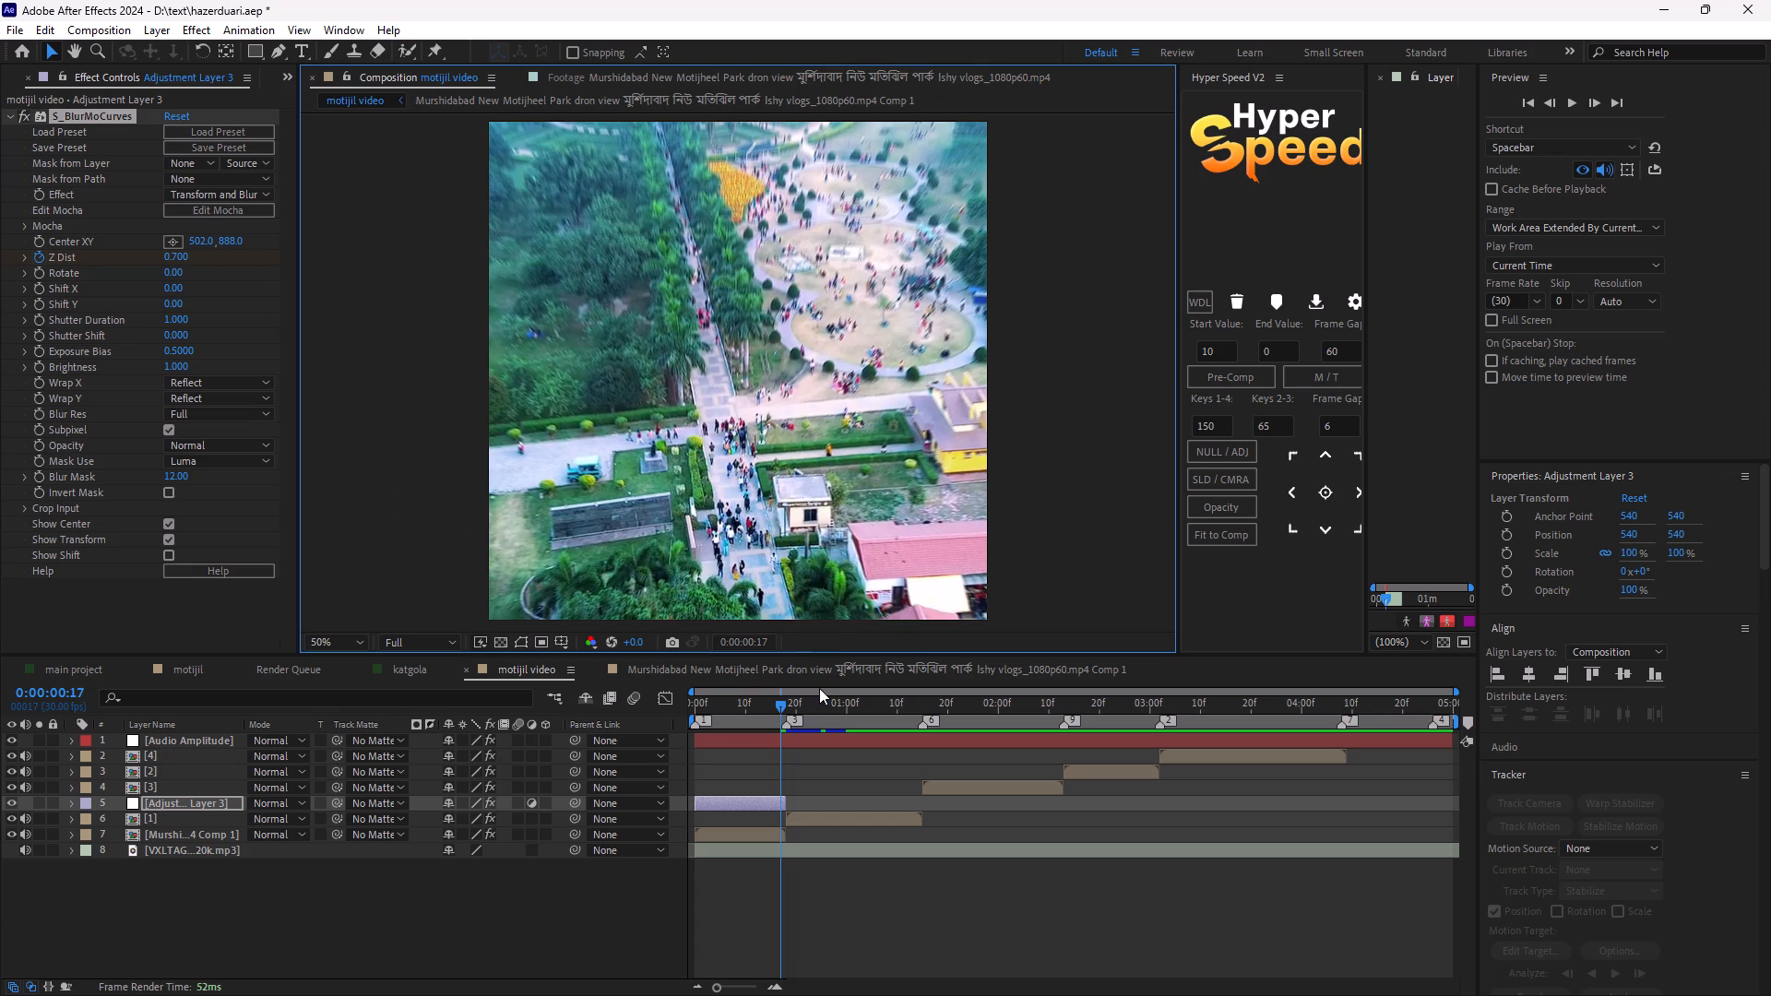
pyautogui.moveTo(780, 705); pyautogui.dragTo(615, 685)
pyautogui.press('space')
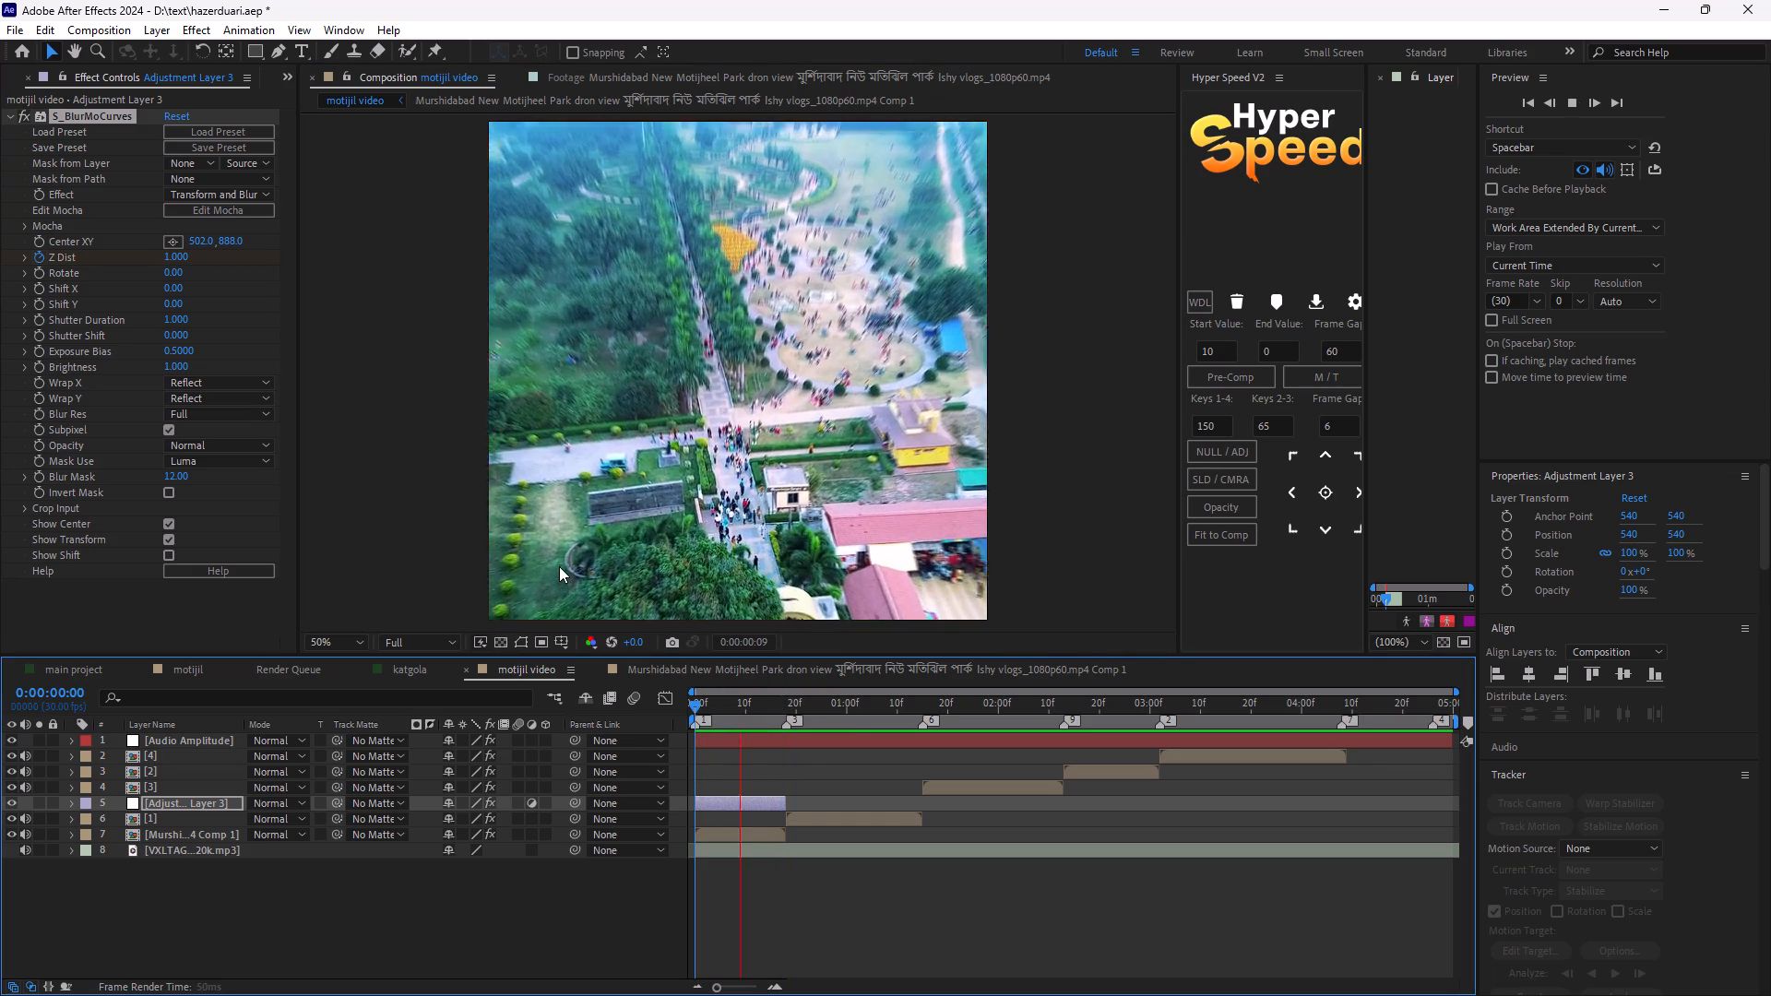
pyautogui.press('space')
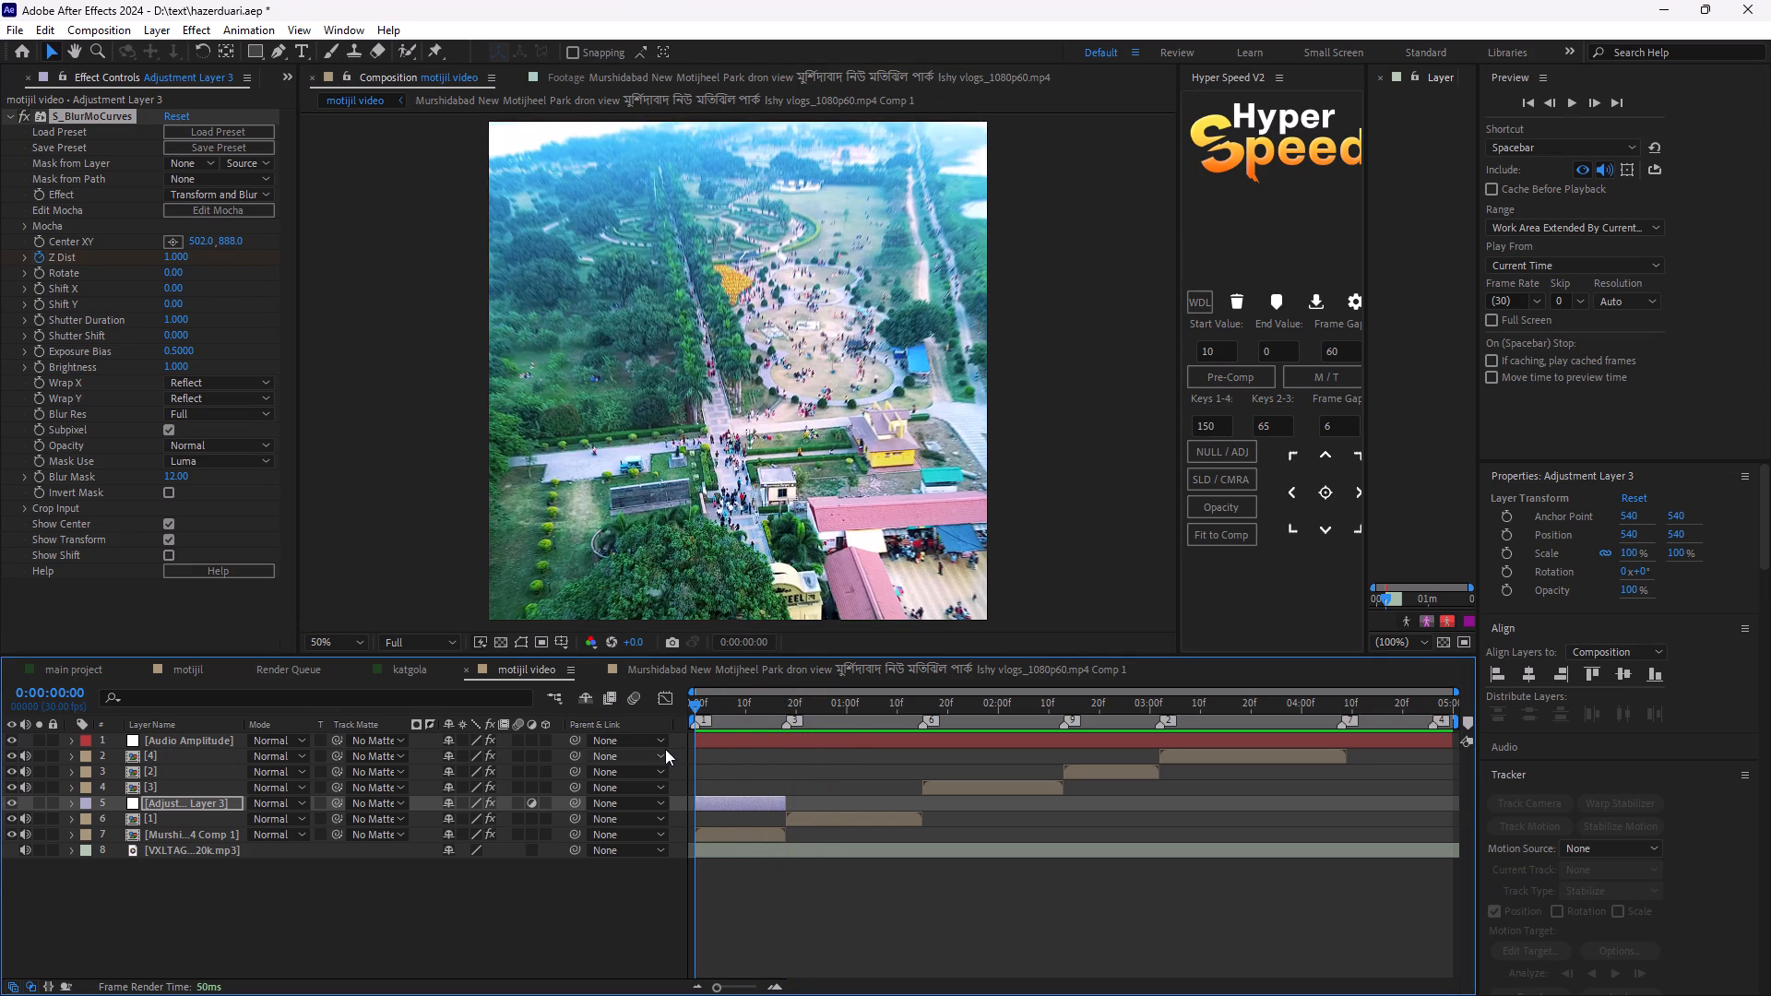
# Reveal the Z Dist keyframes on Adjustment Layer 3 and apply Easy Ease to both.
pyautogui.press('u')
pyautogui.moveTo(819, 831); pyautogui.dragTo(614, 854)
pyautogui.press('F9')
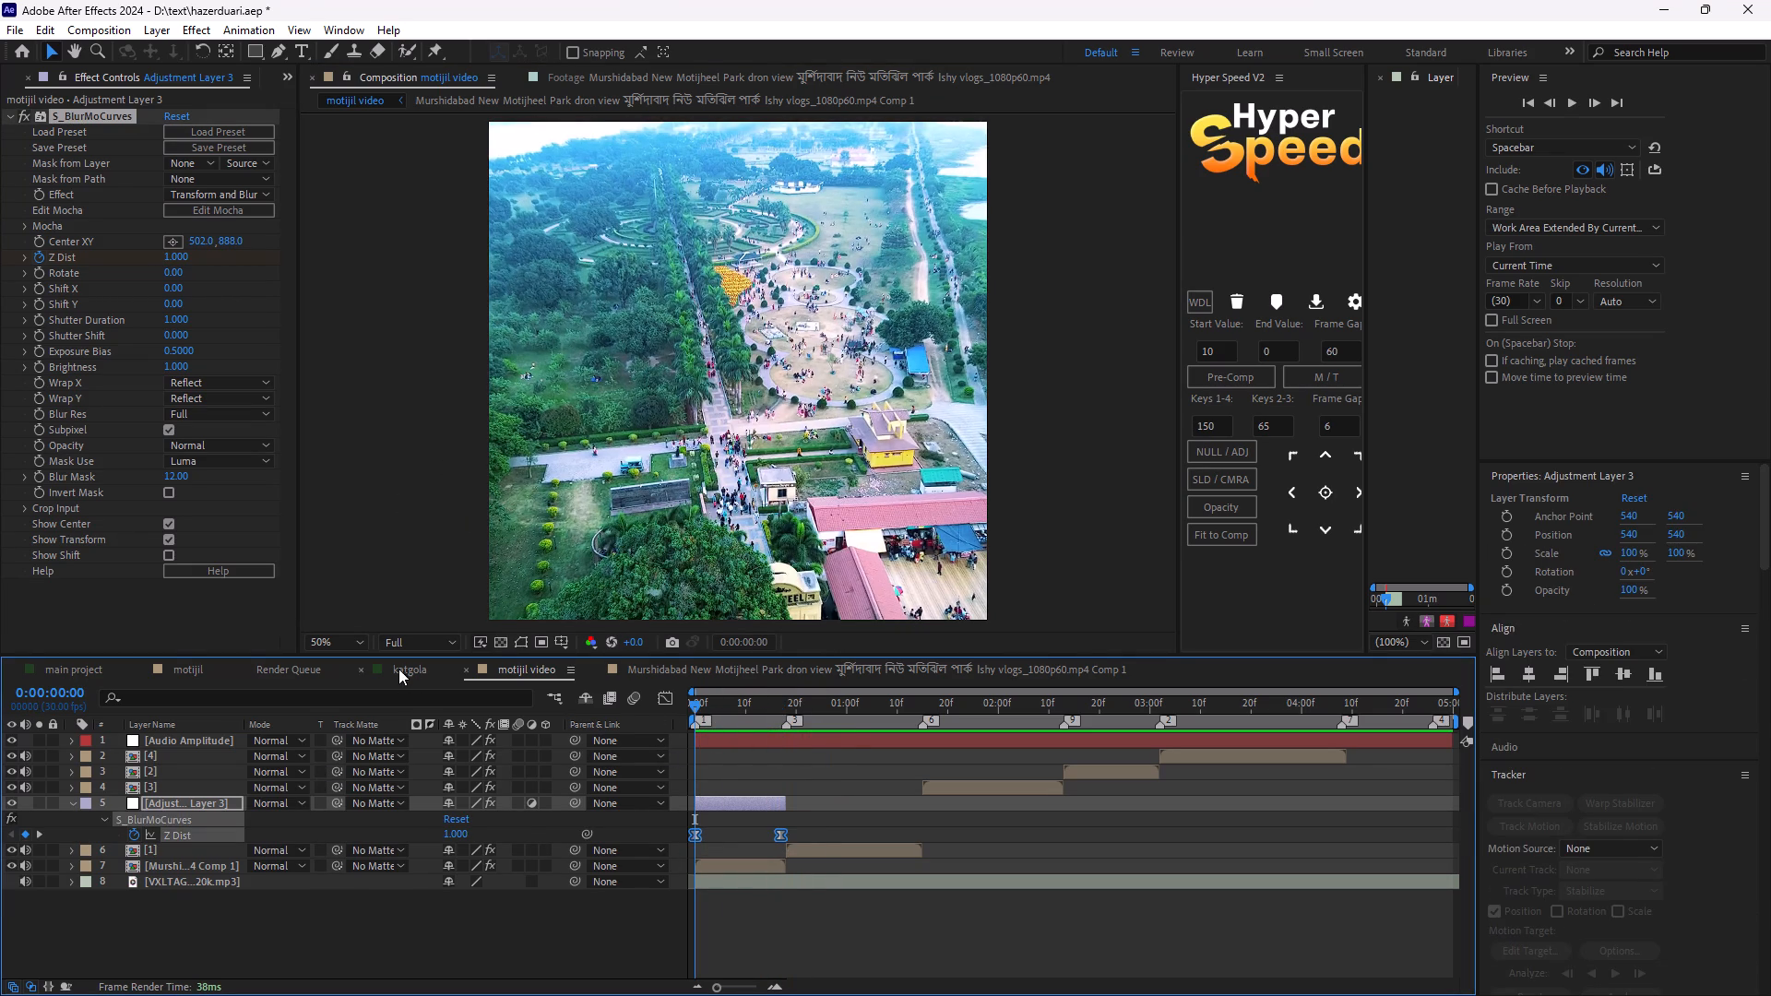
# Shape the Z Dist value graph with steep handles at both keyframes for a fast start and end, and preview it.
pyautogui.click(665, 698)
pyautogui.rightClick(811, 780)
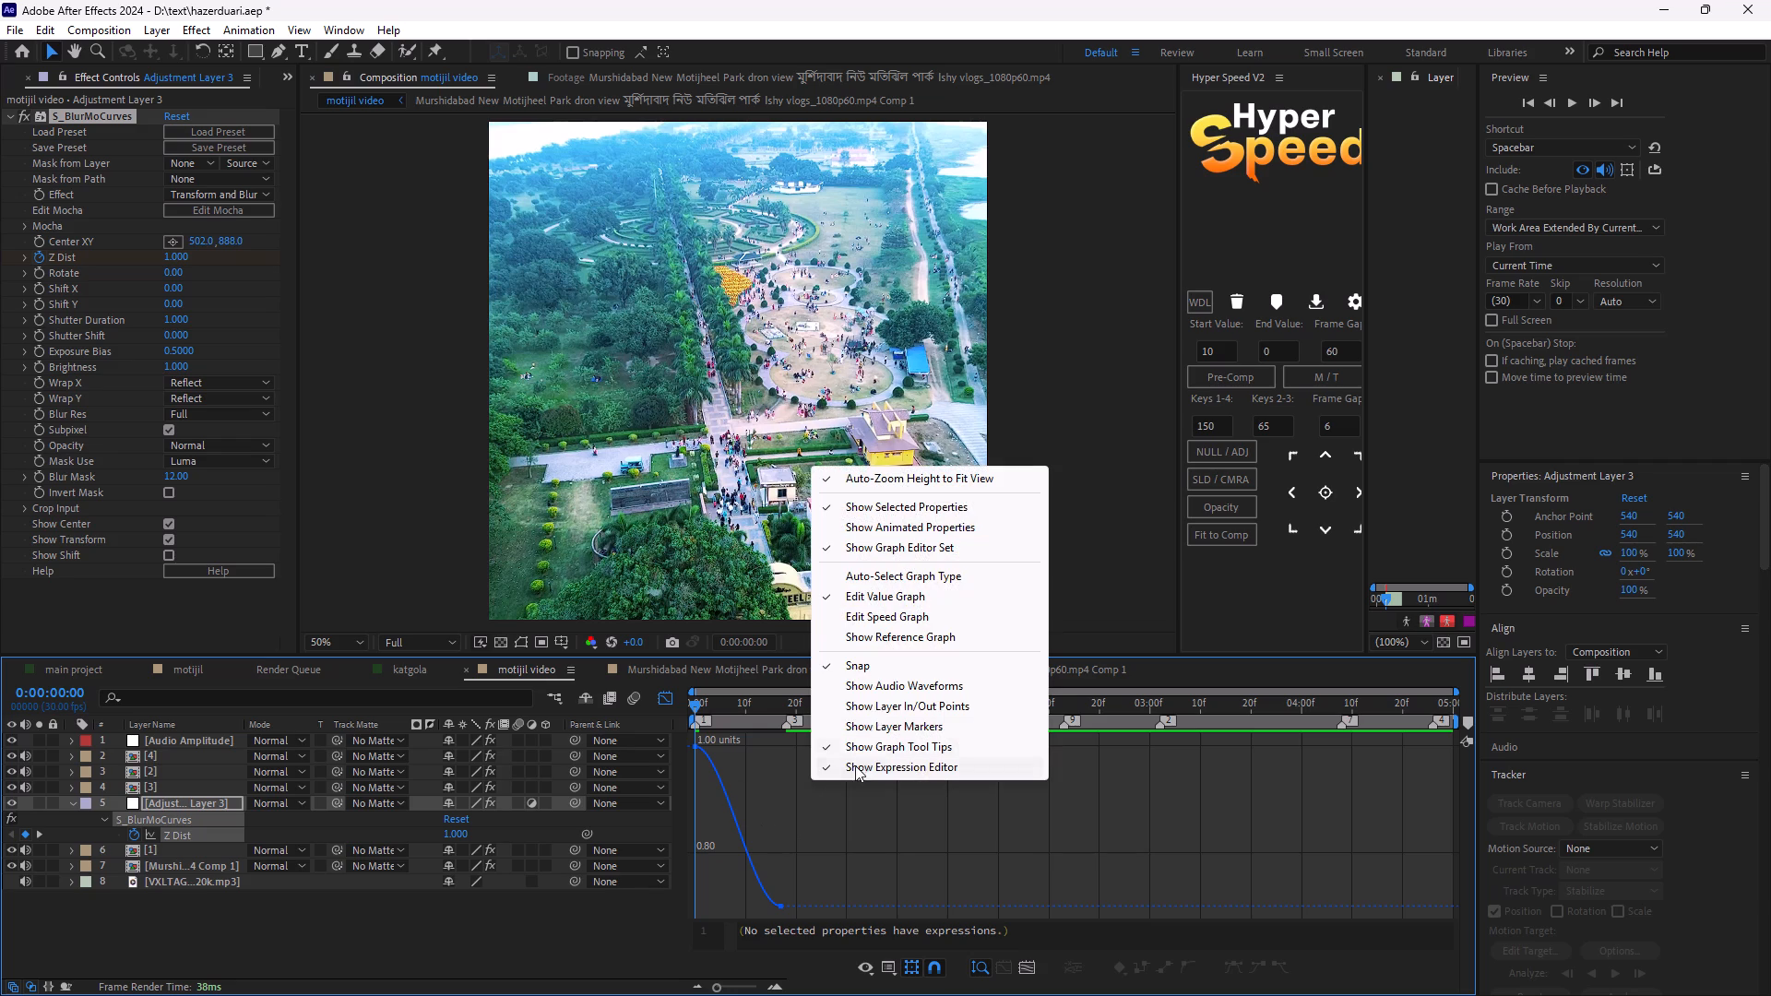
pyautogui.click(899, 627)
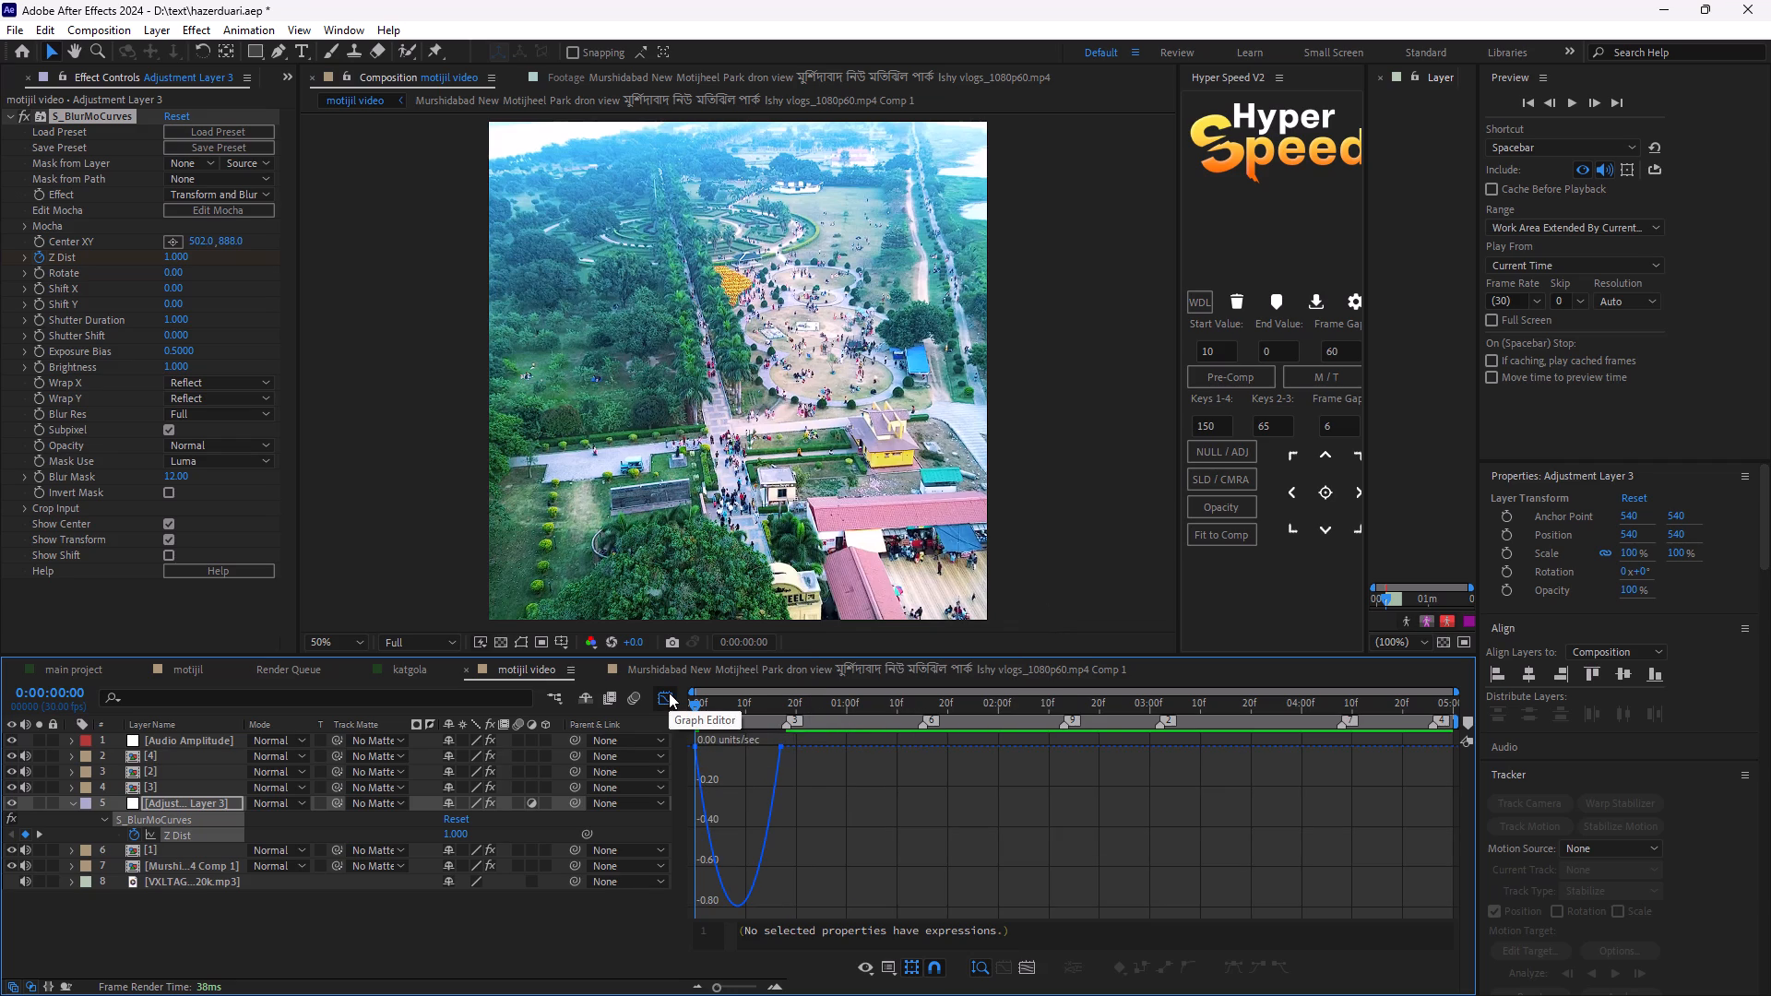
pyautogui.rightClick(896, 786)
pyautogui.click(976, 606)
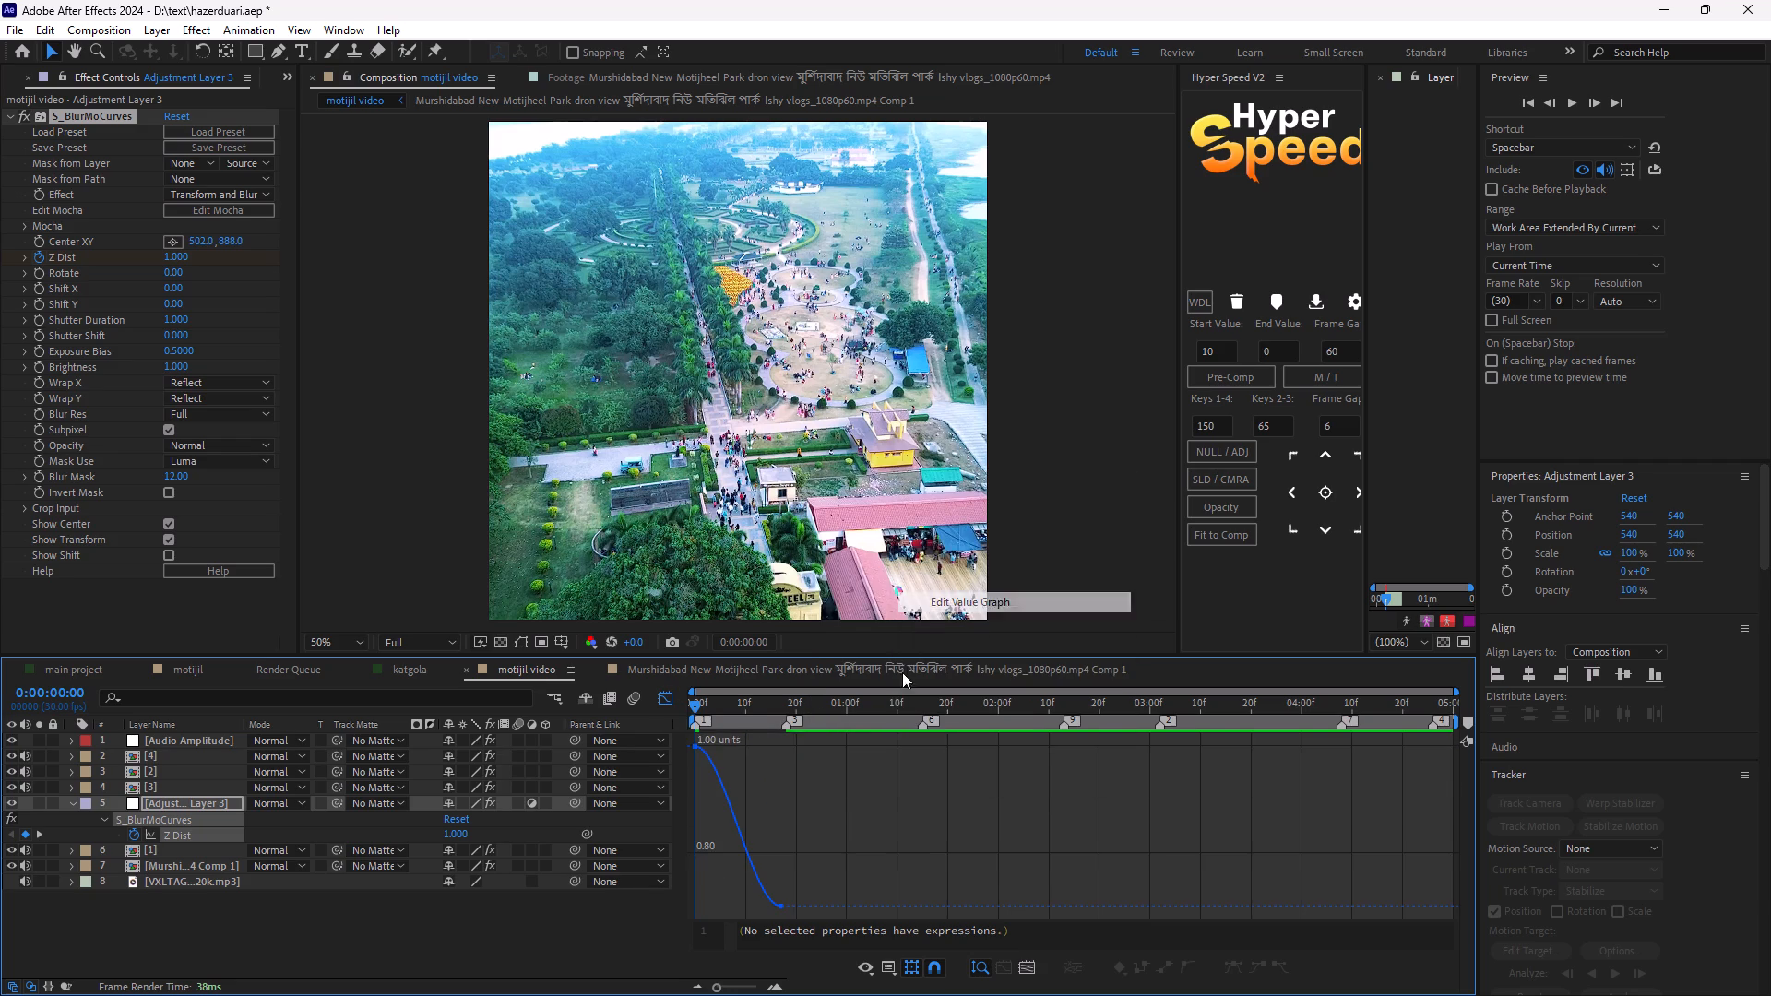
pyautogui.click(784, 905)
pyautogui.moveTo(753, 904); pyautogui.dragTo(795, 845)
pyautogui.moveTo(724, 749); pyautogui.dragTo(701, 796)
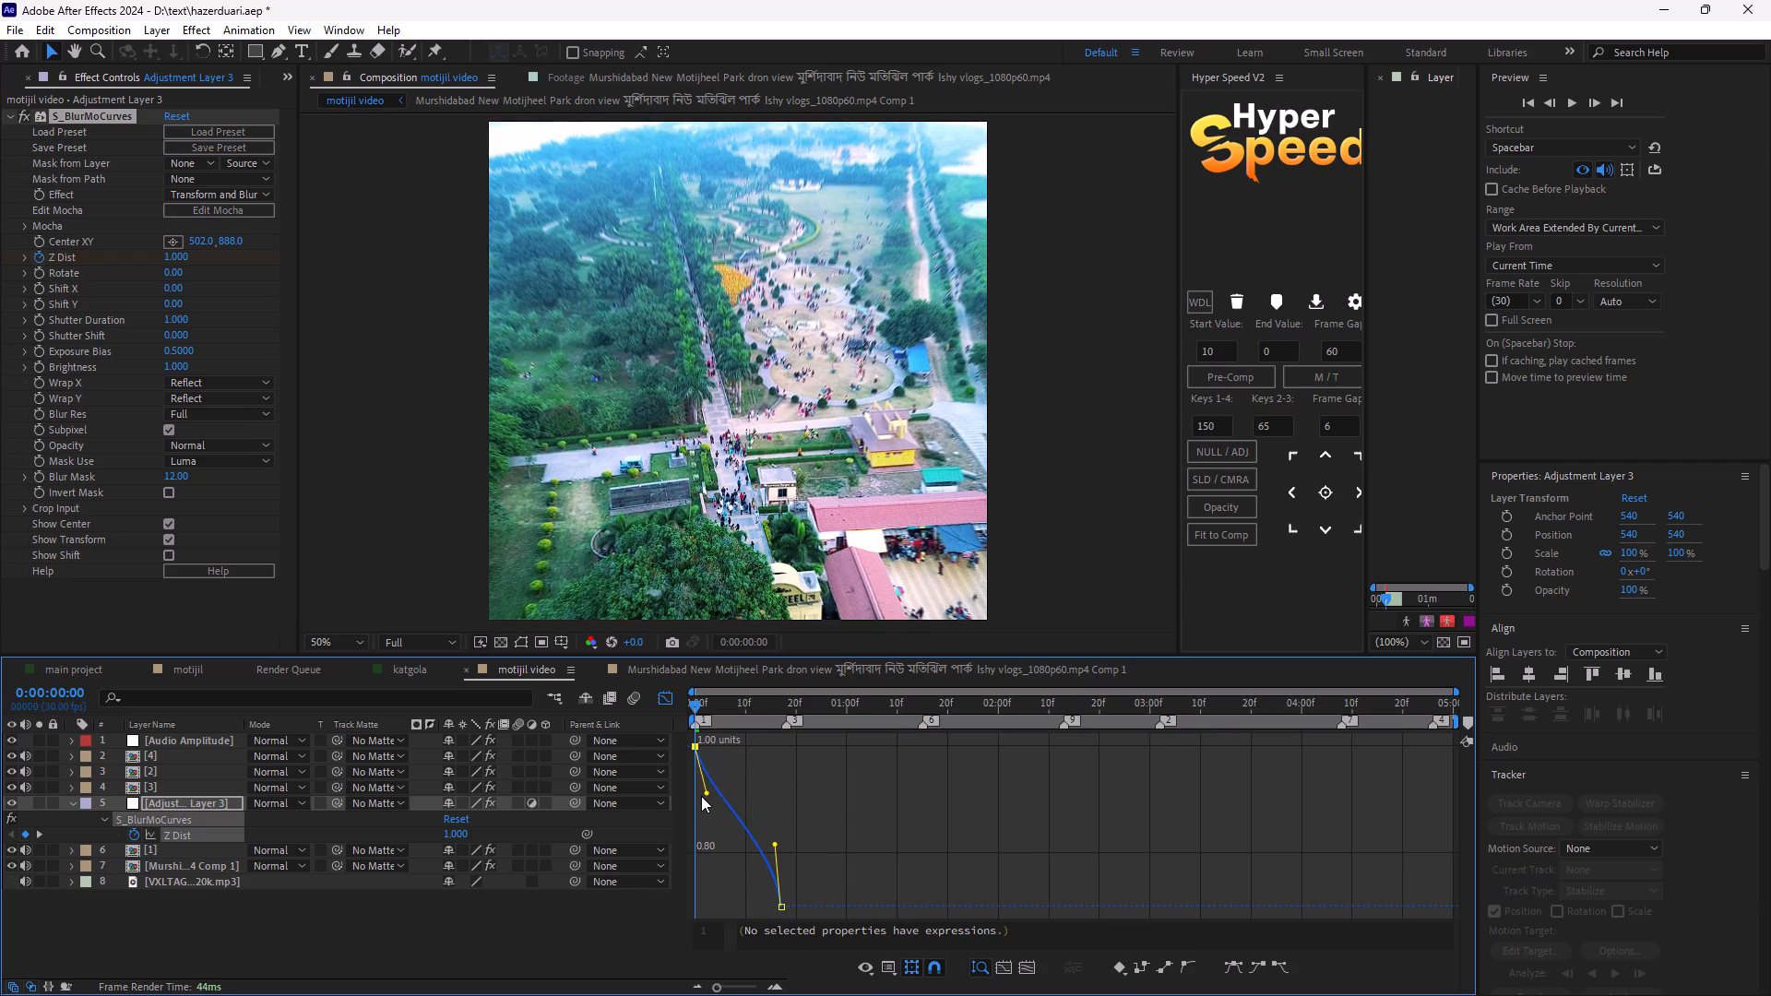
pyautogui.moveTo(701, 796); pyautogui.dragTo(695, 803)
pyautogui.press('space')
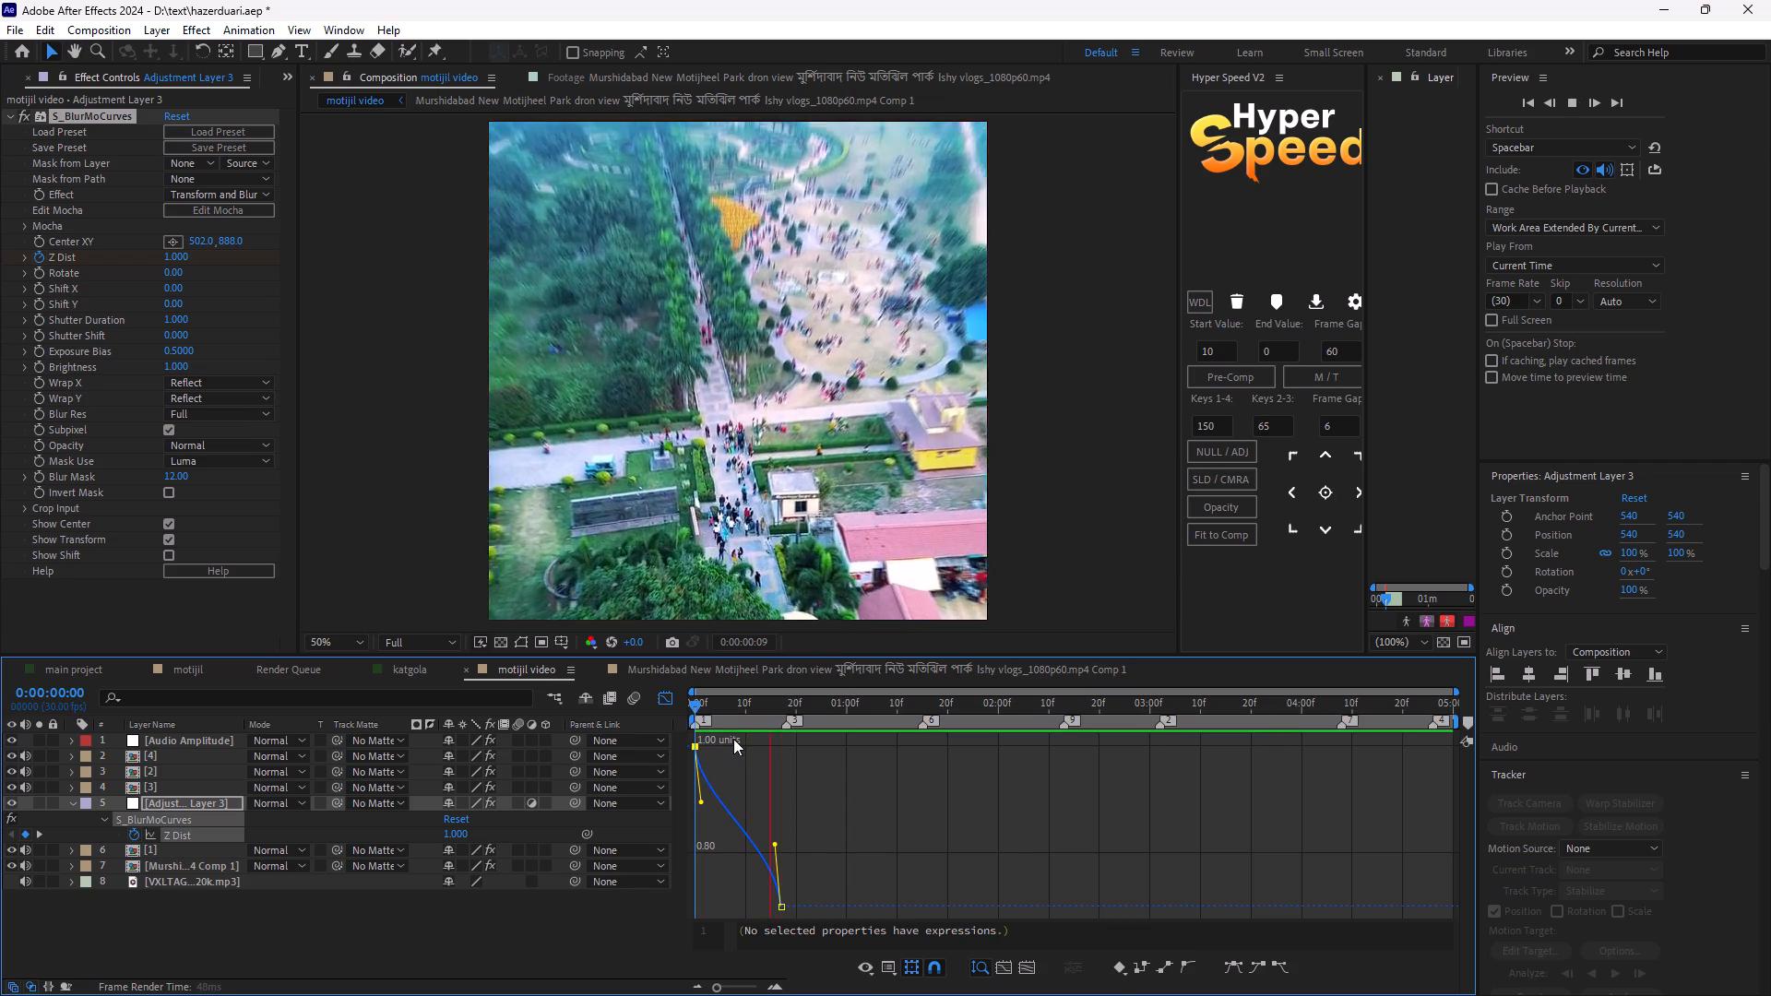
pyautogui.press('space')
pyautogui.press('space')
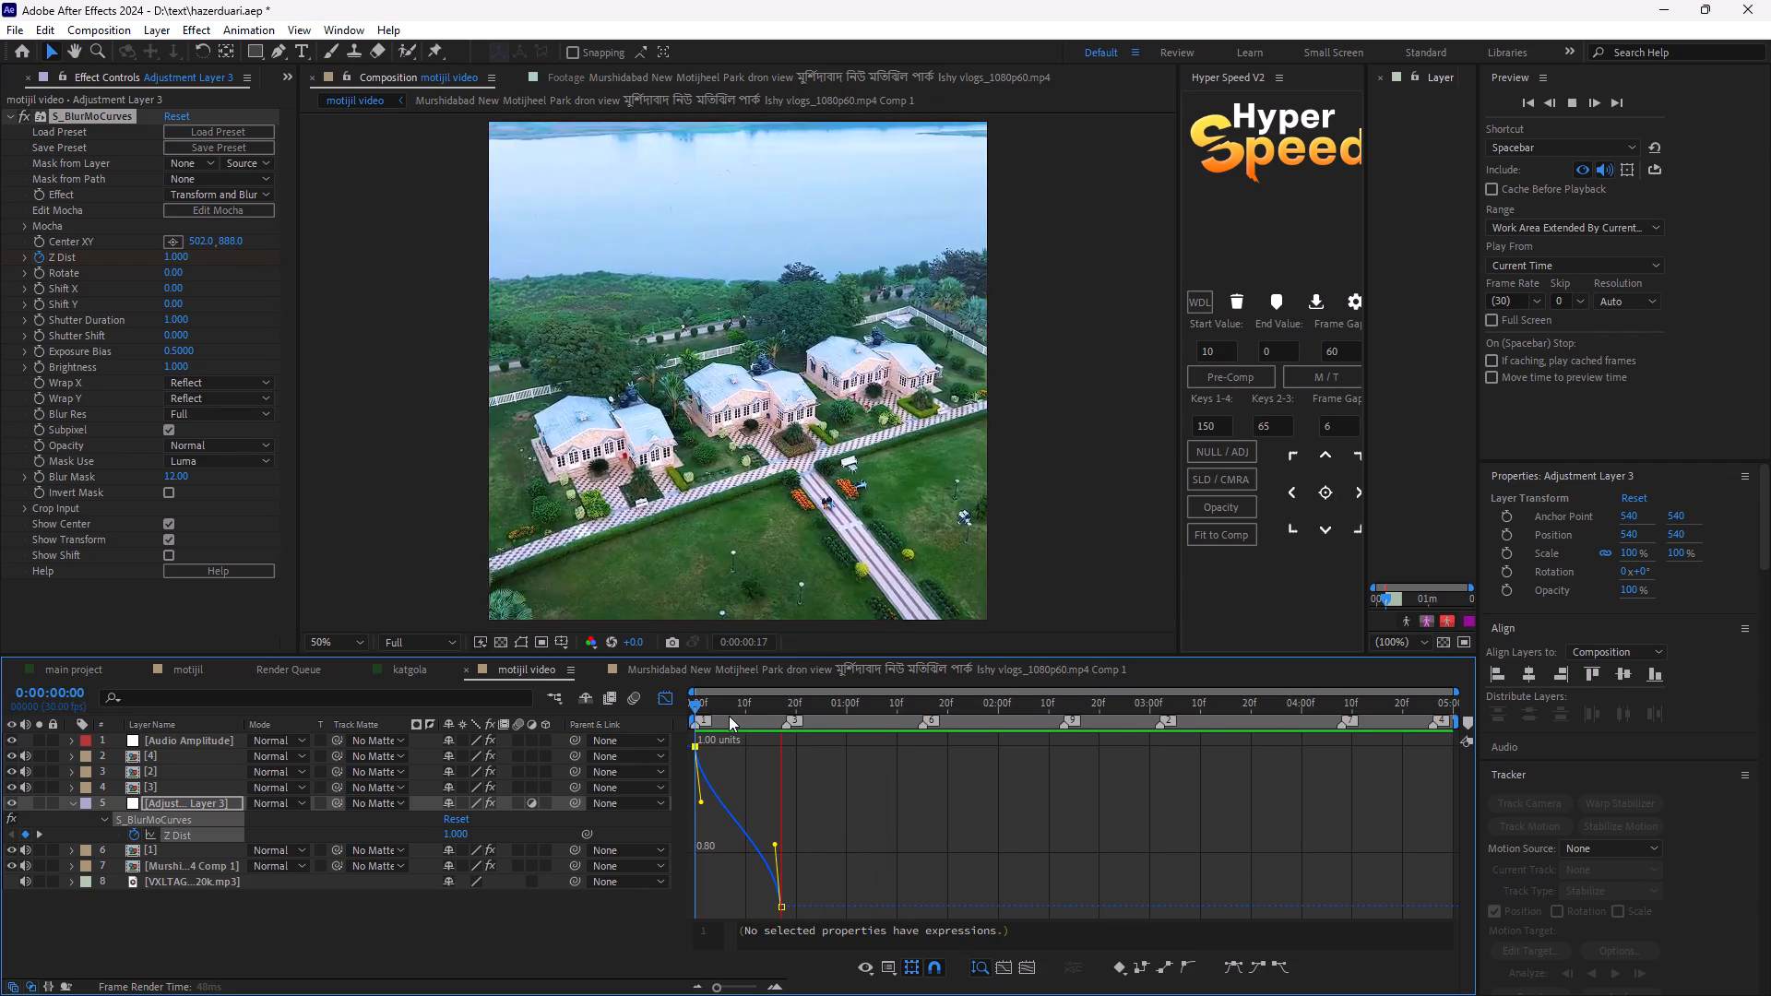
pyautogui.press('space')
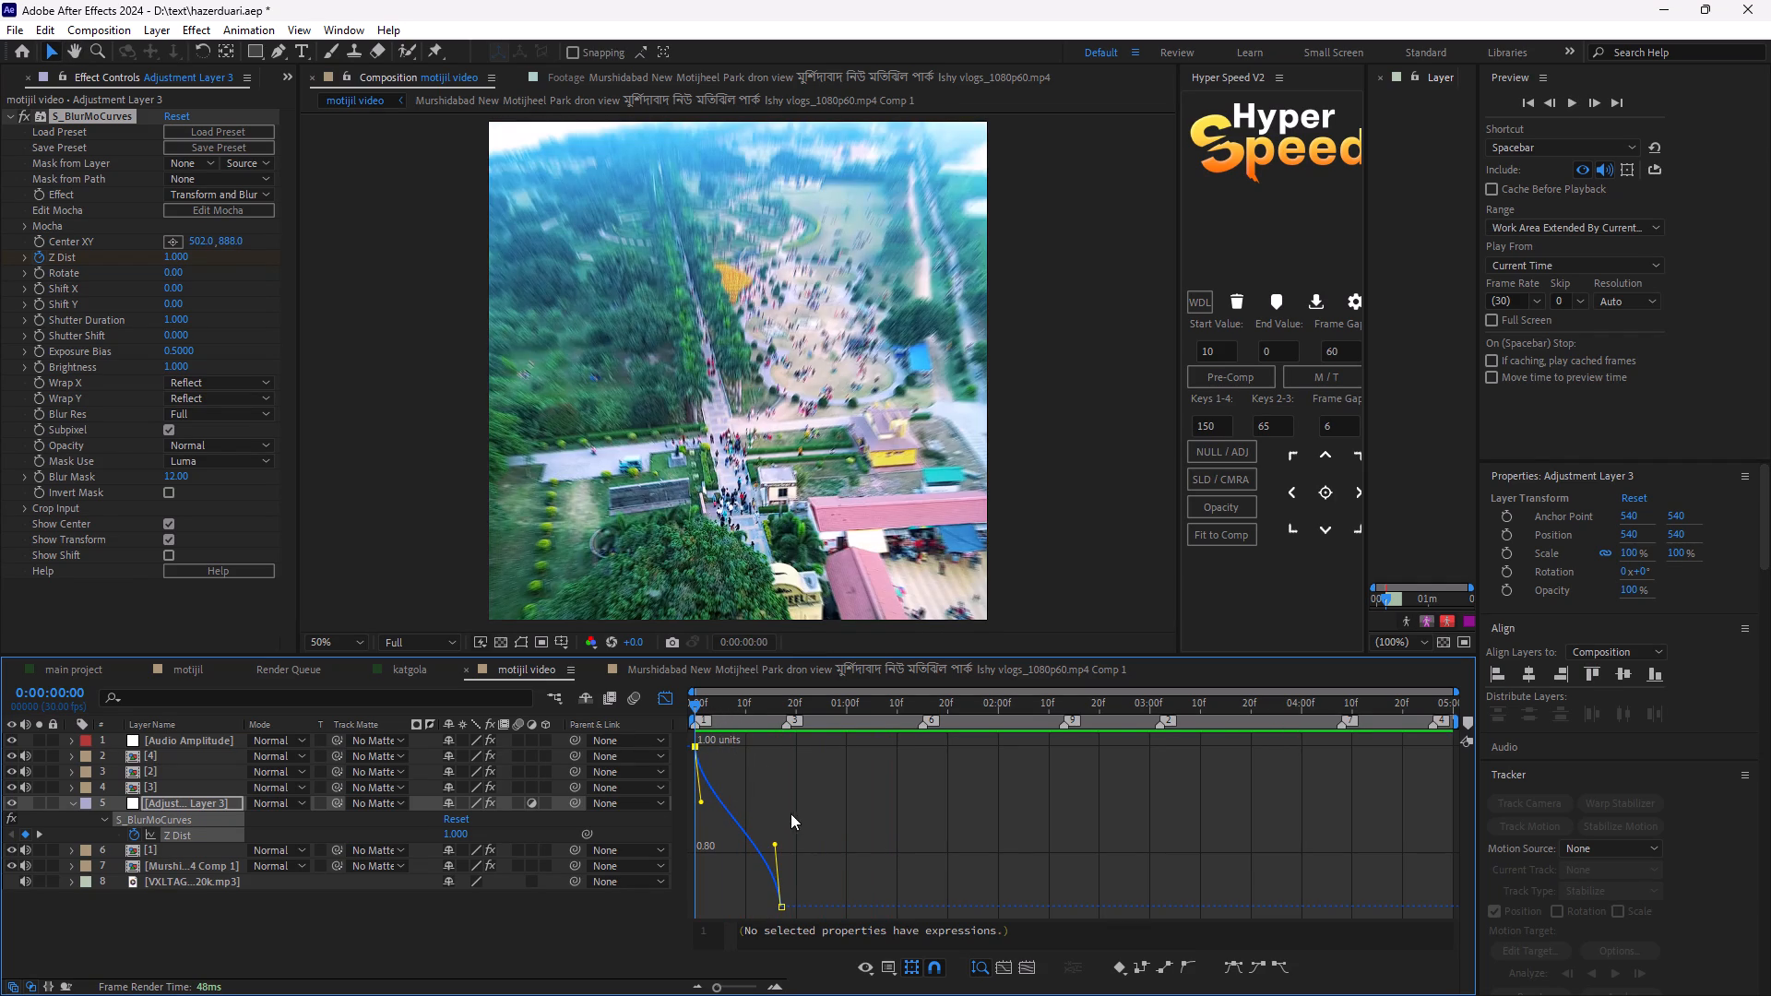
# Lengthen both Z Dist value-graph handles towards the middle of the curve, close the Graph Editor, and preview the zoom.
pyautogui.moveTo(718, 986); pyautogui.dragTo(750, 987)
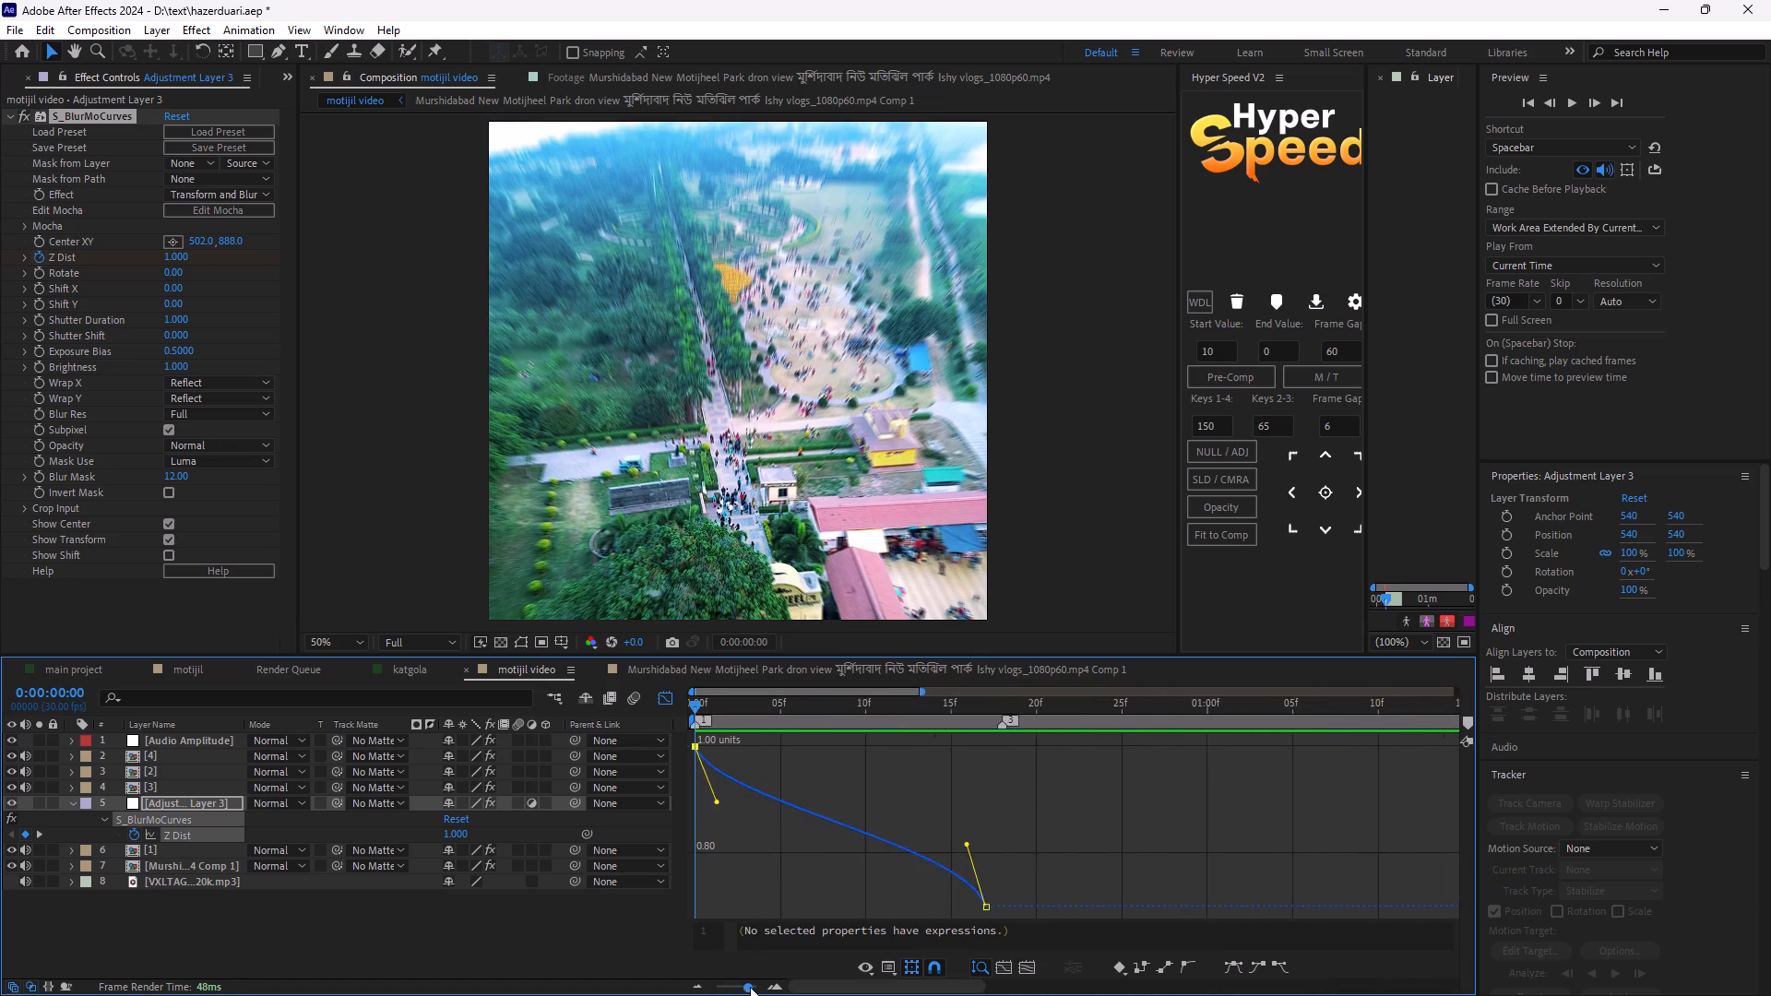
pyautogui.moveTo(750, 987); pyautogui.dragTo(752, 981)
pyautogui.click(721, 800)
pyautogui.moveTo(727, 802); pyautogui.dragTo(777, 850)
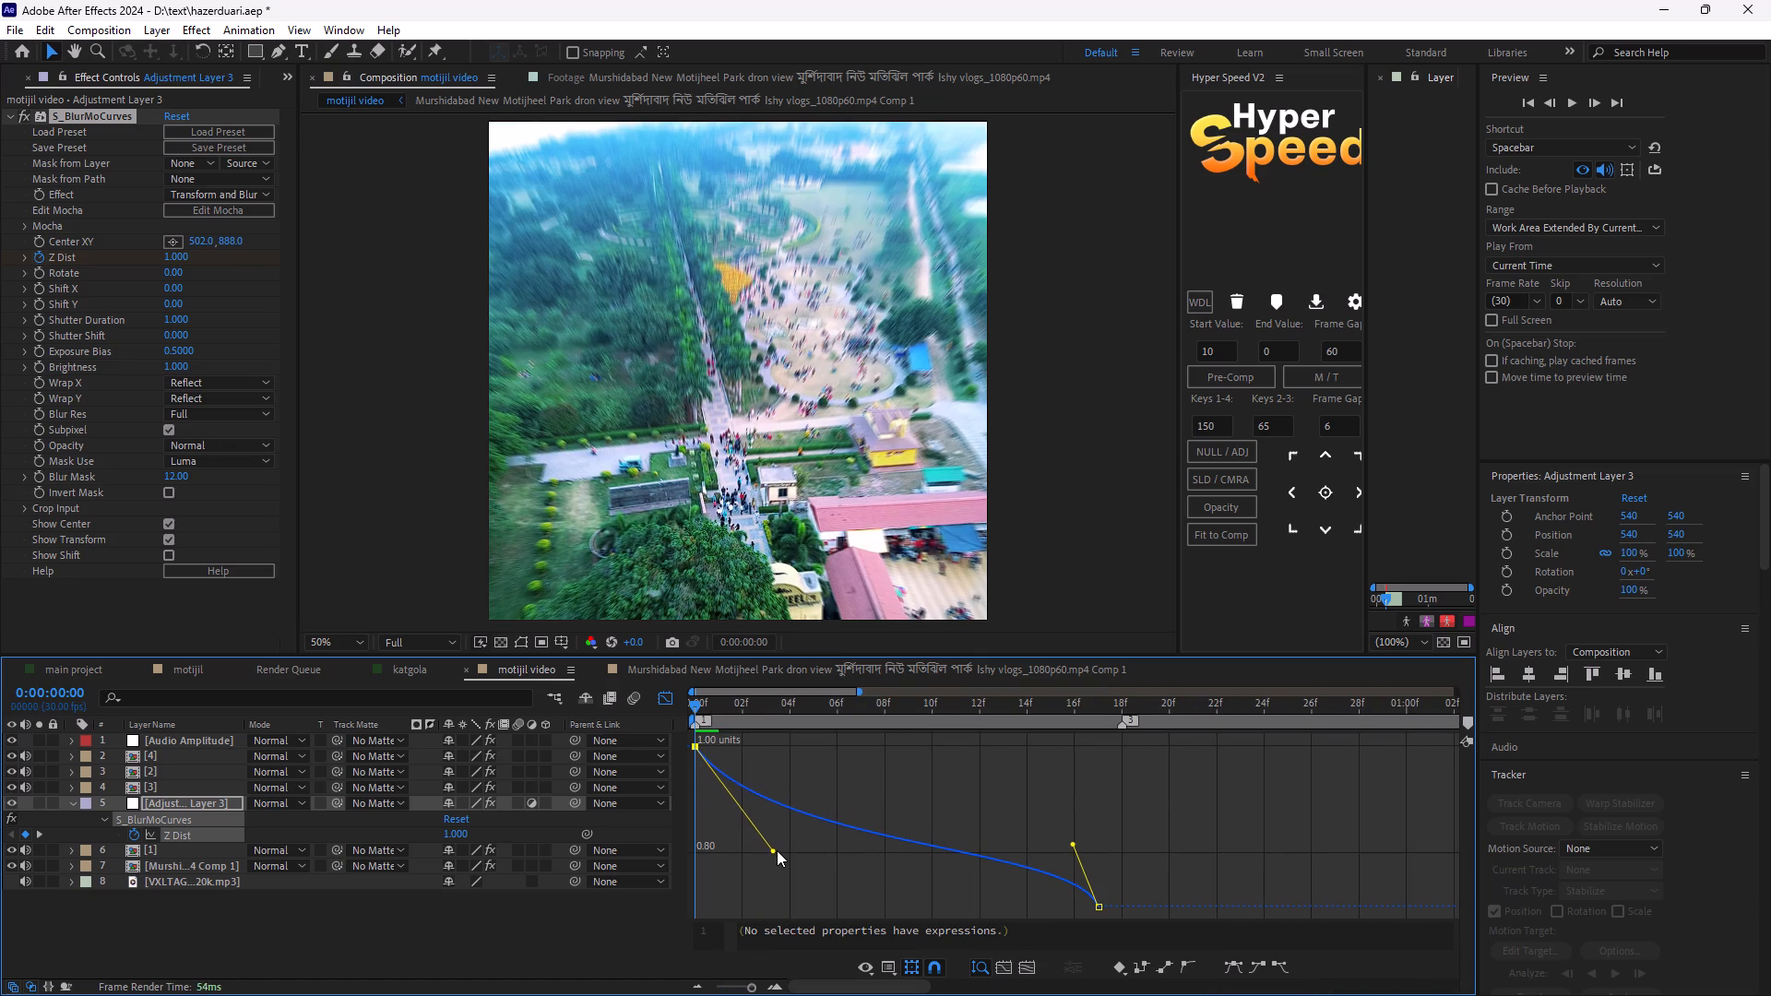
pyautogui.moveTo(777, 850); pyautogui.dragTo(784, 851)
pyautogui.moveTo(1075, 845); pyautogui.dragTo(996, 812)
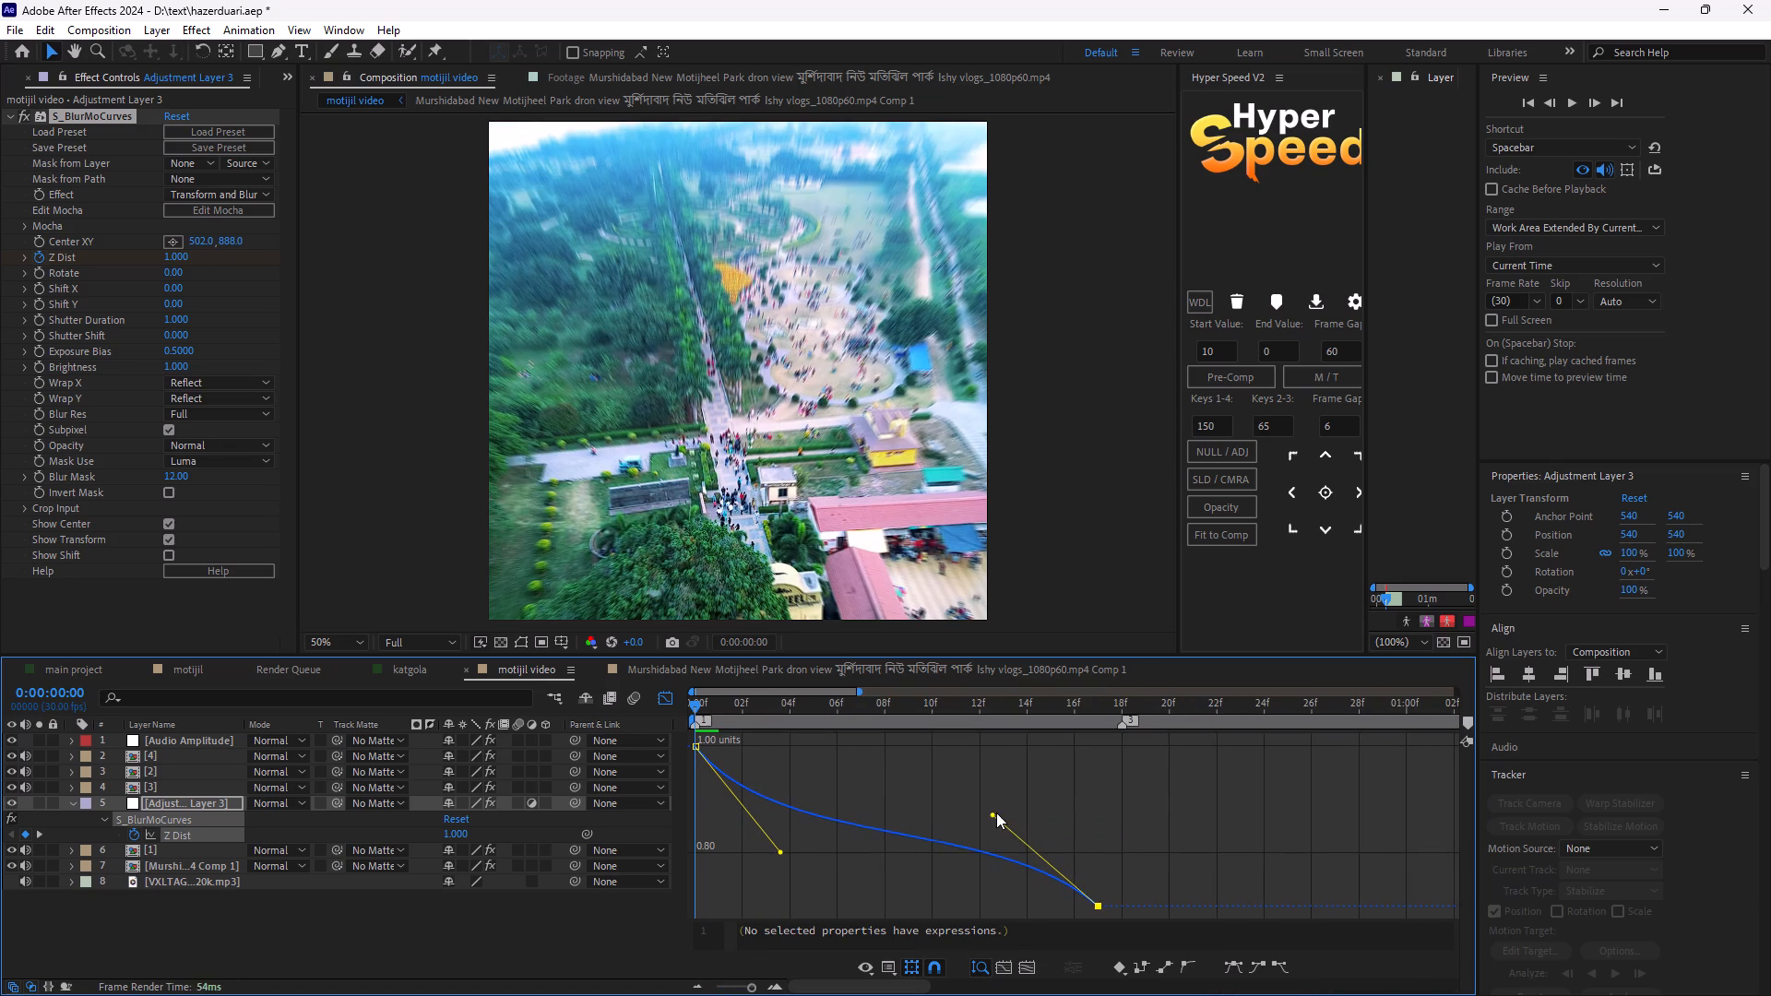
pyautogui.moveTo(996, 812); pyautogui.dragTo(996, 811)
pyautogui.press('space')
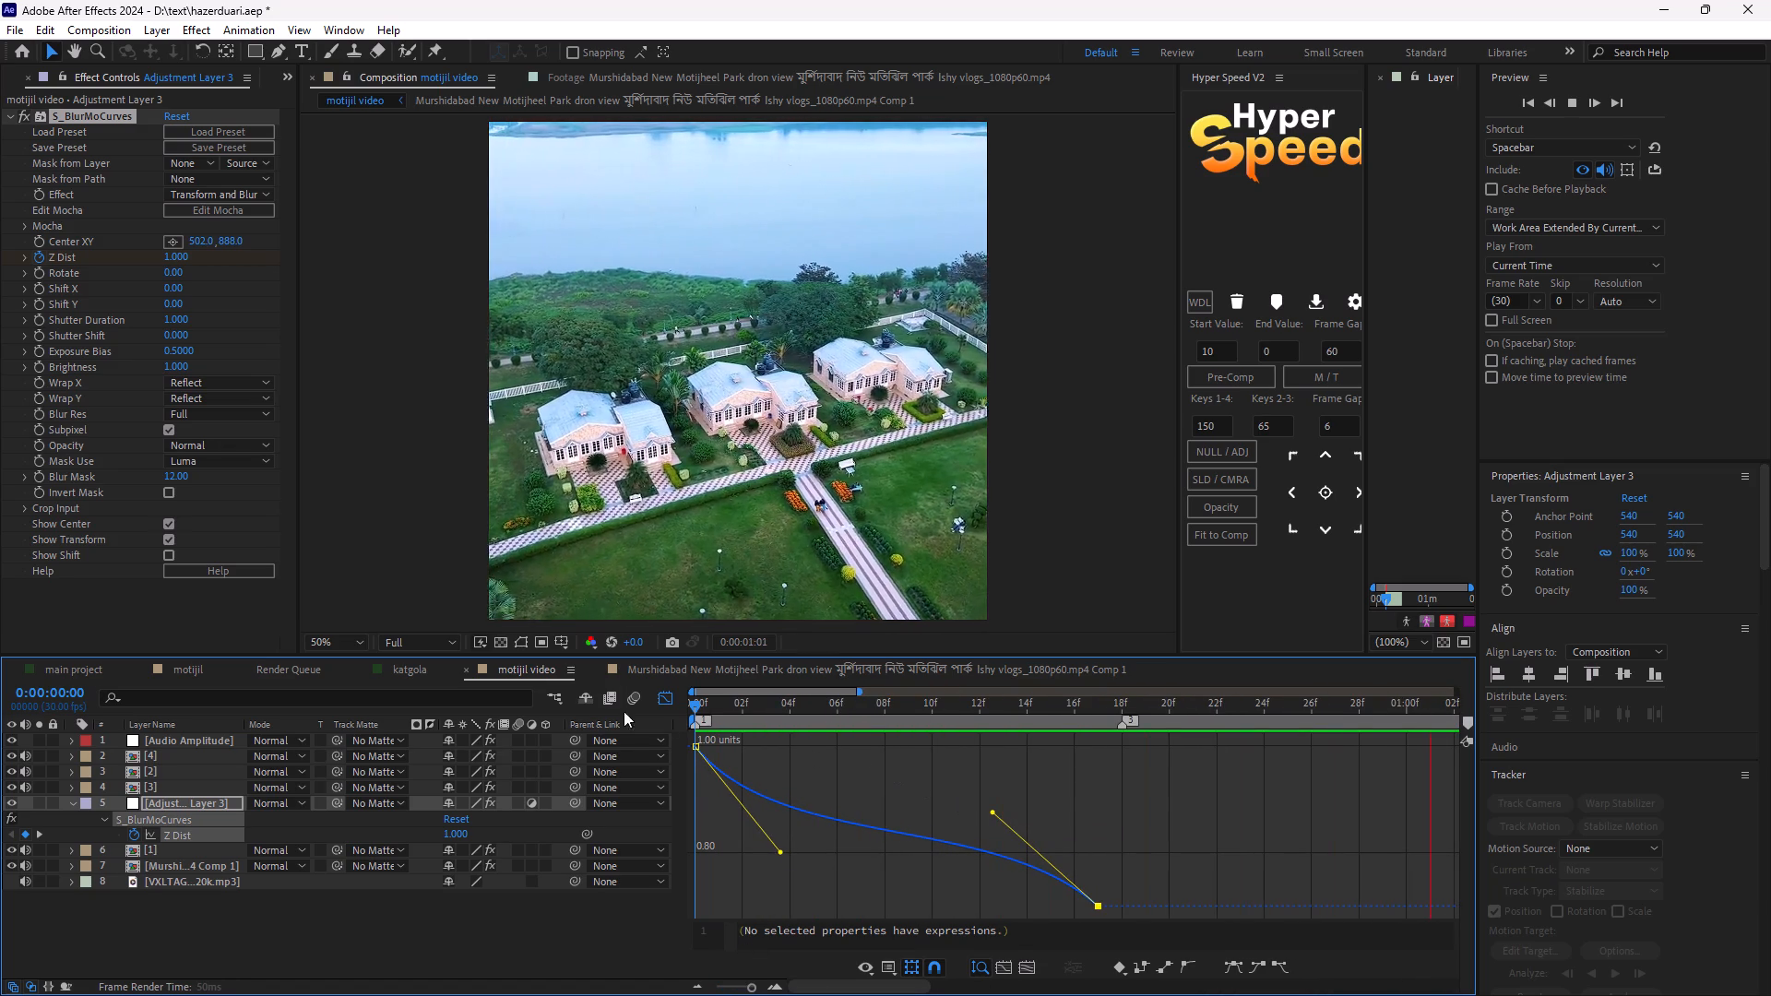
pyautogui.click(661, 700)
pyautogui.press('space')
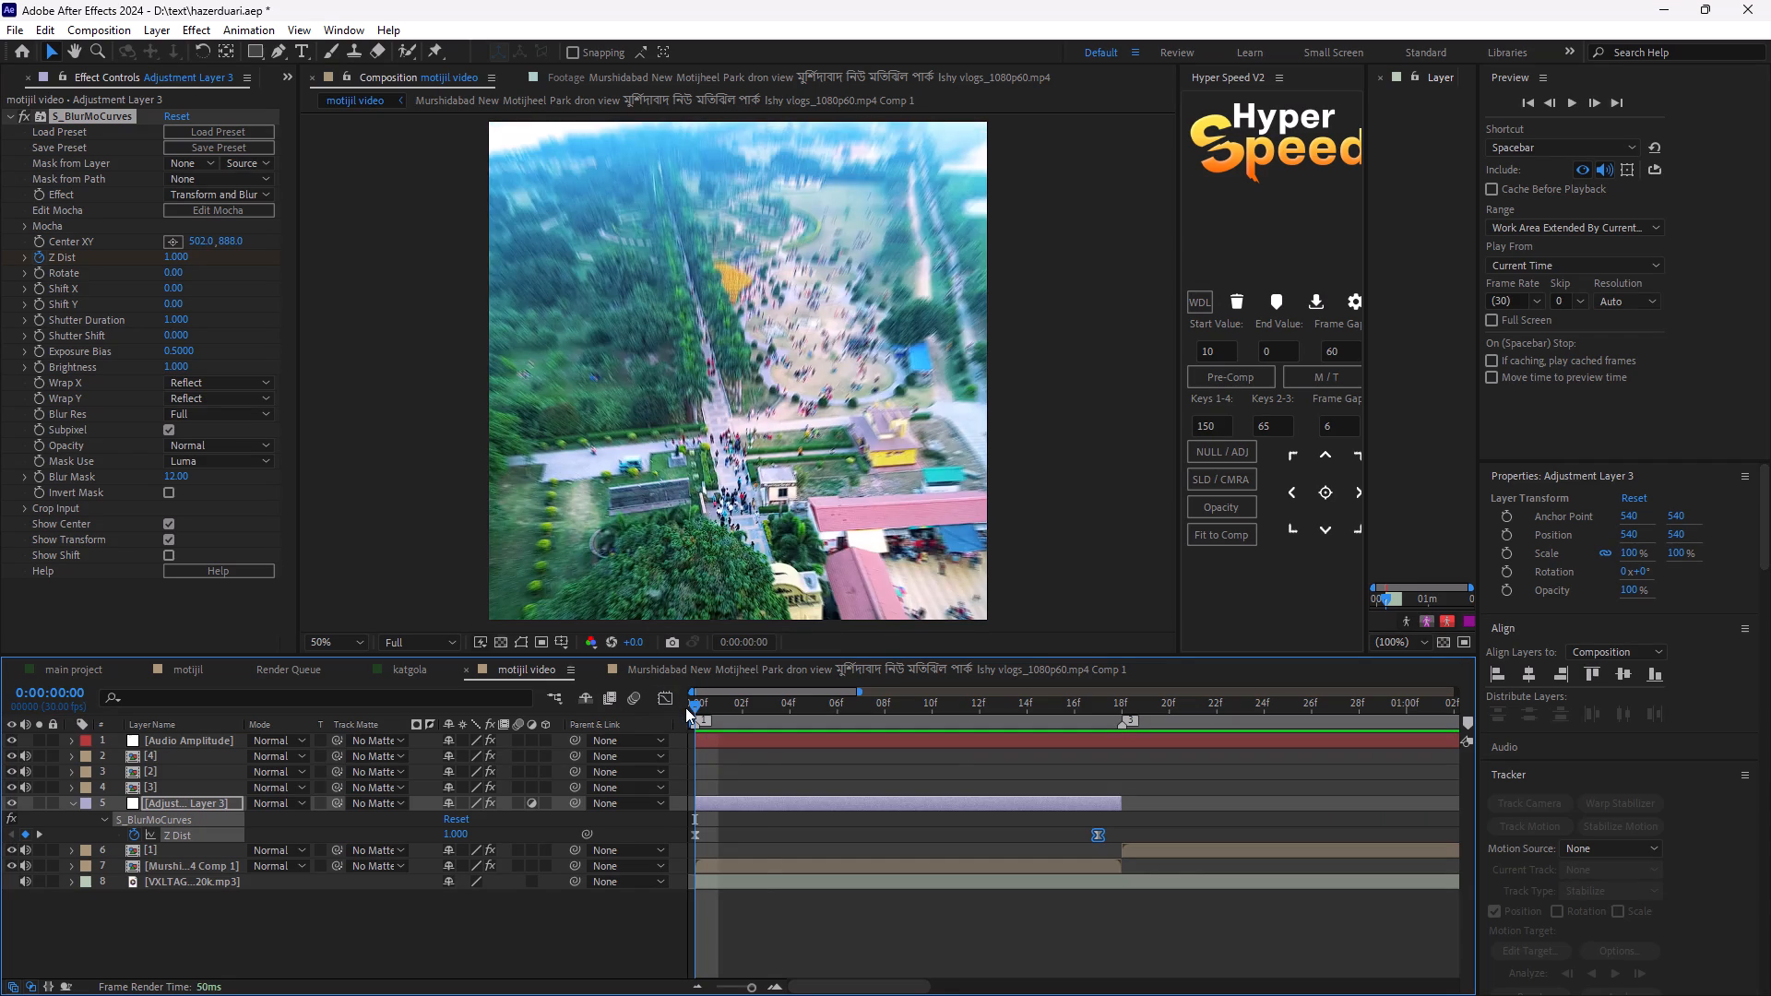
pyautogui.press('space')
pyautogui.press('space')
# Move the second Z Dist keyframe to frame 18, where the first clip ends, and preview the result.
pyautogui.moveTo(1101, 833); pyautogui.dragTo(1121, 849)
pyautogui.press('space')
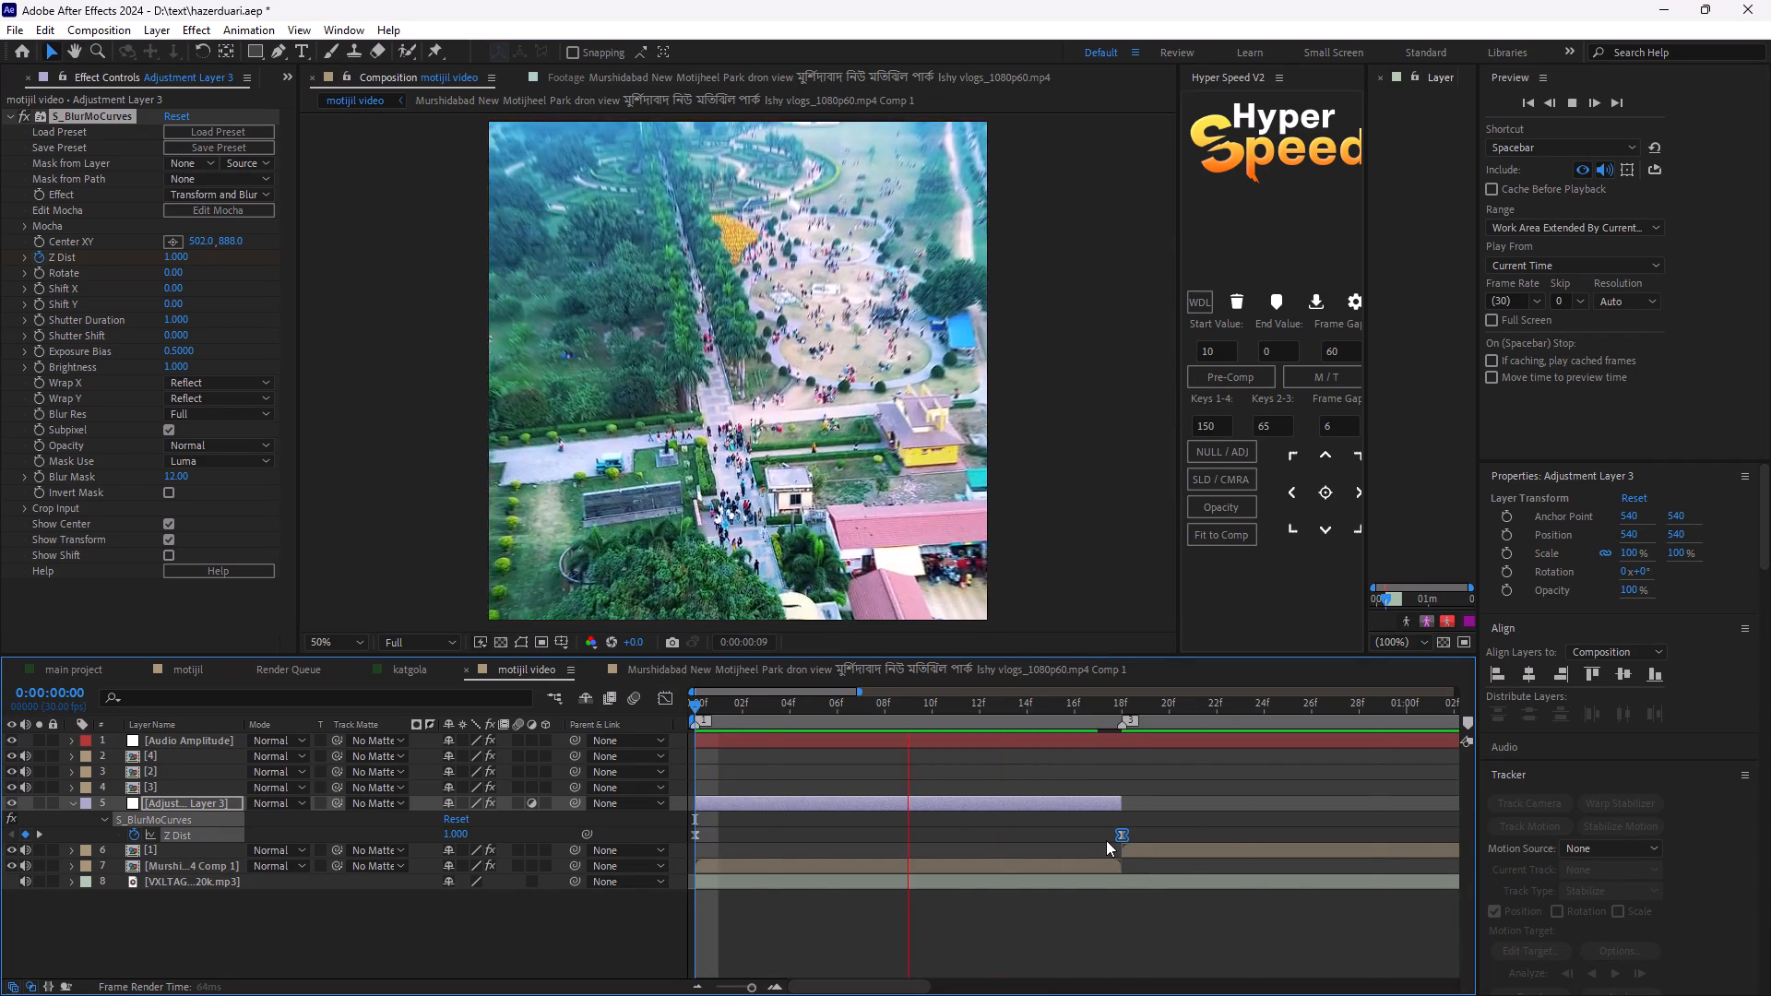
pyautogui.press('space')
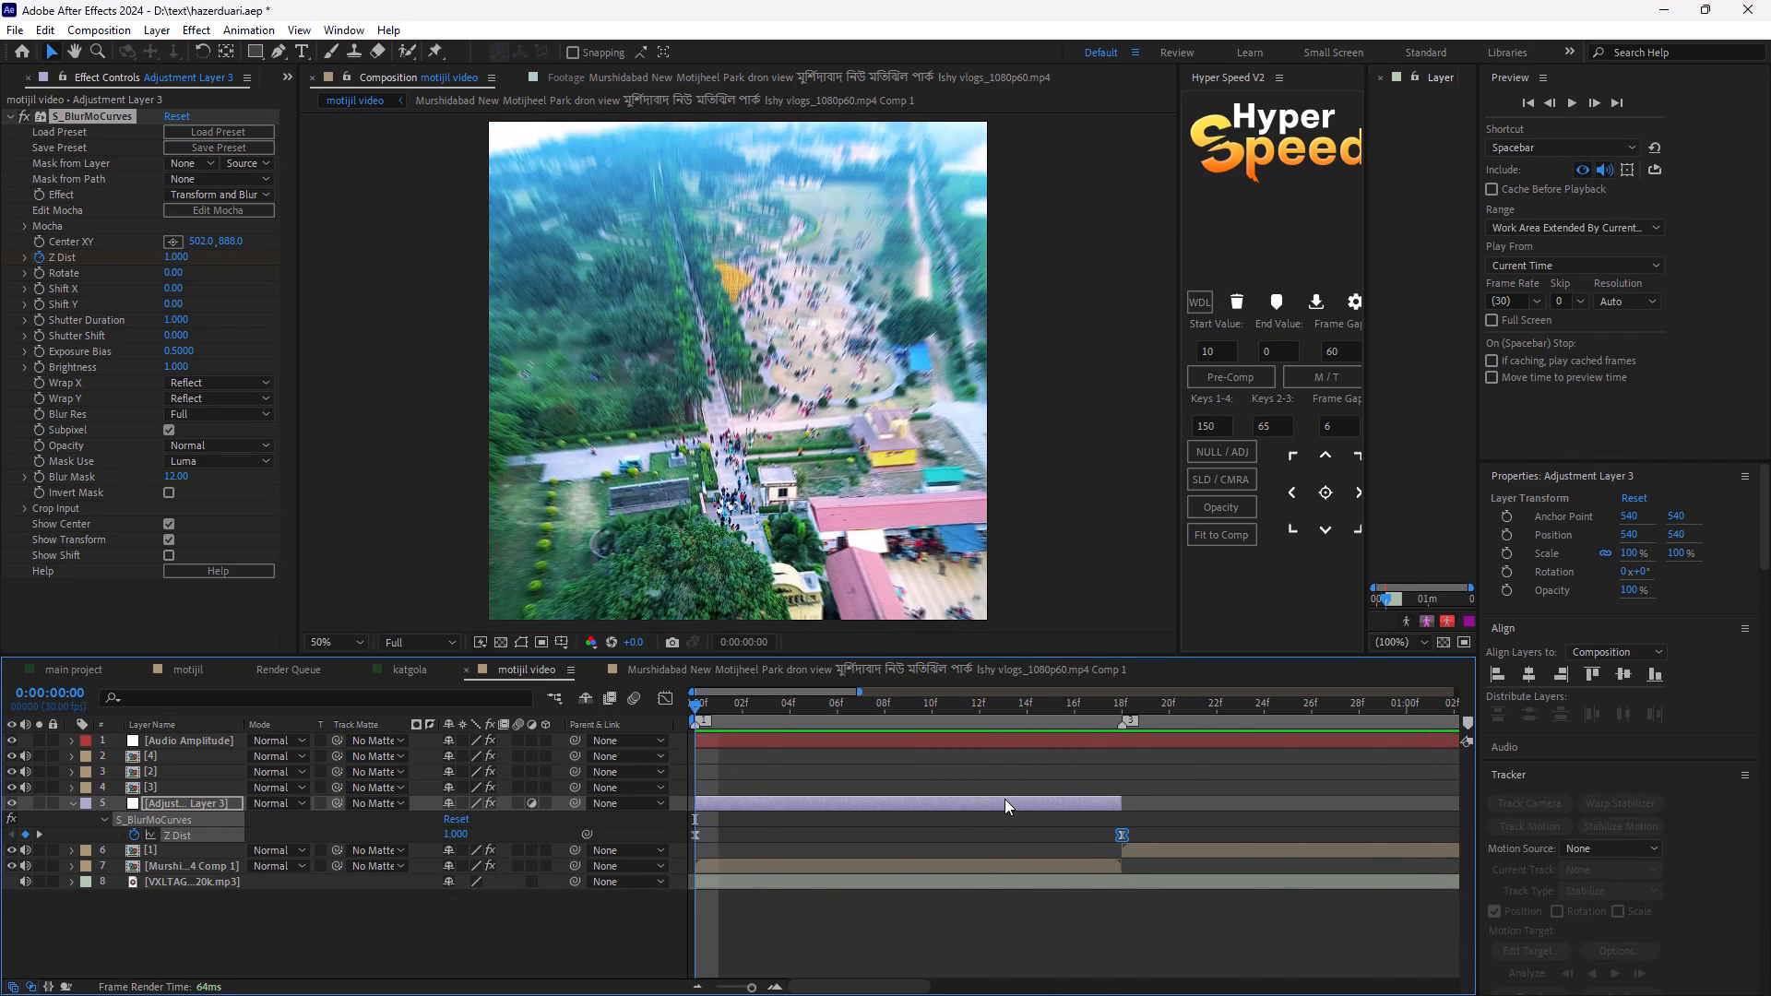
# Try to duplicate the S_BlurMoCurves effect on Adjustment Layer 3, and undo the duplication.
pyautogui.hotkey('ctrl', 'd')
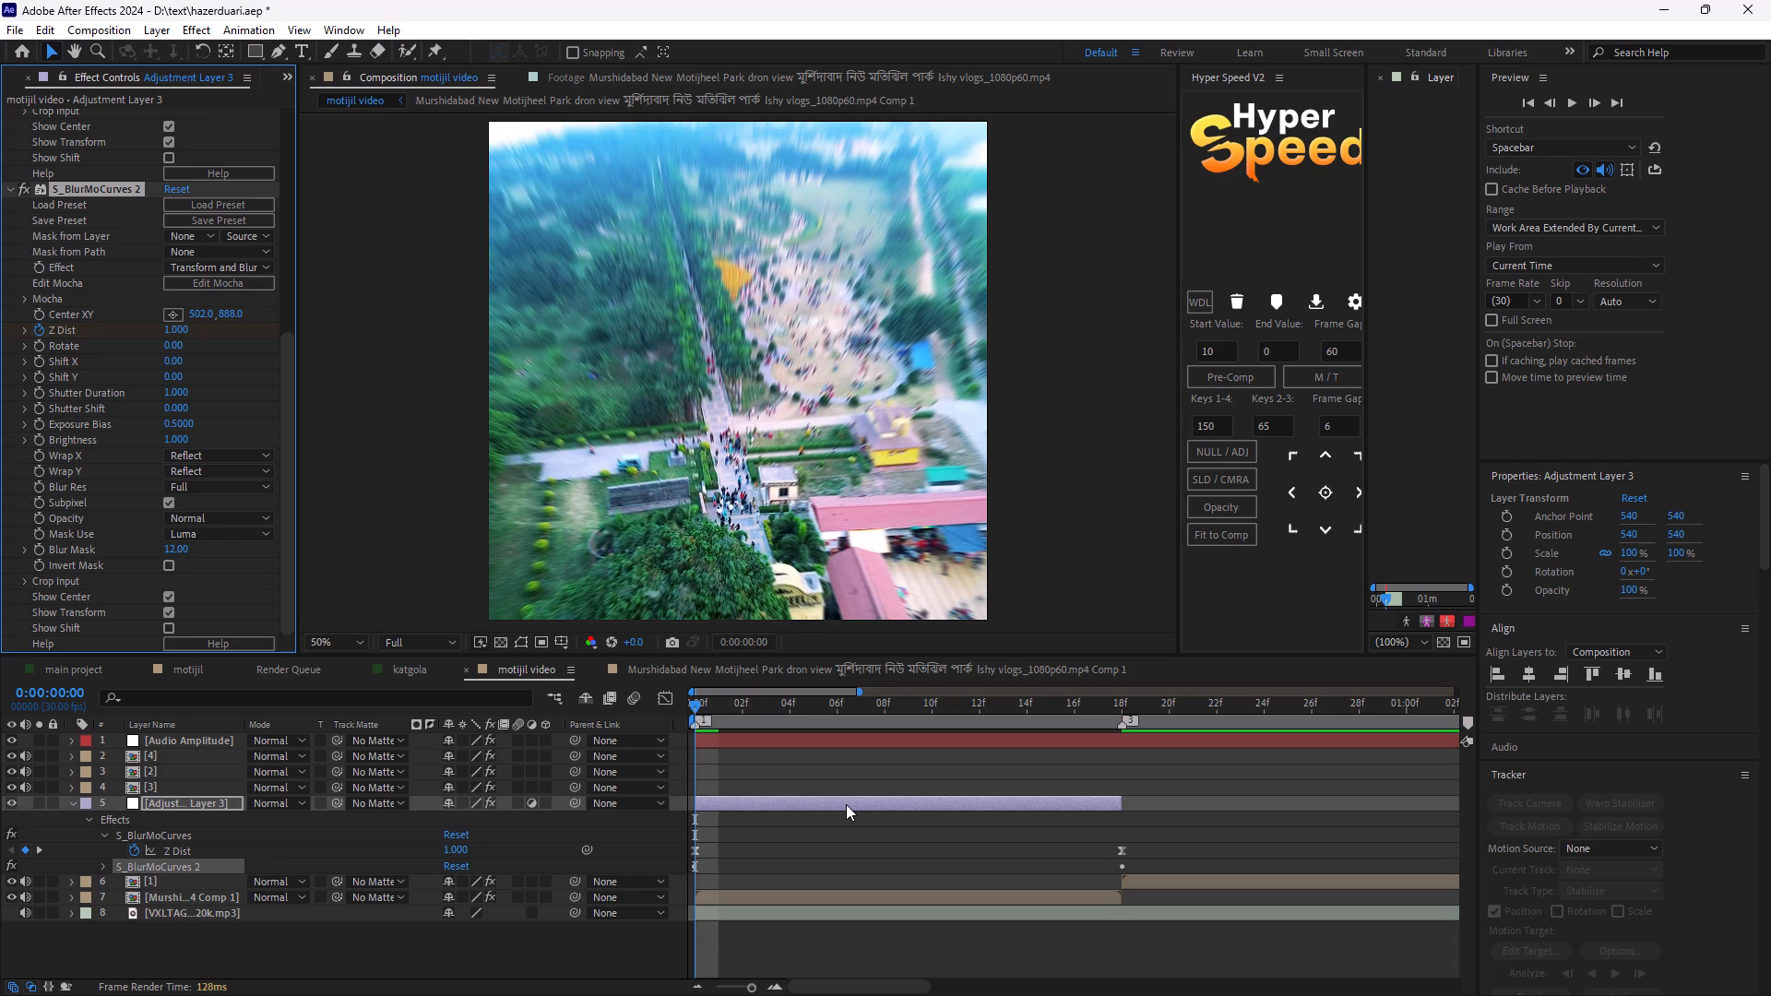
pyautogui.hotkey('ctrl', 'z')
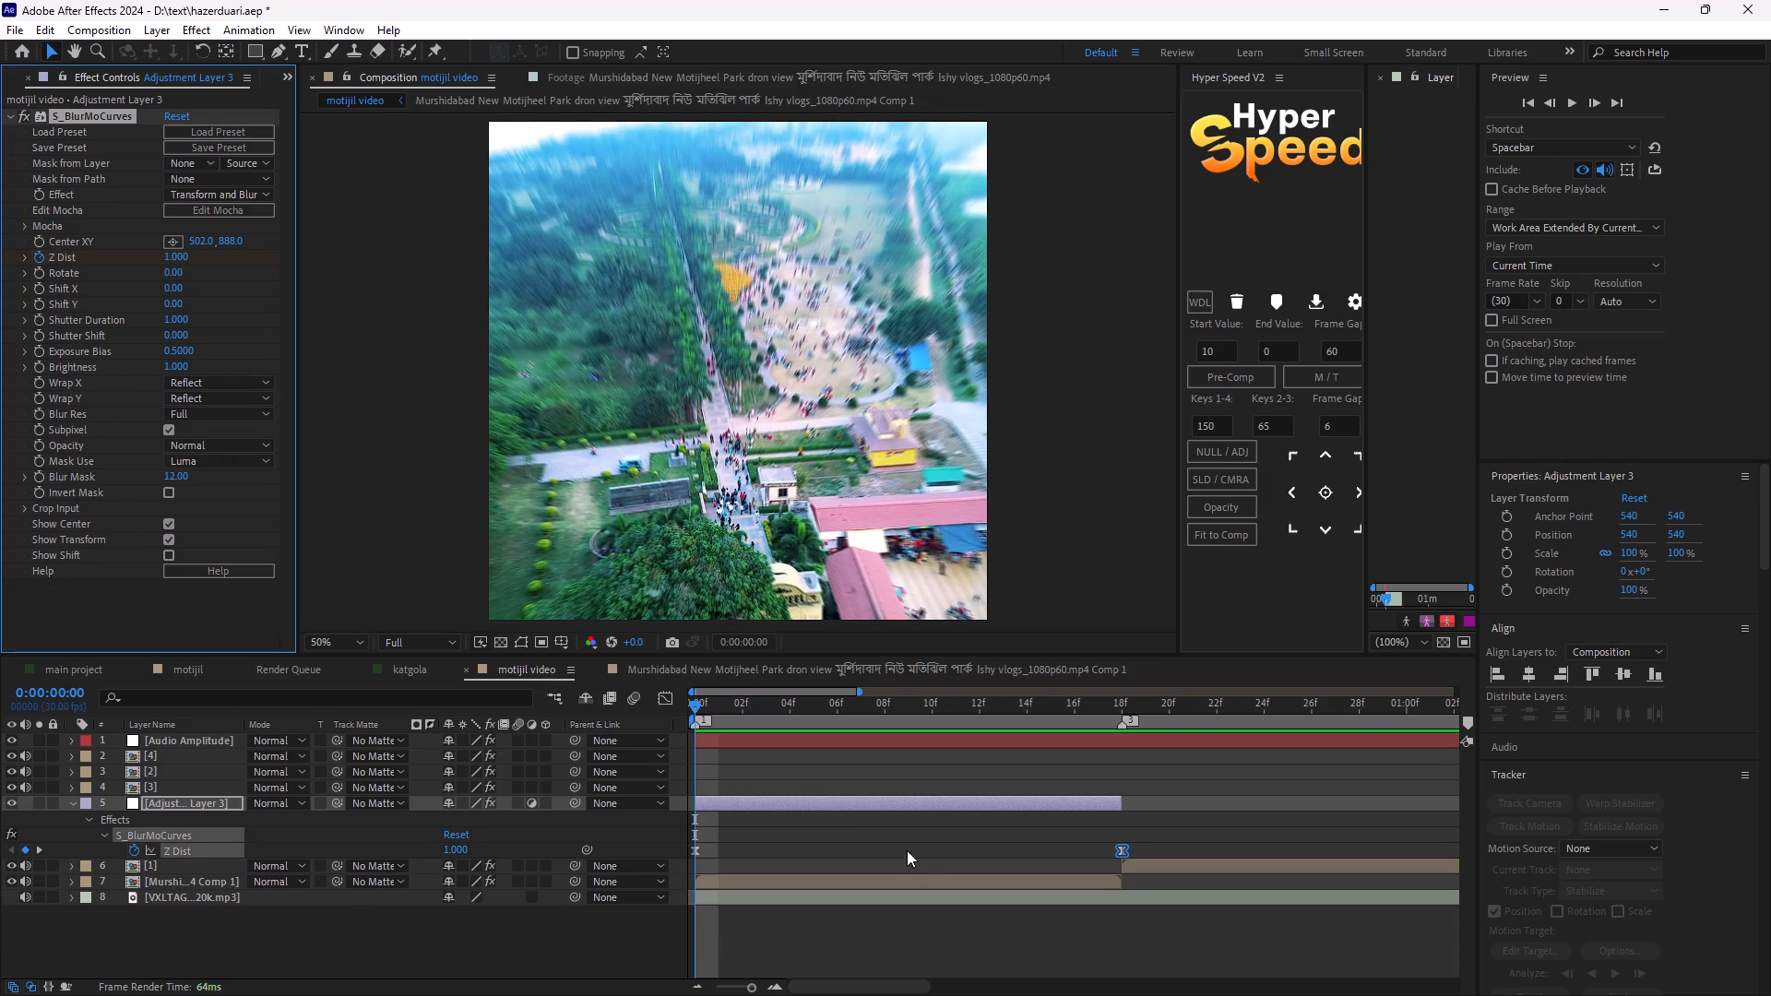
# Duplicate Adjustment Layer 3 and move the copy to start at frame 18, over clip [1].
pyautogui.click(939, 860)
pyautogui.click(953, 804)
pyautogui.hotkey('ctrl', 'd')
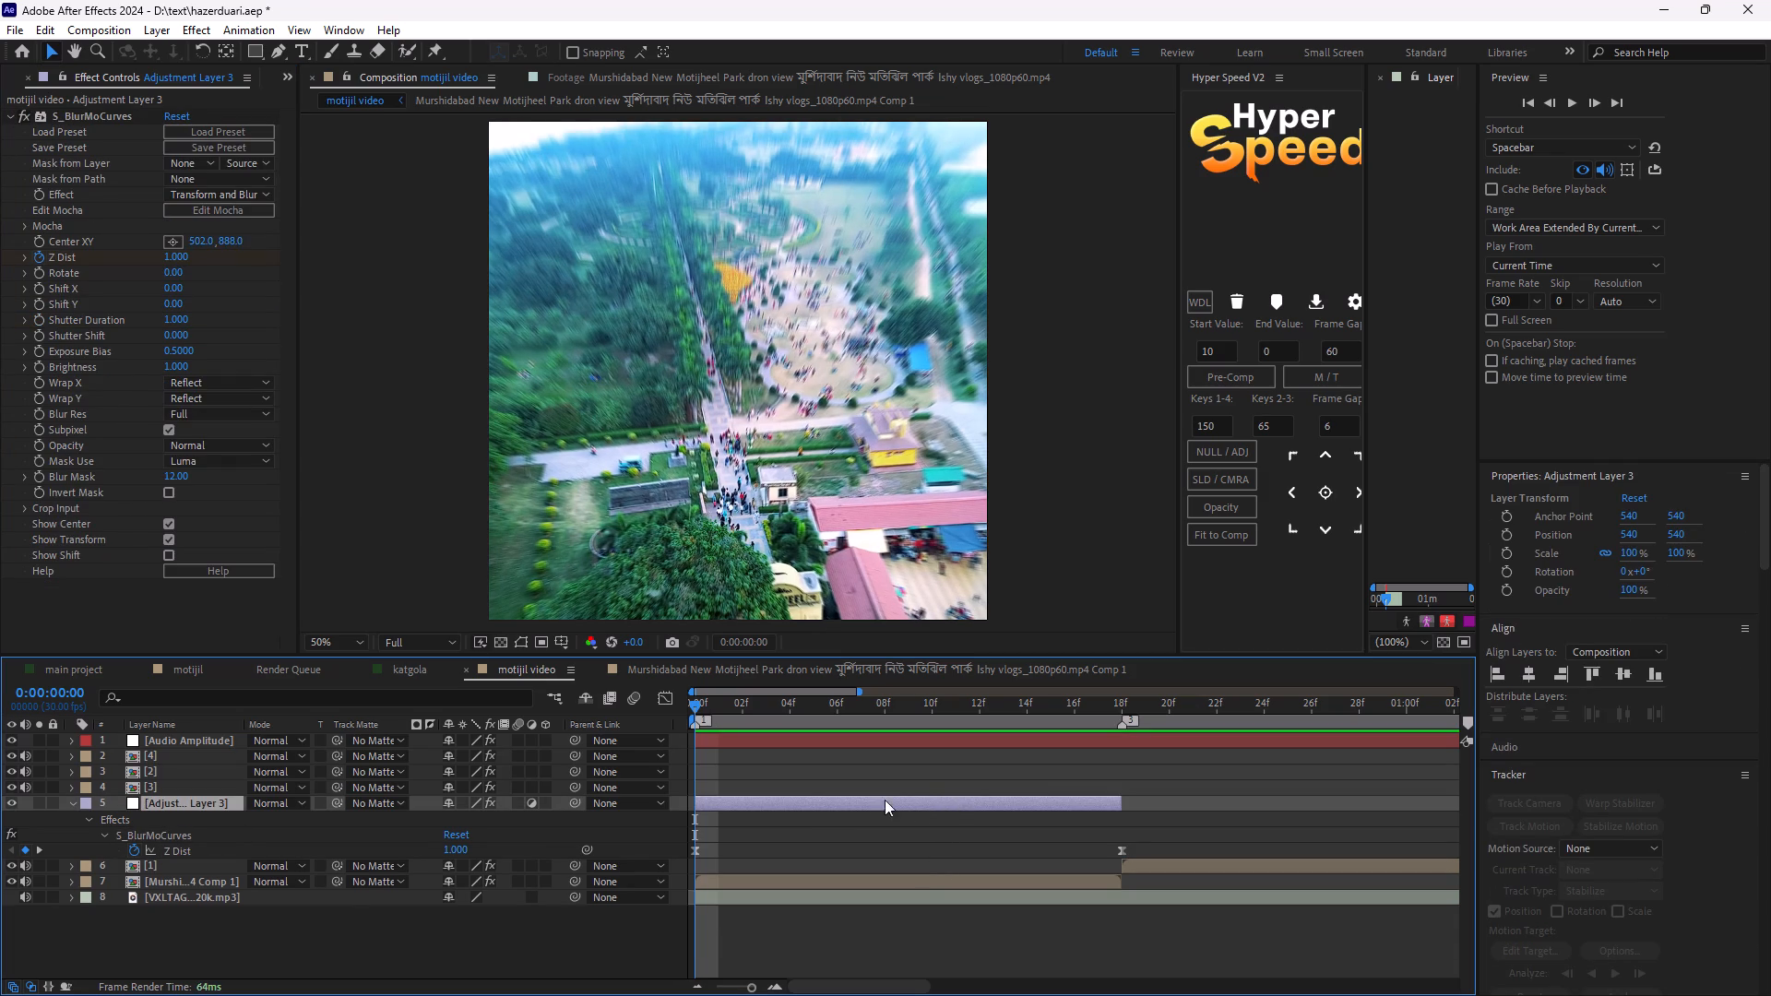
pyautogui.moveTo(767, 801); pyautogui.dragTo(1188, 910)
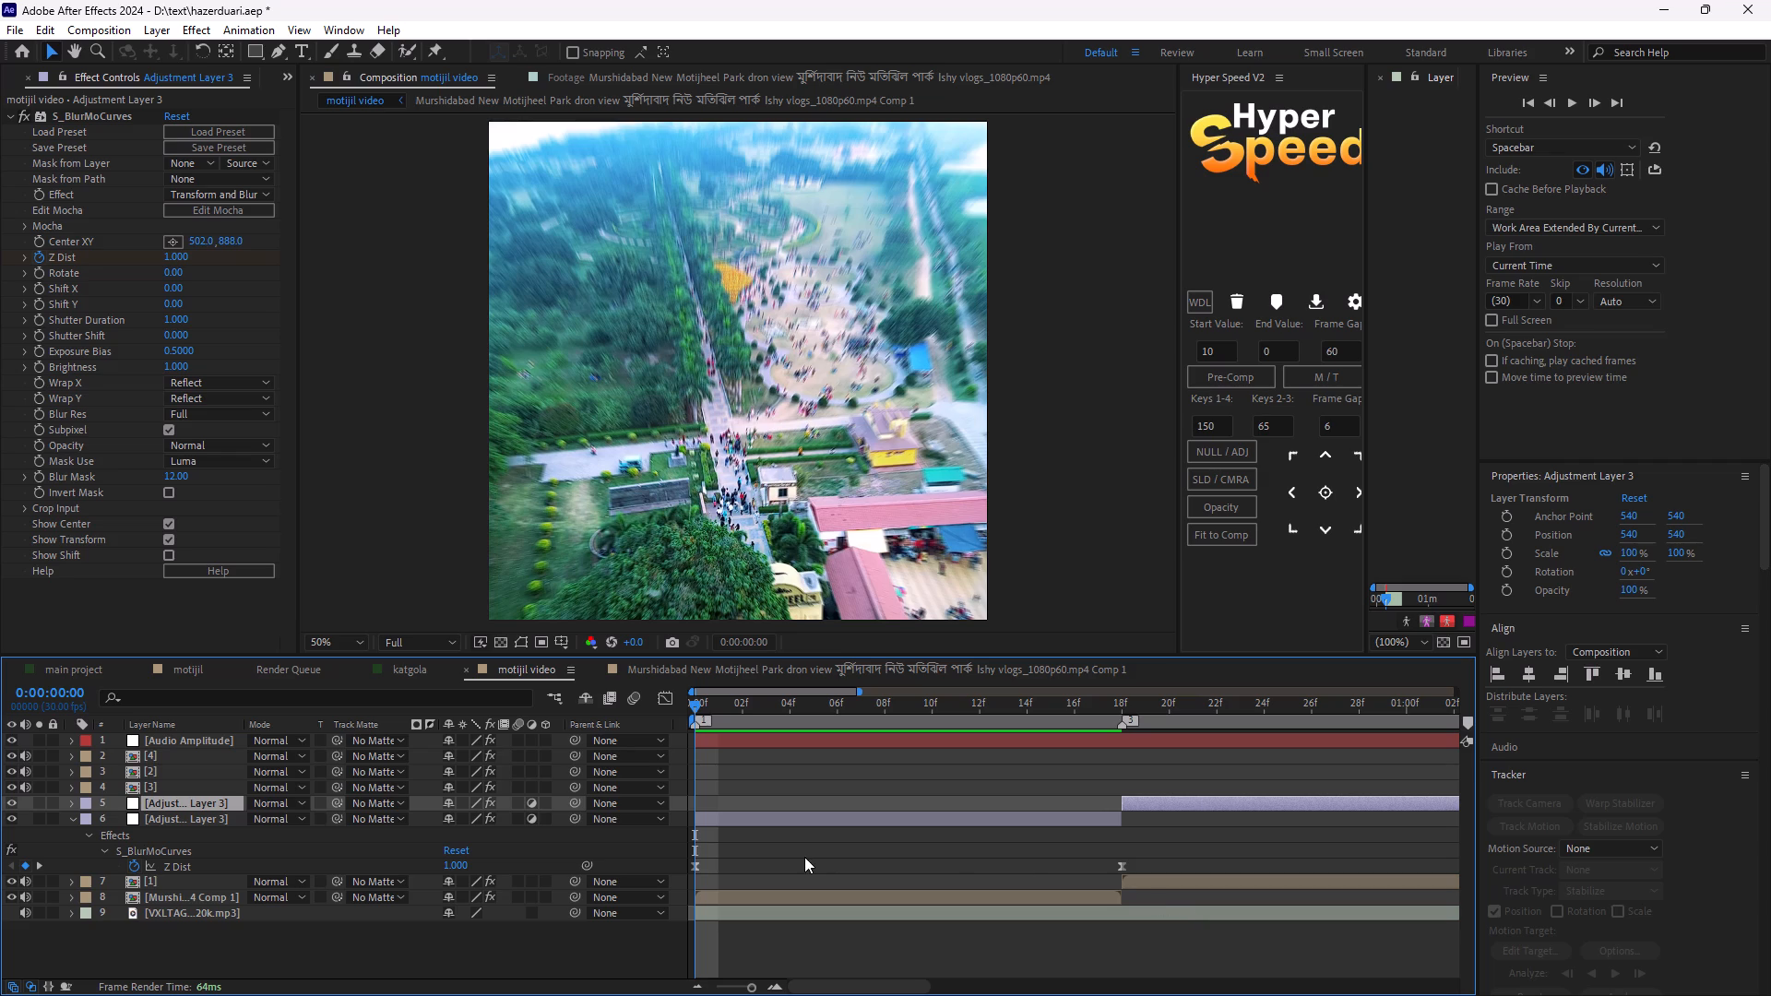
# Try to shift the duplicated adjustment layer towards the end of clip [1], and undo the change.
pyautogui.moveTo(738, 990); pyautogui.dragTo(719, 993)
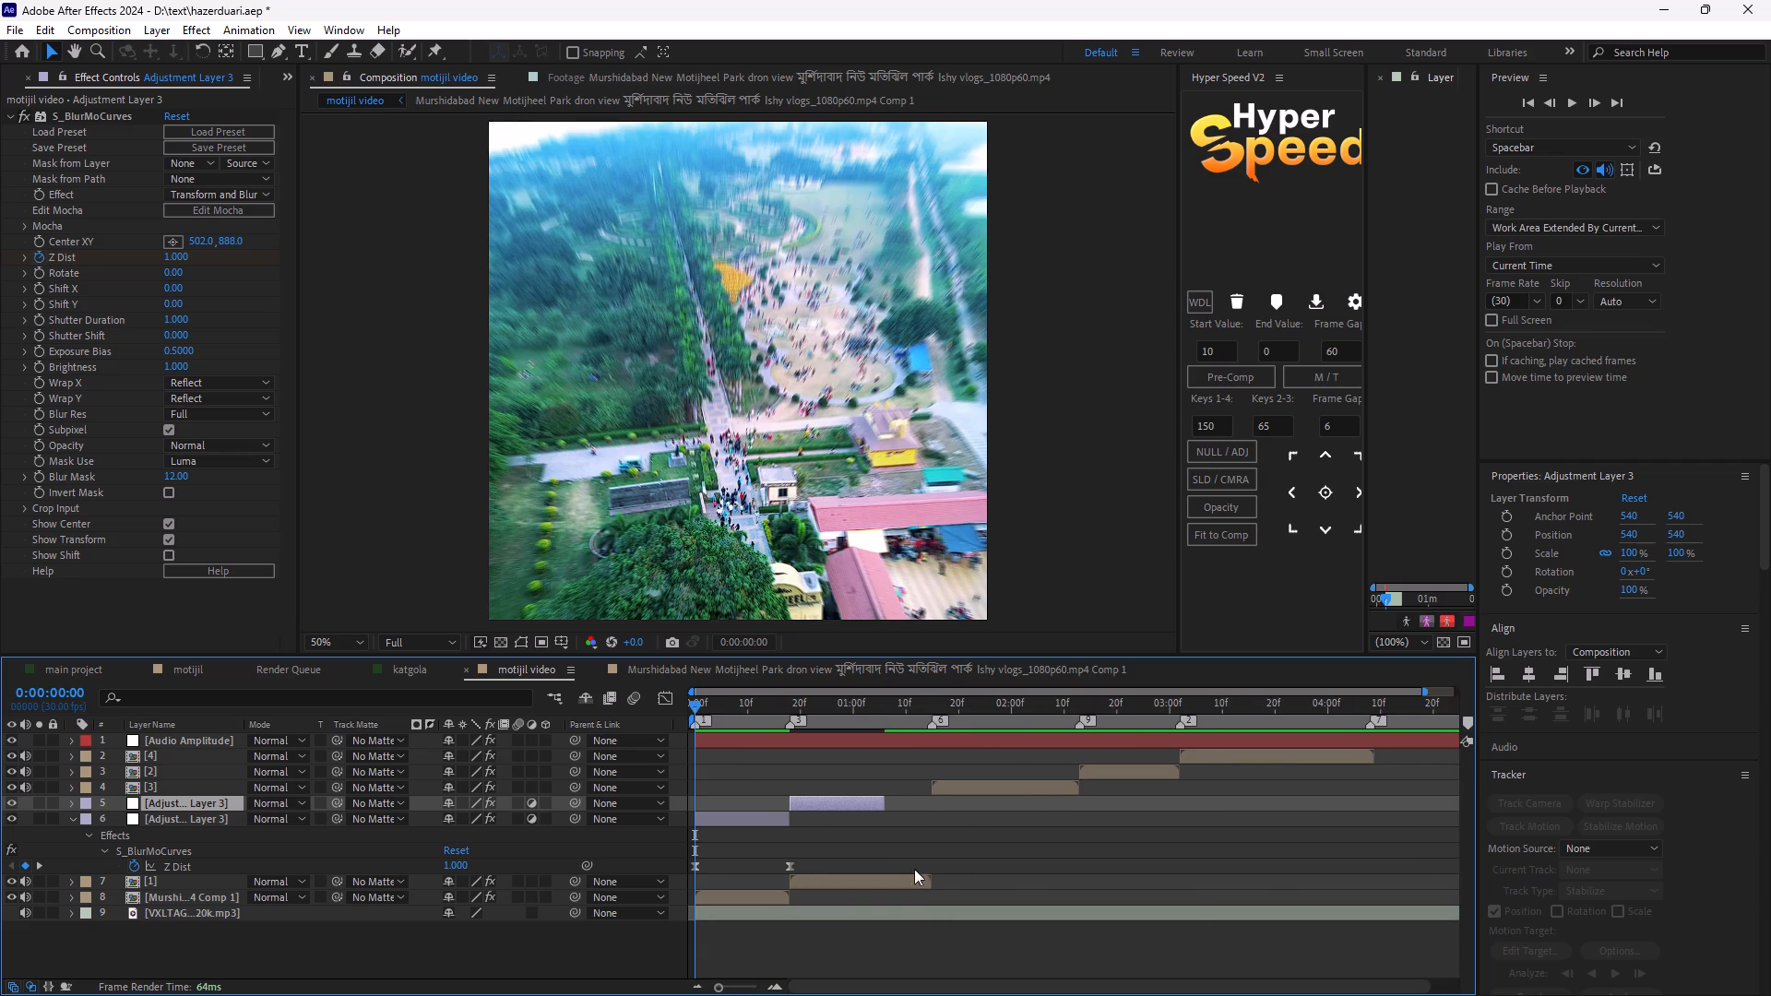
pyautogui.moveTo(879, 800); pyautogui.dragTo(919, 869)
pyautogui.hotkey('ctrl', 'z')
# Extend the duplicated adjustment layer to the end of clip [1], move its second Z Dist keyframe near that end, and preview.
pyautogui.press('u')
pyautogui.moveTo(884, 807); pyautogui.dragTo(931, 832)
pyautogui.click(884, 833)
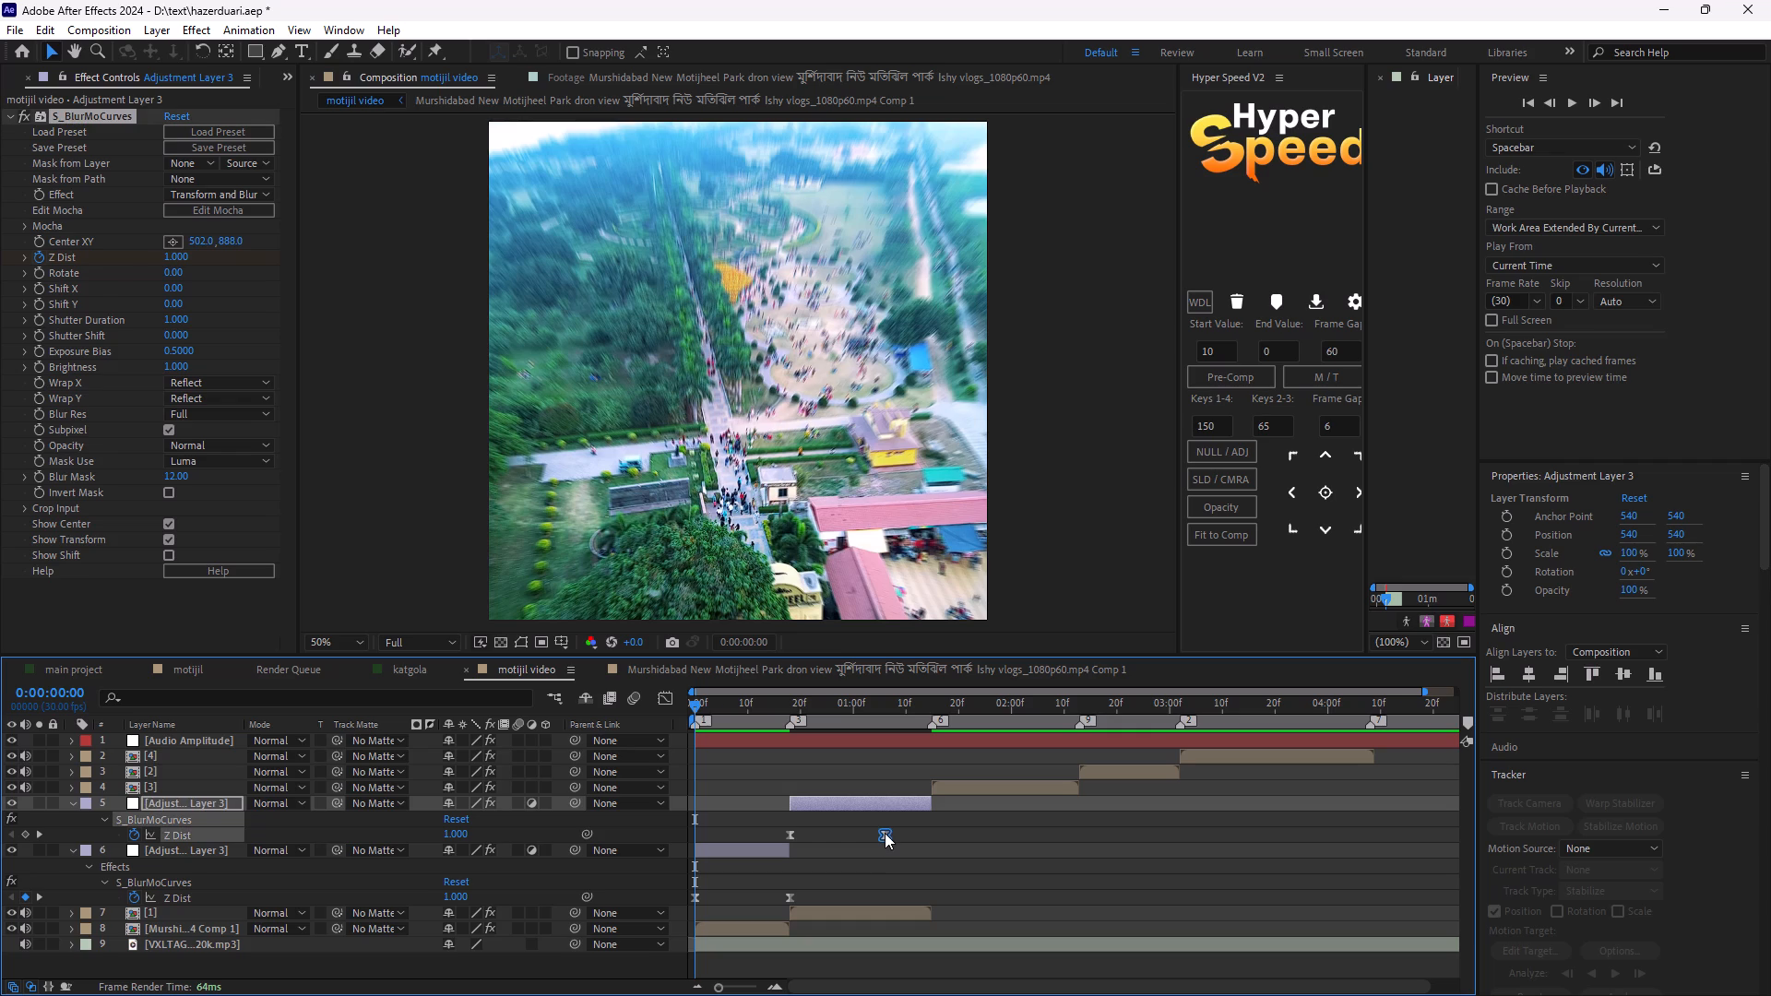
pyautogui.keyDown('alt'); pyautogui.moveTo(885, 833); pyautogui.dragTo(927, 852); pyautogui.keyUp('alt')
pyautogui.press('space')
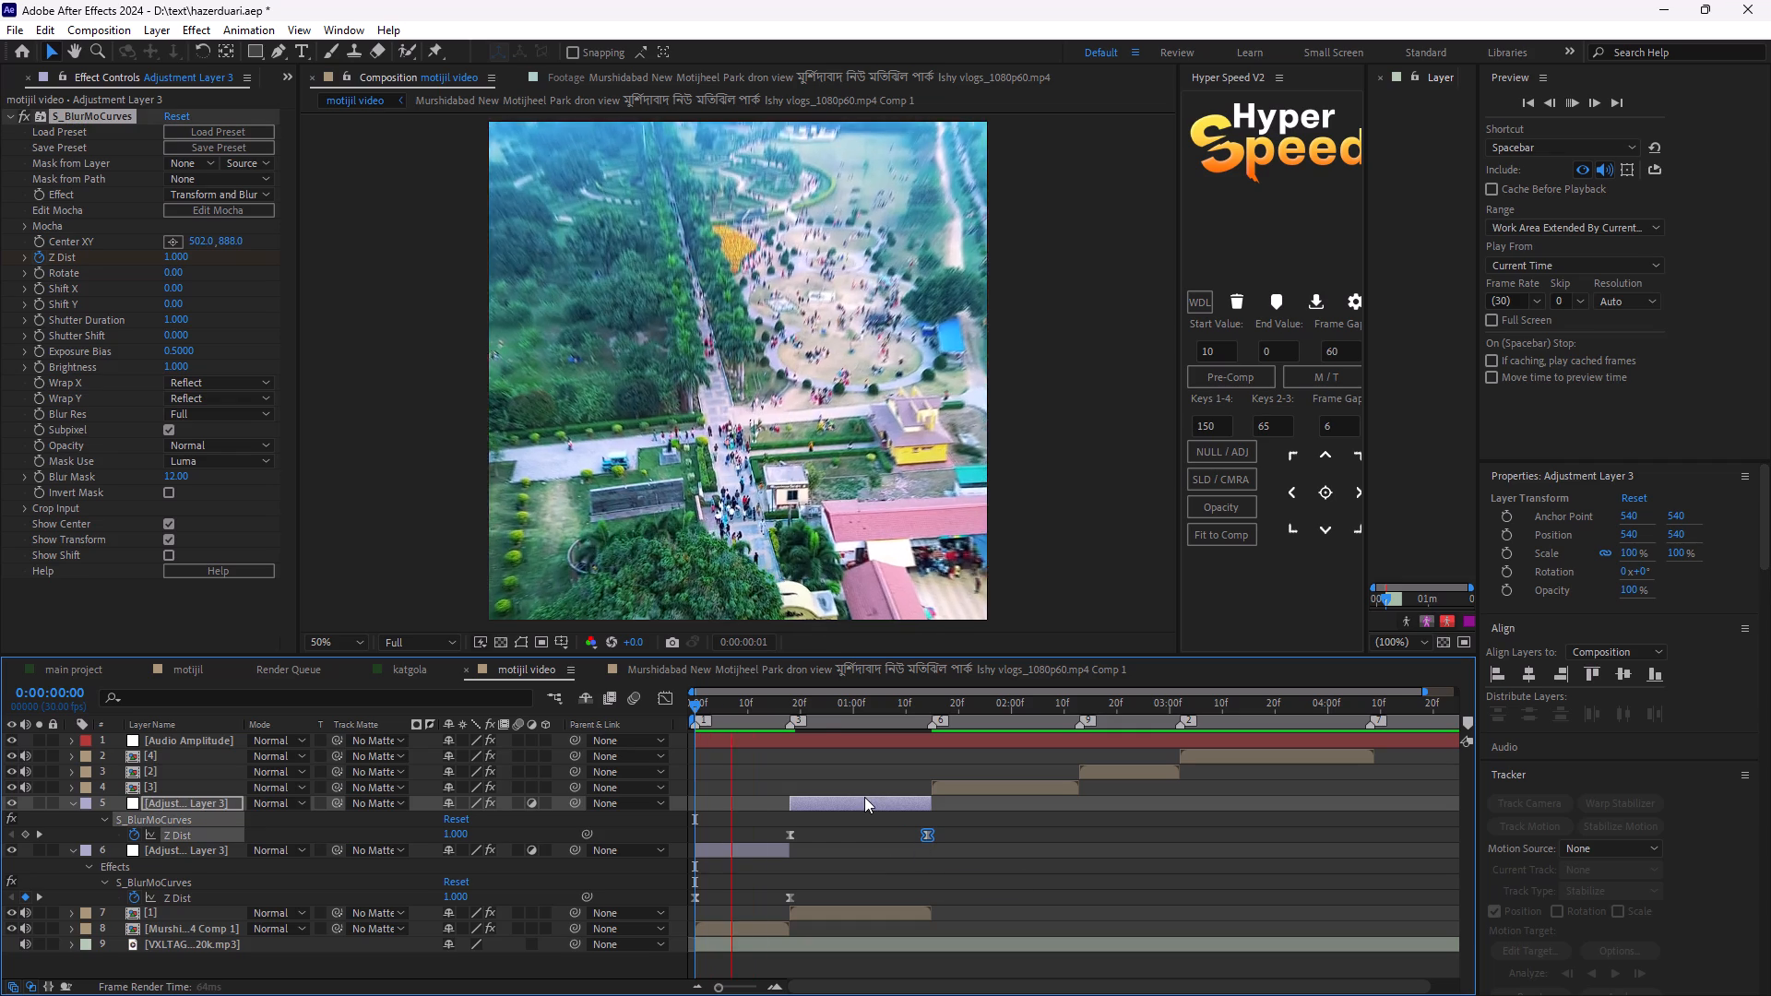
pyautogui.press('space')
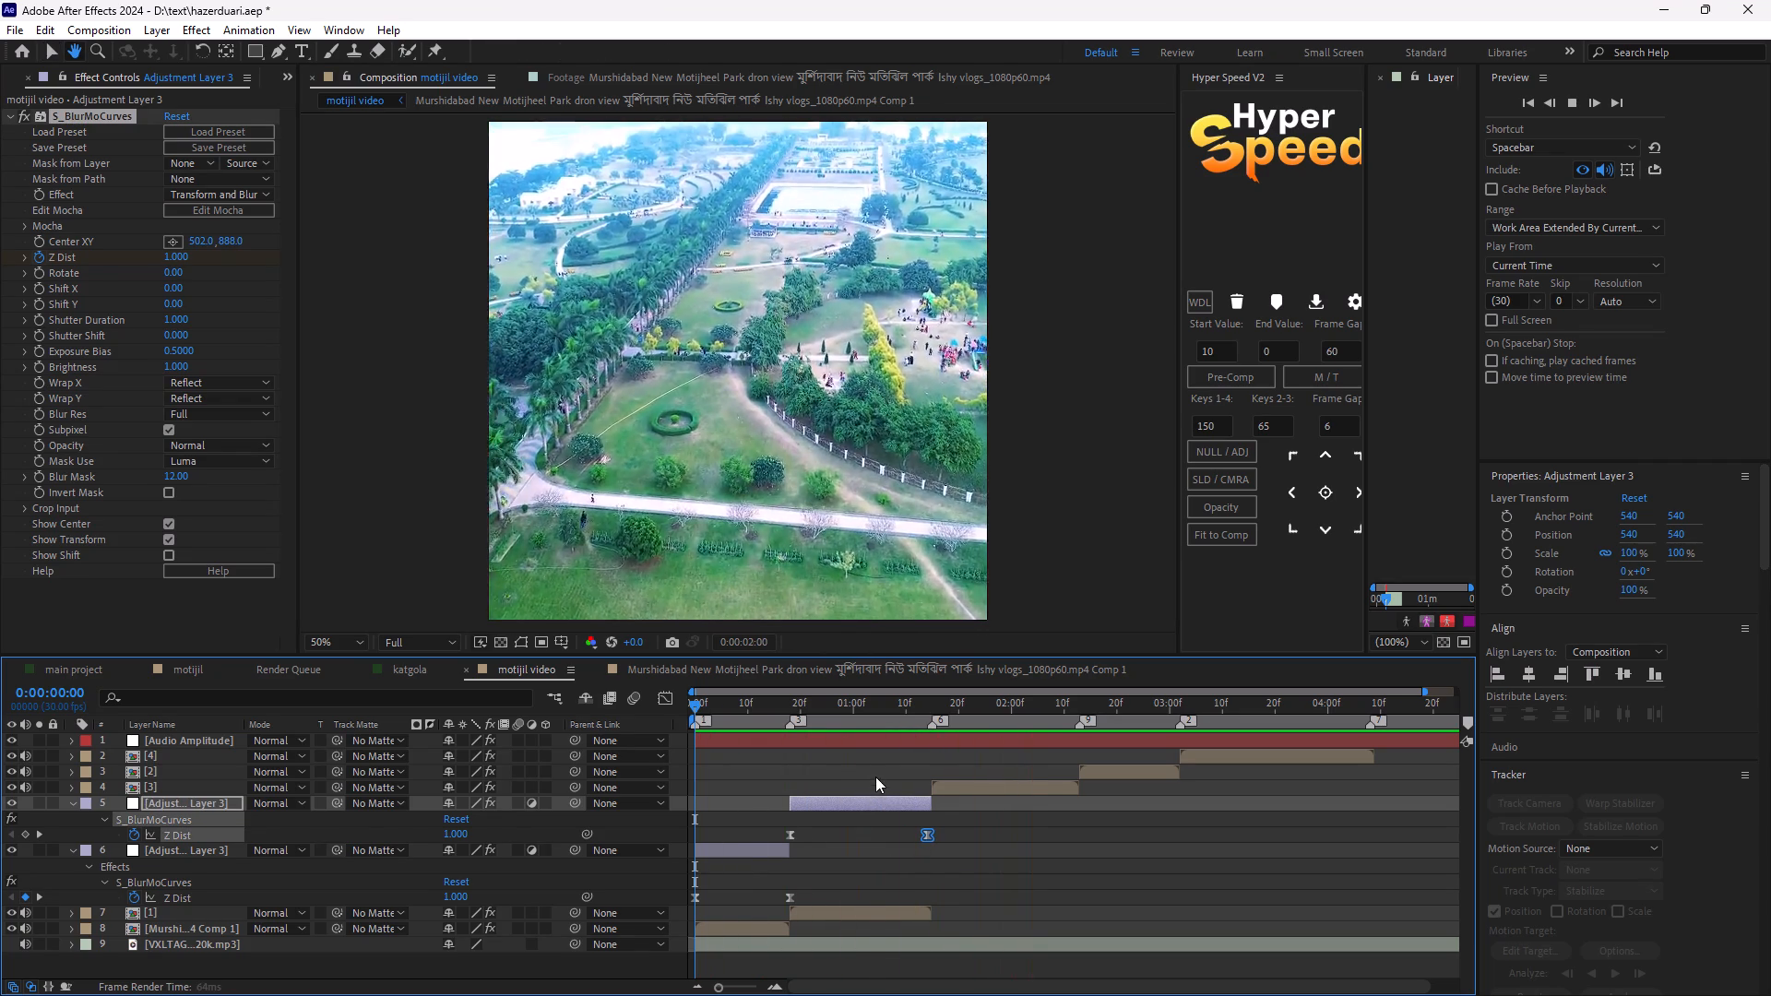
pyautogui.moveTo(699, 701); pyautogui.dragTo(879, 797)
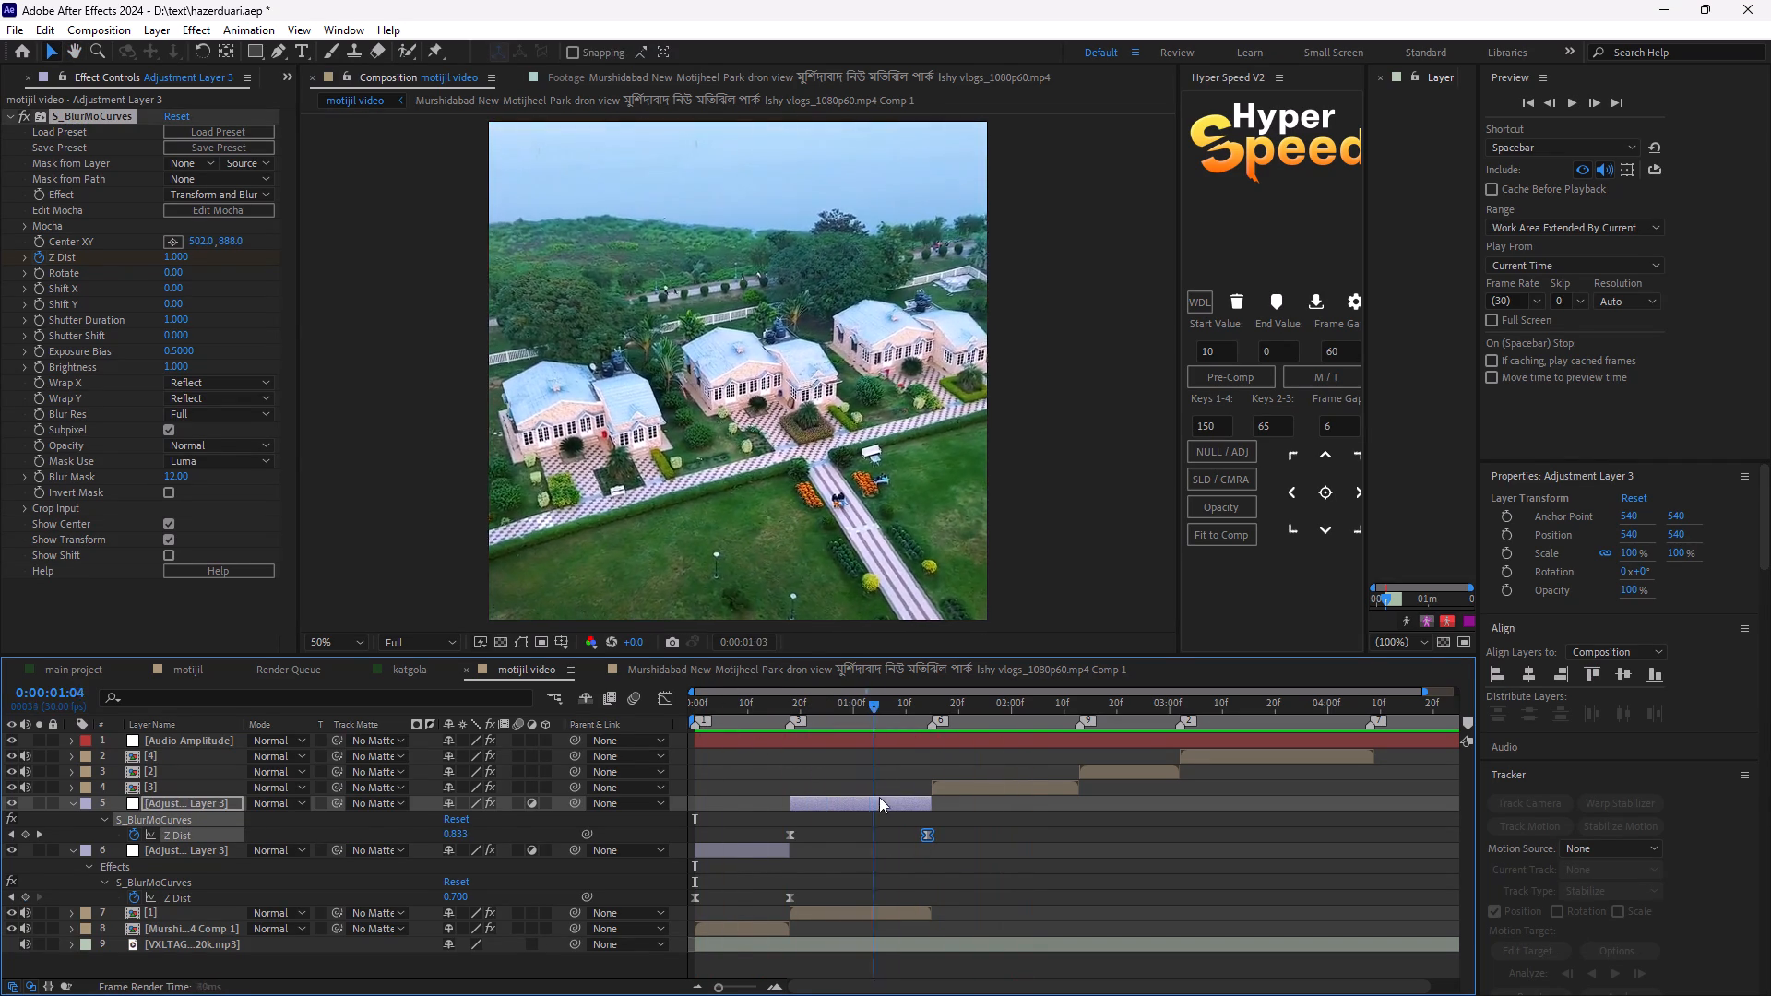
pyautogui.moveTo(879, 797); pyautogui.dragTo(908, 824)
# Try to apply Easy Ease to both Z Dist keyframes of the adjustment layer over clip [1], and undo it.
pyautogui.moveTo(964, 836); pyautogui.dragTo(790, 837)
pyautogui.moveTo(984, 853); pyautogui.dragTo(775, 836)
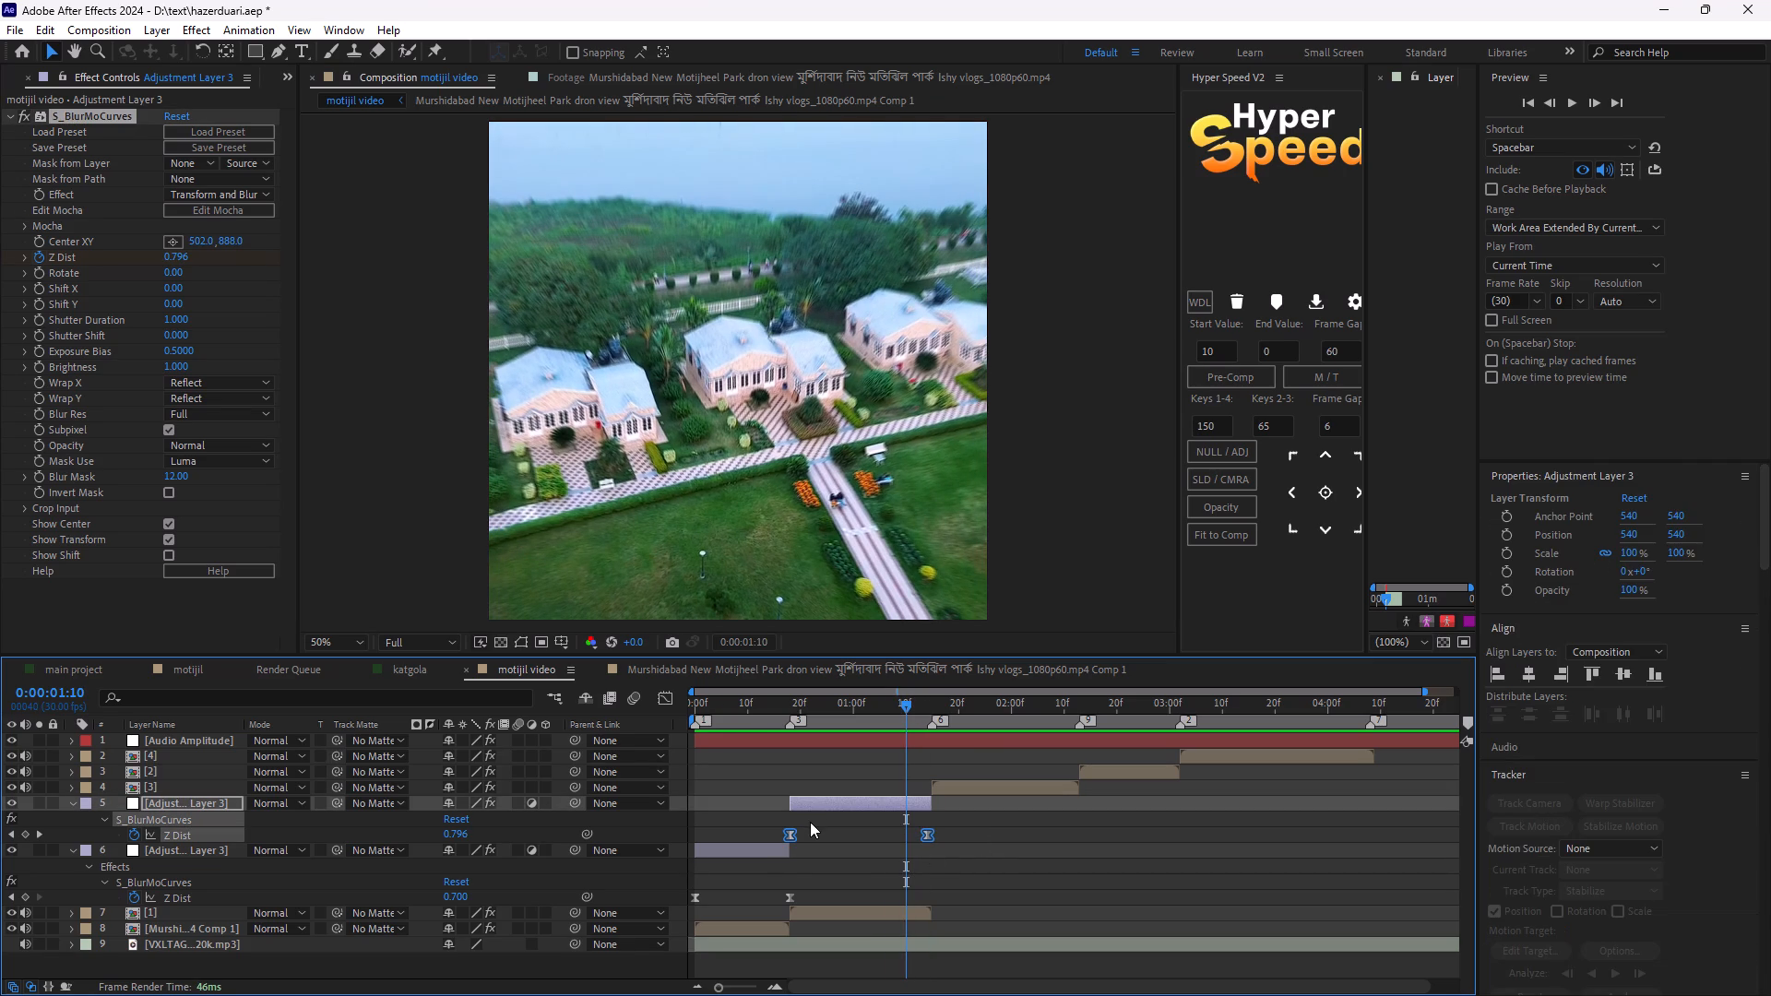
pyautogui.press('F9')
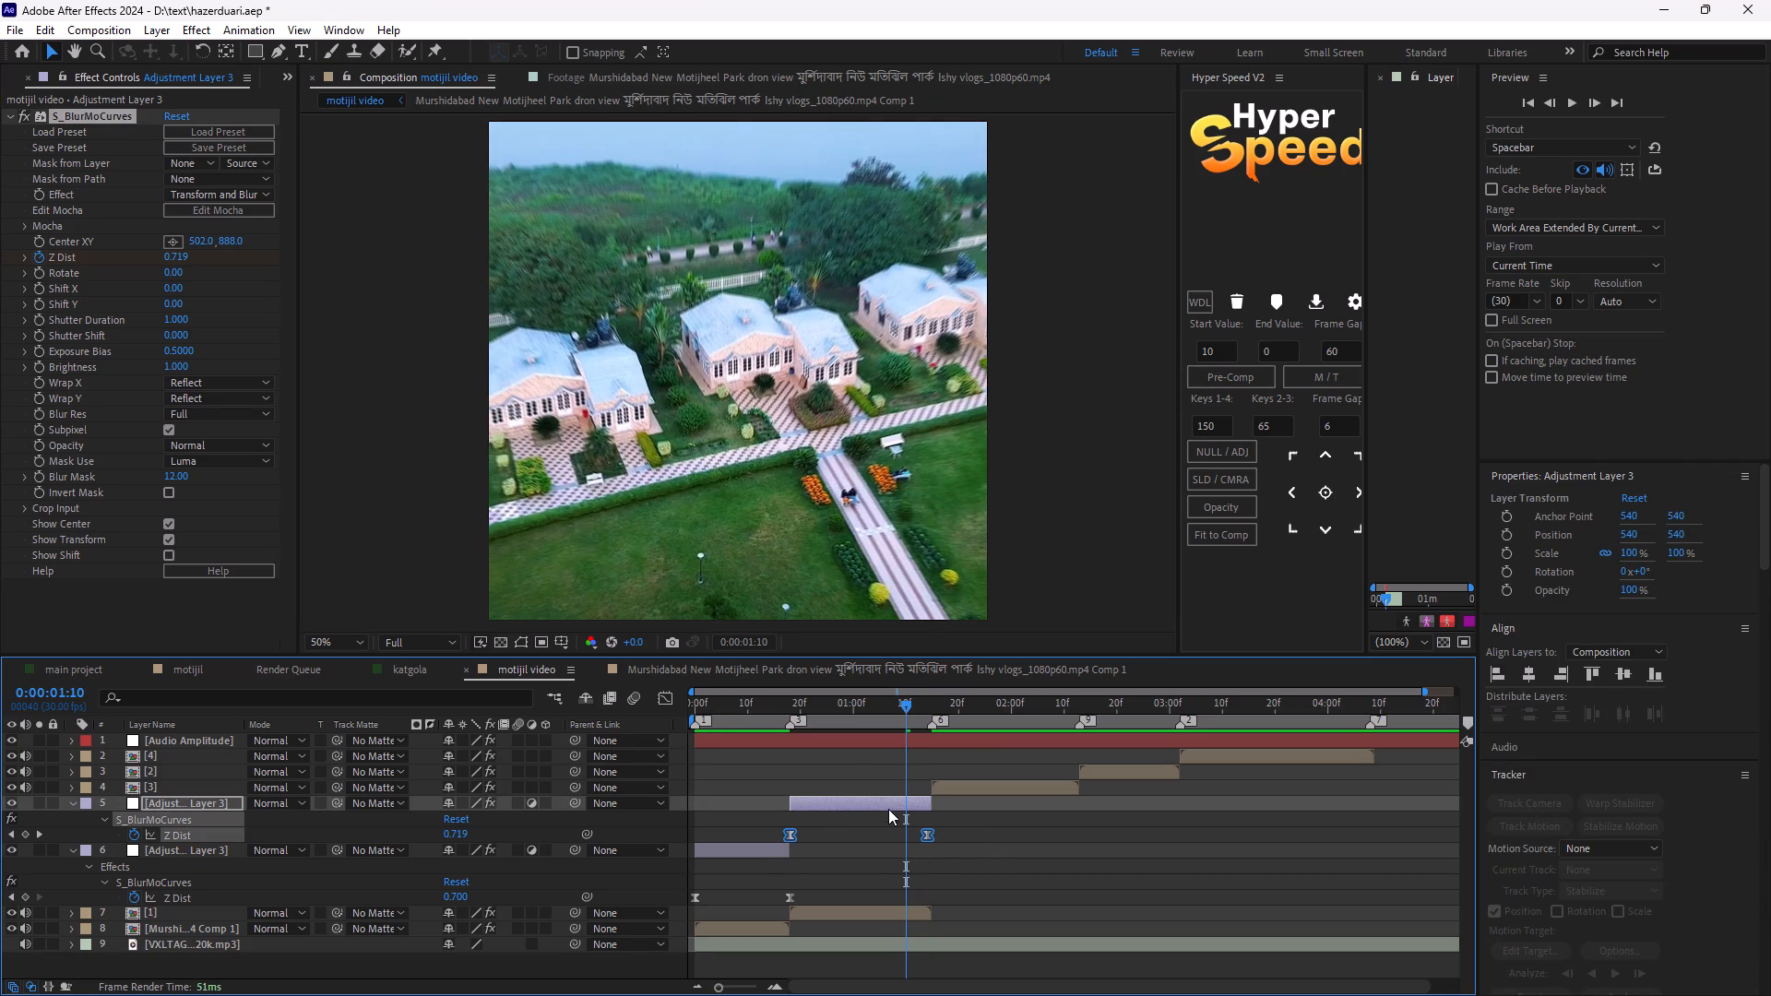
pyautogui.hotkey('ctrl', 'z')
# In the Graph Editor, soften the Z Dist curve over clip [1], raising the first keyframe's handle to about 0.80 and lengthening the second's.
pyautogui.click(661, 694)
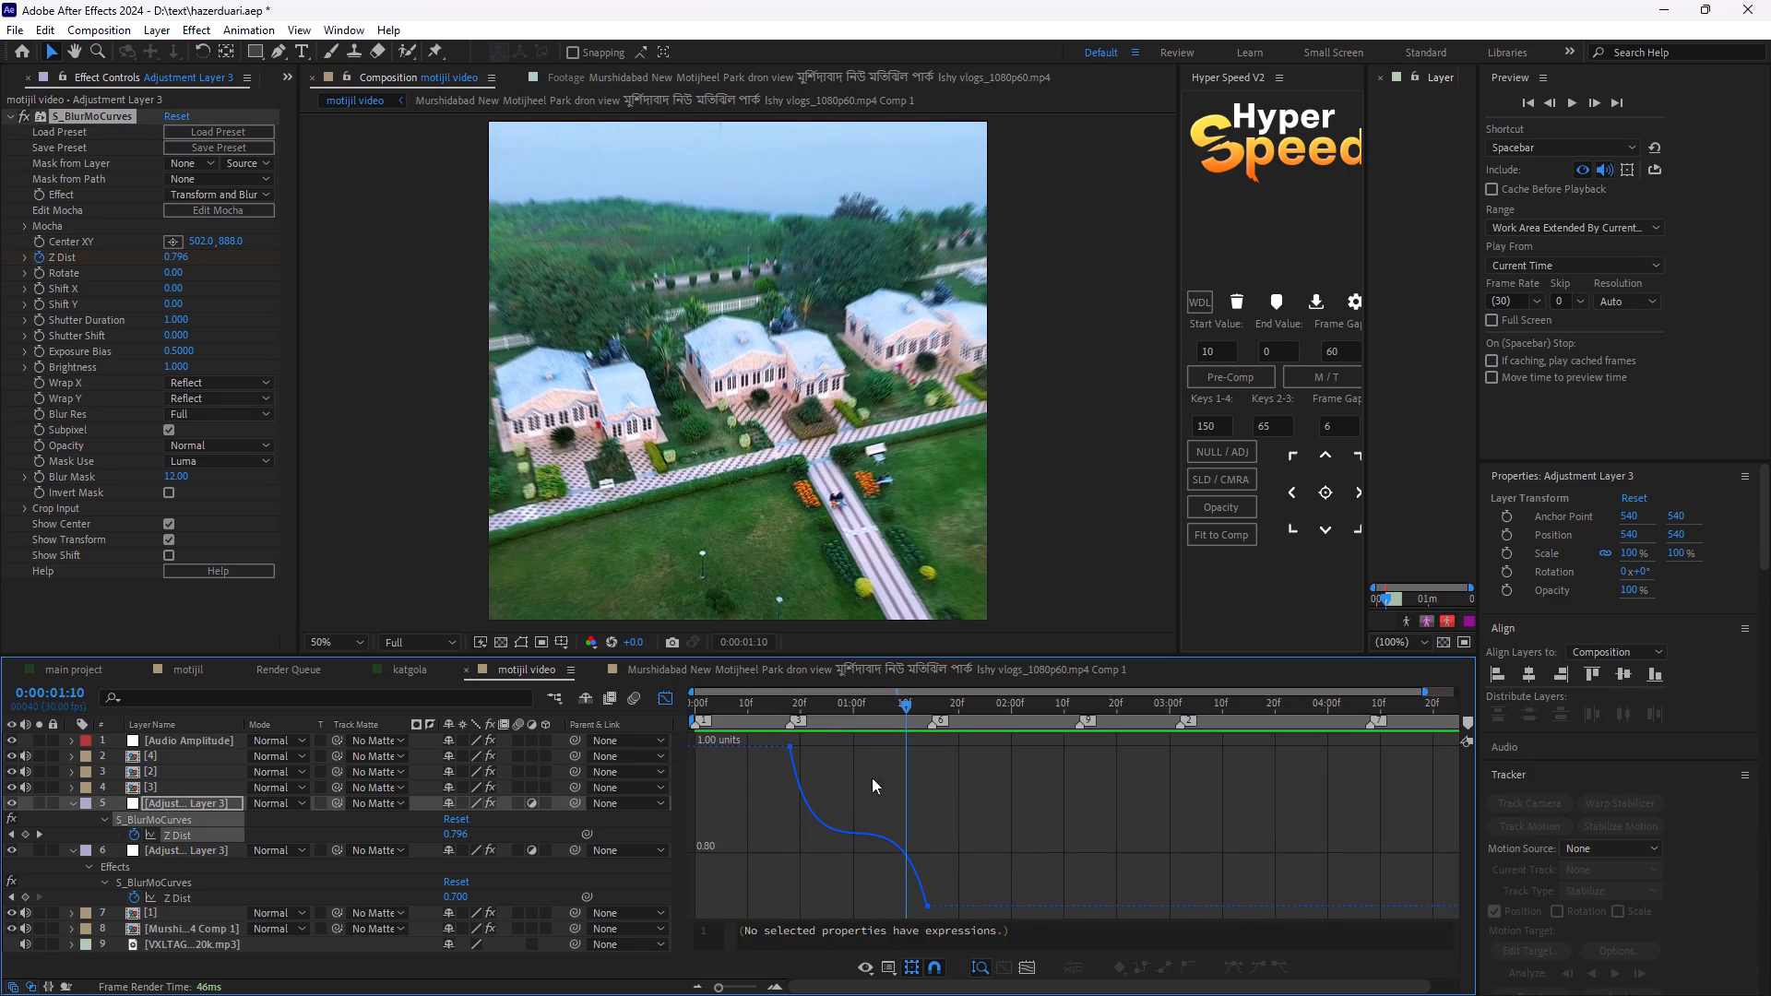
pyautogui.moveTo(812, 748); pyautogui.dragTo(743, 771)
pyautogui.click(853, 823)
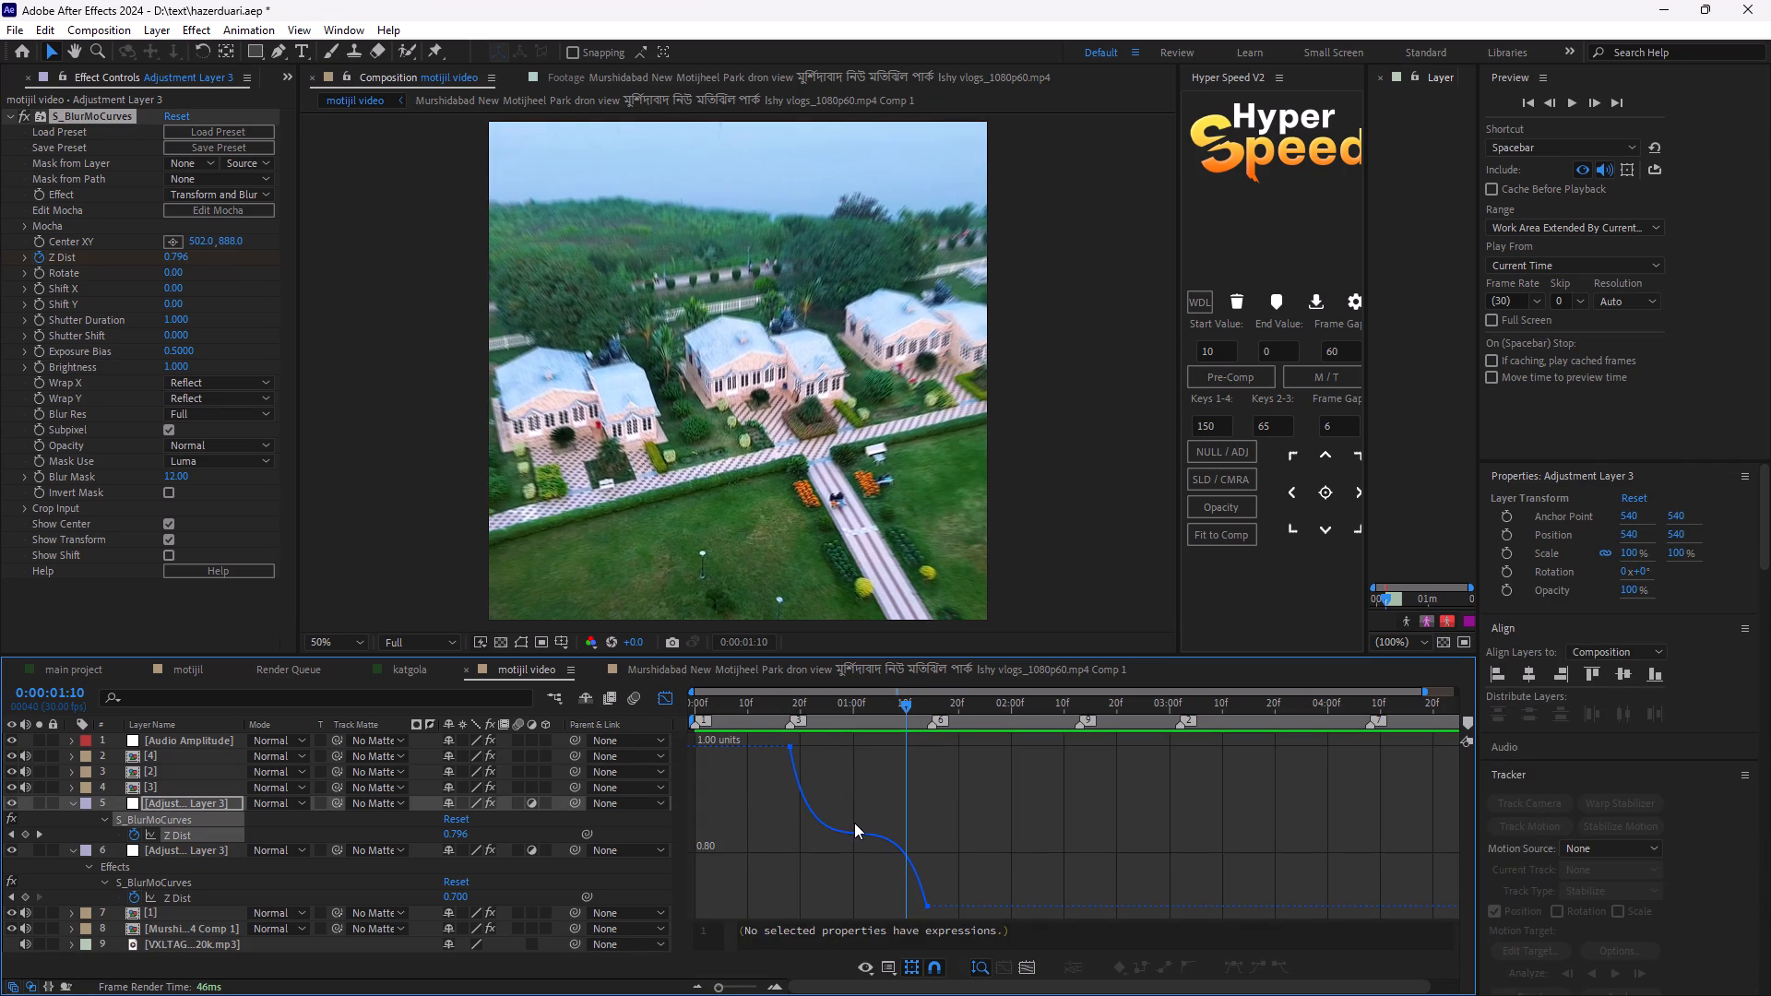
pyautogui.doubleClick(855, 828)
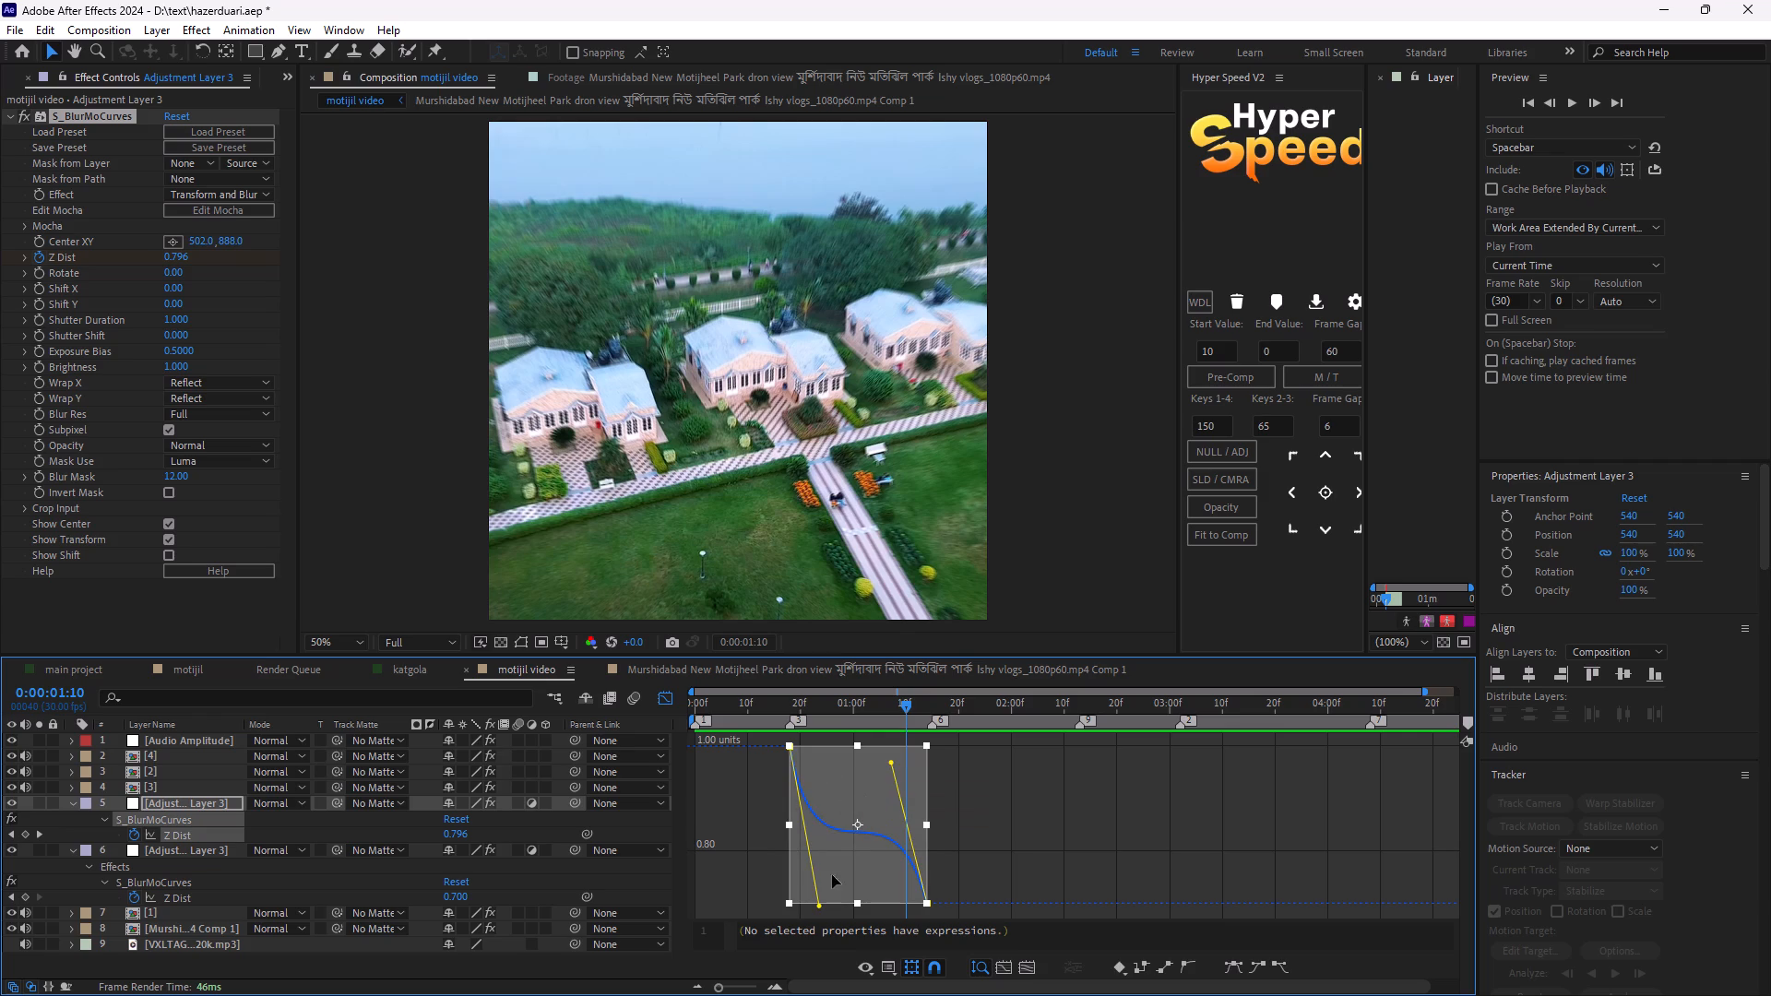
pyautogui.moveTo(820, 904); pyautogui.dragTo(803, 843)
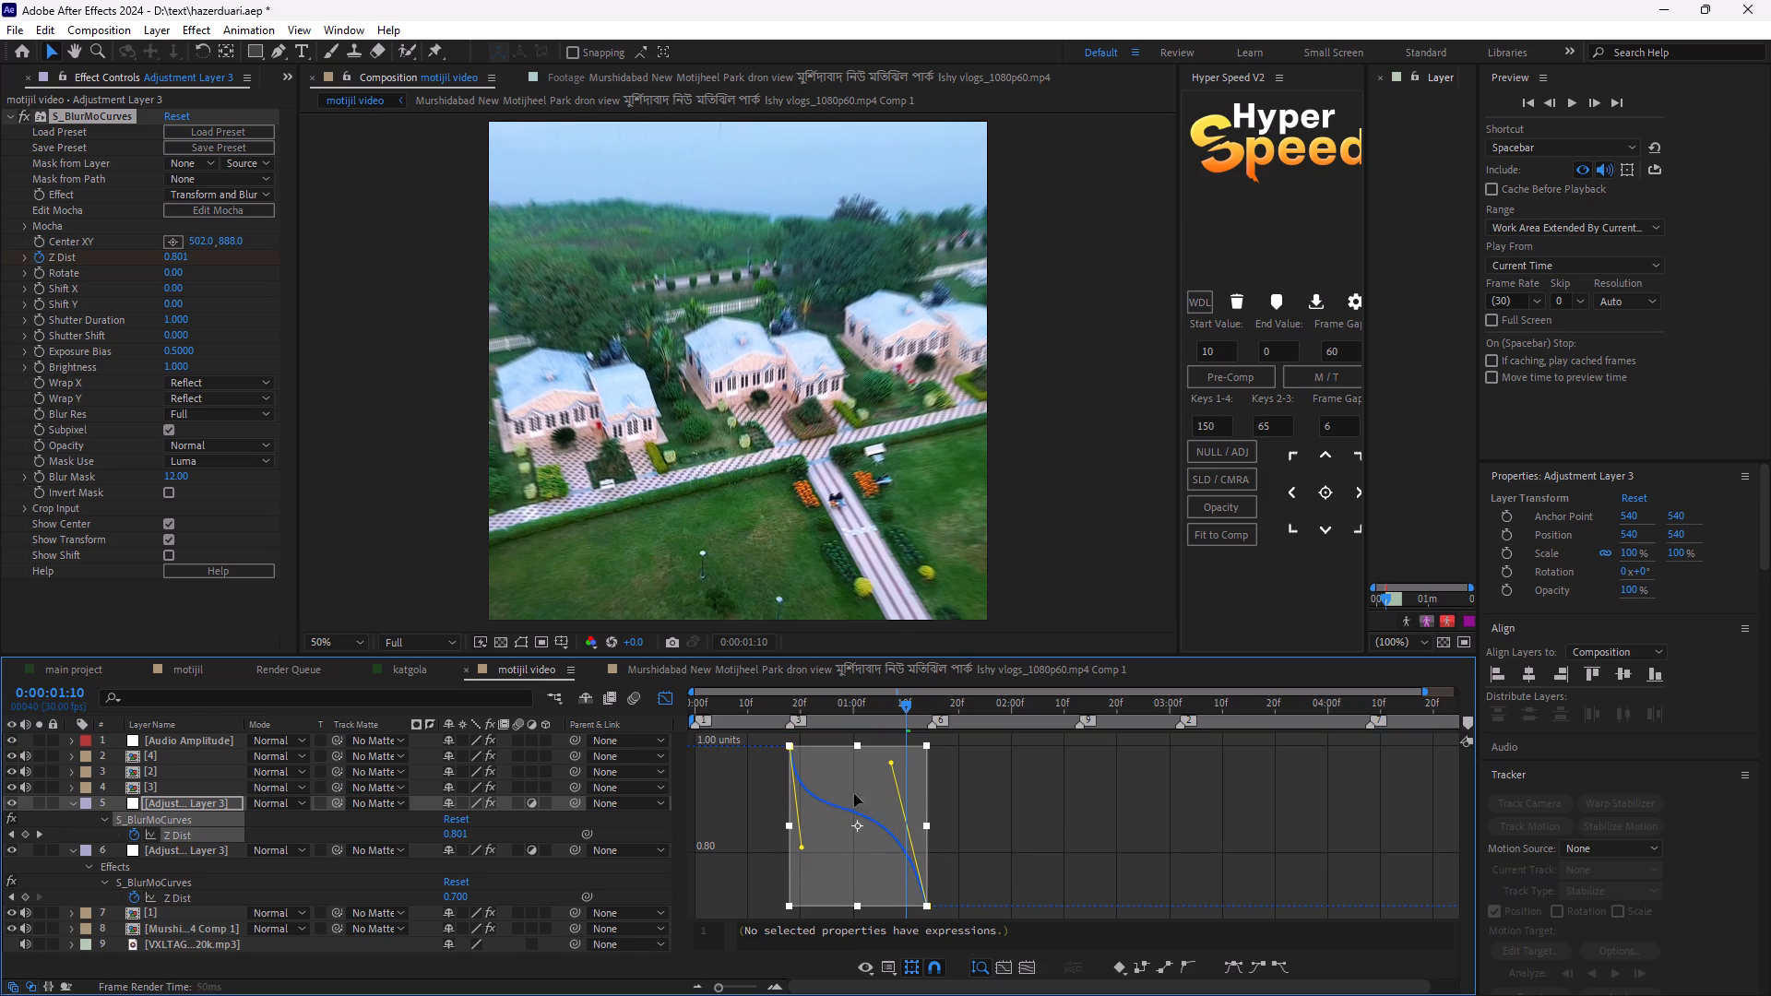
pyautogui.hotkey('ctrl', 'z')
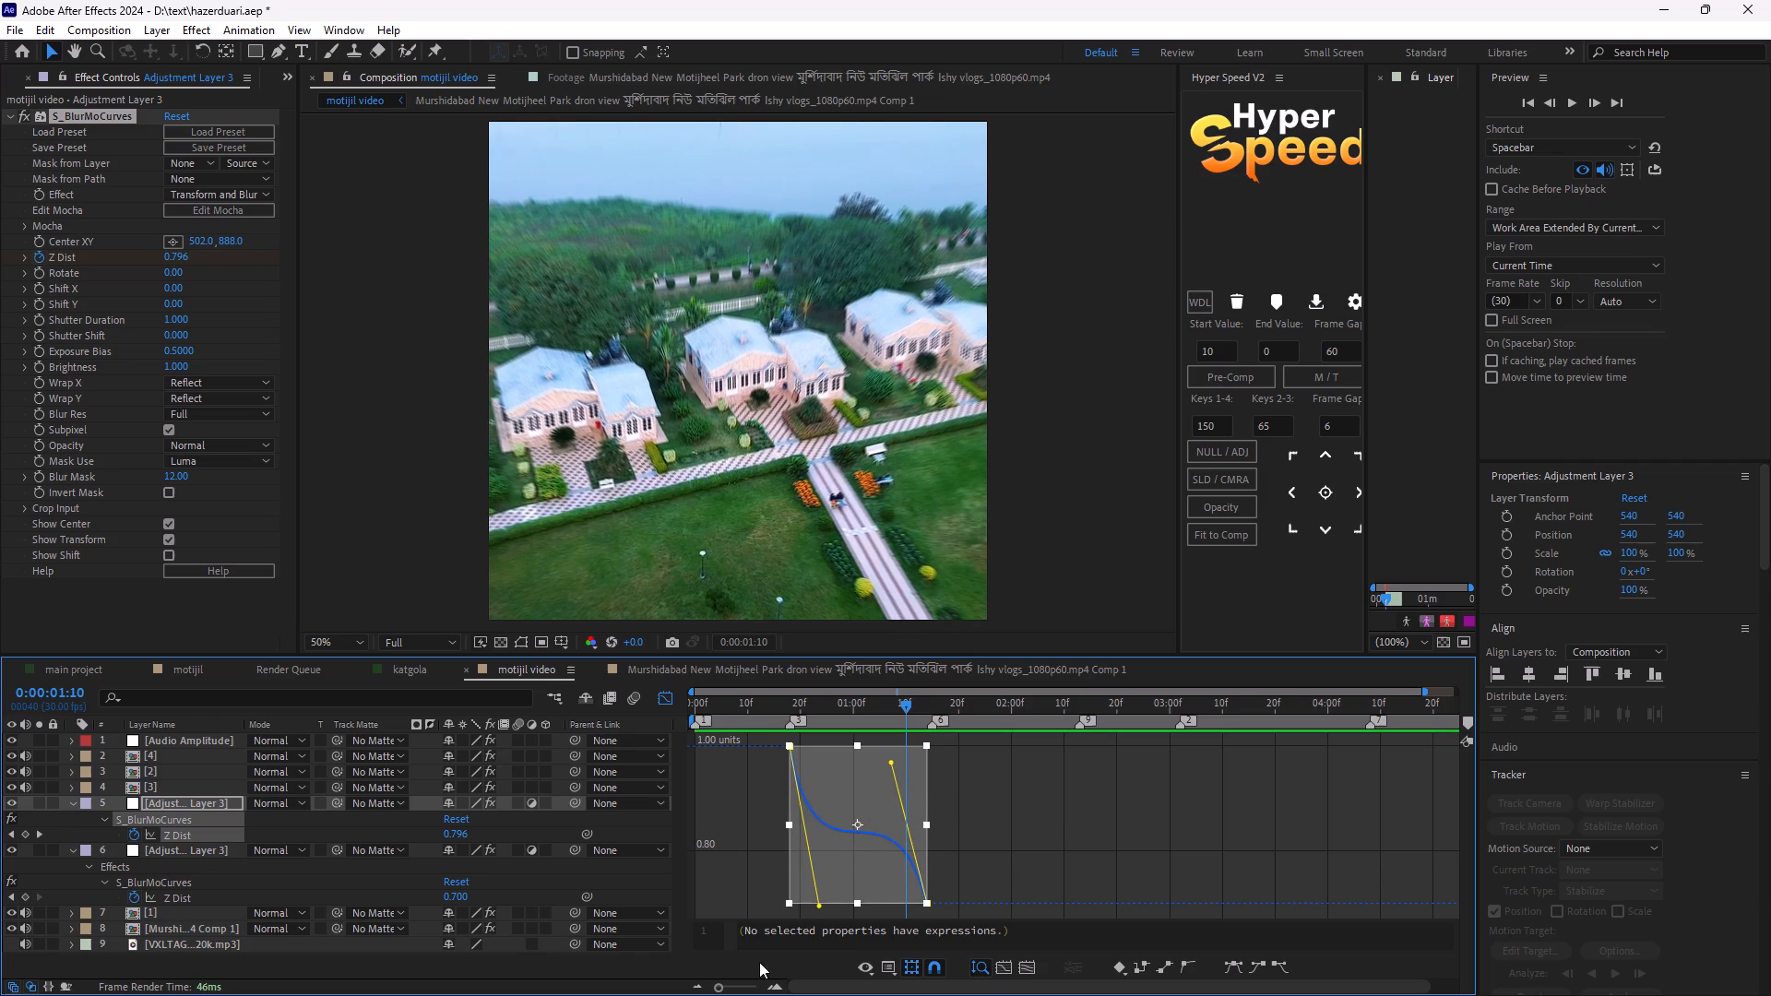
pyautogui.moveTo(736, 987); pyautogui.dragTo(749, 978)
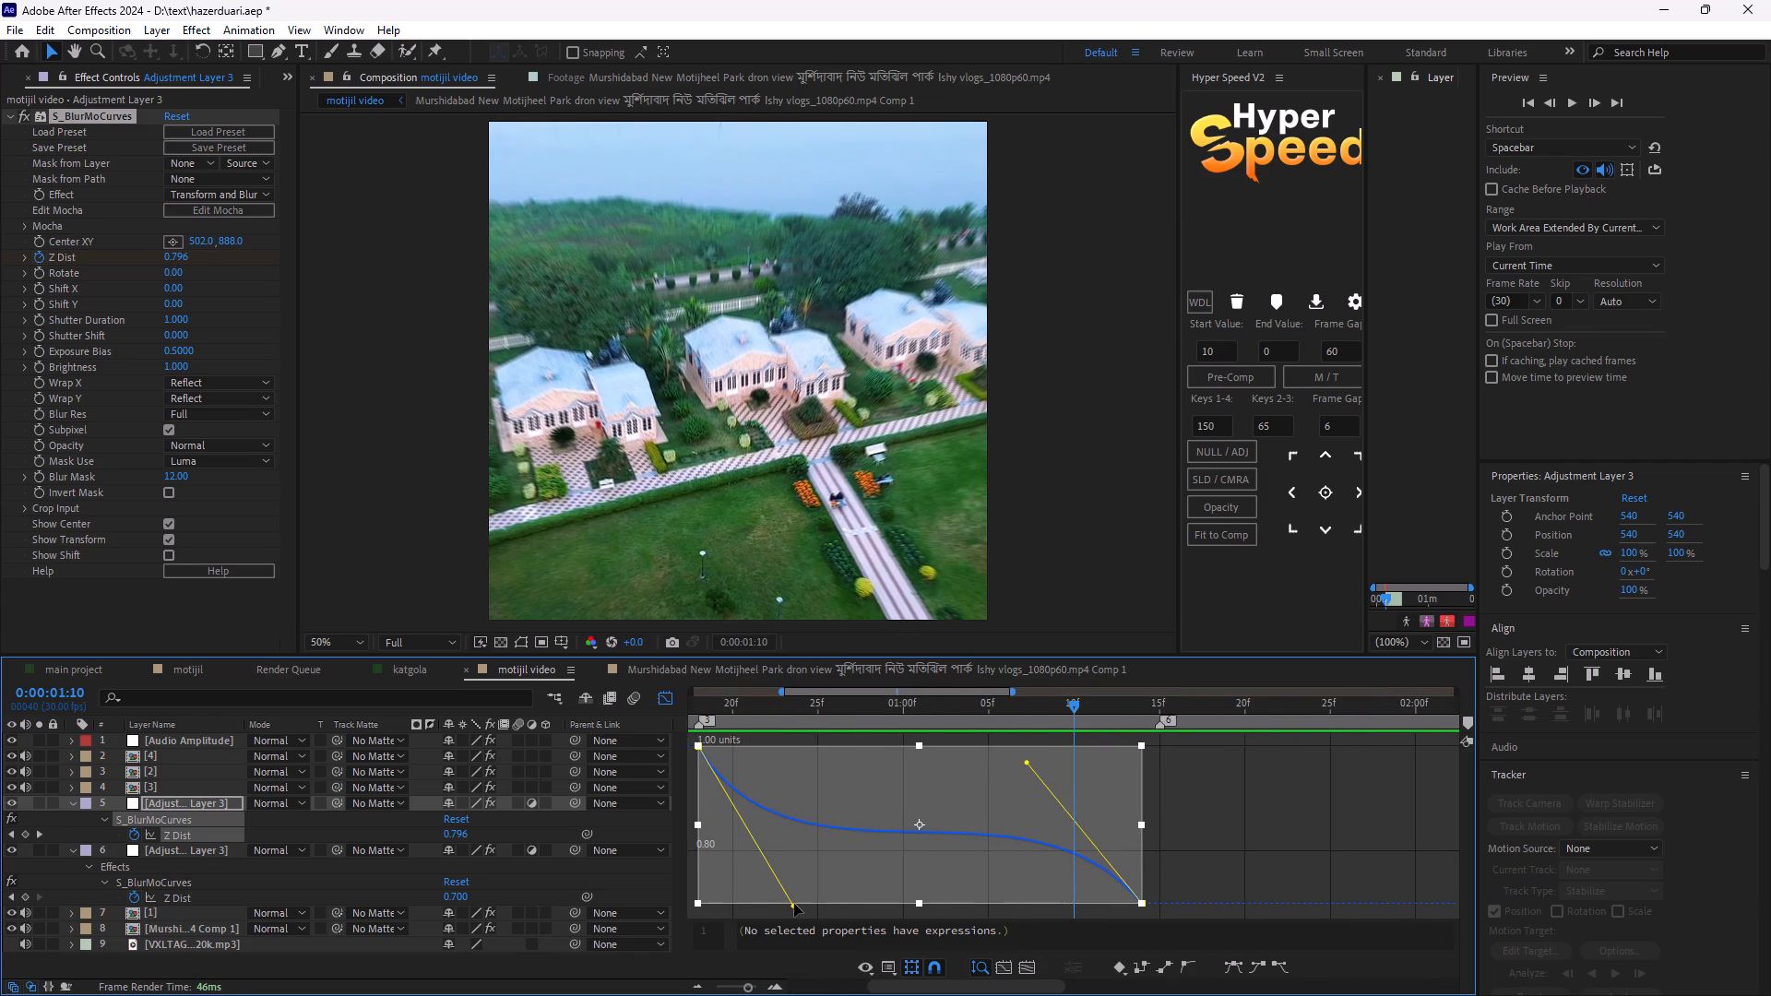
pyautogui.moveTo(792, 906); pyautogui.dragTo(797, 853)
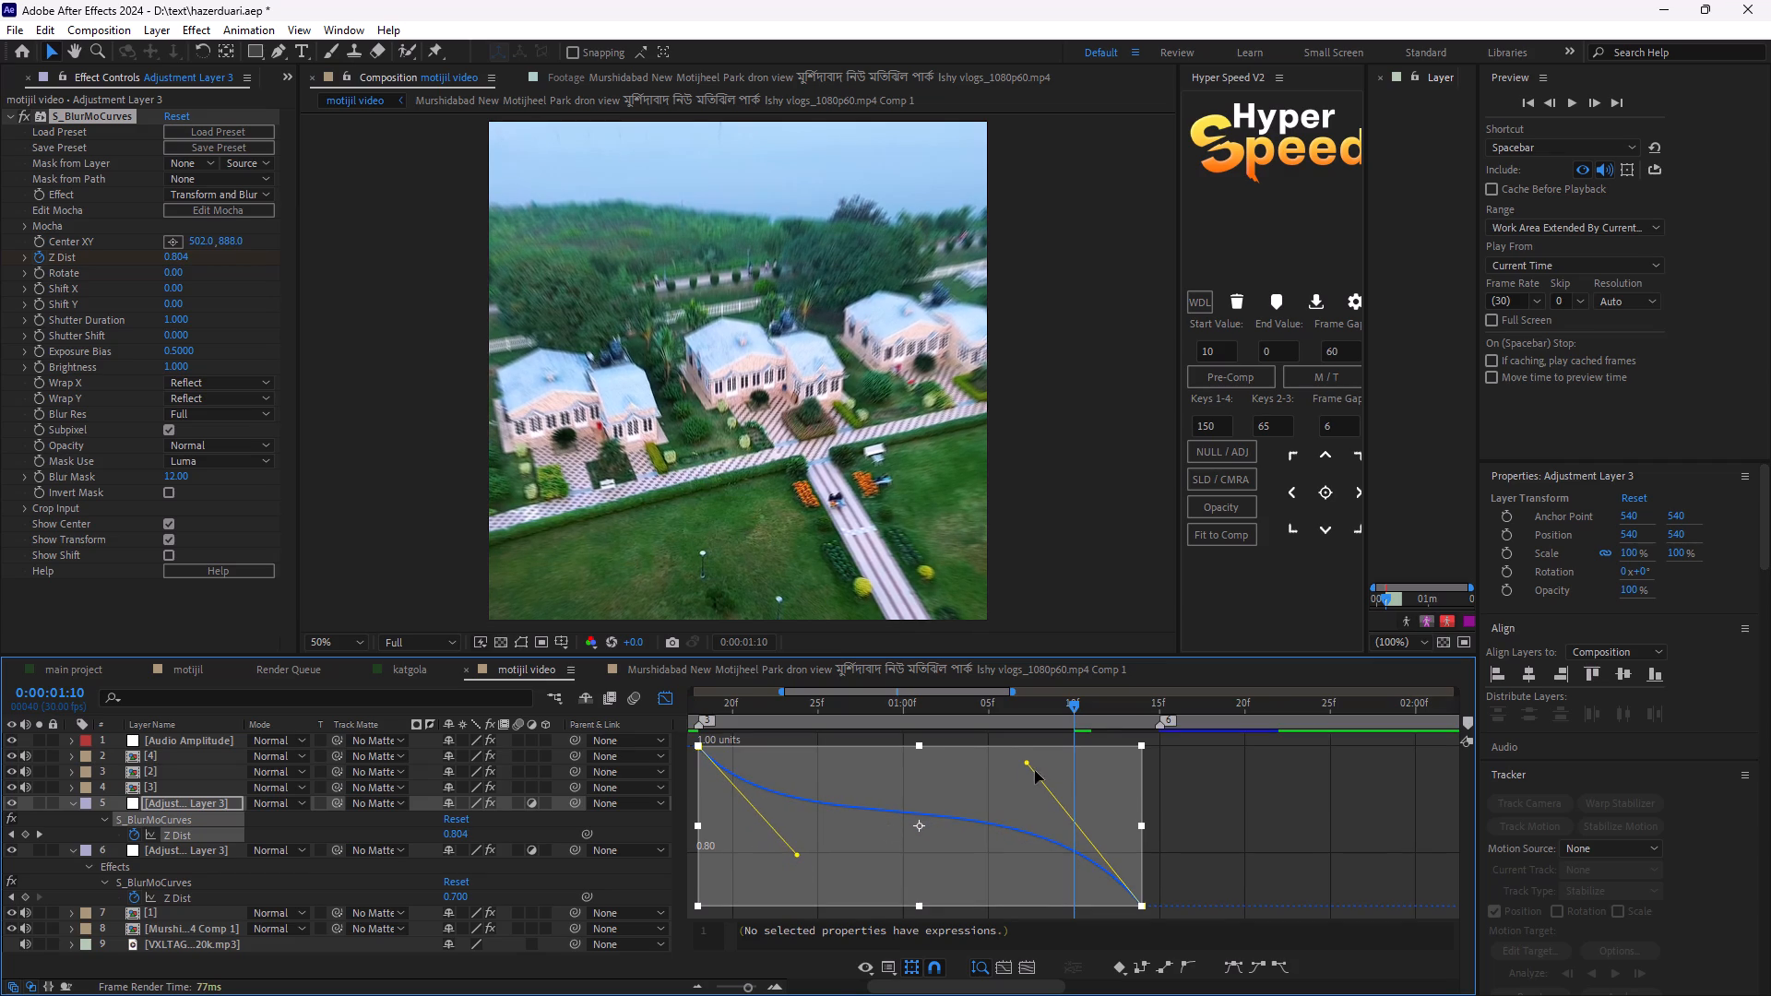
pyautogui.moveTo(1024, 765); pyautogui.dragTo(989, 781)
# Preview the reshaped zoom motion from about frame 5 and return to the layer bar view.
pyautogui.moveTo(1076, 710); pyautogui.dragTo(787, 741)
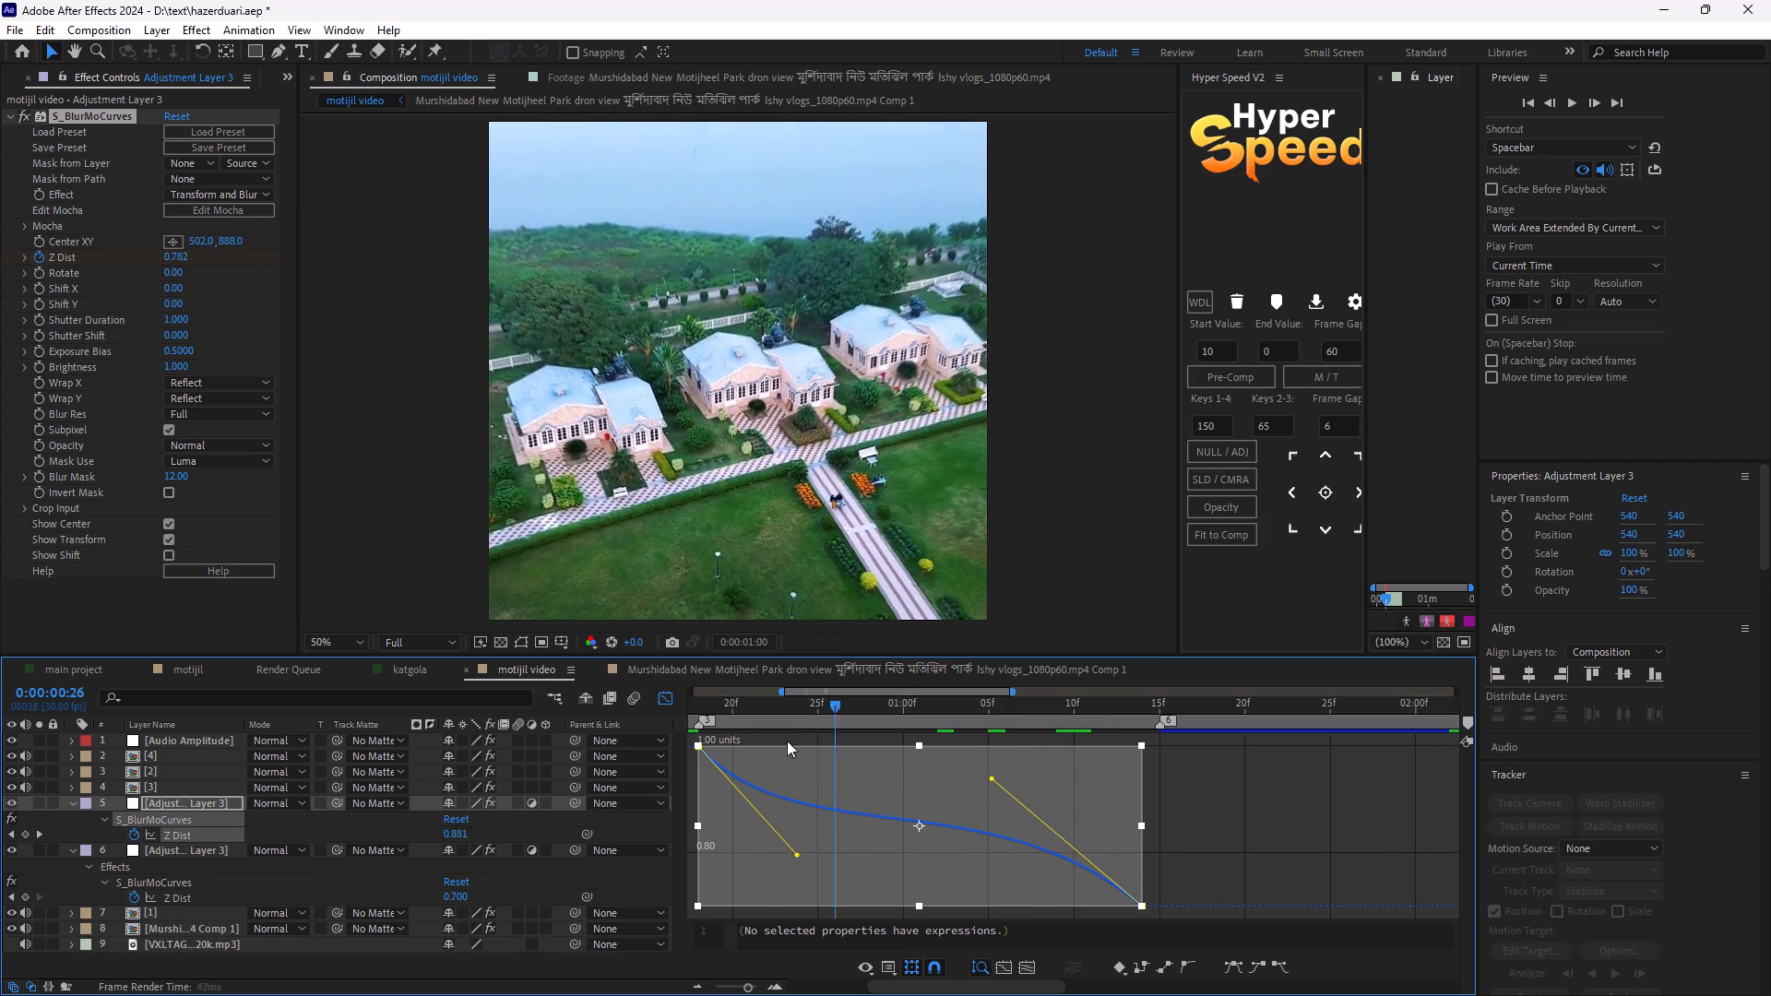
pyautogui.moveTo(787, 741); pyautogui.dragTo(686, 729)
pyautogui.press('space')
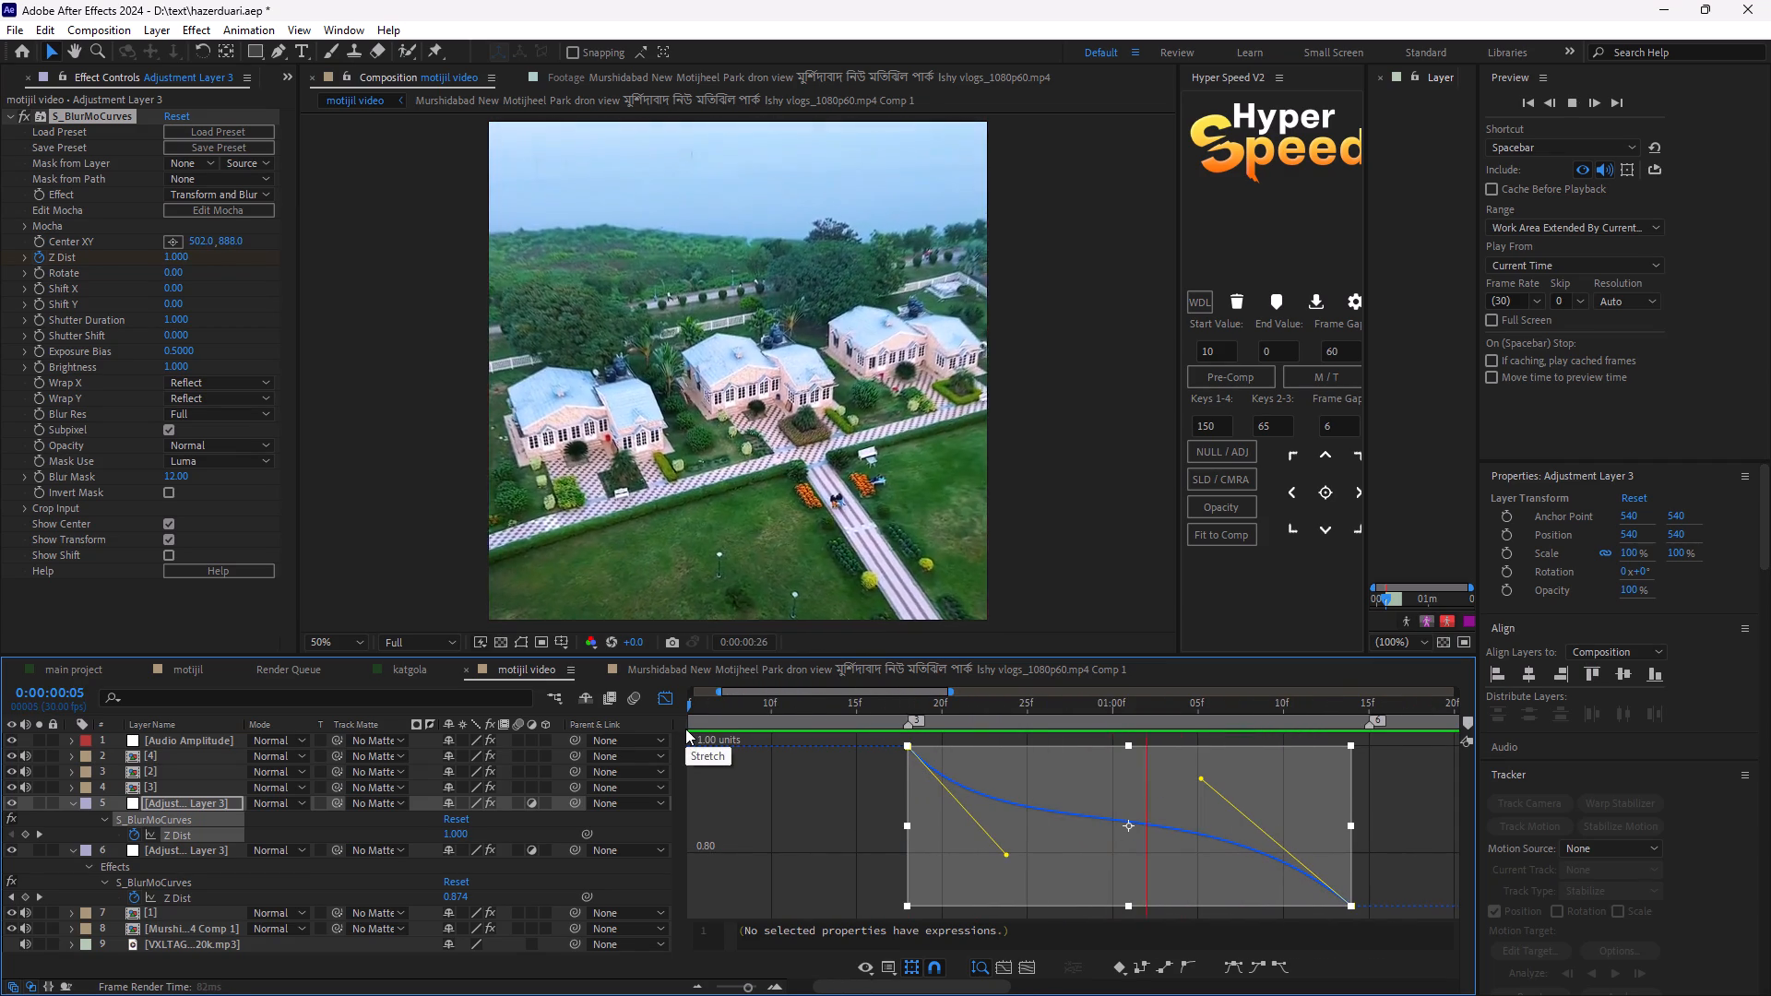
pyautogui.click(650, 695)
pyautogui.click(658, 698)
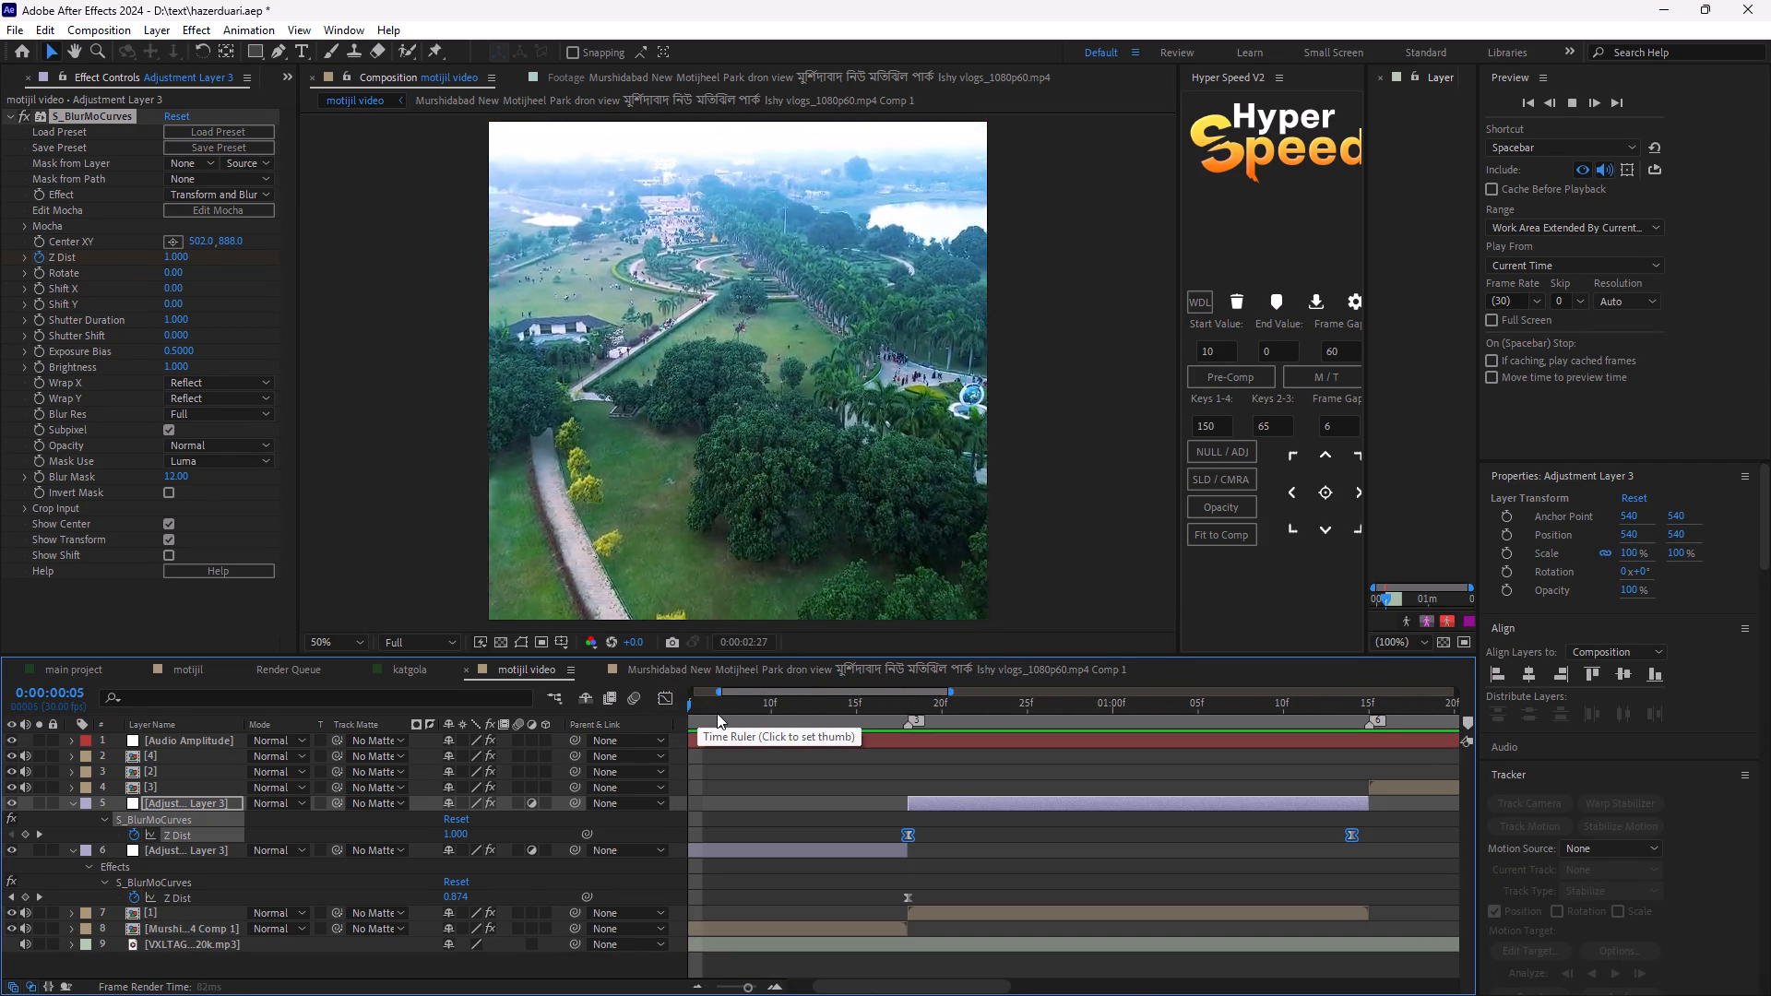
pyautogui.press('space')
pyautogui.press('space')
pyautogui.press('space')
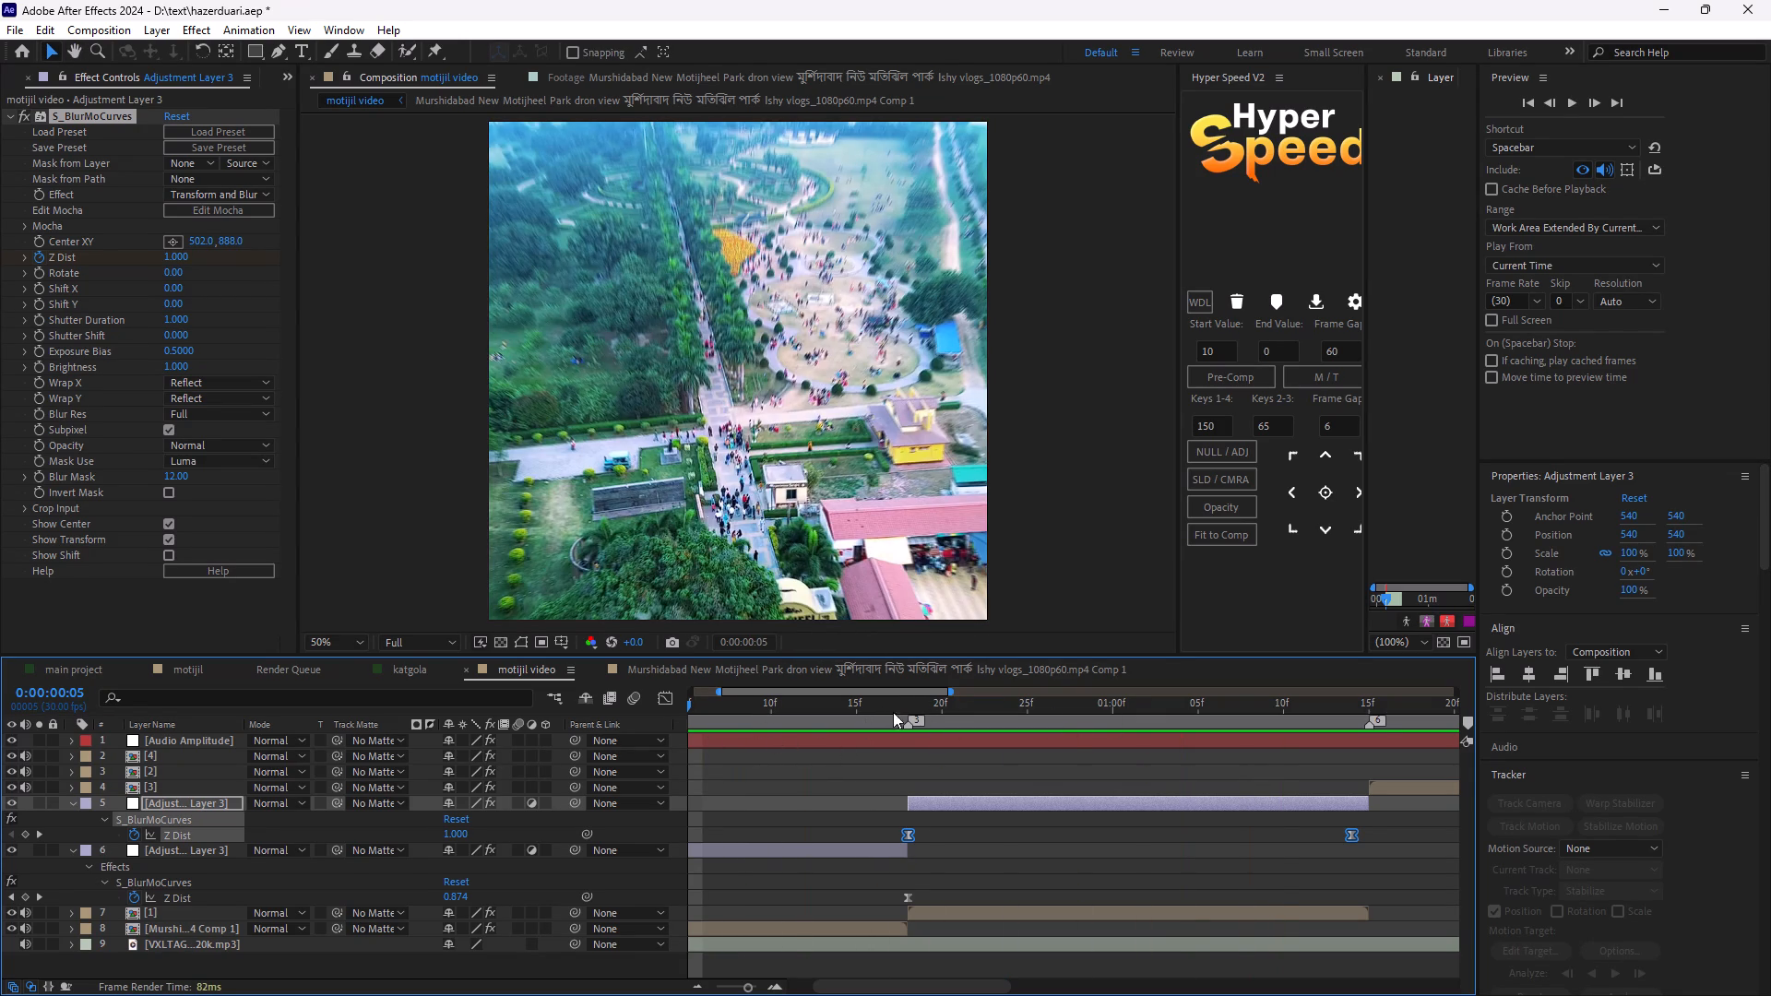
# At frame 25, set the S_BlurMoCurves Center XY over clip [1] to about 540, 518 and preview the result.
pyautogui.moveTo(720, 691); pyautogui.dragTo(647, 691)
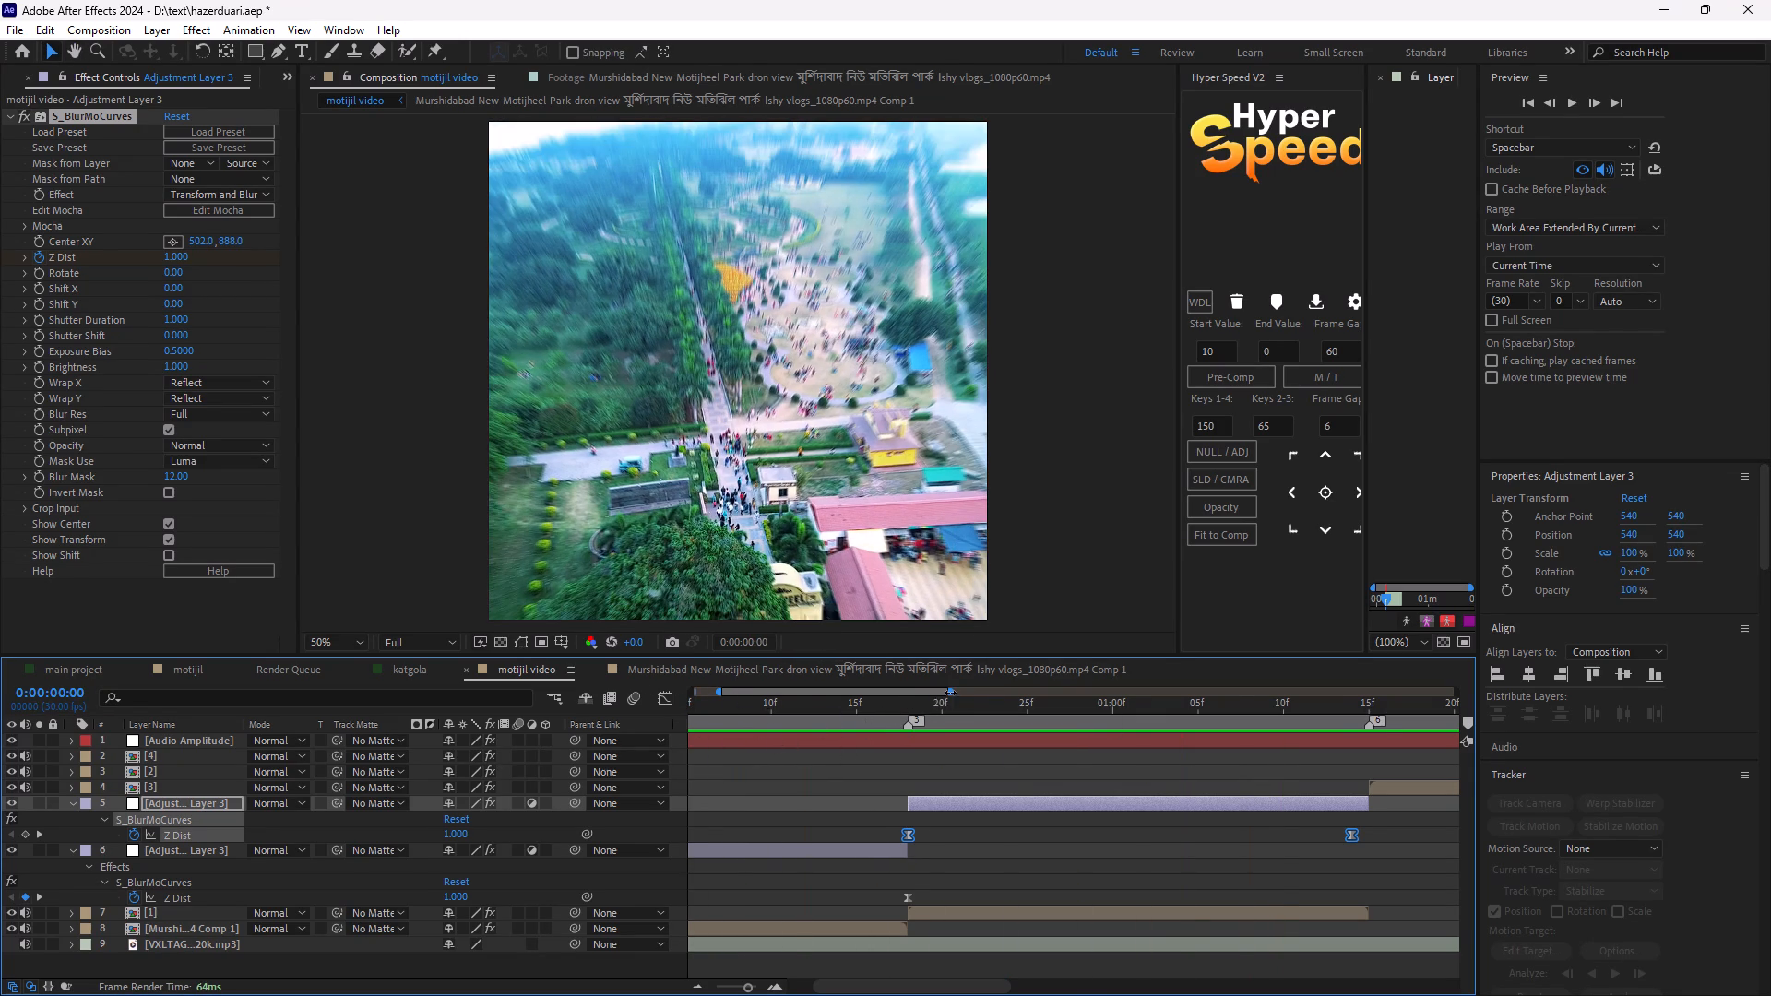
pyautogui.moveTo(950, 693); pyautogui.dragTo(1040, 701)
pyautogui.moveTo(719, 693); pyautogui.dragTo(593, 711)
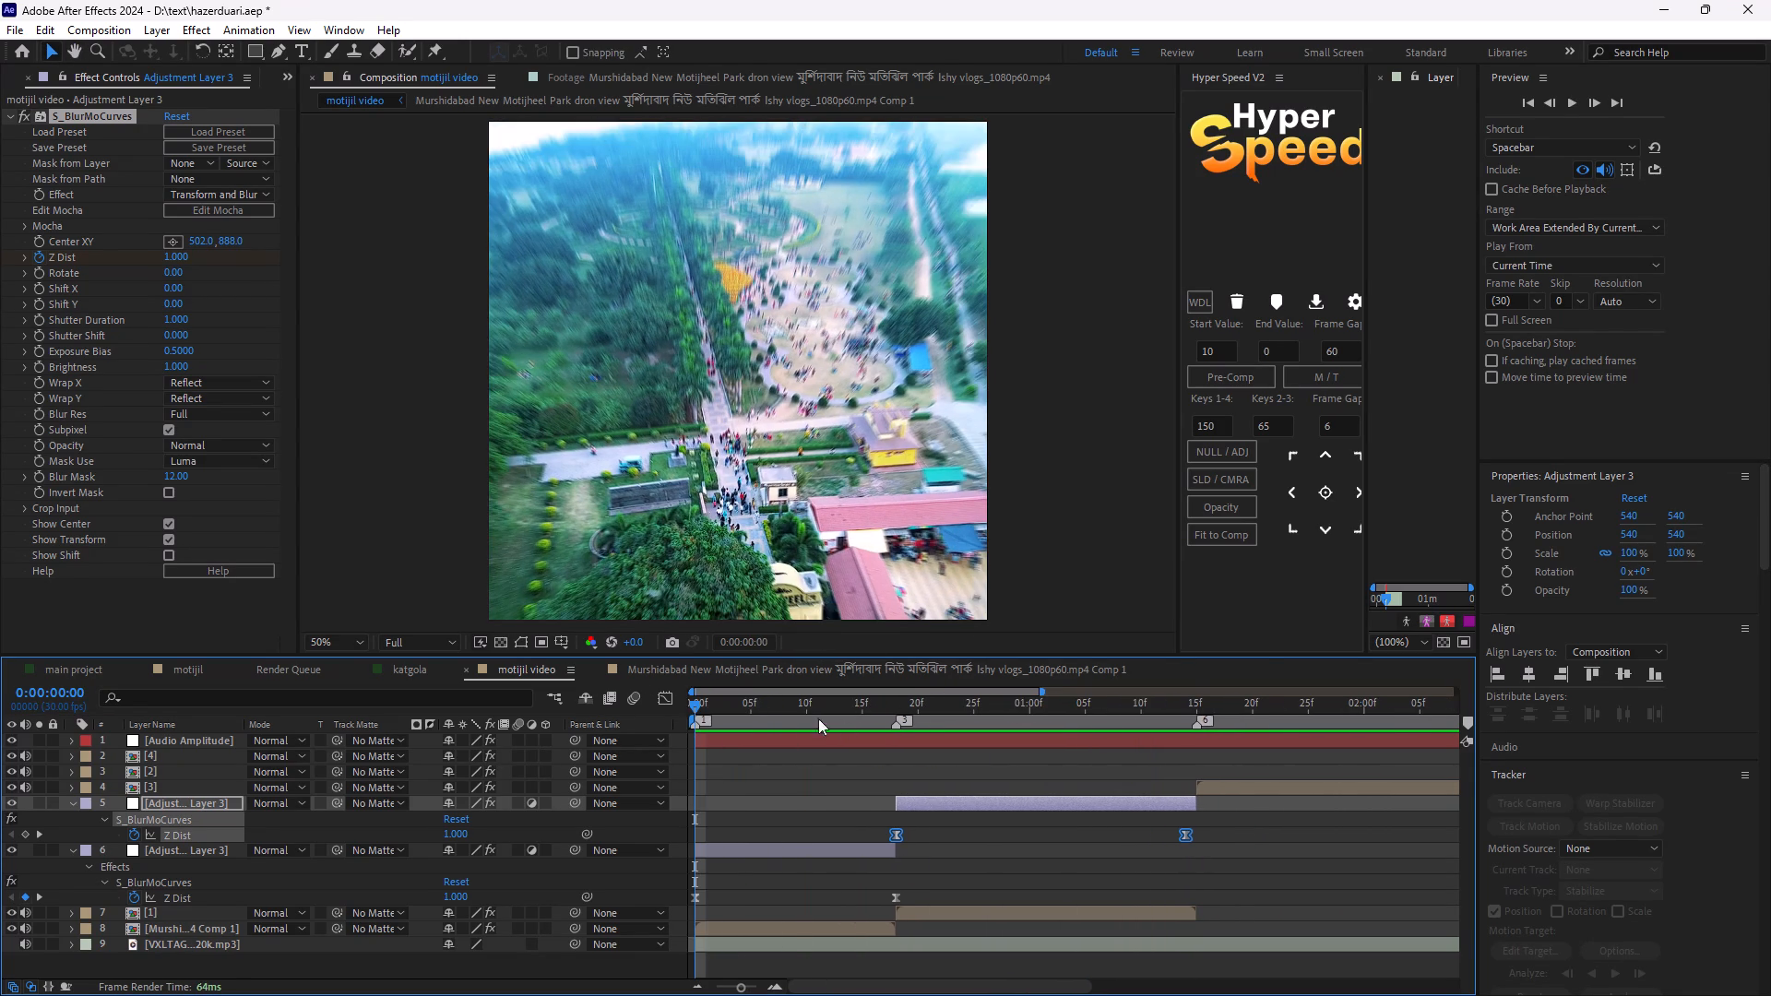
pyautogui.moveTo(699, 704); pyautogui.dragTo(976, 800)
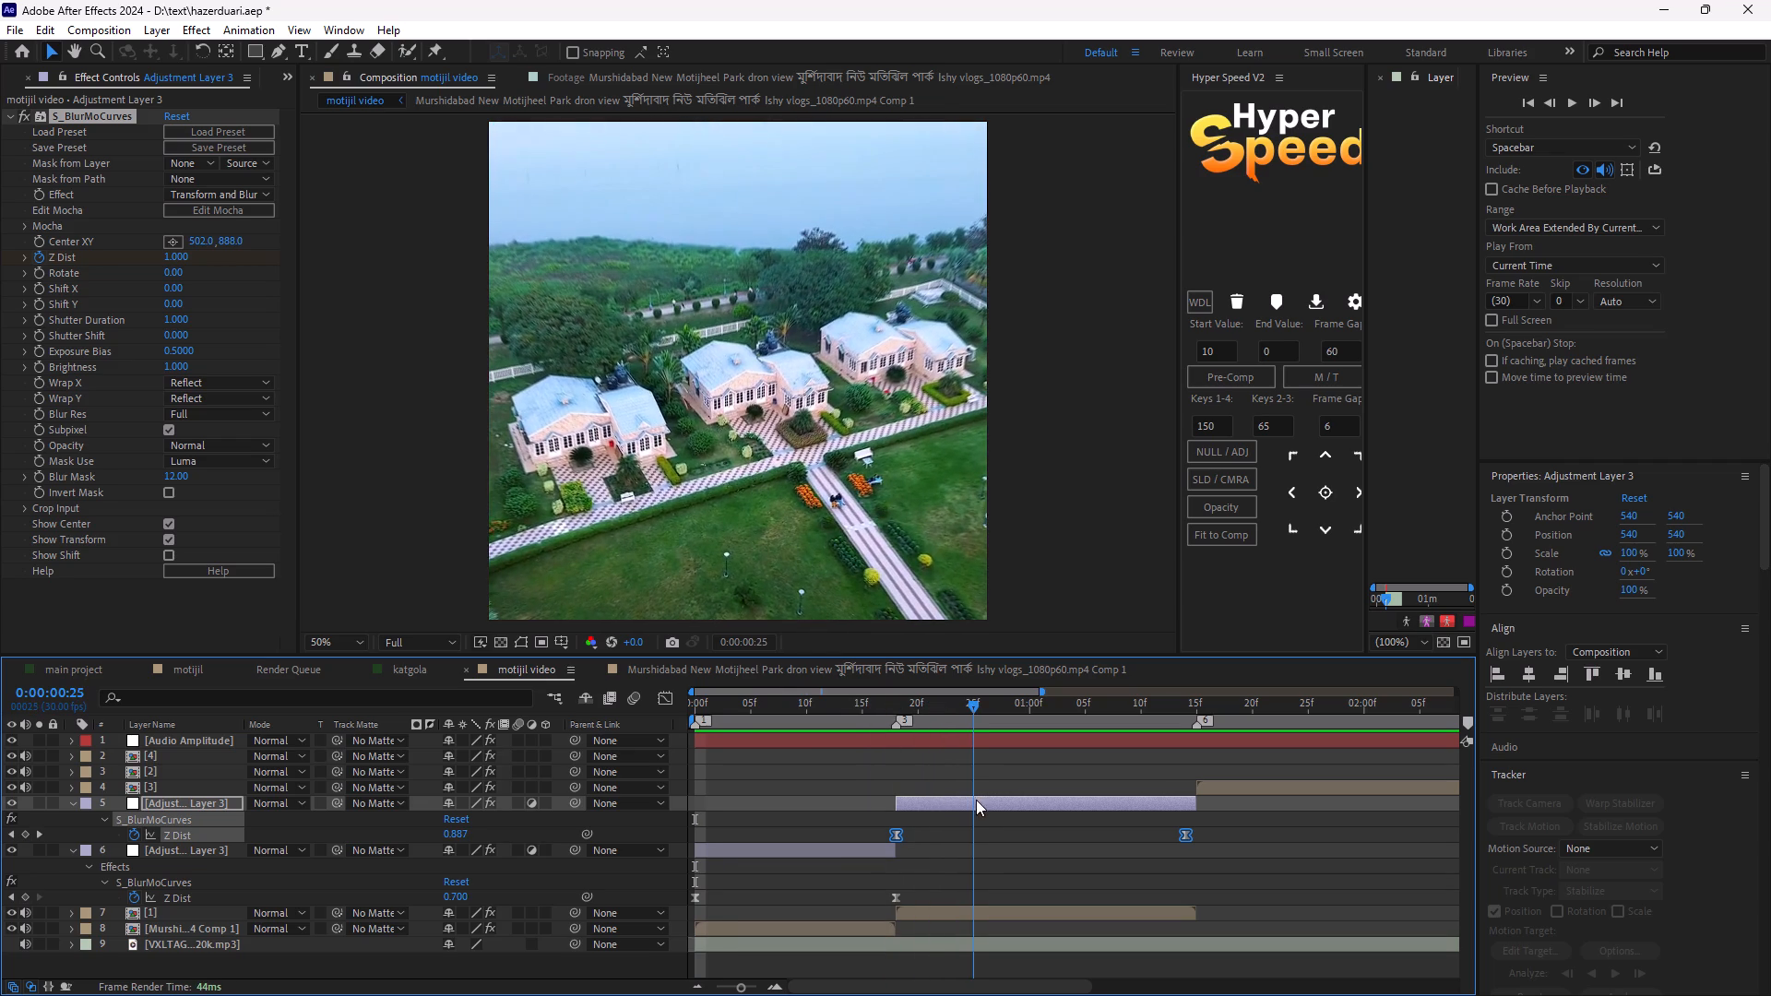
pyautogui.moveTo(976, 800); pyautogui.dragTo(975, 800)
pyautogui.click(170, 245)
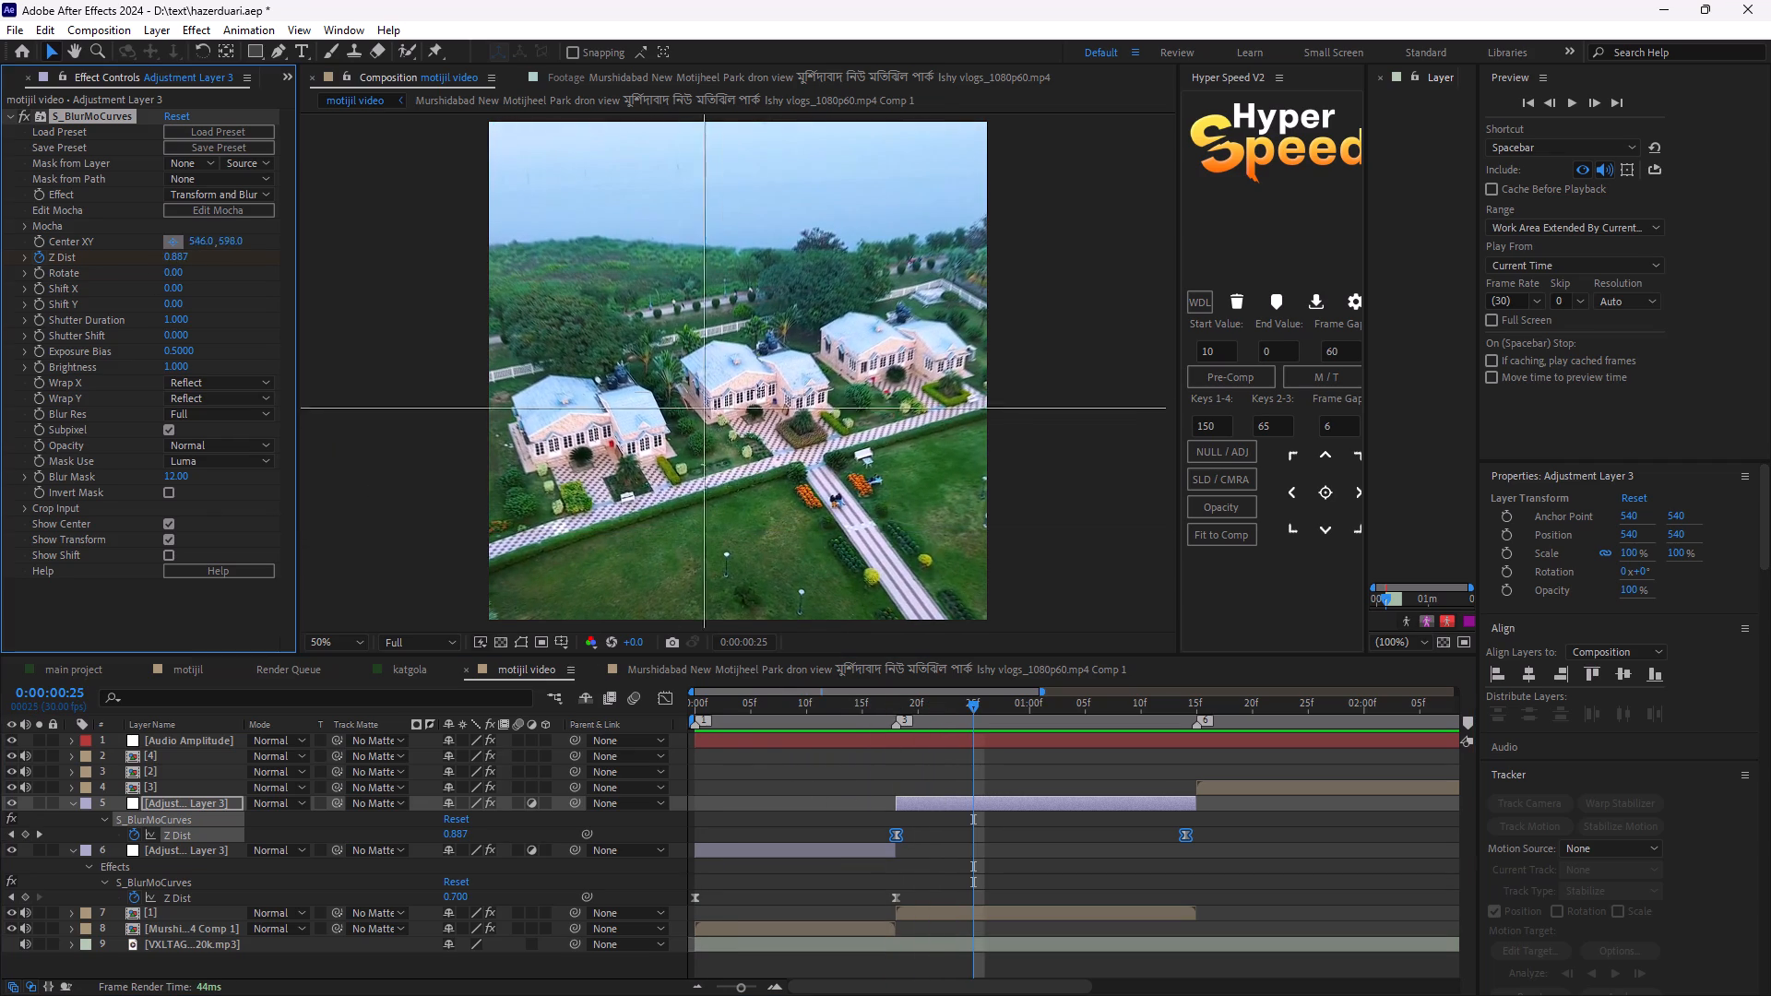
pyautogui.click(738, 361)
pyautogui.press('space')
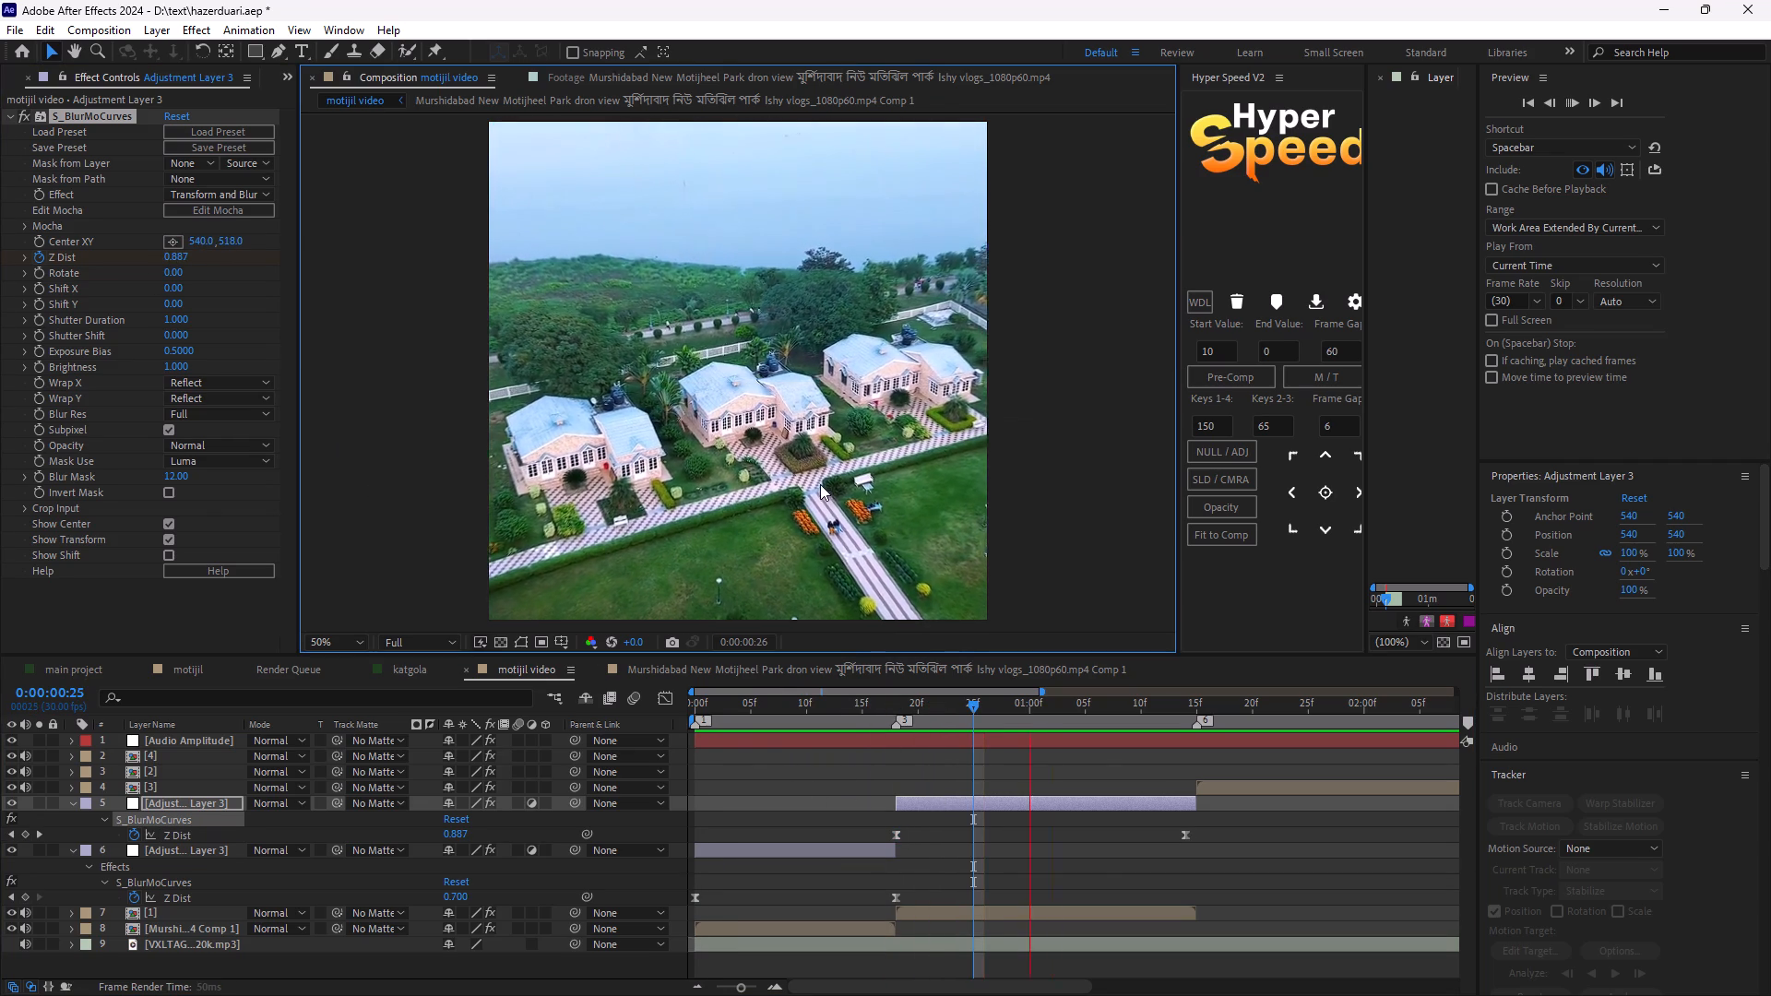
pyautogui.press('space')
pyautogui.moveTo(983, 705); pyautogui.dragTo(1008, 711)
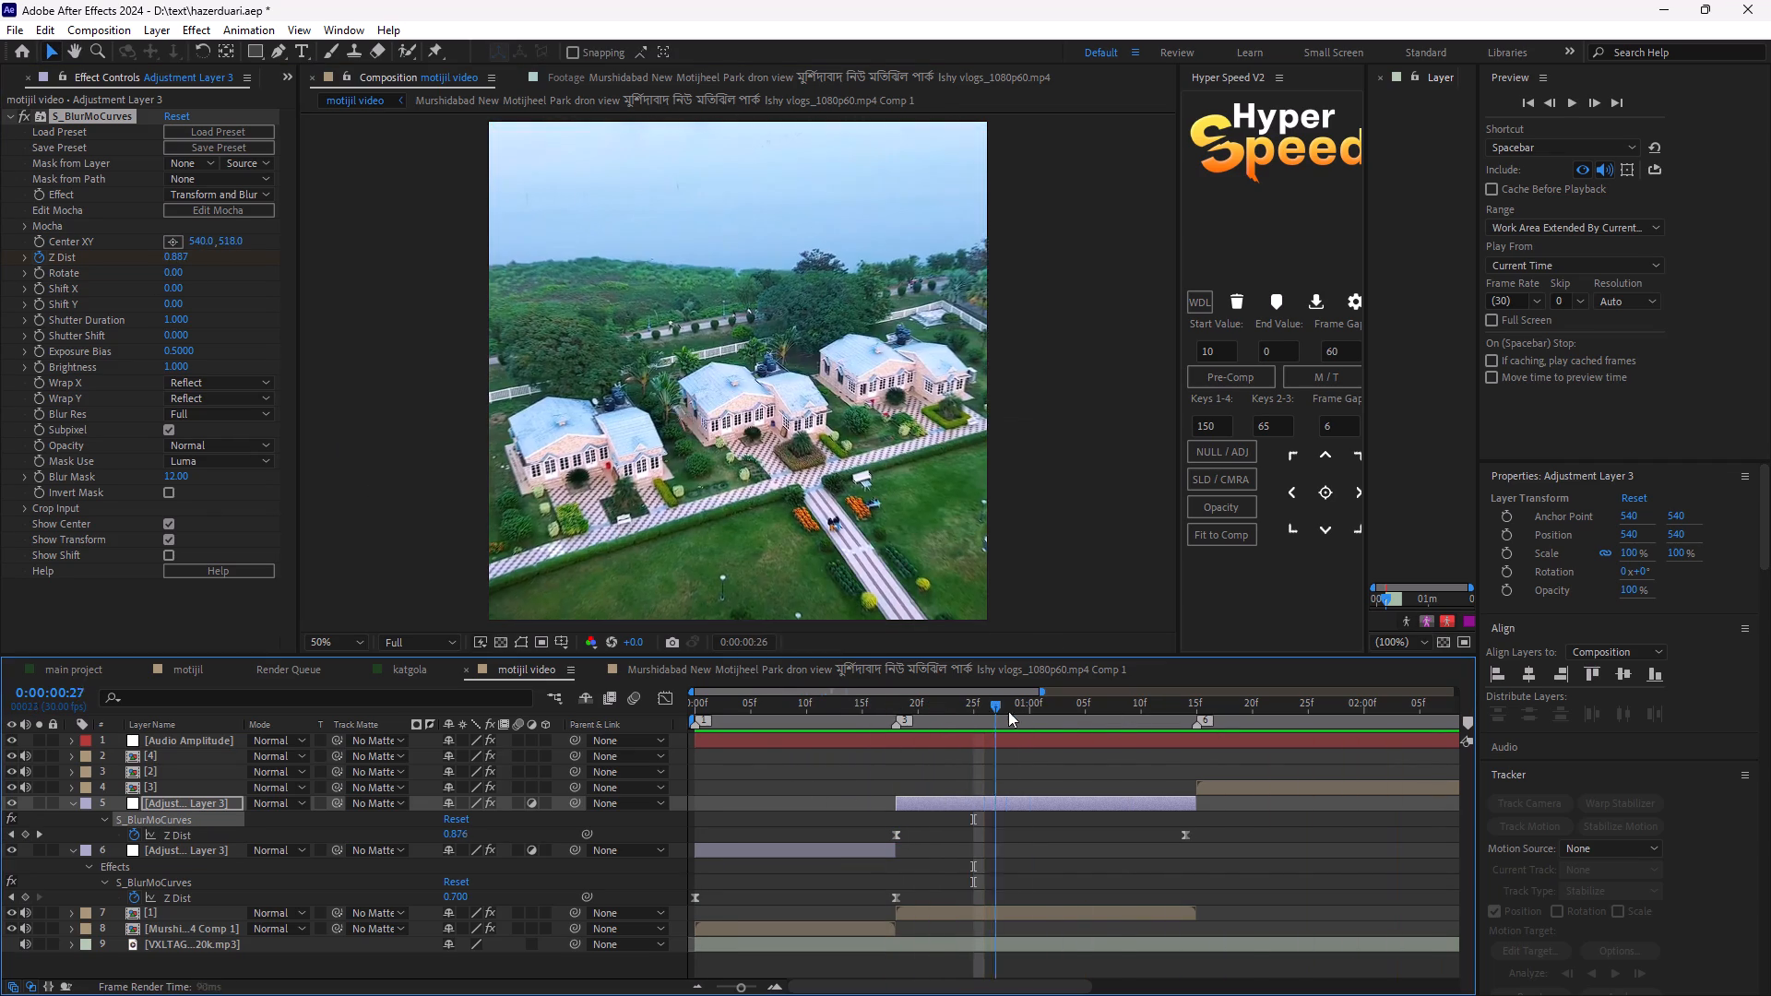
pyautogui.moveTo(1008, 711); pyautogui.dragTo(1023, 717)
# Duplicate the adjustment layer over clip [1], place the copy above layer [3], and move it to start at 0:00:01:15 with clip [3].
pyautogui.click(1038, 851)
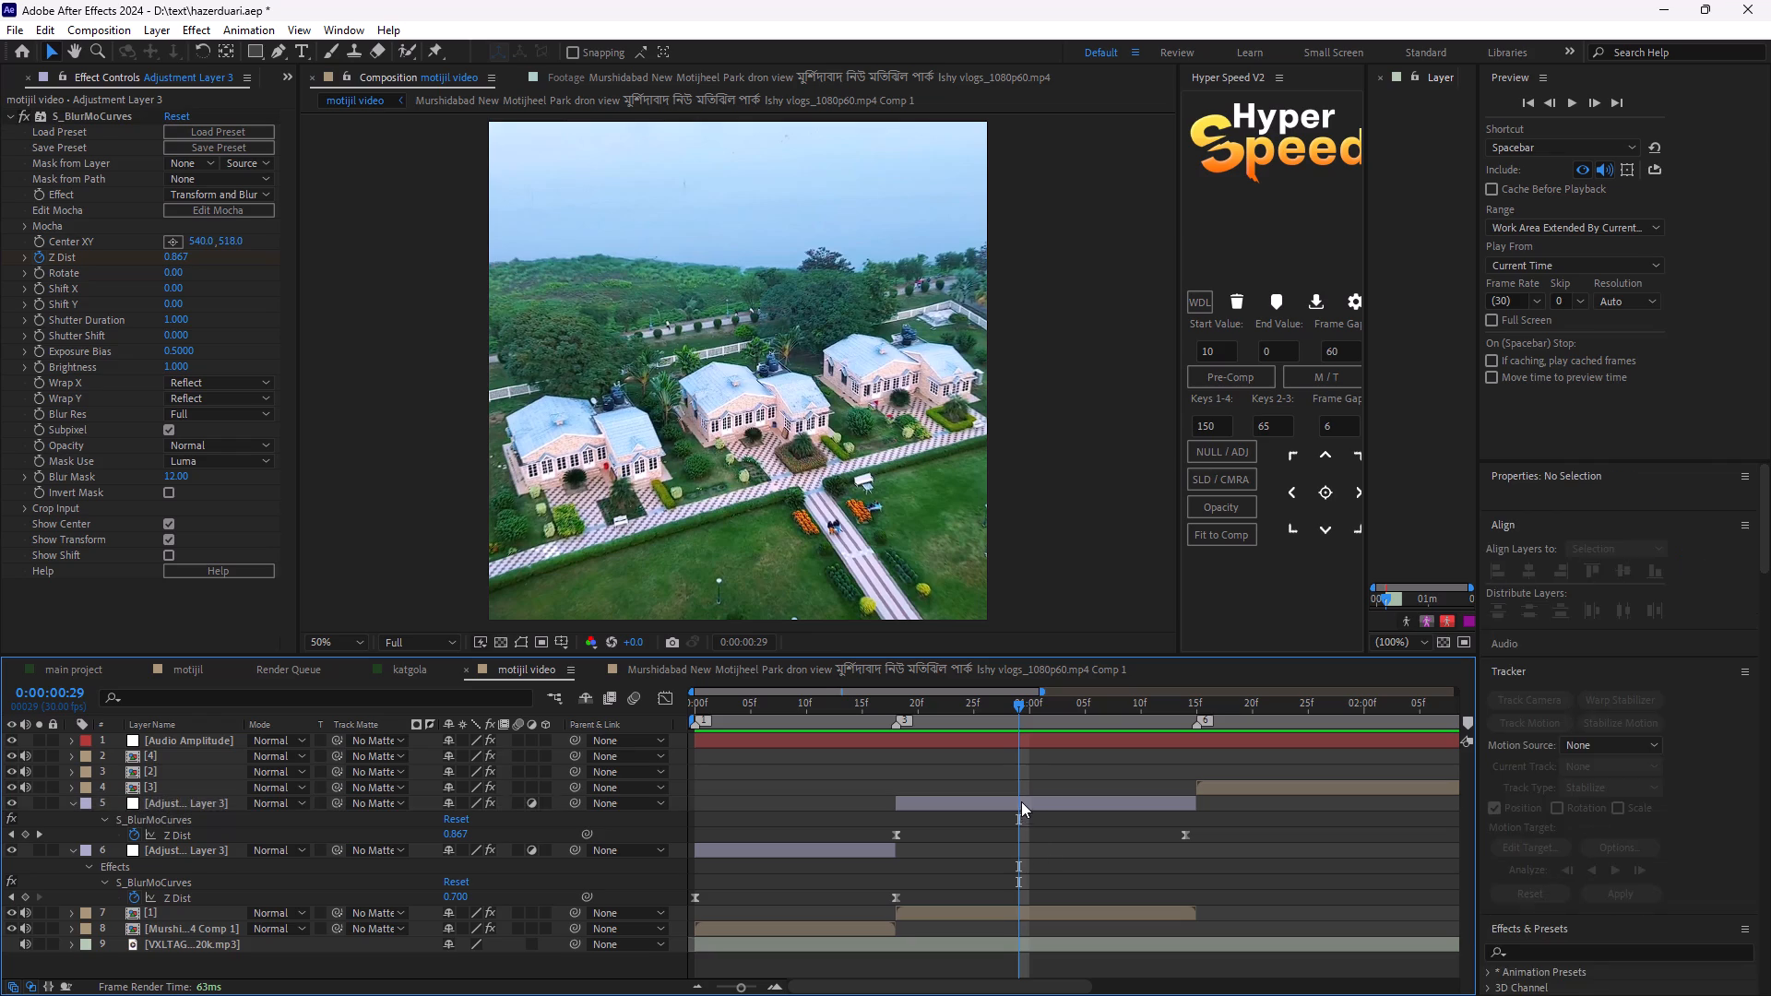
pyautogui.keyDown('ctrl'); pyautogui.click(1021, 801); pyautogui.keyUp('ctrl')
pyautogui.hotkey('ctrl', 'f')
pyautogui.hotkey('ctrl', 'd')
pyautogui.keyDown('ctrl'); pyautogui.click(1028, 801); pyautogui.keyUp('ctrl')
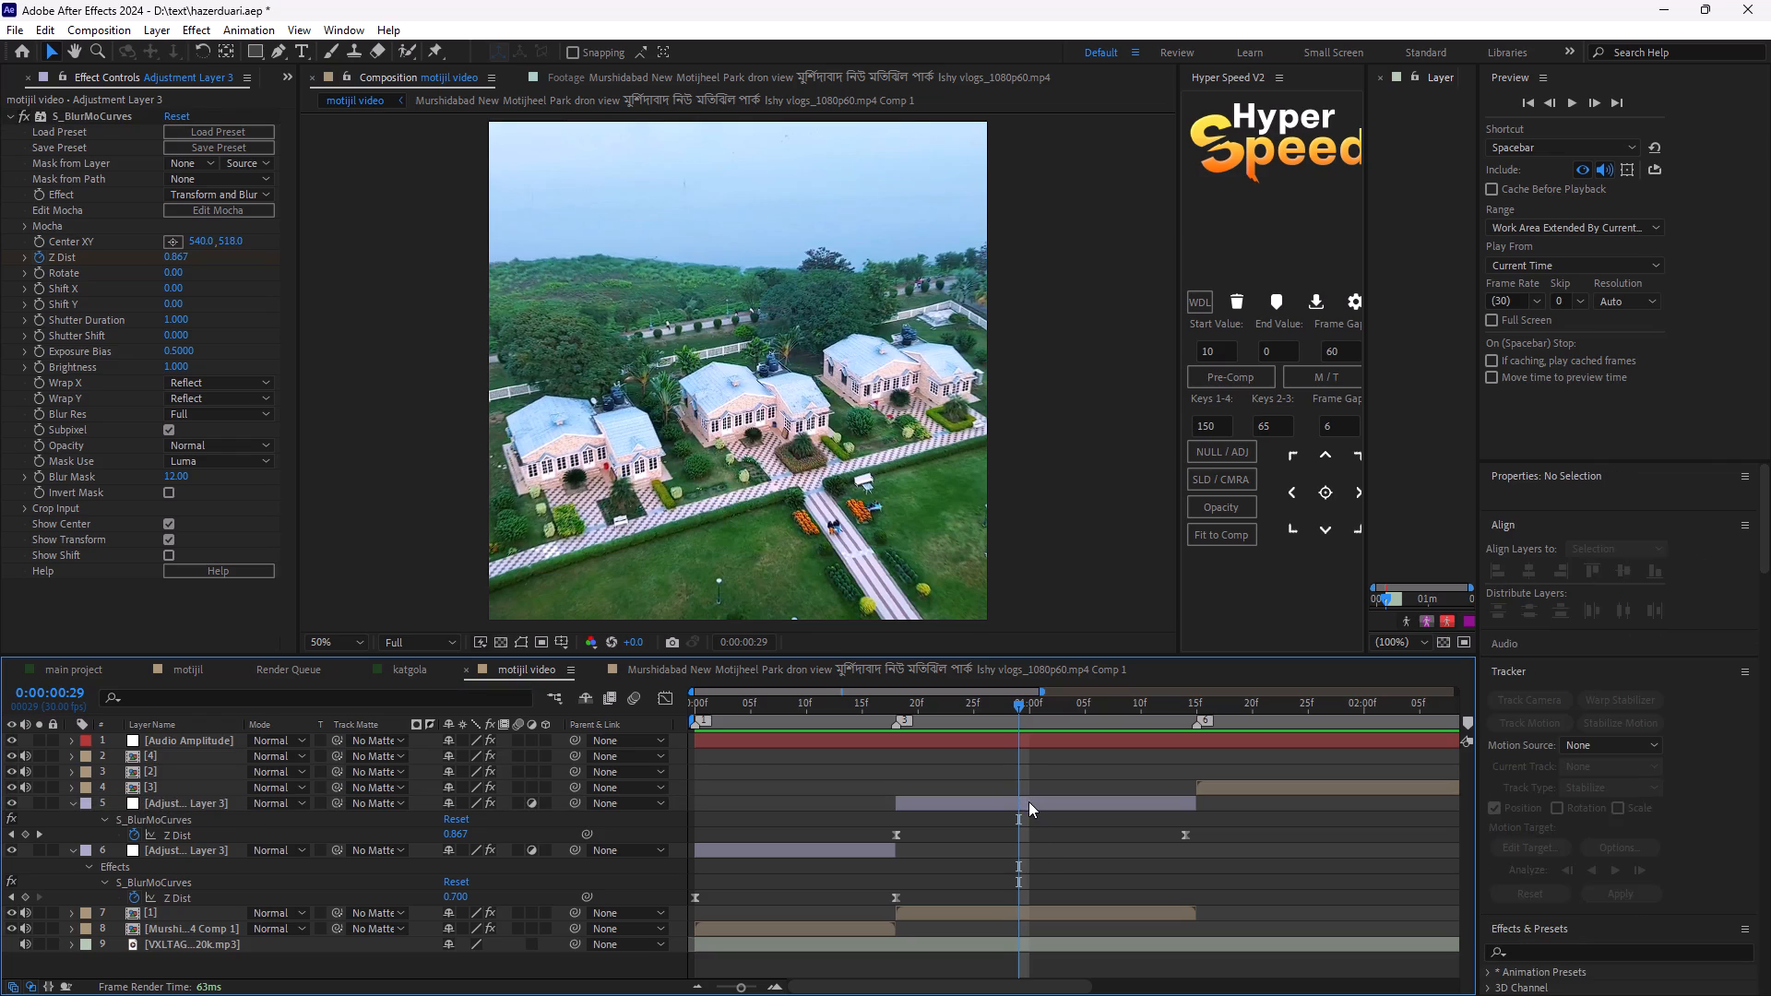
pyautogui.keyDown('ctrl'); pyautogui.click(1028, 801); pyautogui.keyUp('ctrl')
pyautogui.hotkey('ctrl', 'd')
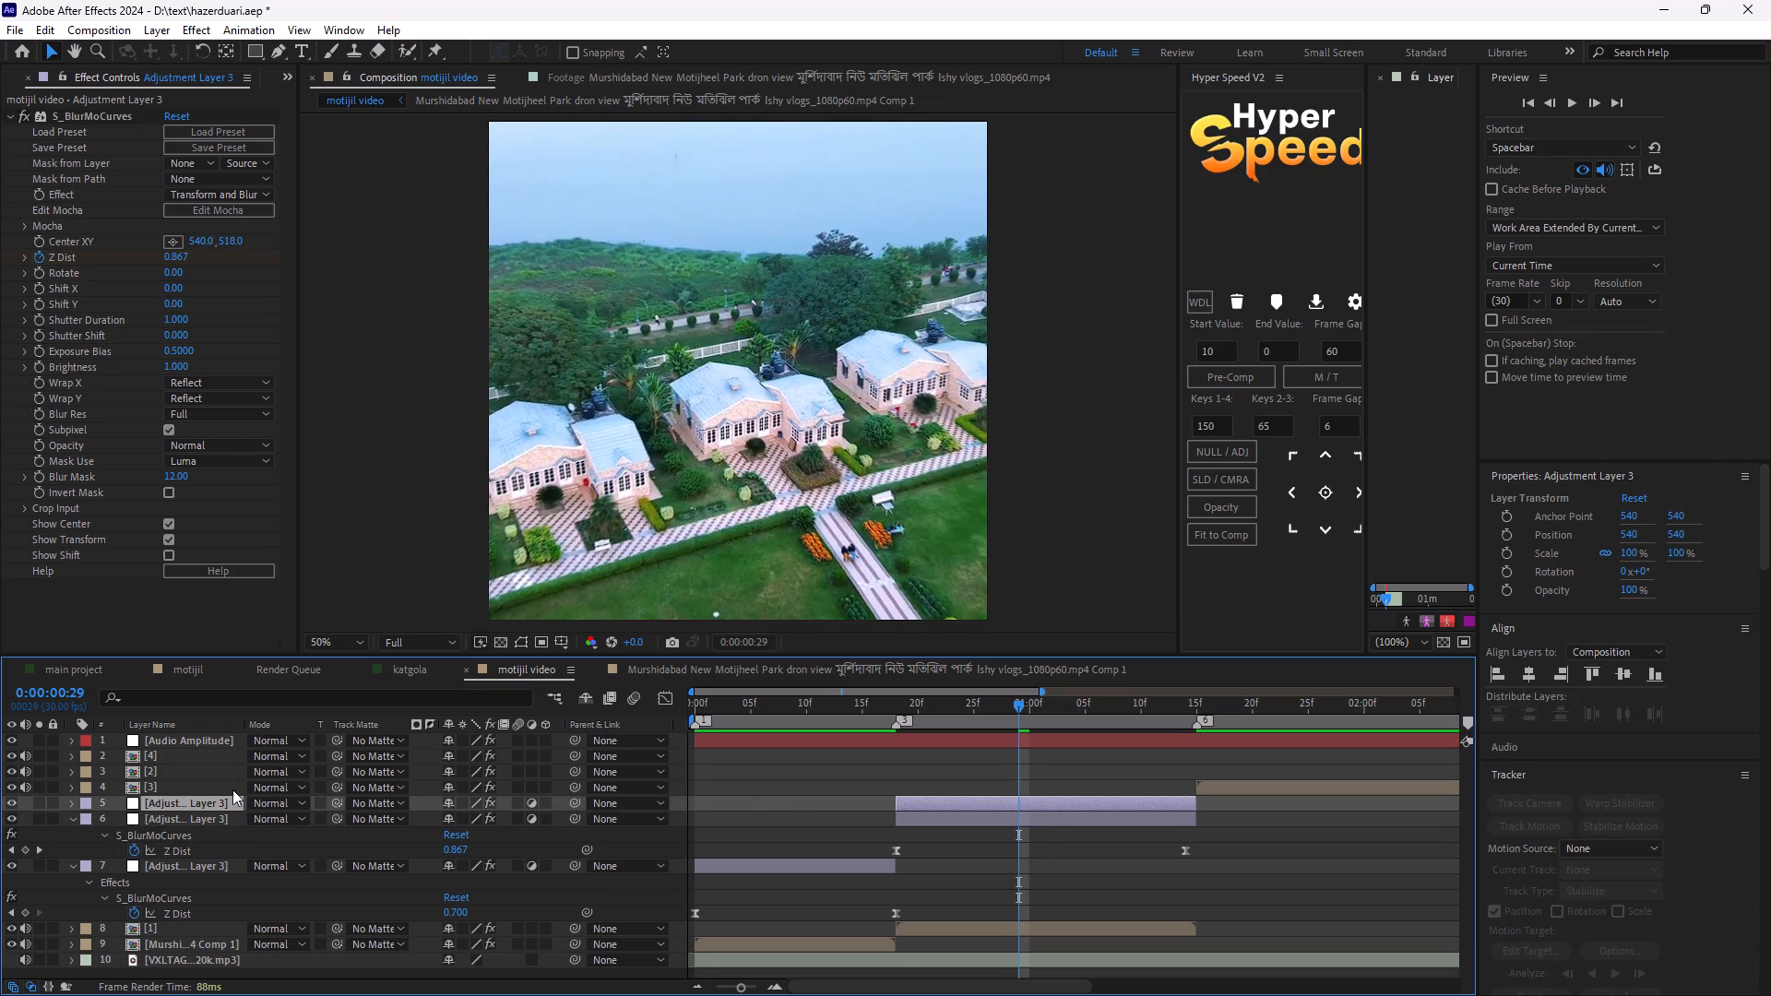
pyautogui.moveTo(225, 798); pyautogui.dragTo(219, 784)
pyautogui.moveTo(1080, 787); pyautogui.dragTo(1361, 830)
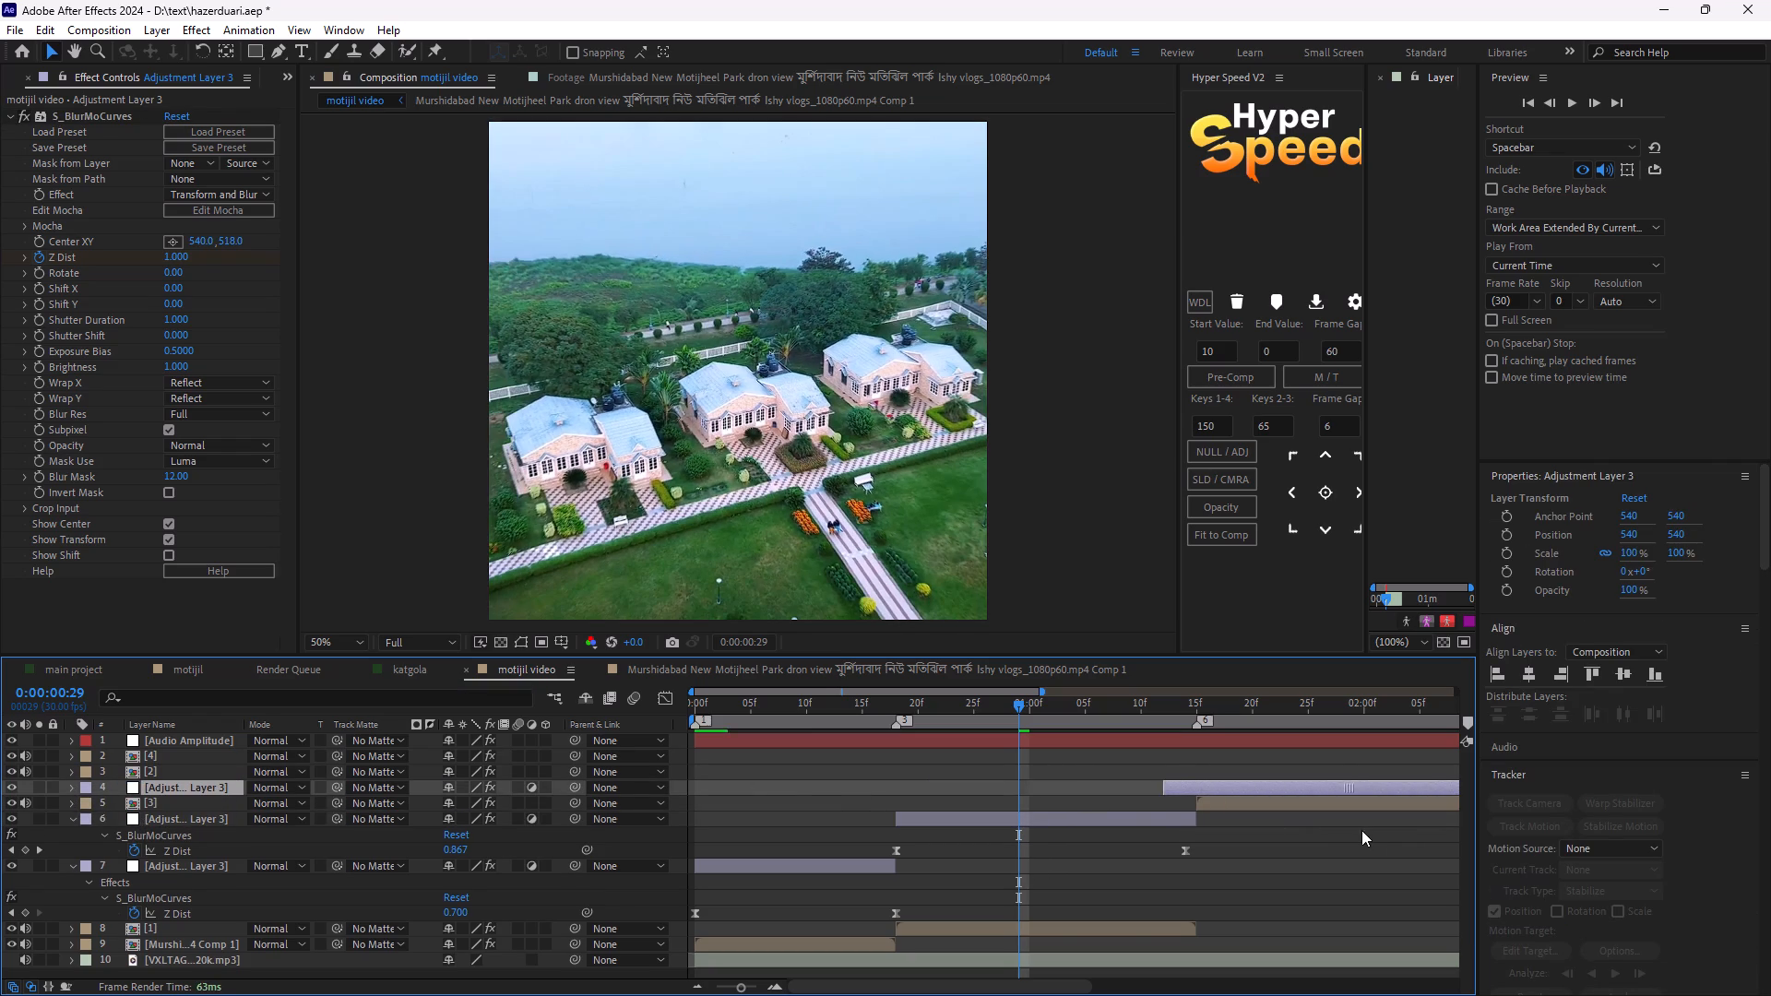
pyautogui.moveTo(1361, 830); pyautogui.dragTo(1381, 835)
pyautogui.moveTo(1027, 702); pyautogui.dragTo(1253, 775)
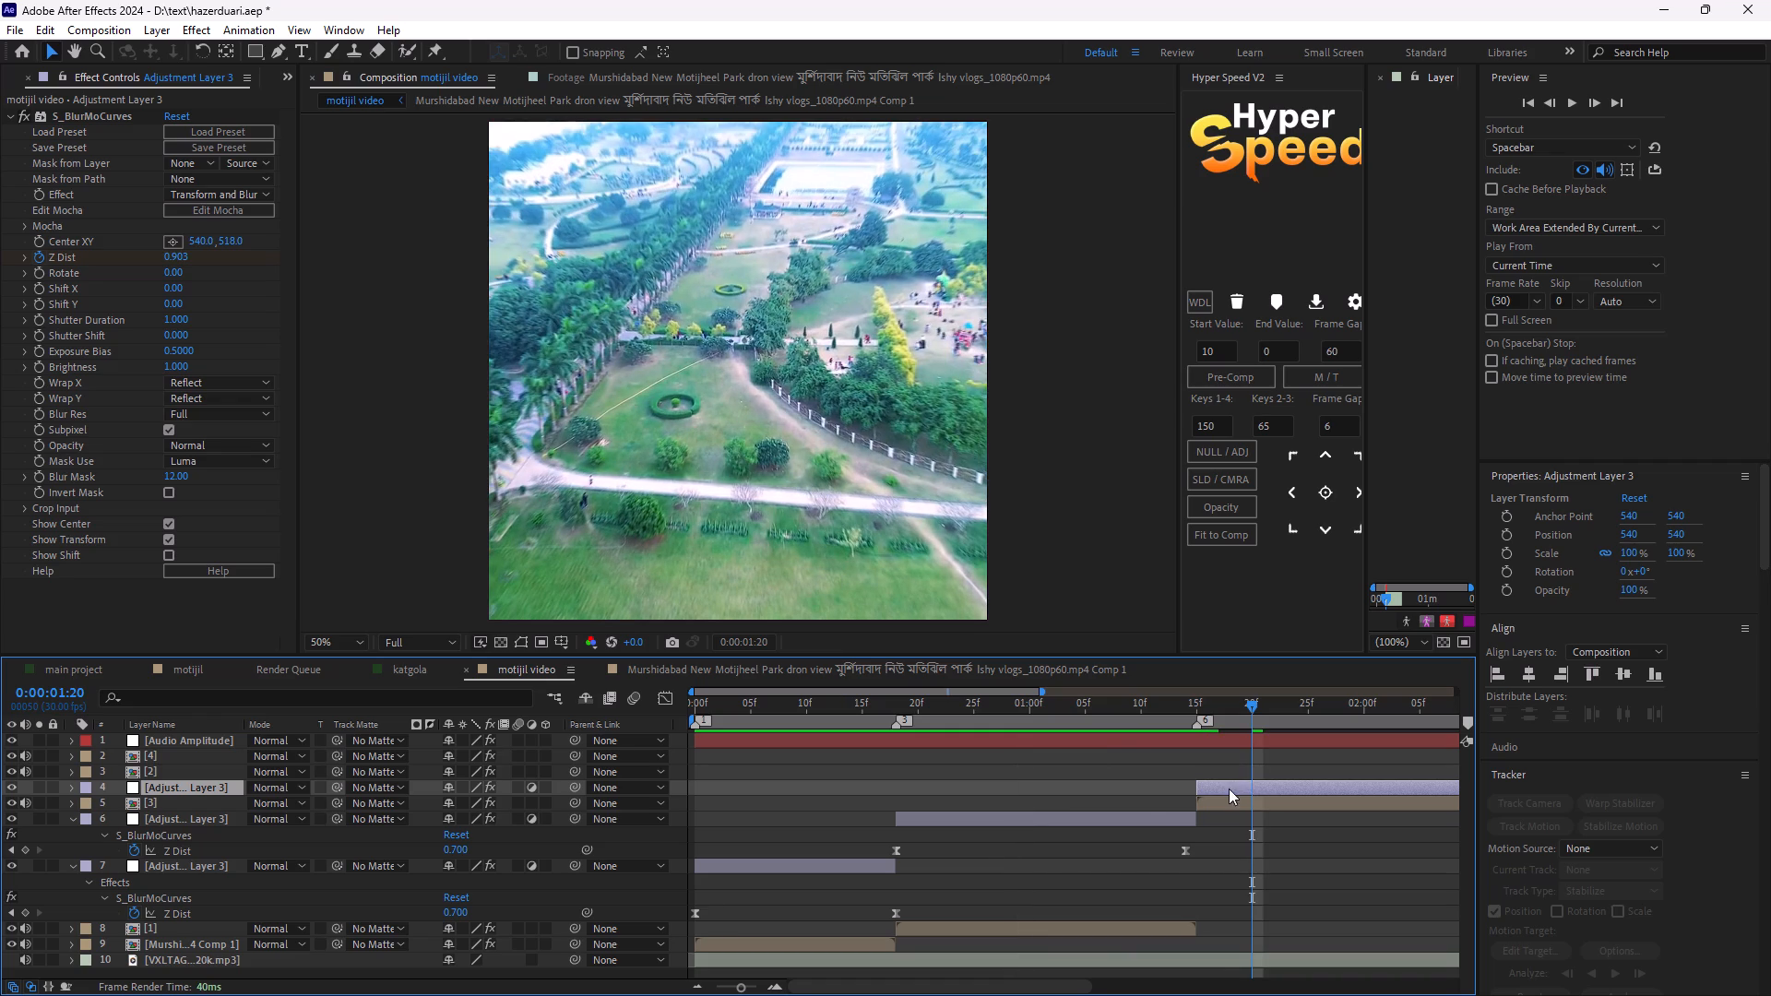
# Extend the new adjustment layer to the end of clip [3] and move its second Z Dist keyframe to that end.
pyautogui.moveTo(743, 987); pyautogui.dragTo(733, 981)
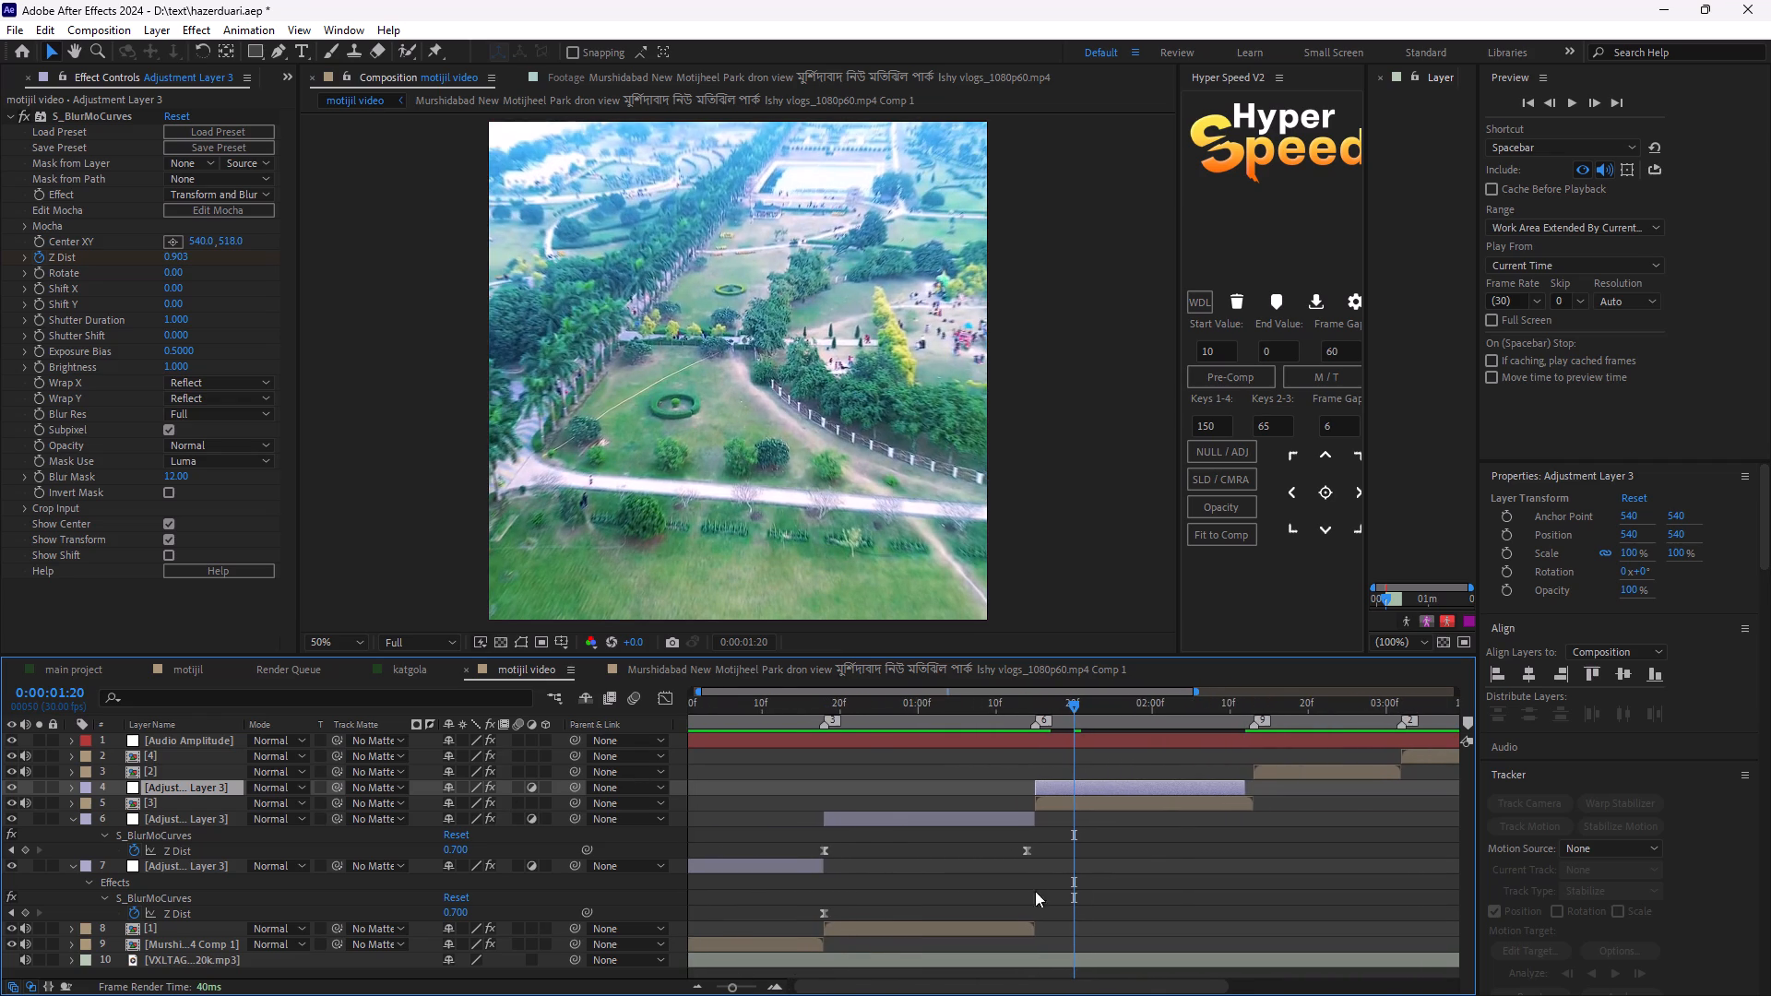
pyautogui.moveTo(1242, 787); pyautogui.dragTo(1251, 804)
pyautogui.press('u')
pyautogui.click(1242, 816)
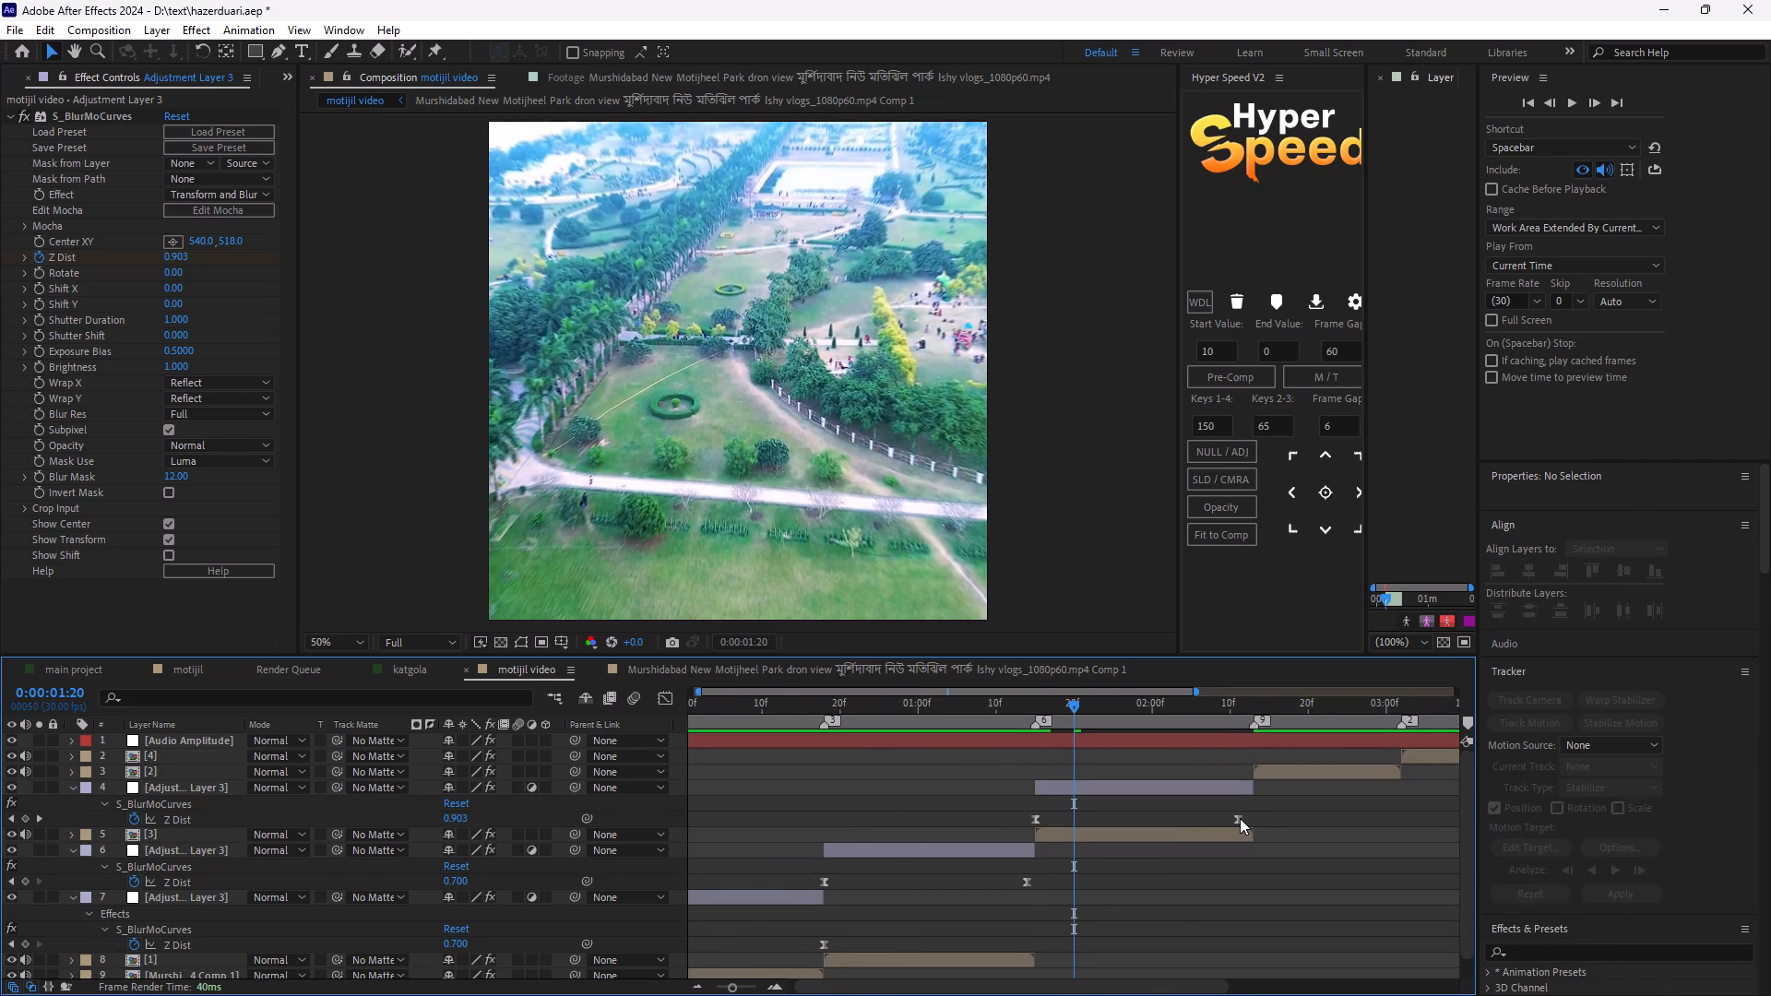
pyautogui.click(1239, 818)
pyautogui.keyDown('alt'); pyautogui.moveTo(1239, 818); pyautogui.dragTo(1254, 830); pyautogui.keyUp('alt')
pyautogui.click(1147, 592)
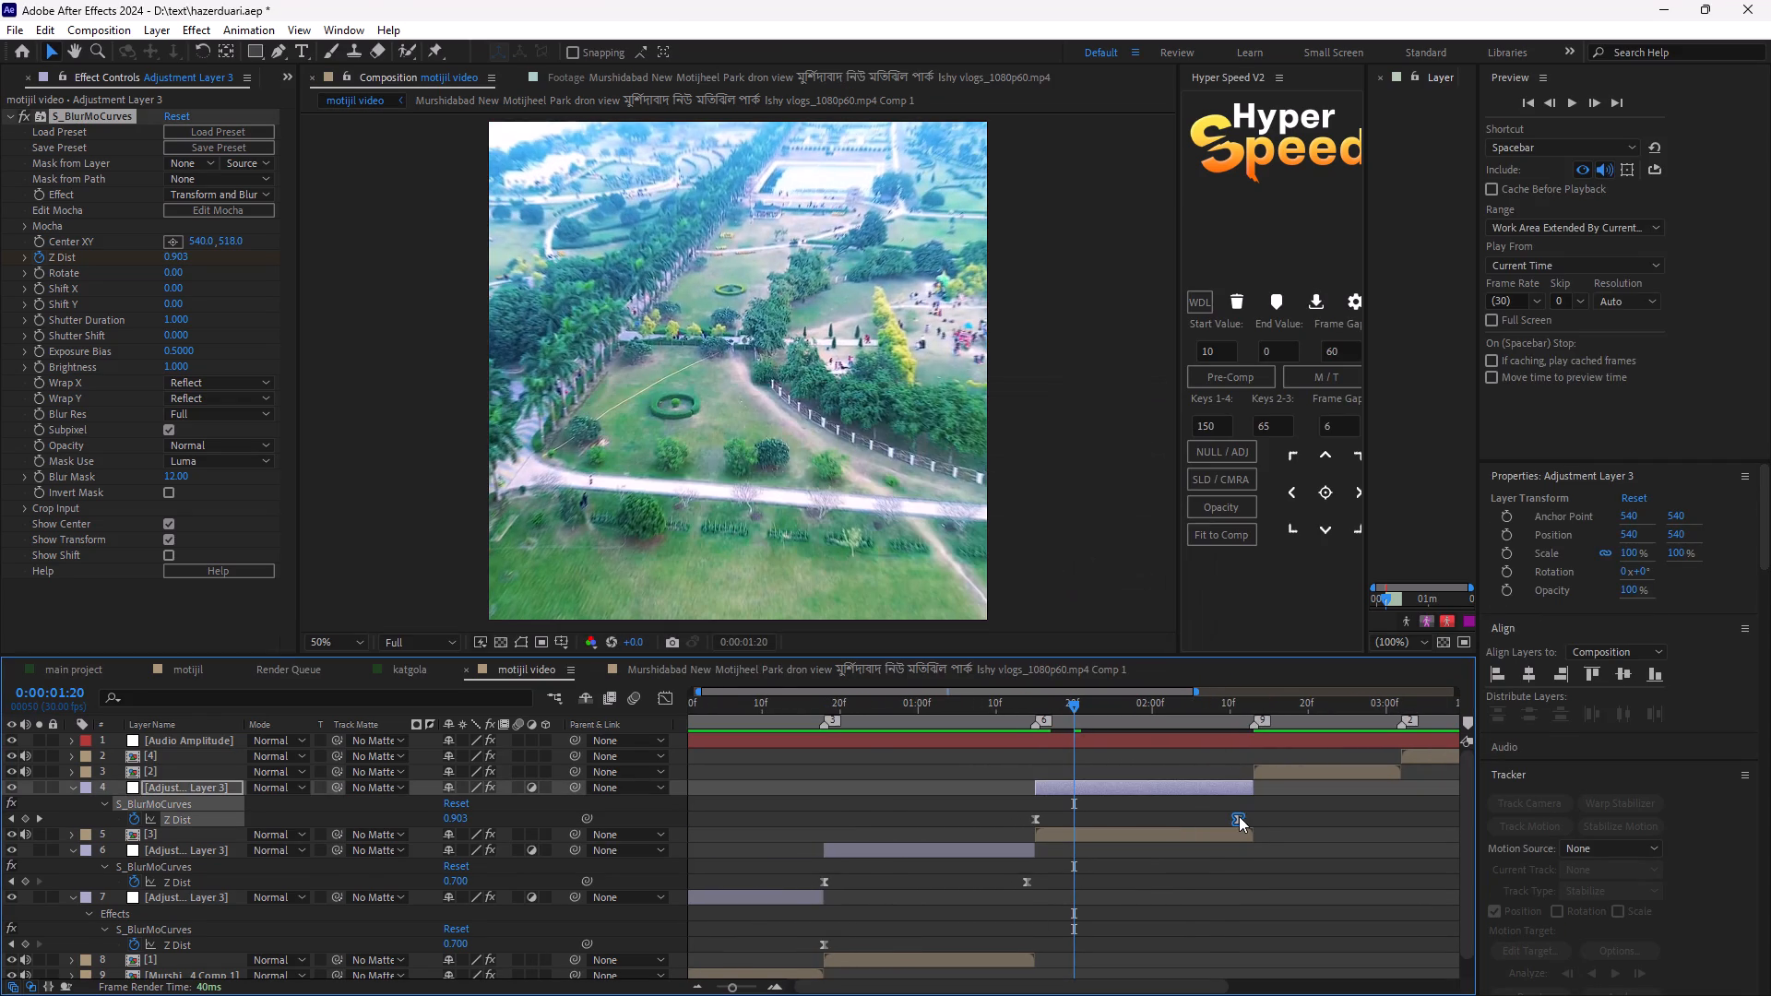
pyautogui.keyDown('alt'); pyautogui.moveTo(1239, 817); pyautogui.dragTo(1251, 831); pyautogui.keyUp('alt')
# Reshape the Z Dist curve of the adjustment layer over clip [3] in the value graph by adjusting the first keyframe's handle.
pyautogui.moveTo(1334, 785); pyautogui.dragTo(1015, 824)
pyautogui.click(665, 695)
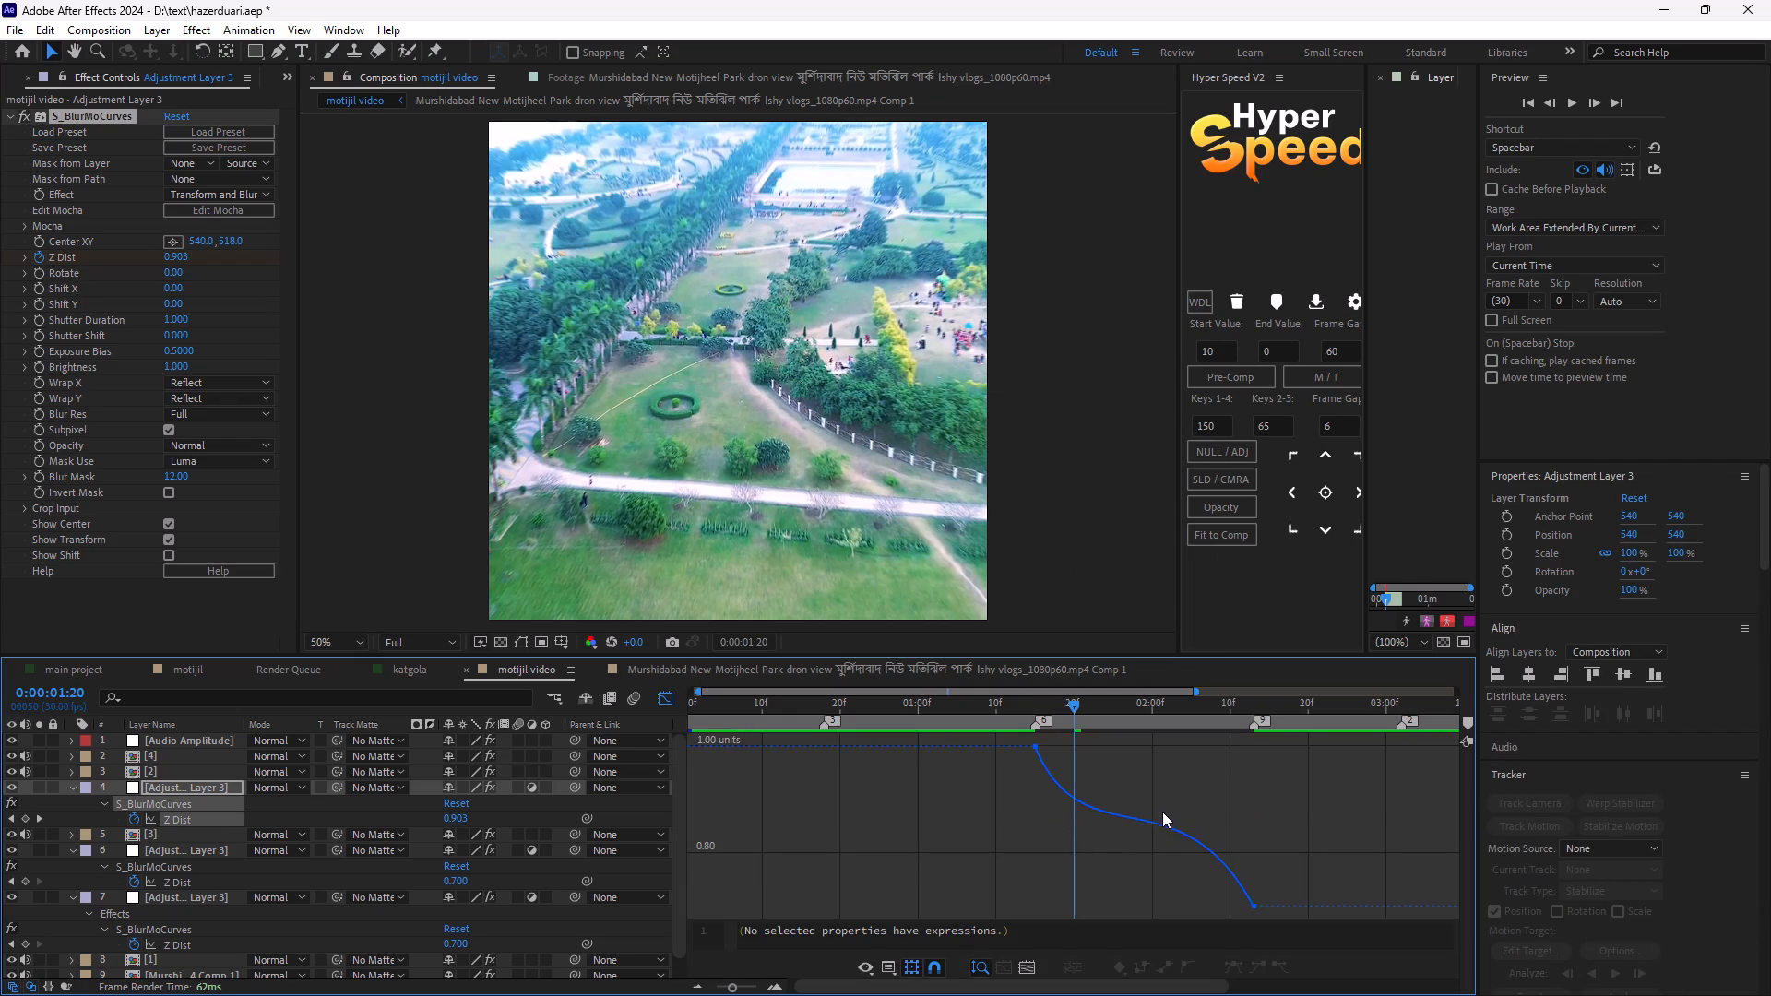
pyautogui.rightClick(1162, 811)
pyautogui.click(1140, 815)
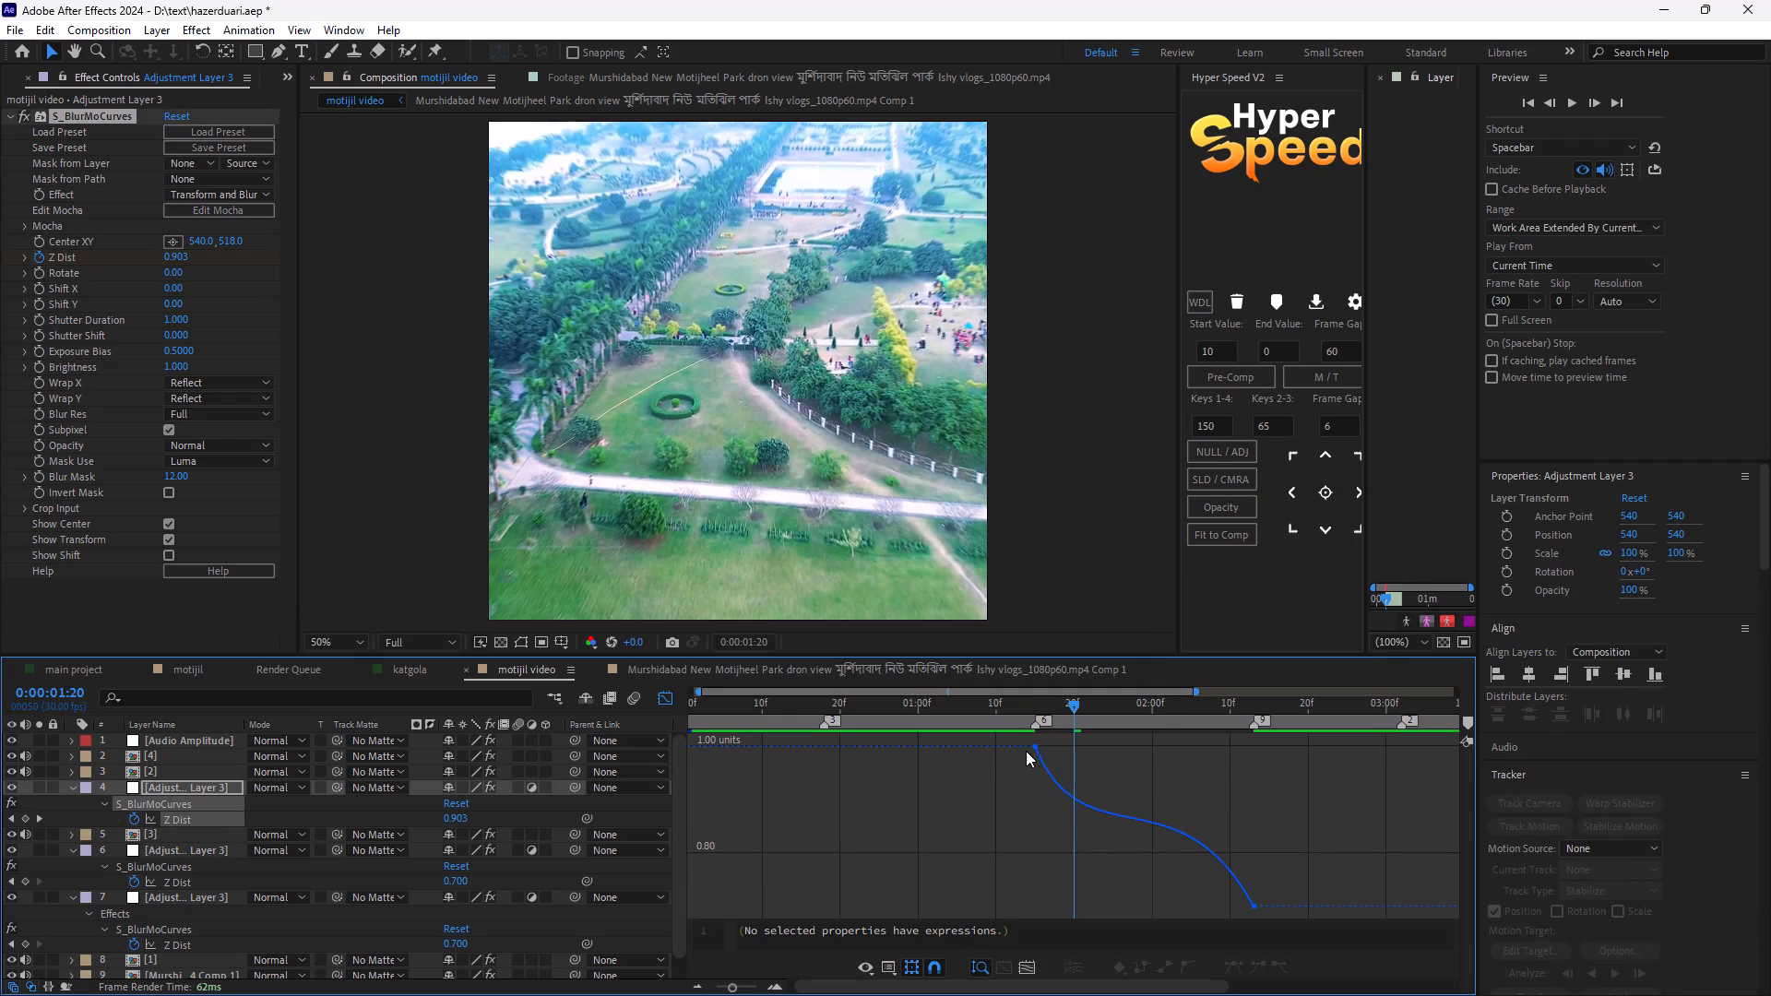
pyautogui.click(1033, 747)
pyautogui.moveTo(1084, 860); pyautogui.dragTo(1081, 851)
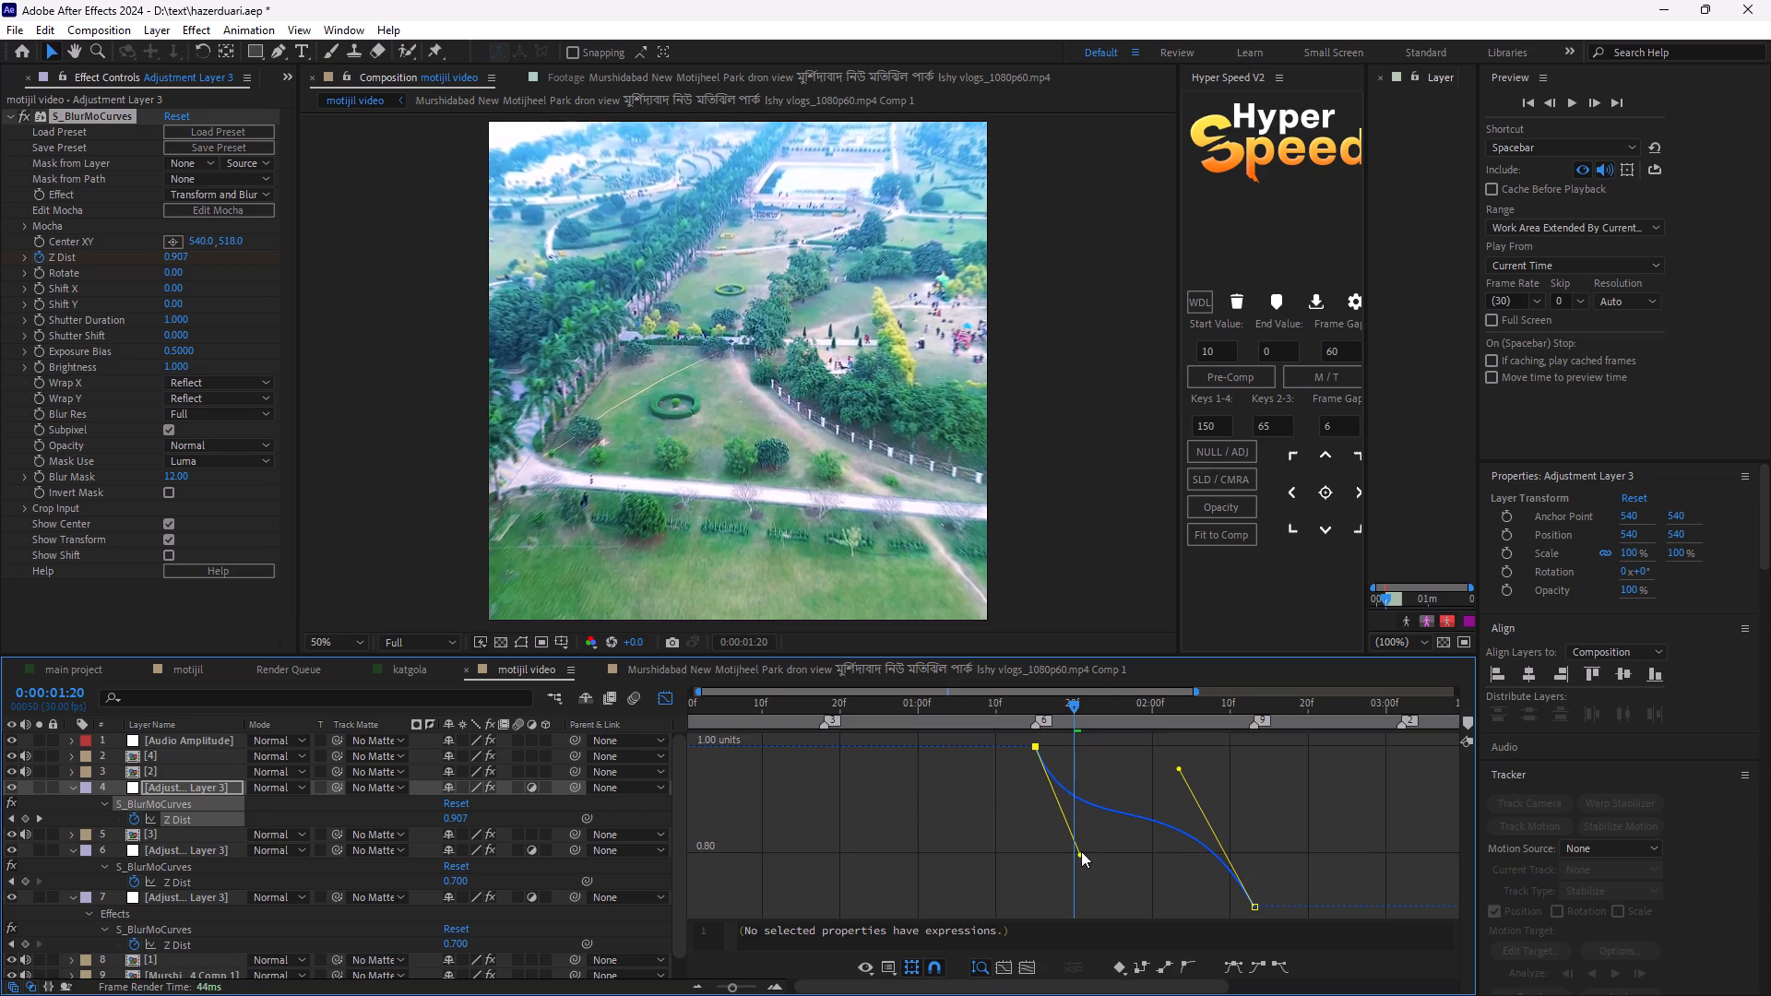
pyautogui.moveTo(1081, 851); pyautogui.dragTo(1095, 849)
pyautogui.click(1173, 767)
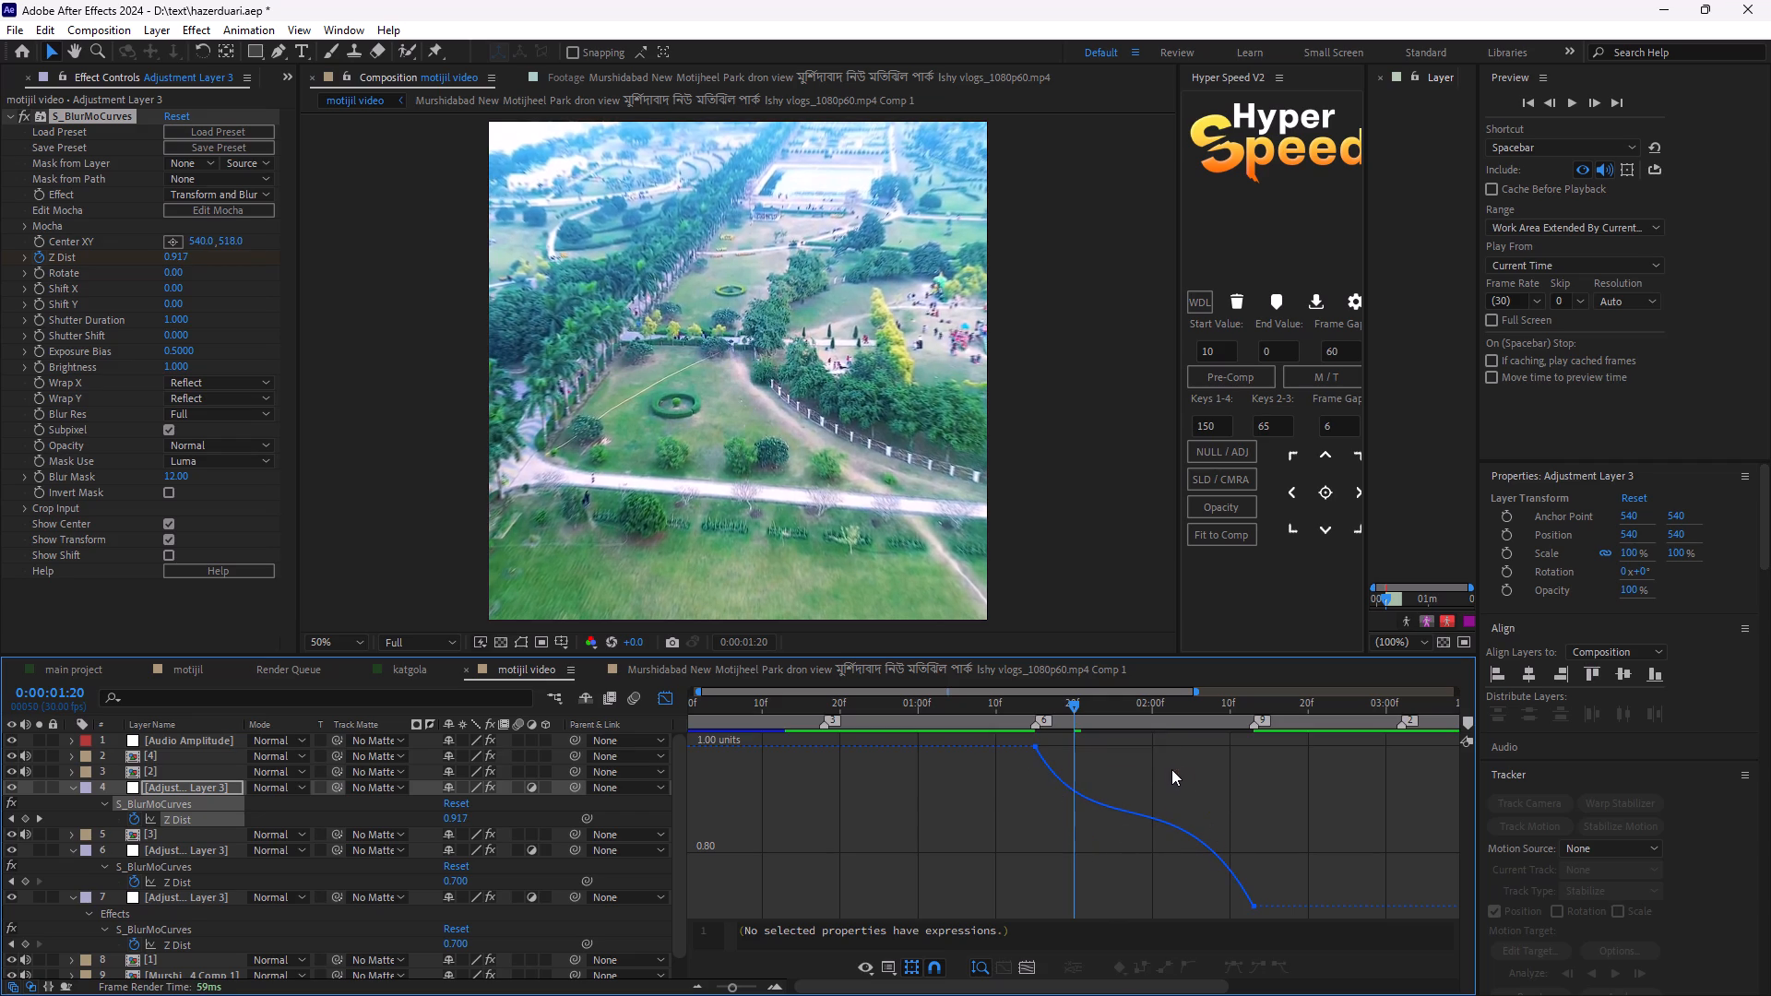
# Preview the reshaped zoom motion from about 0:00:01:09 and return to the layer bar view.
pyautogui.press('space')
pyautogui.moveTo(1074, 701); pyautogui.dragTo(1050, 712)
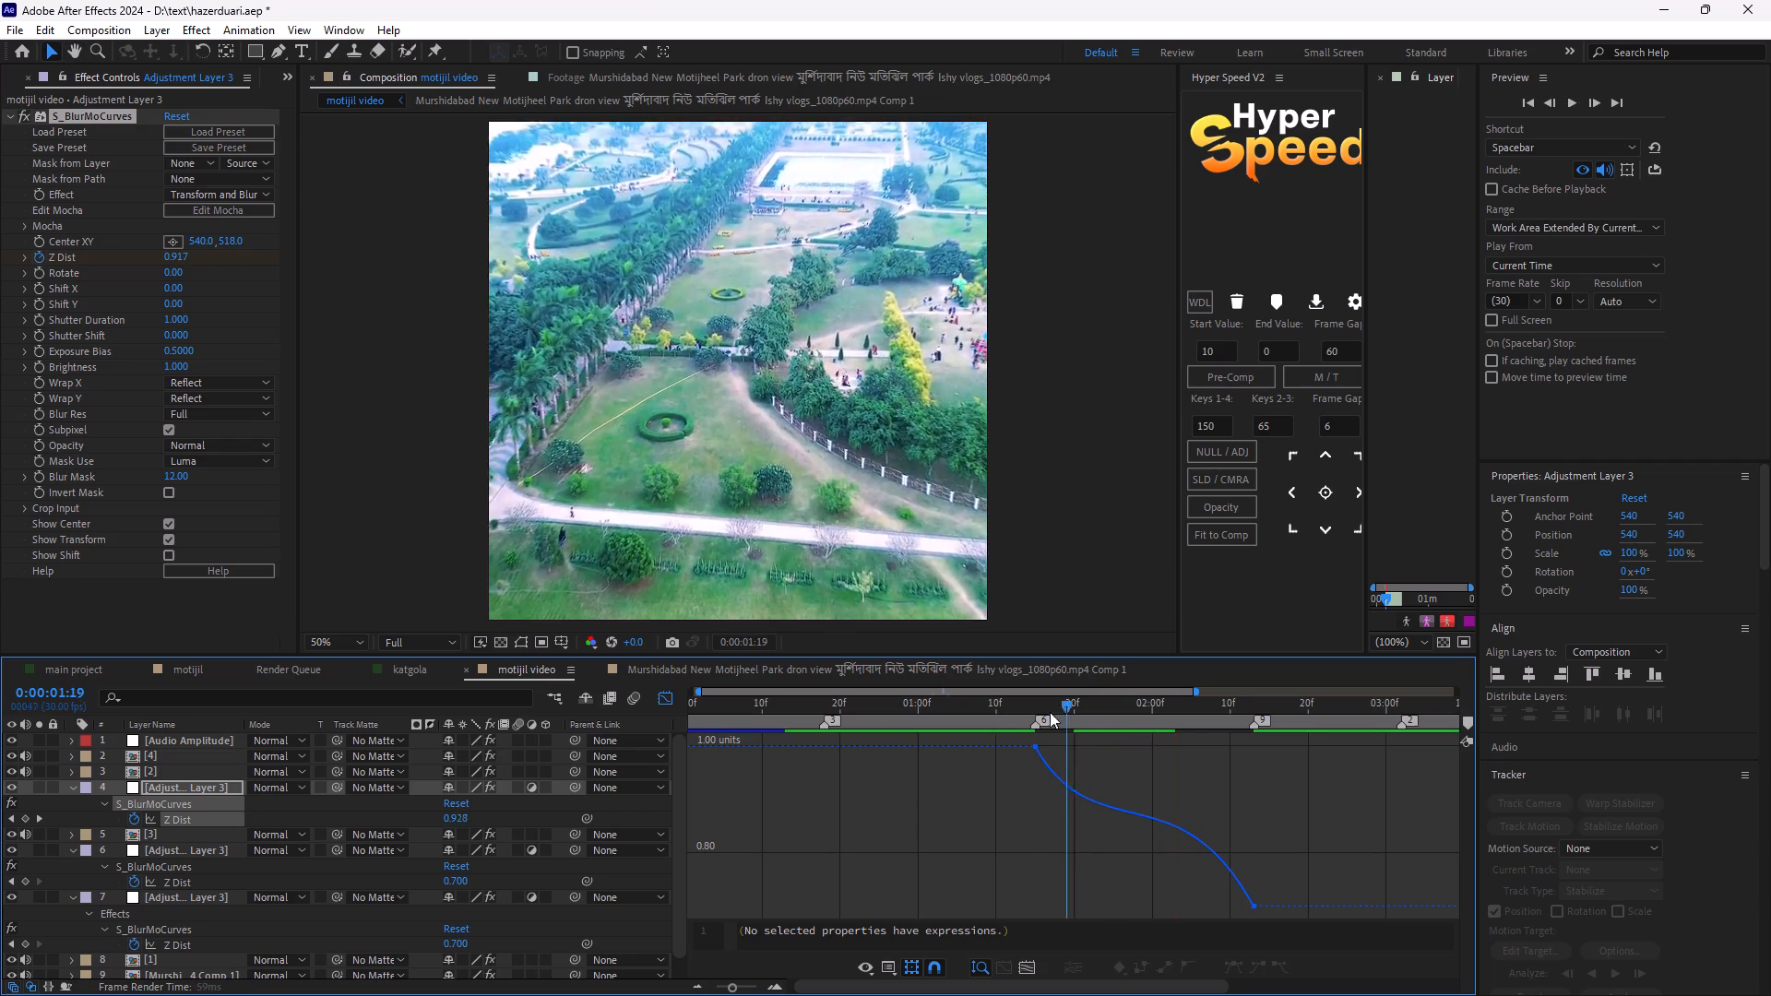
pyautogui.moveTo(1050, 712); pyautogui.dragTo(989, 719)
pyautogui.press('space')
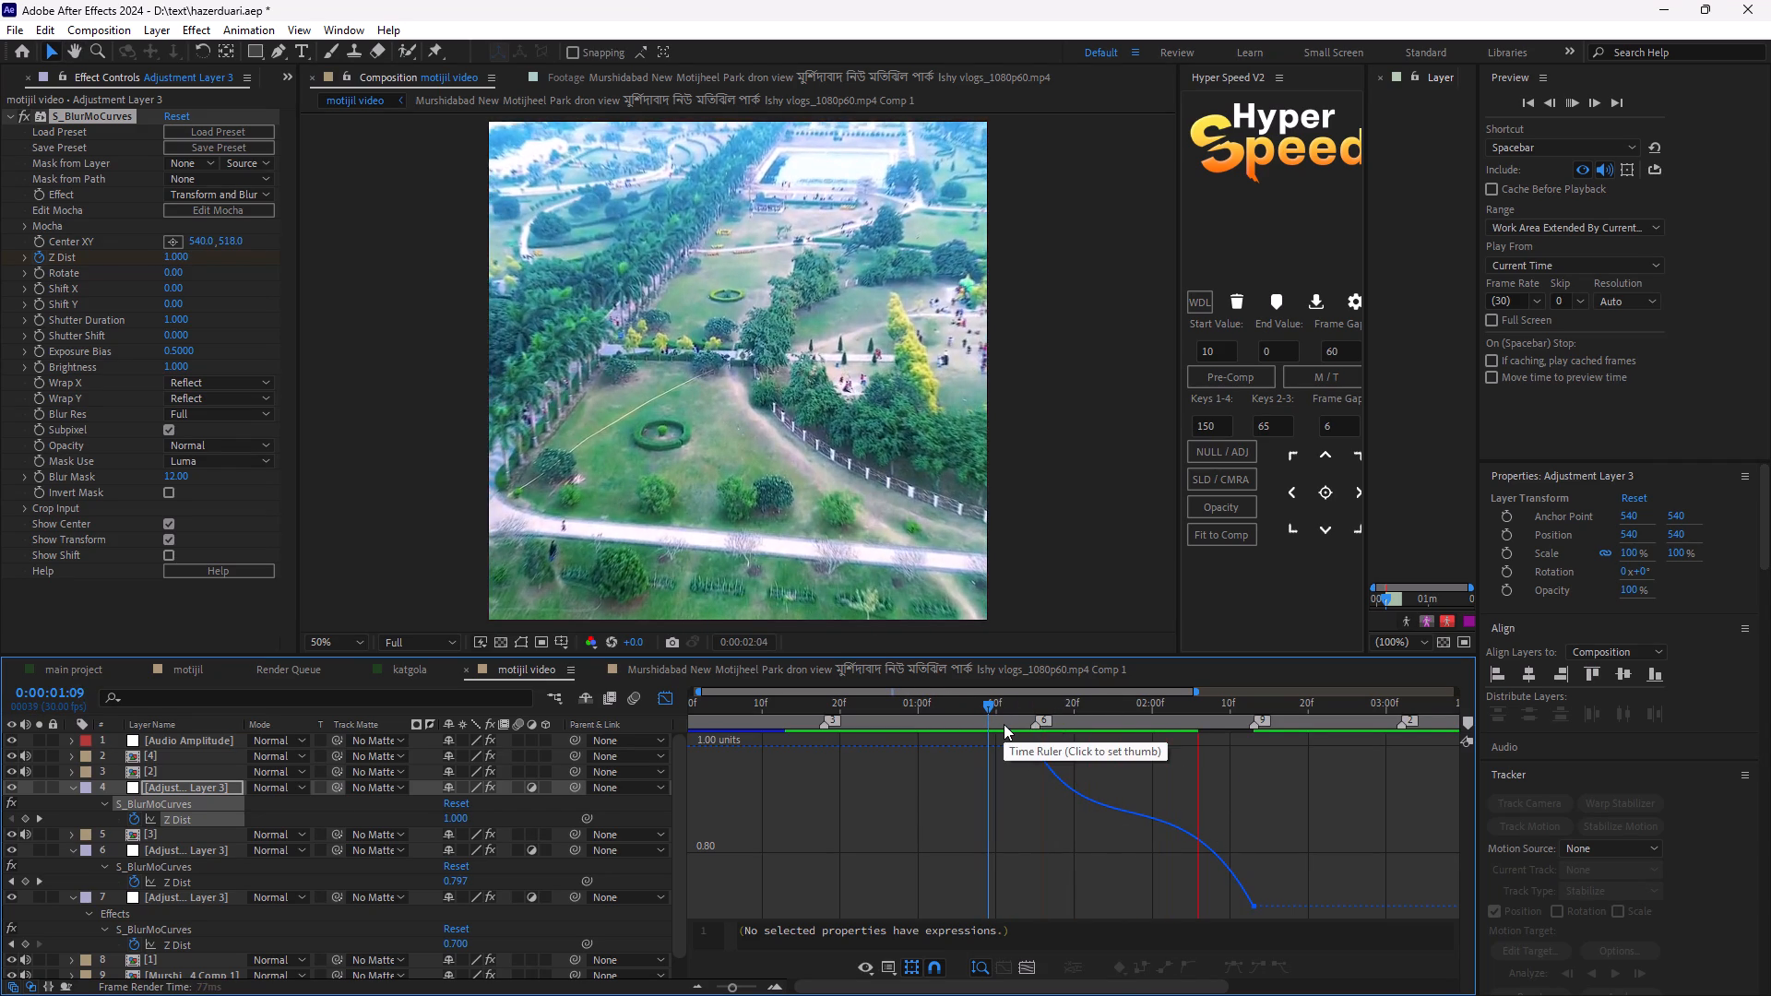
pyautogui.press('space')
pyautogui.press('space')
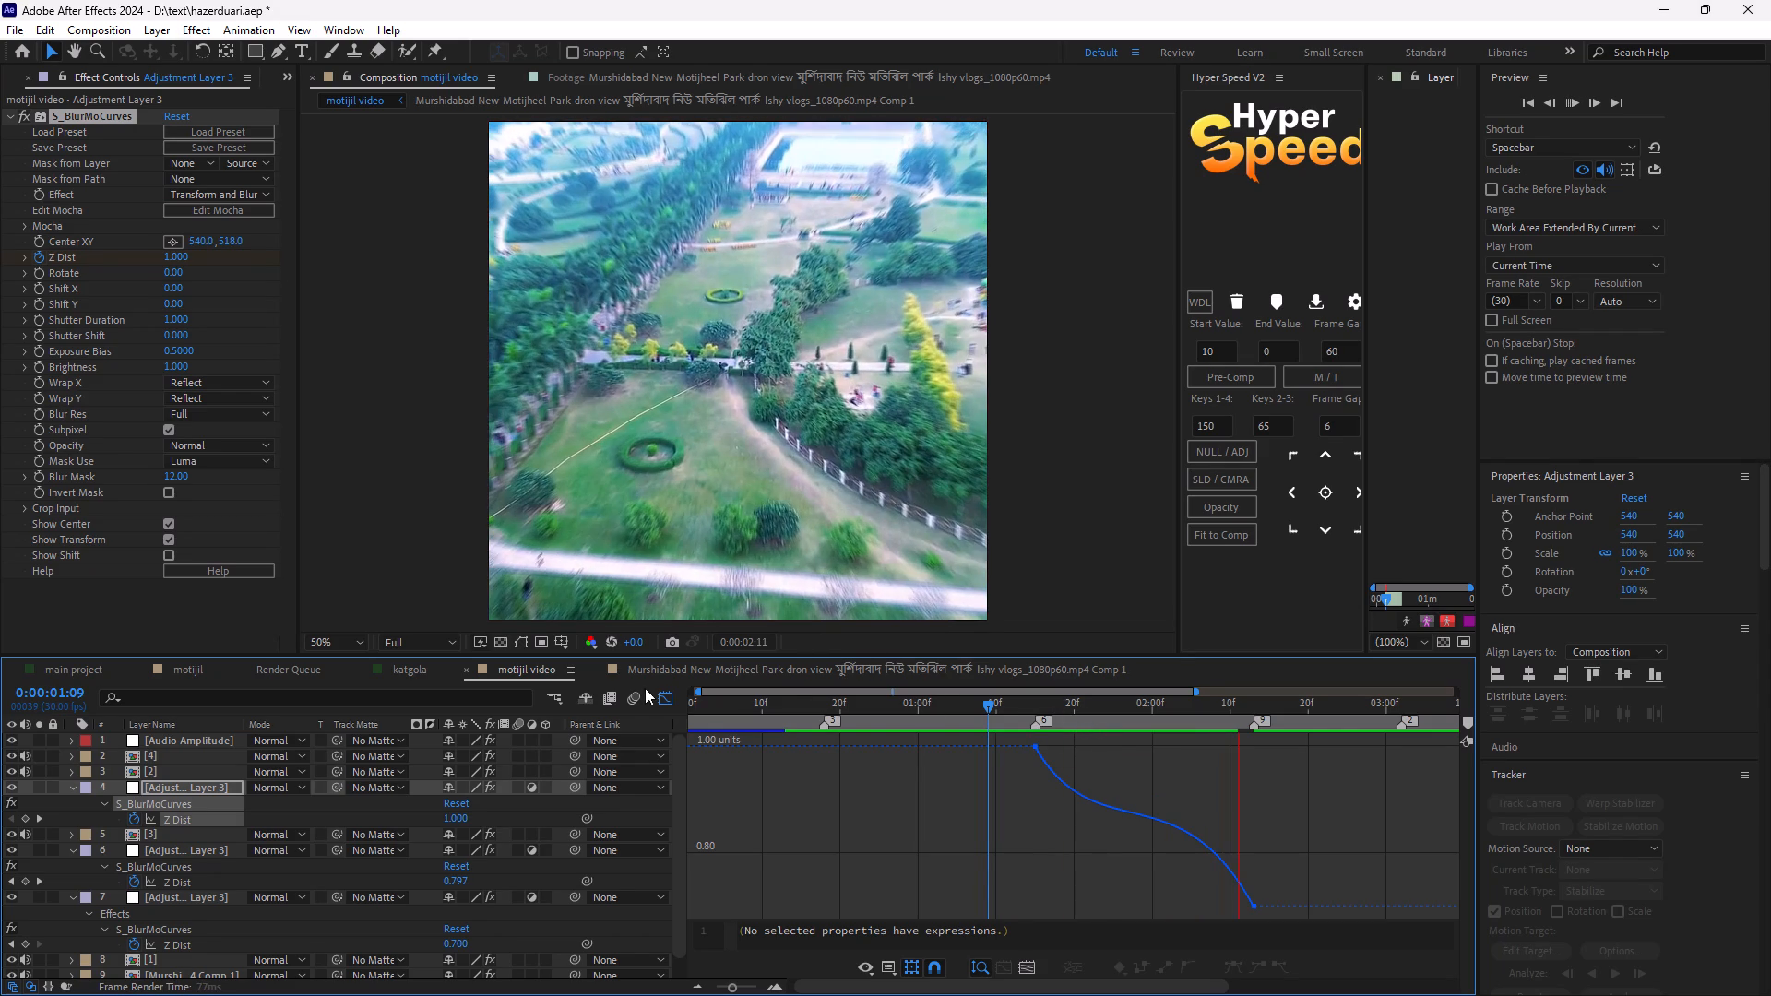
pyautogui.click(659, 694)
pyautogui.press('space')
pyautogui.press('space')
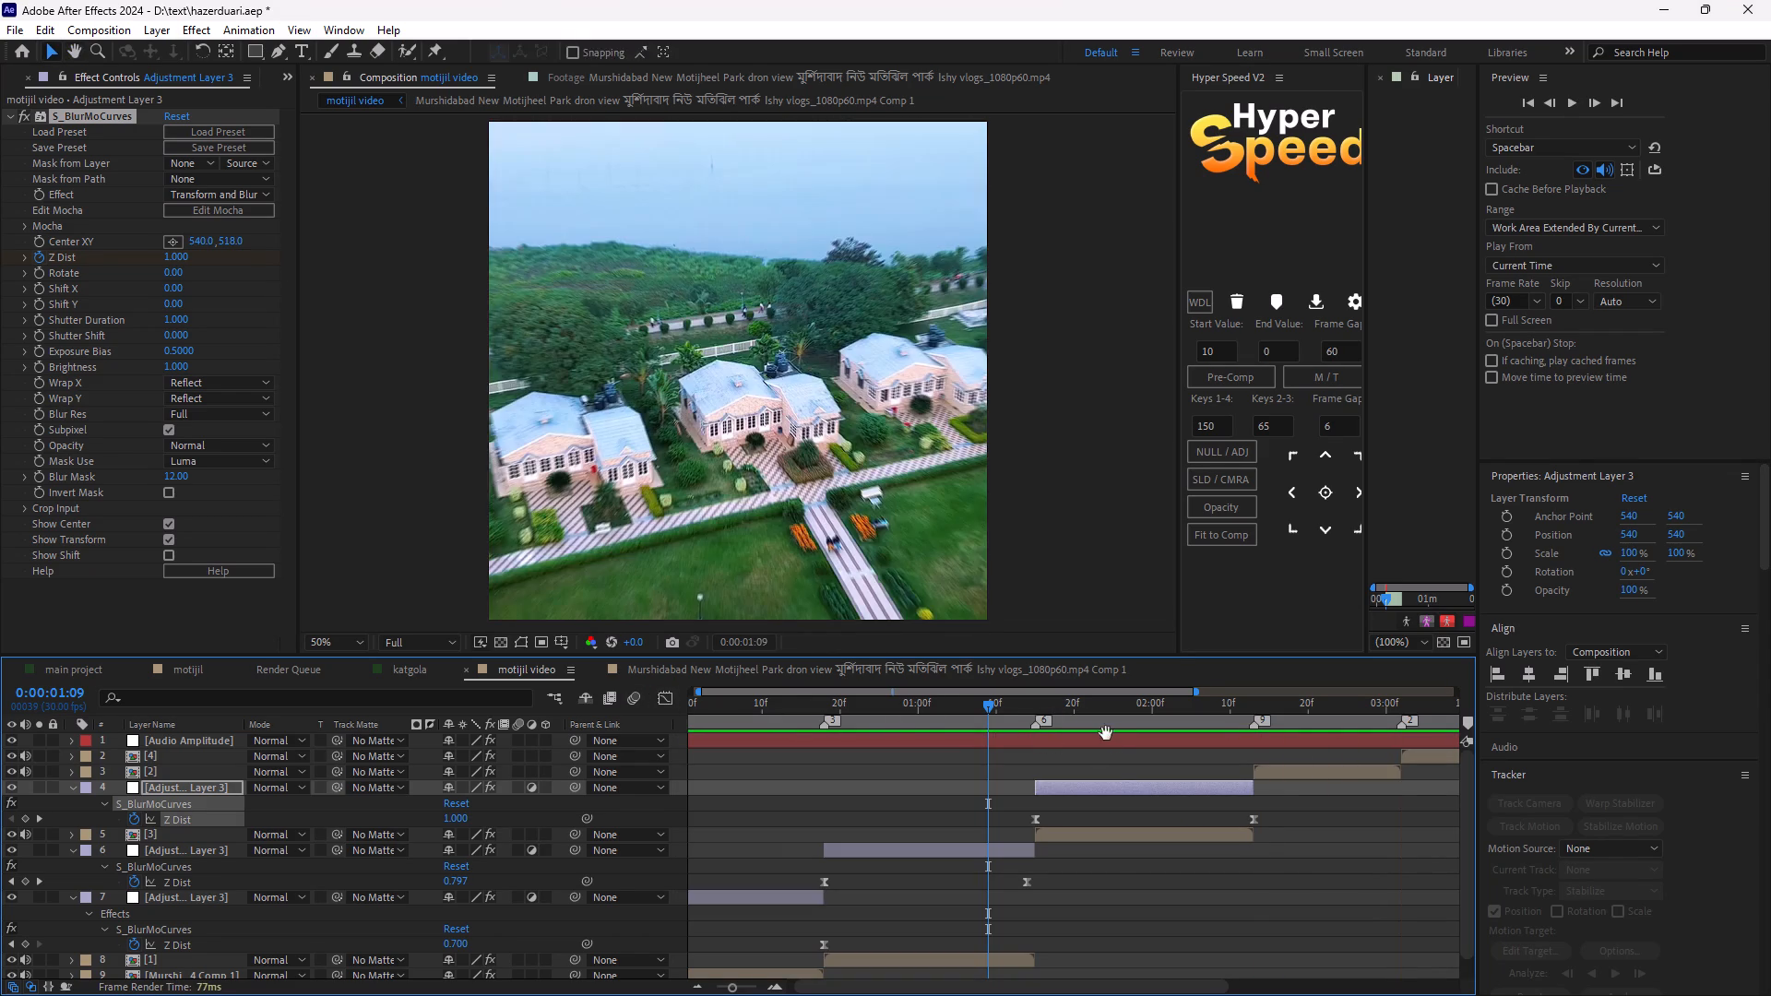
pyautogui.press('space')
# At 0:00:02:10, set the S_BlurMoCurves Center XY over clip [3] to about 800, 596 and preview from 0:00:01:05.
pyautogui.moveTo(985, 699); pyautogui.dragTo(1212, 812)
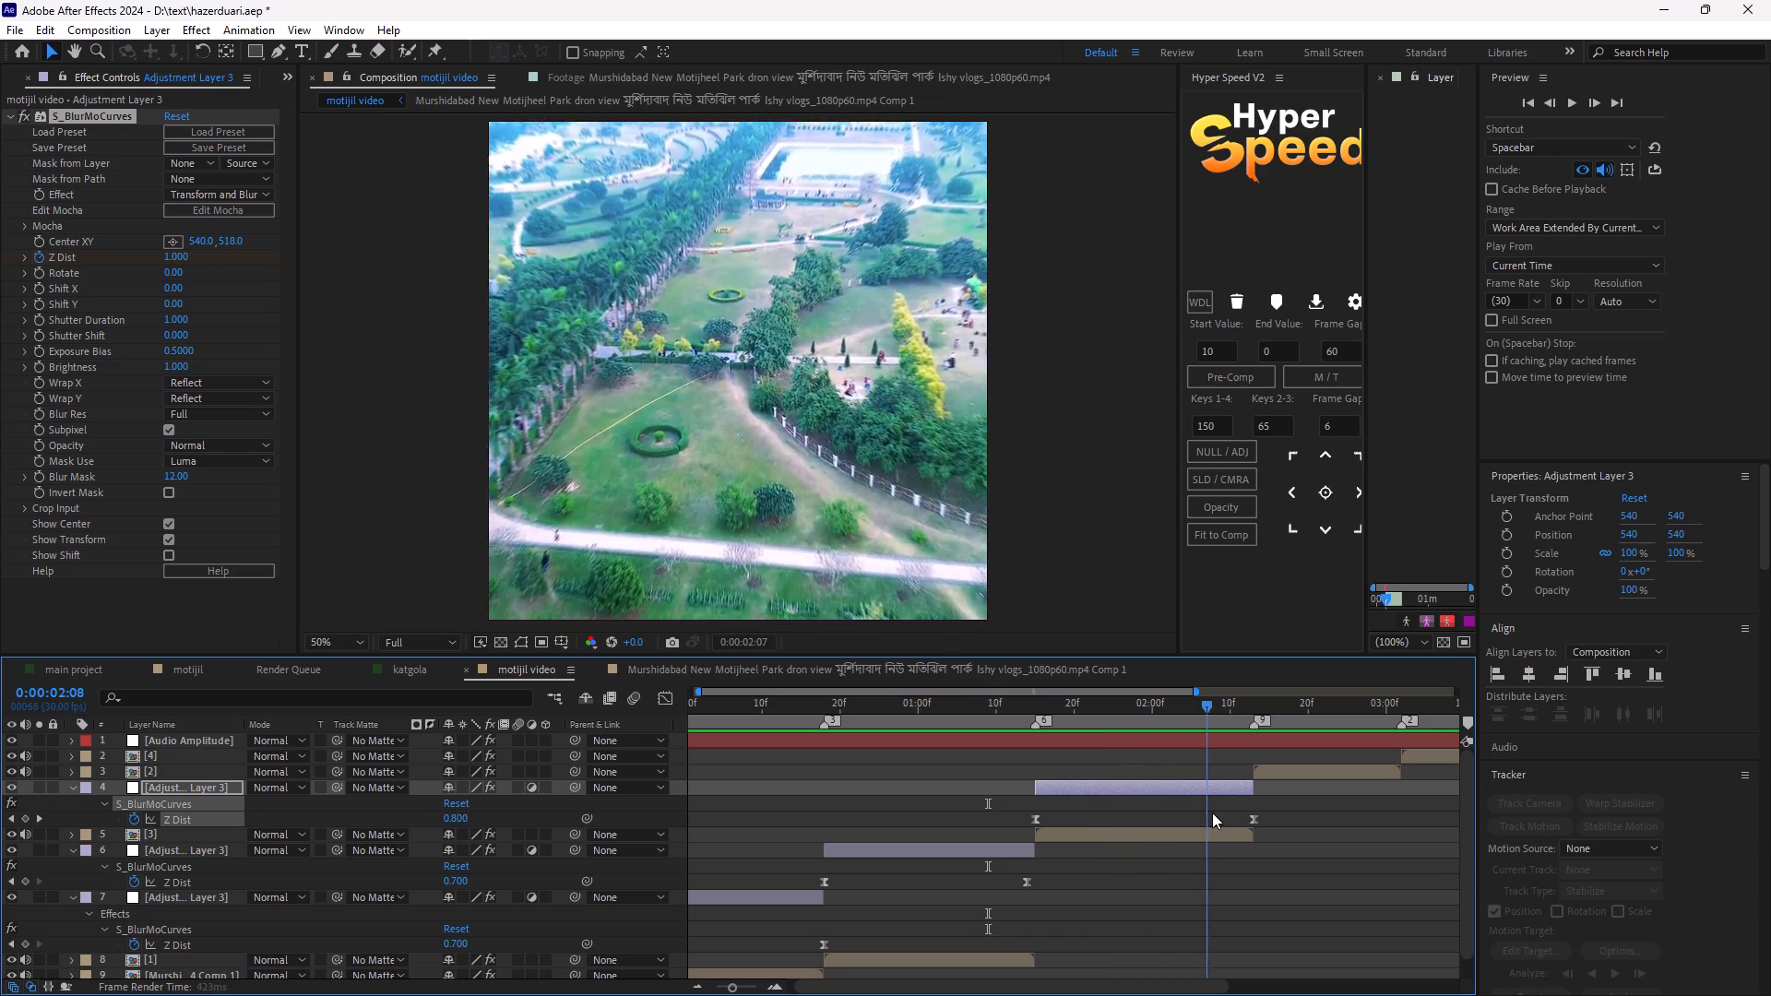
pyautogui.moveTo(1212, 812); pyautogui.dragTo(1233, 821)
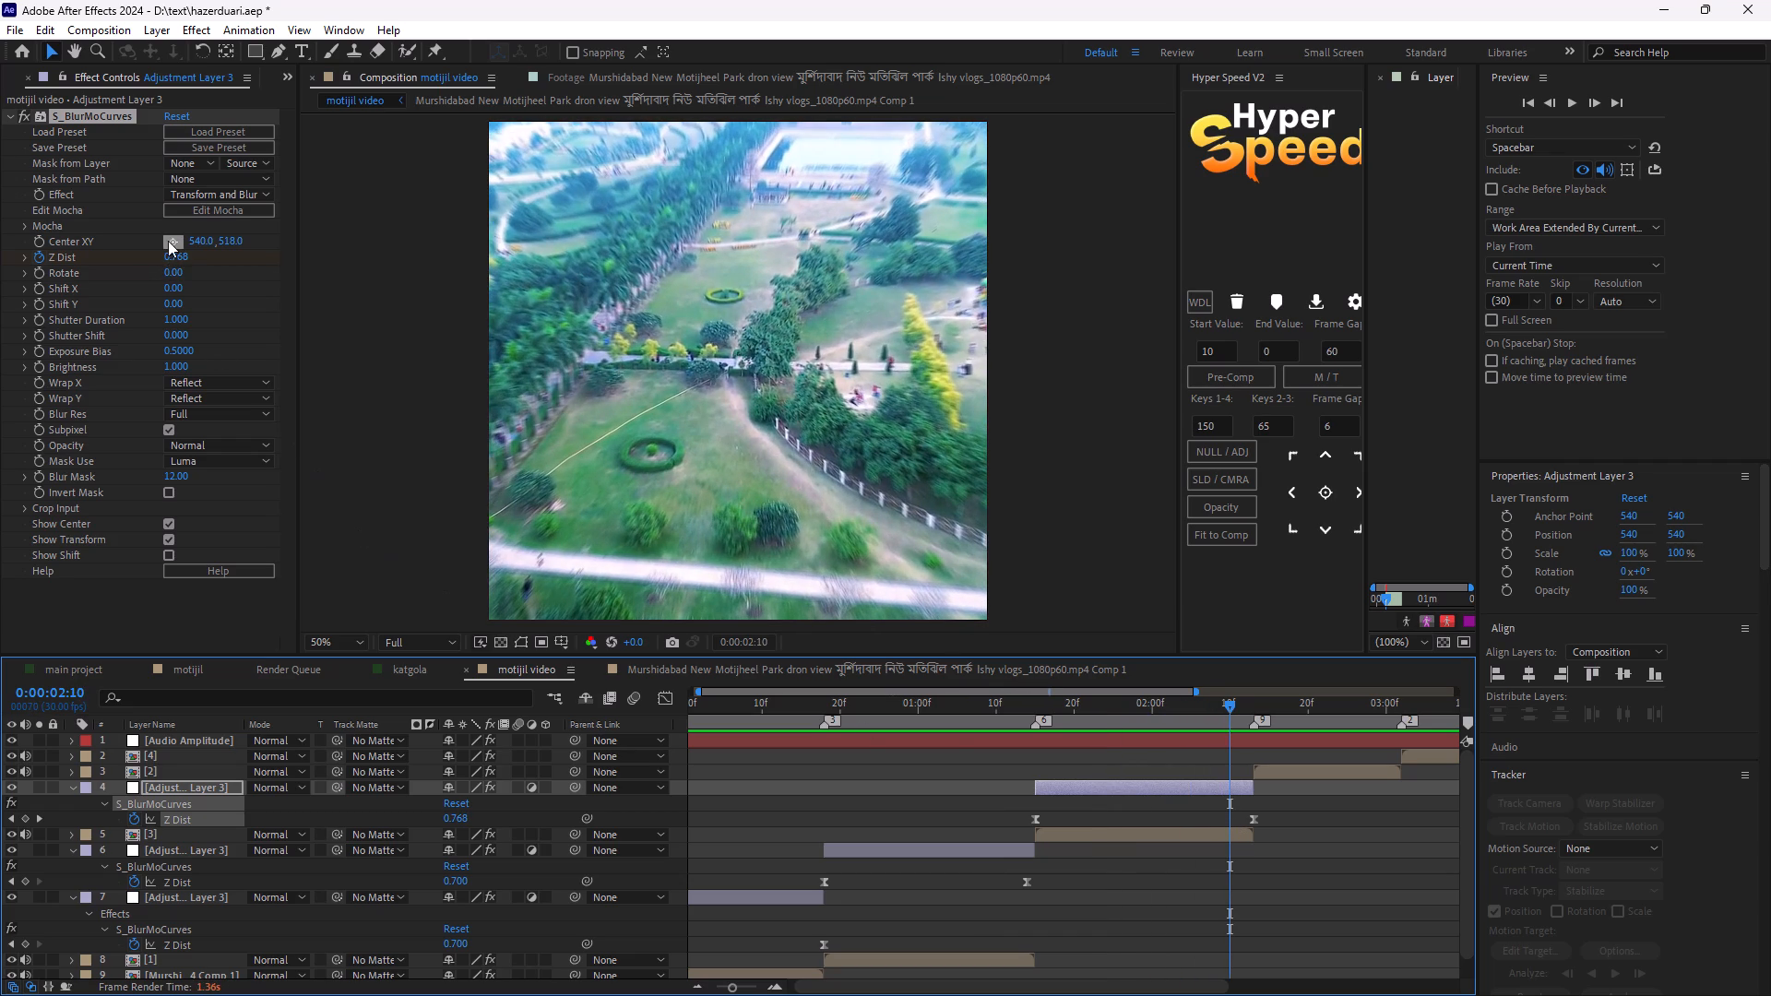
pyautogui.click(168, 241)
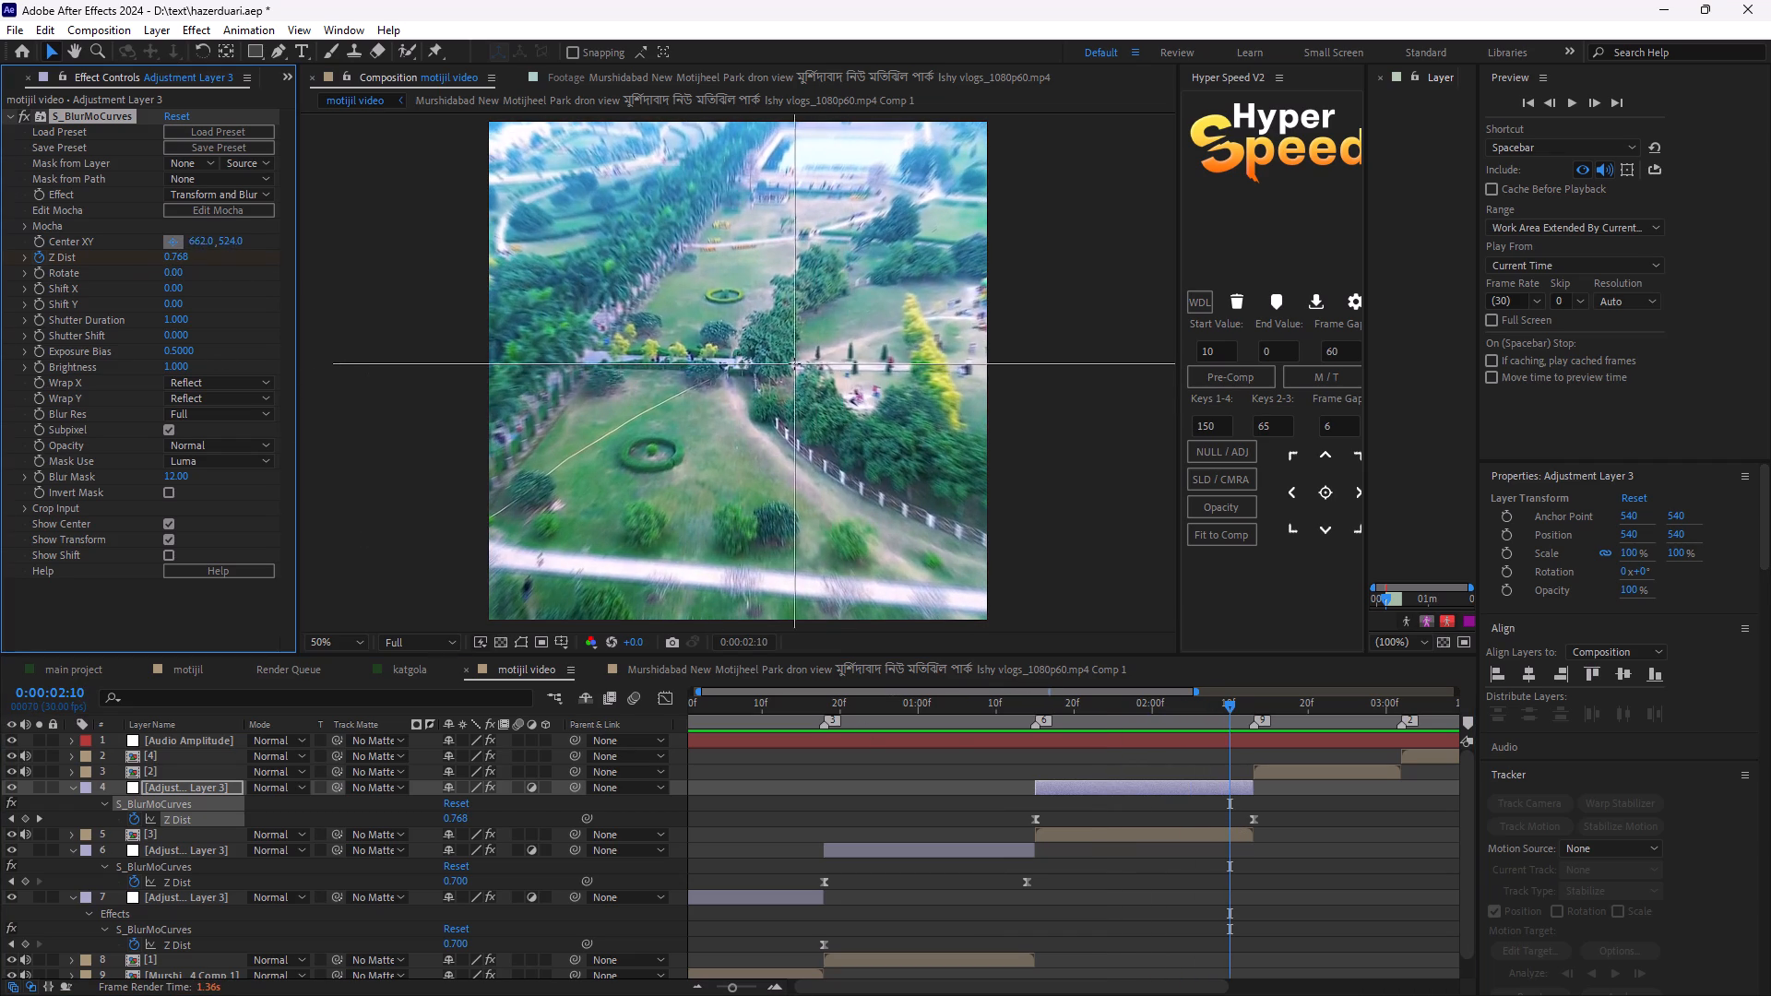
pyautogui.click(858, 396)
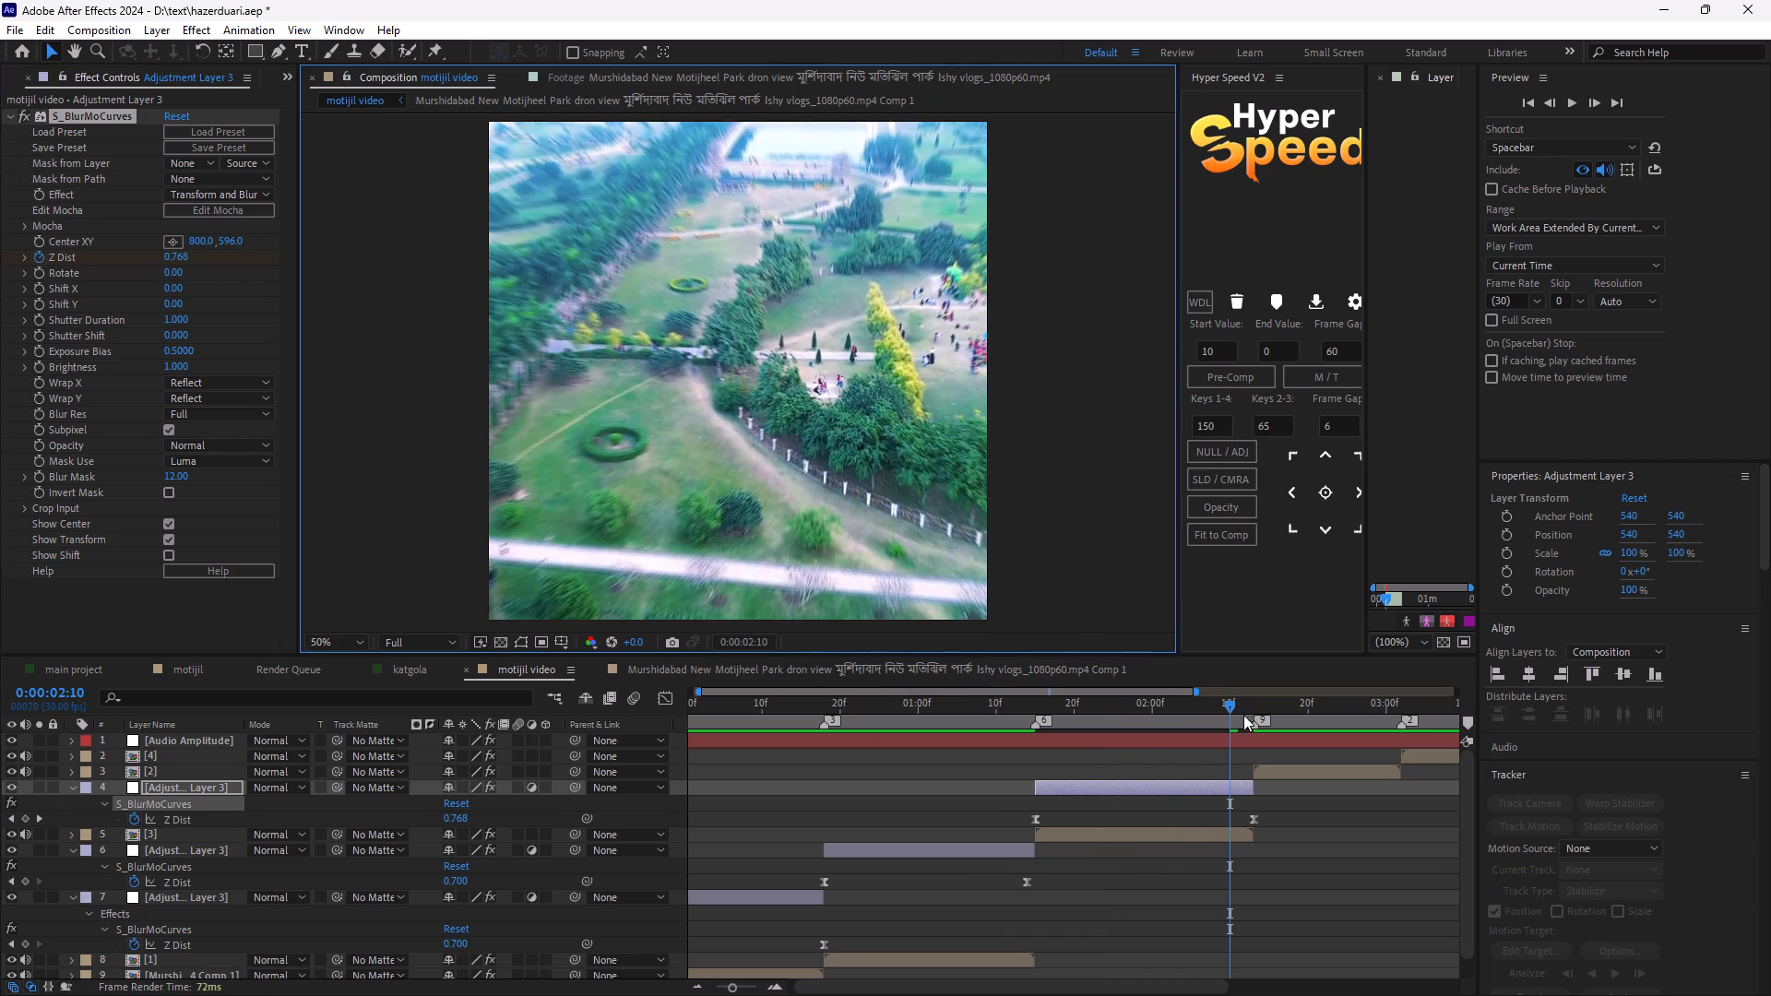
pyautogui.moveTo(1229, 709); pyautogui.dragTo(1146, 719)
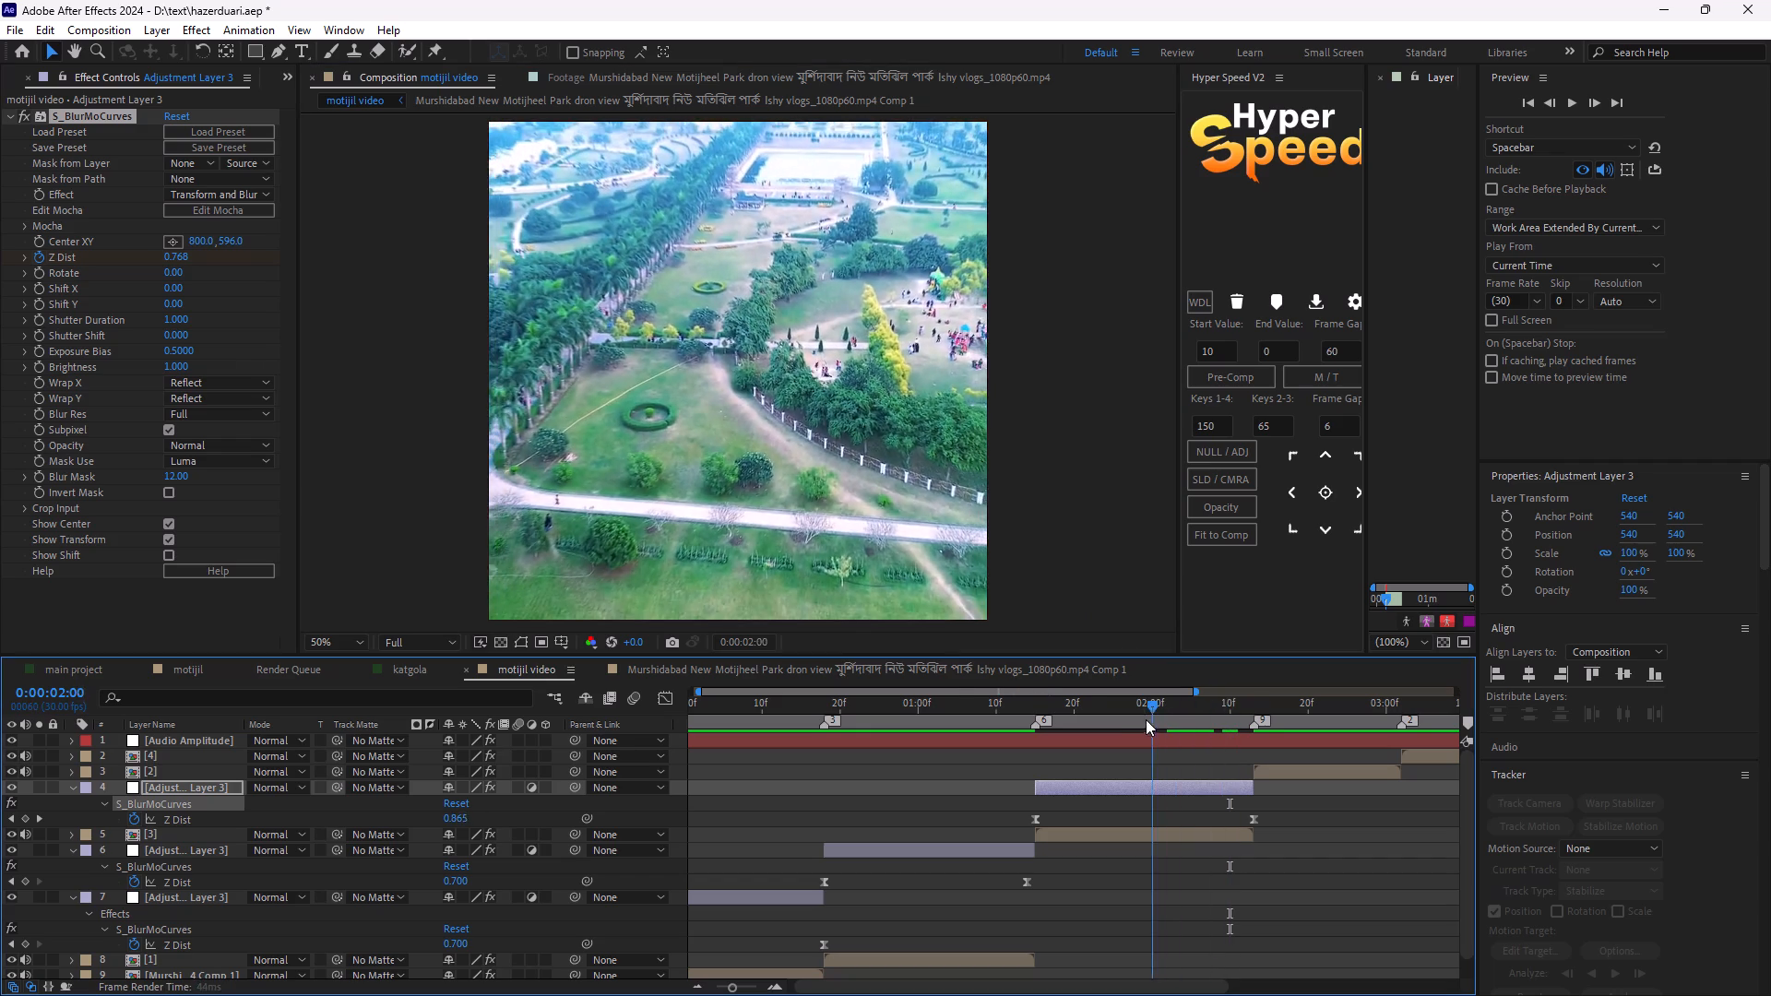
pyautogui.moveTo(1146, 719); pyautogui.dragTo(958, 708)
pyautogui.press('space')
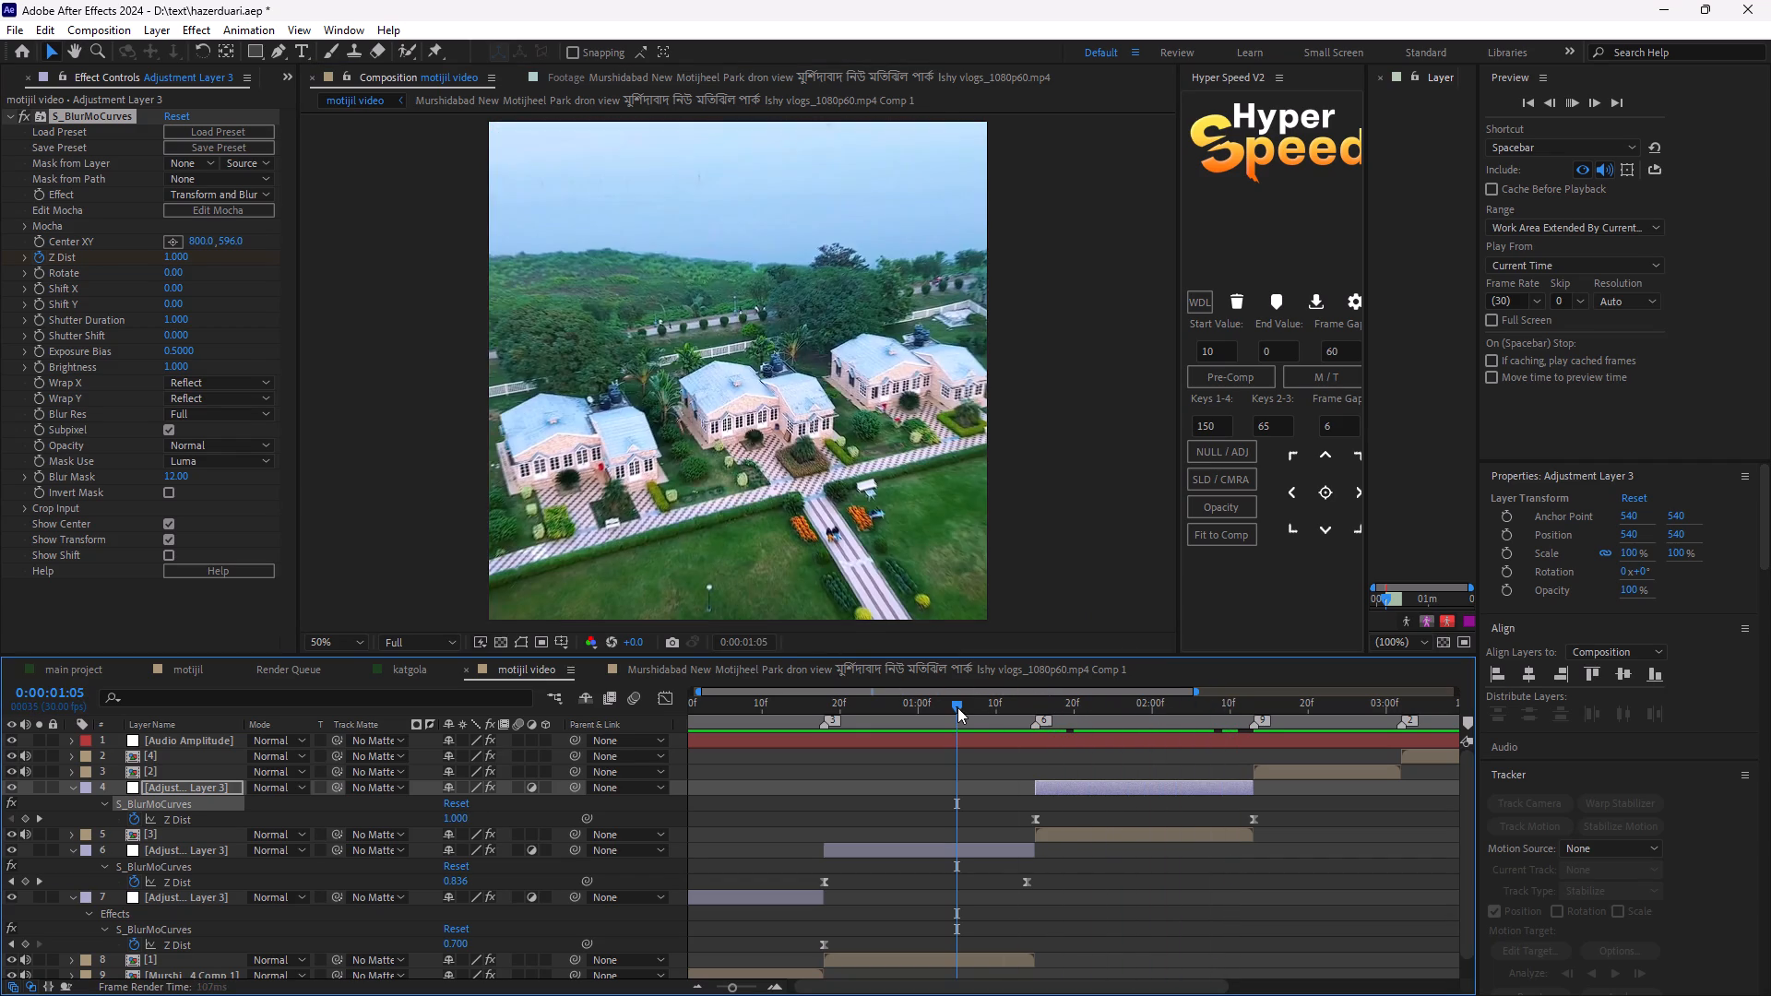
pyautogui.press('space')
# At 0:00:01:26, set the S_BlurMoCurves Center XY over clip [3] to about 1052, 450 and preview from 0:00:01:07.
pyautogui.moveTo(964, 702); pyautogui.dragTo(1123, 763)
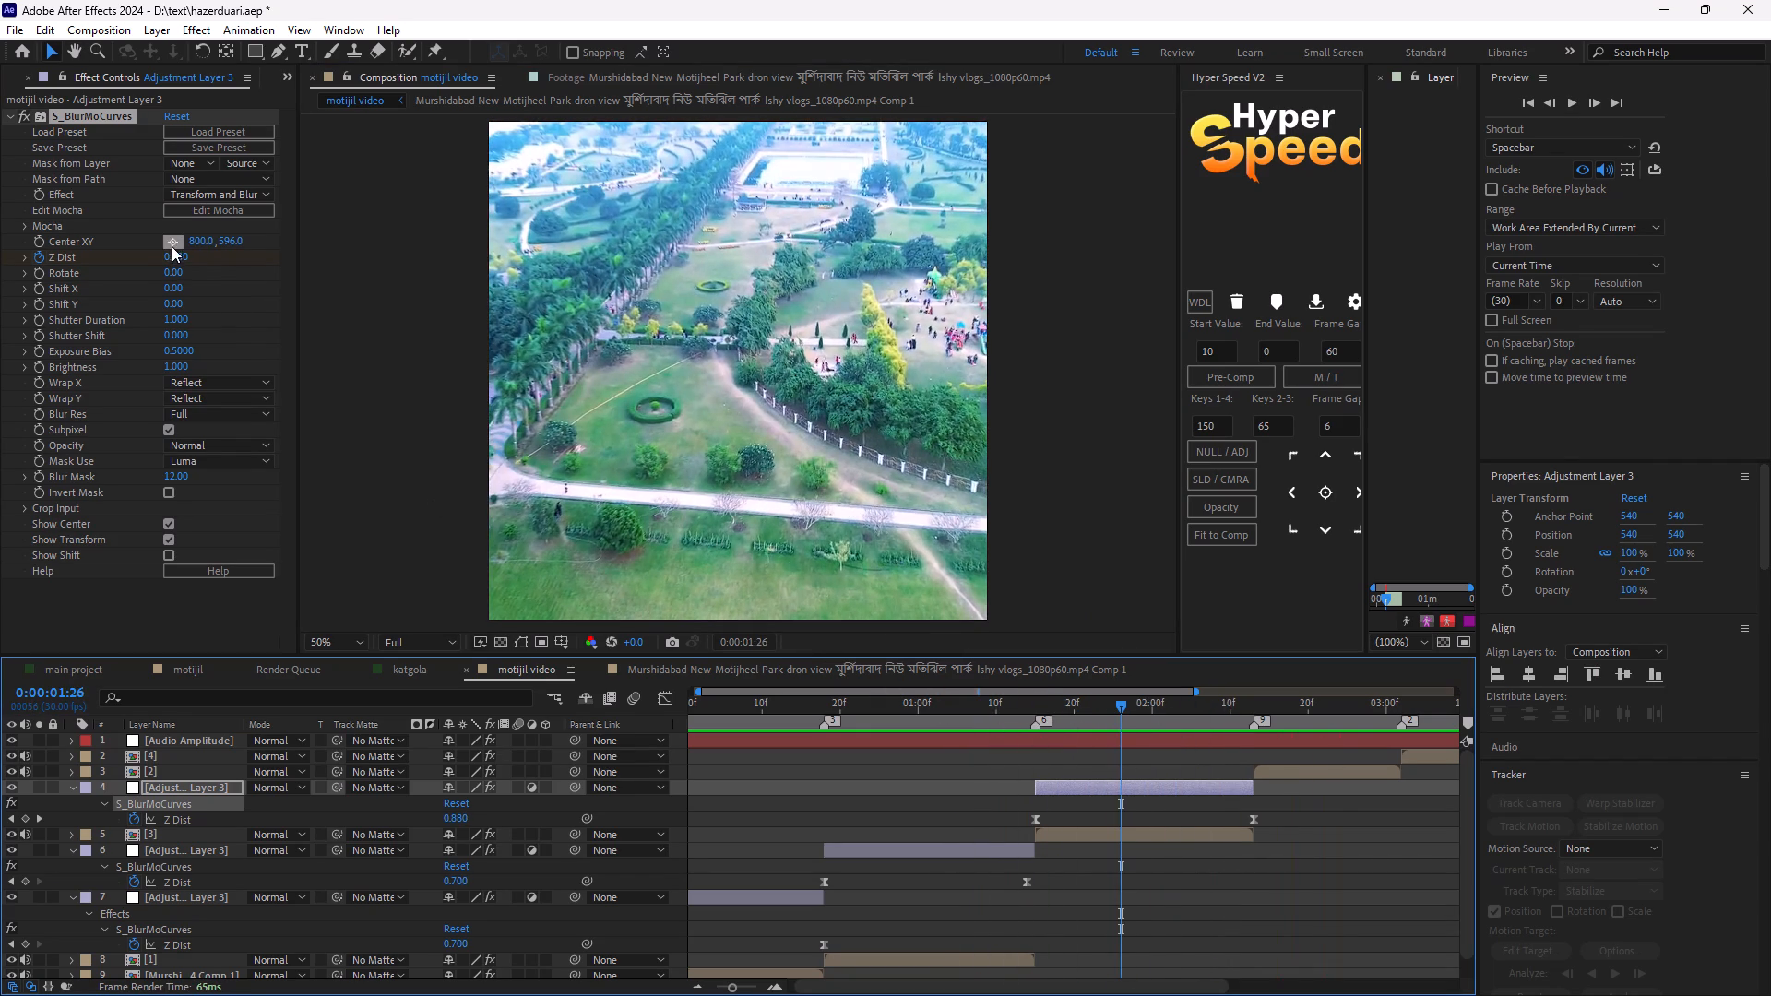
pyautogui.click(172, 246)
pyautogui.click(974, 329)
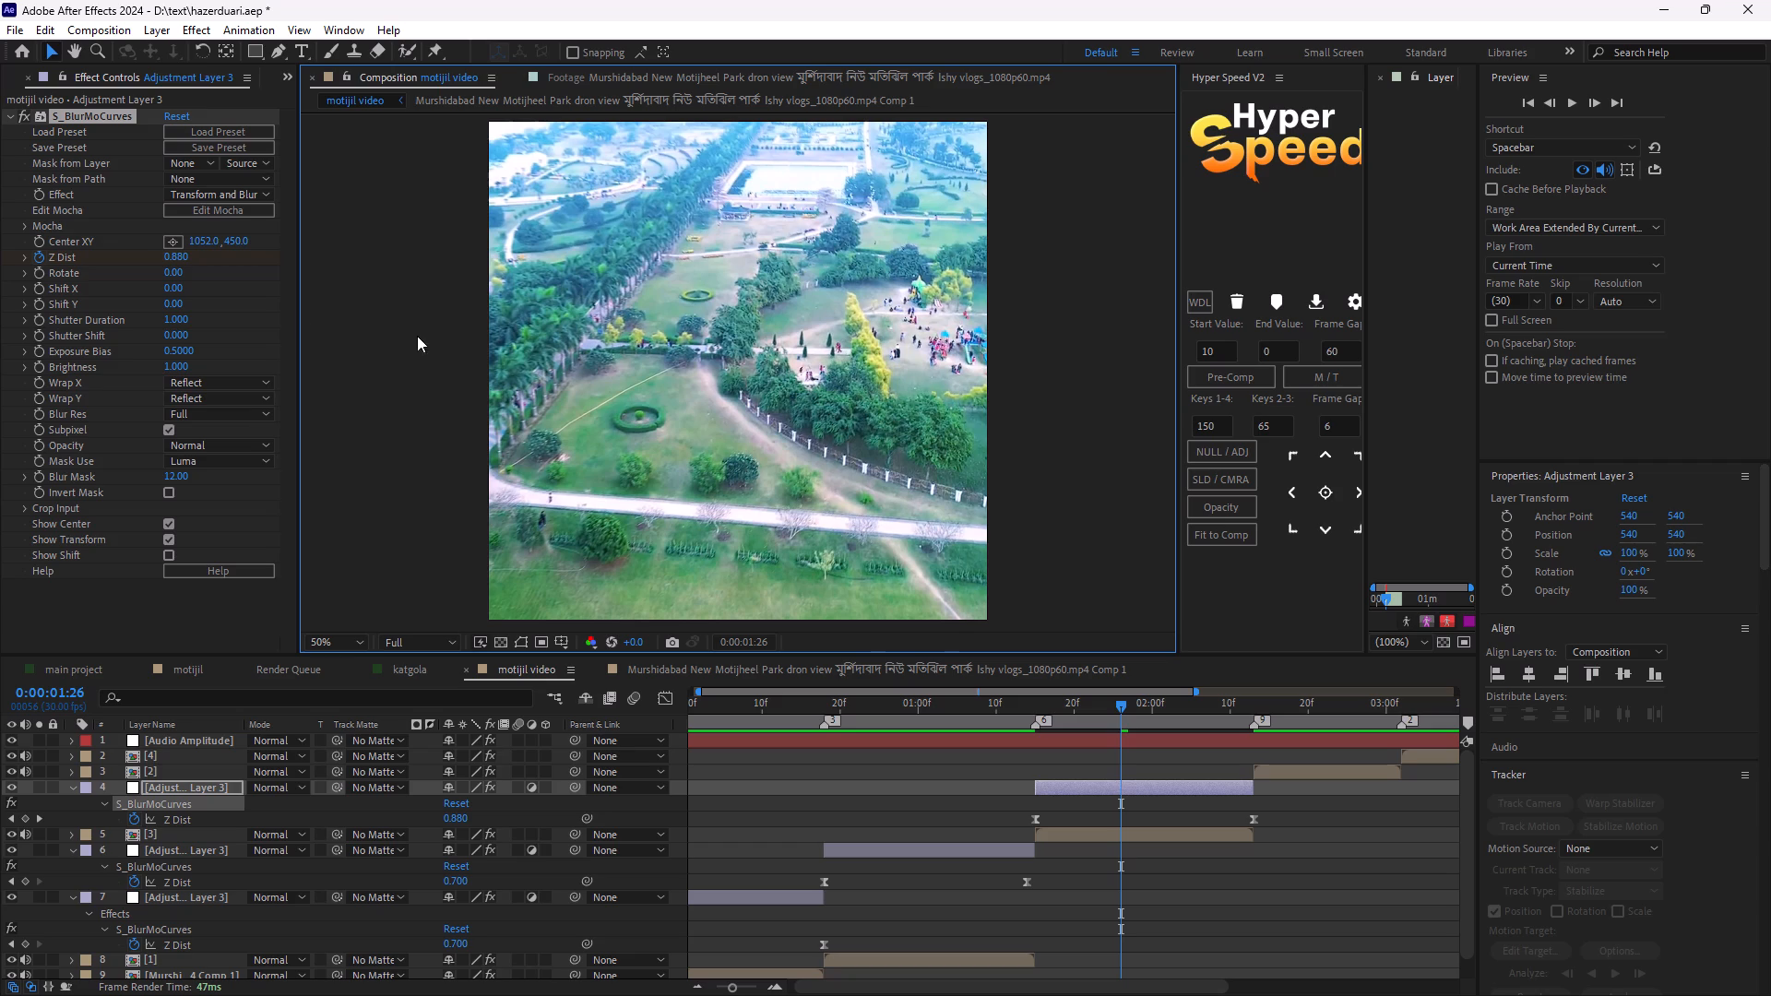
pyautogui.click(172, 249)
pyautogui.moveTo(1114, 703); pyautogui.dragTo(970, 714)
pyautogui.press('space')
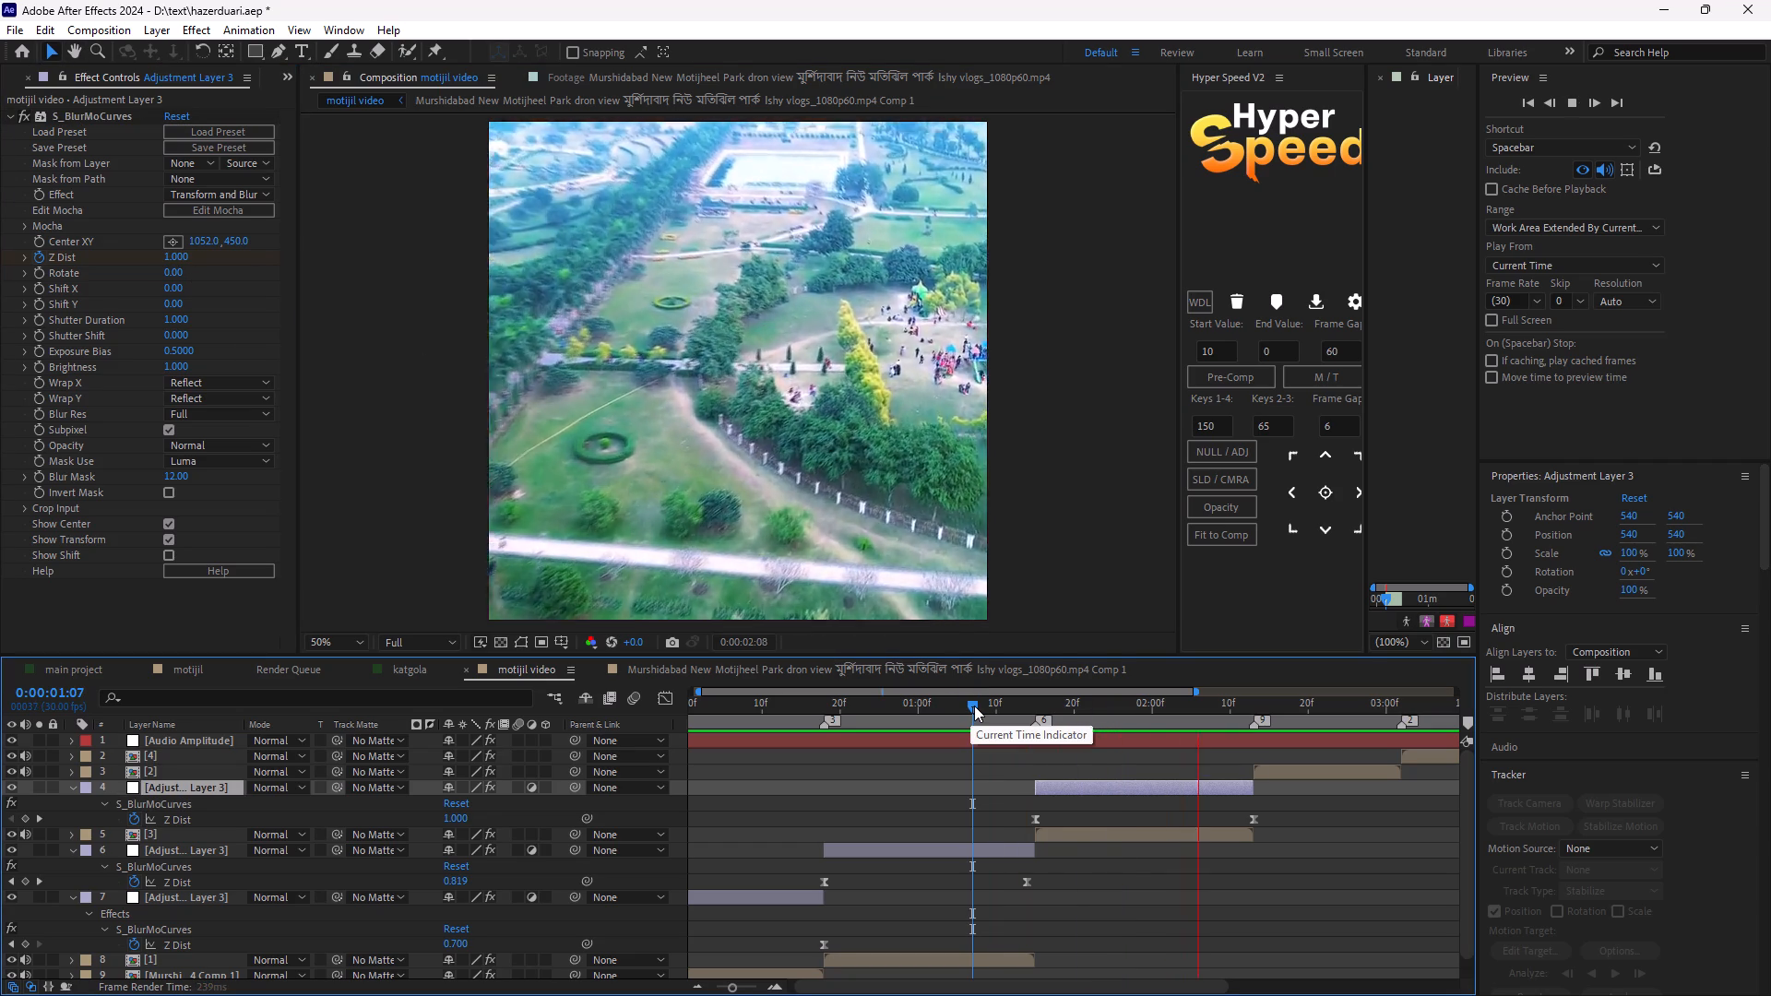
pyautogui.press('space')
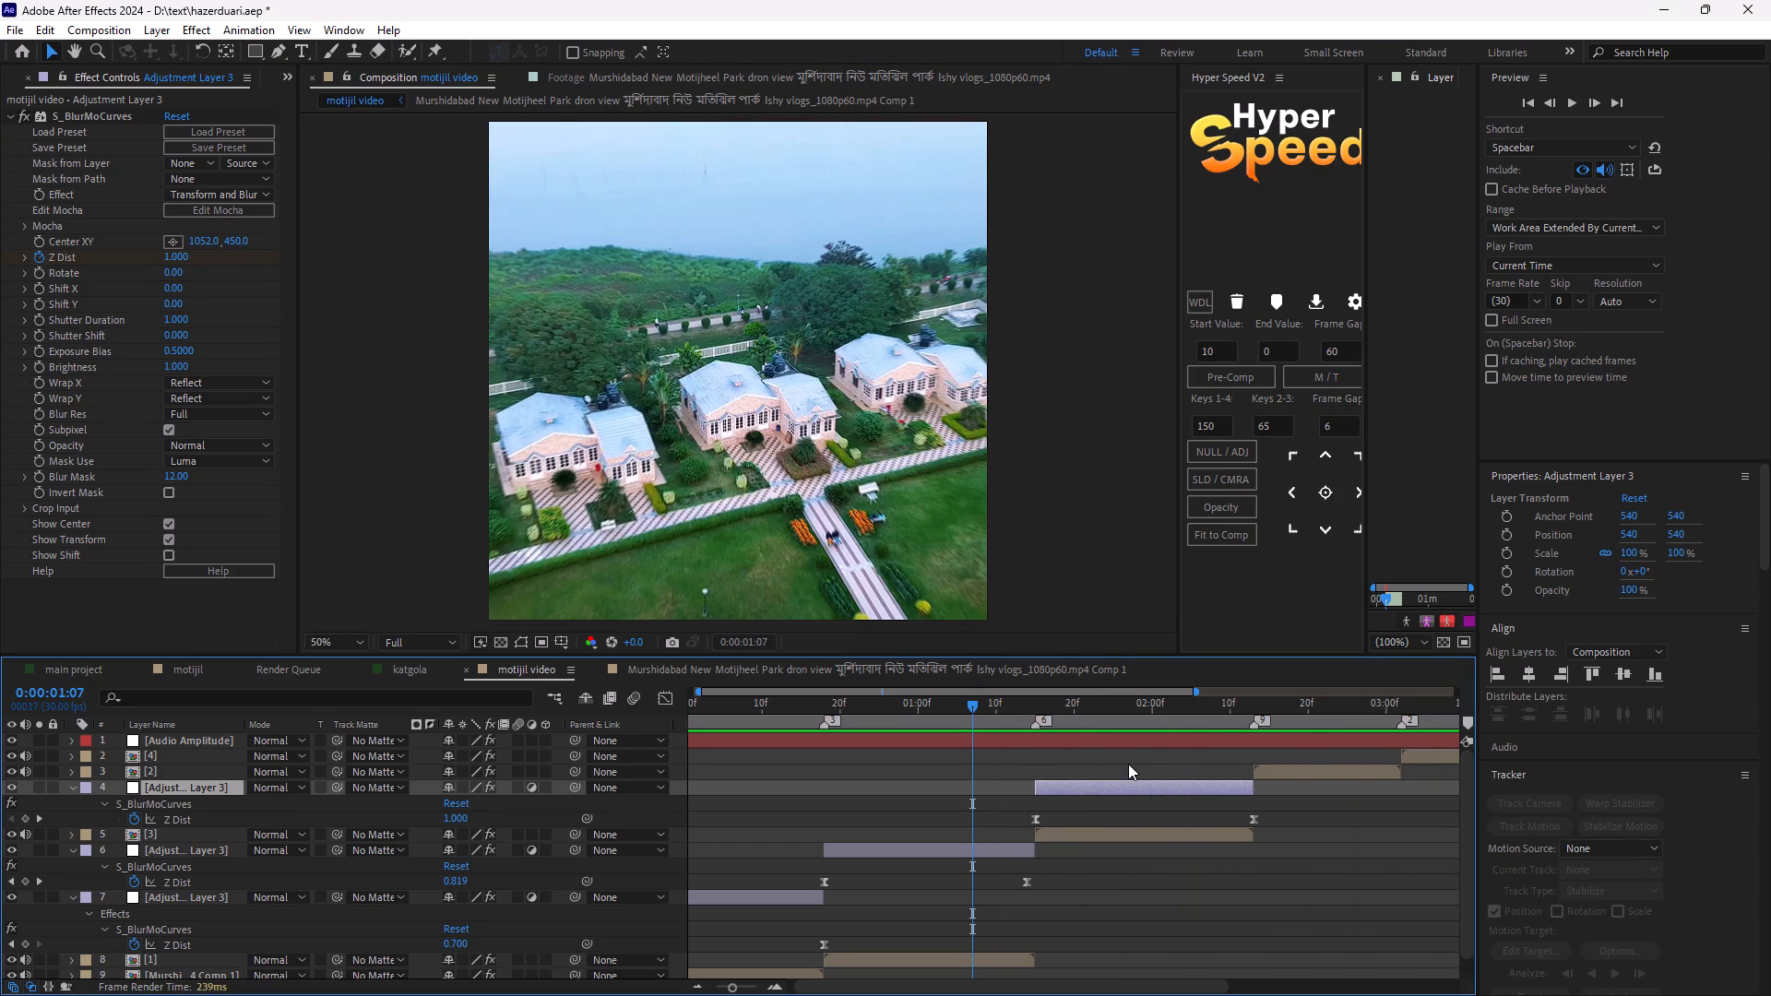
# Duplicate the adjustment layer over clip [3], place the copy above layer [2], and move it to start at 0:00:02:13 with clip [2].
pyautogui.hotkey('ctrl', 'd')
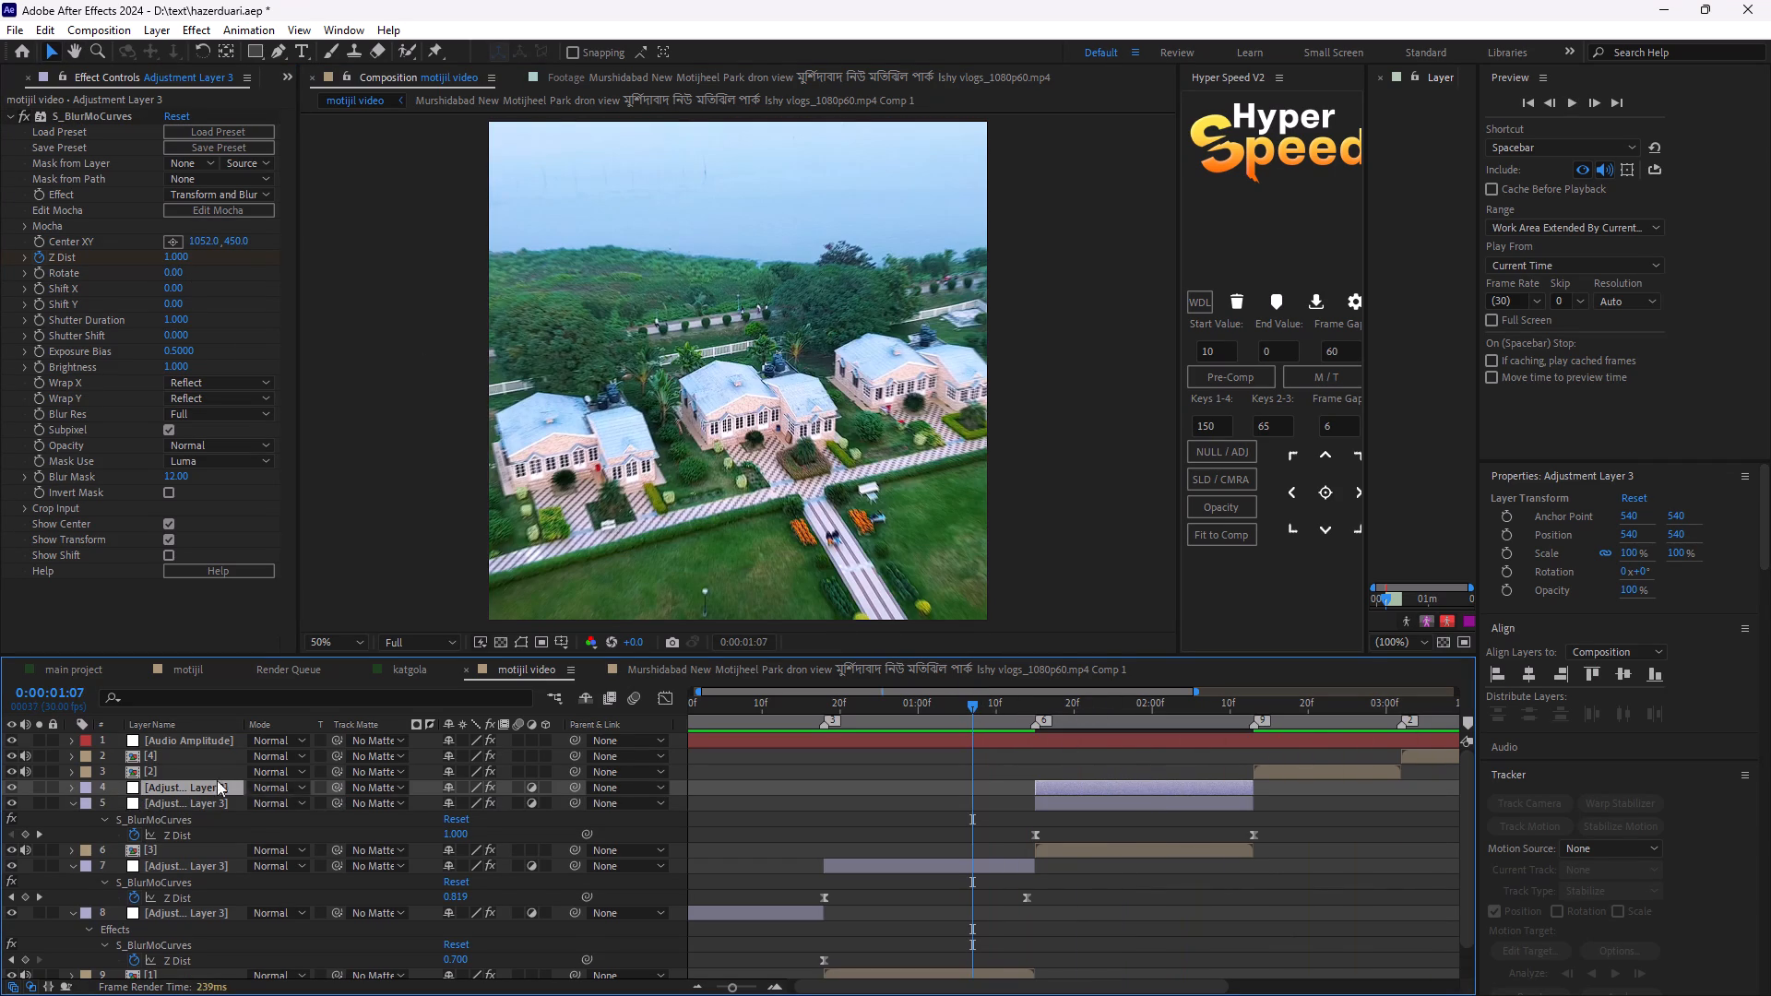
pyautogui.moveTo(211, 788); pyautogui.dragTo(208, 764)
pyautogui.moveTo(1216, 765); pyautogui.dragTo(1358, 808)
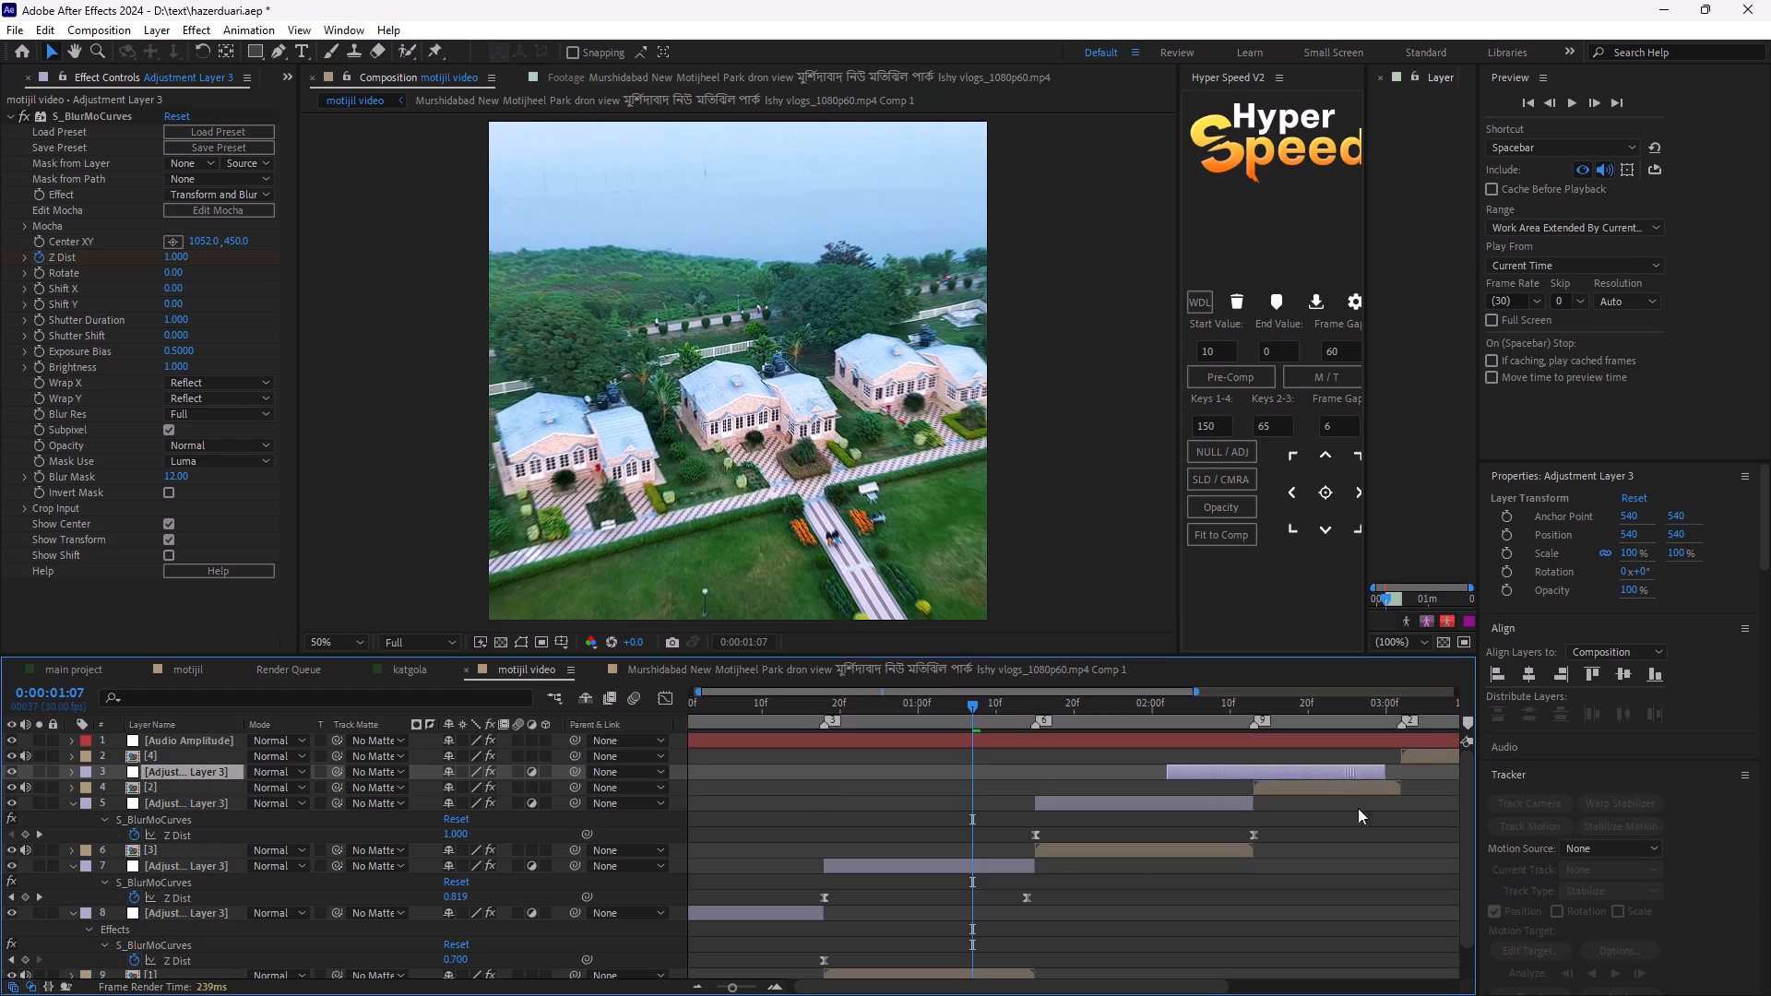
pyautogui.moveTo(1358, 808); pyautogui.dragTo(1436, 832)
# Reveal the new adjustment layer's keyframes and move its second Z Dist keyframe to the end of clip [2] at 0:00:03:02.
pyautogui.moveTo(978, 700); pyautogui.dragTo(1300, 793)
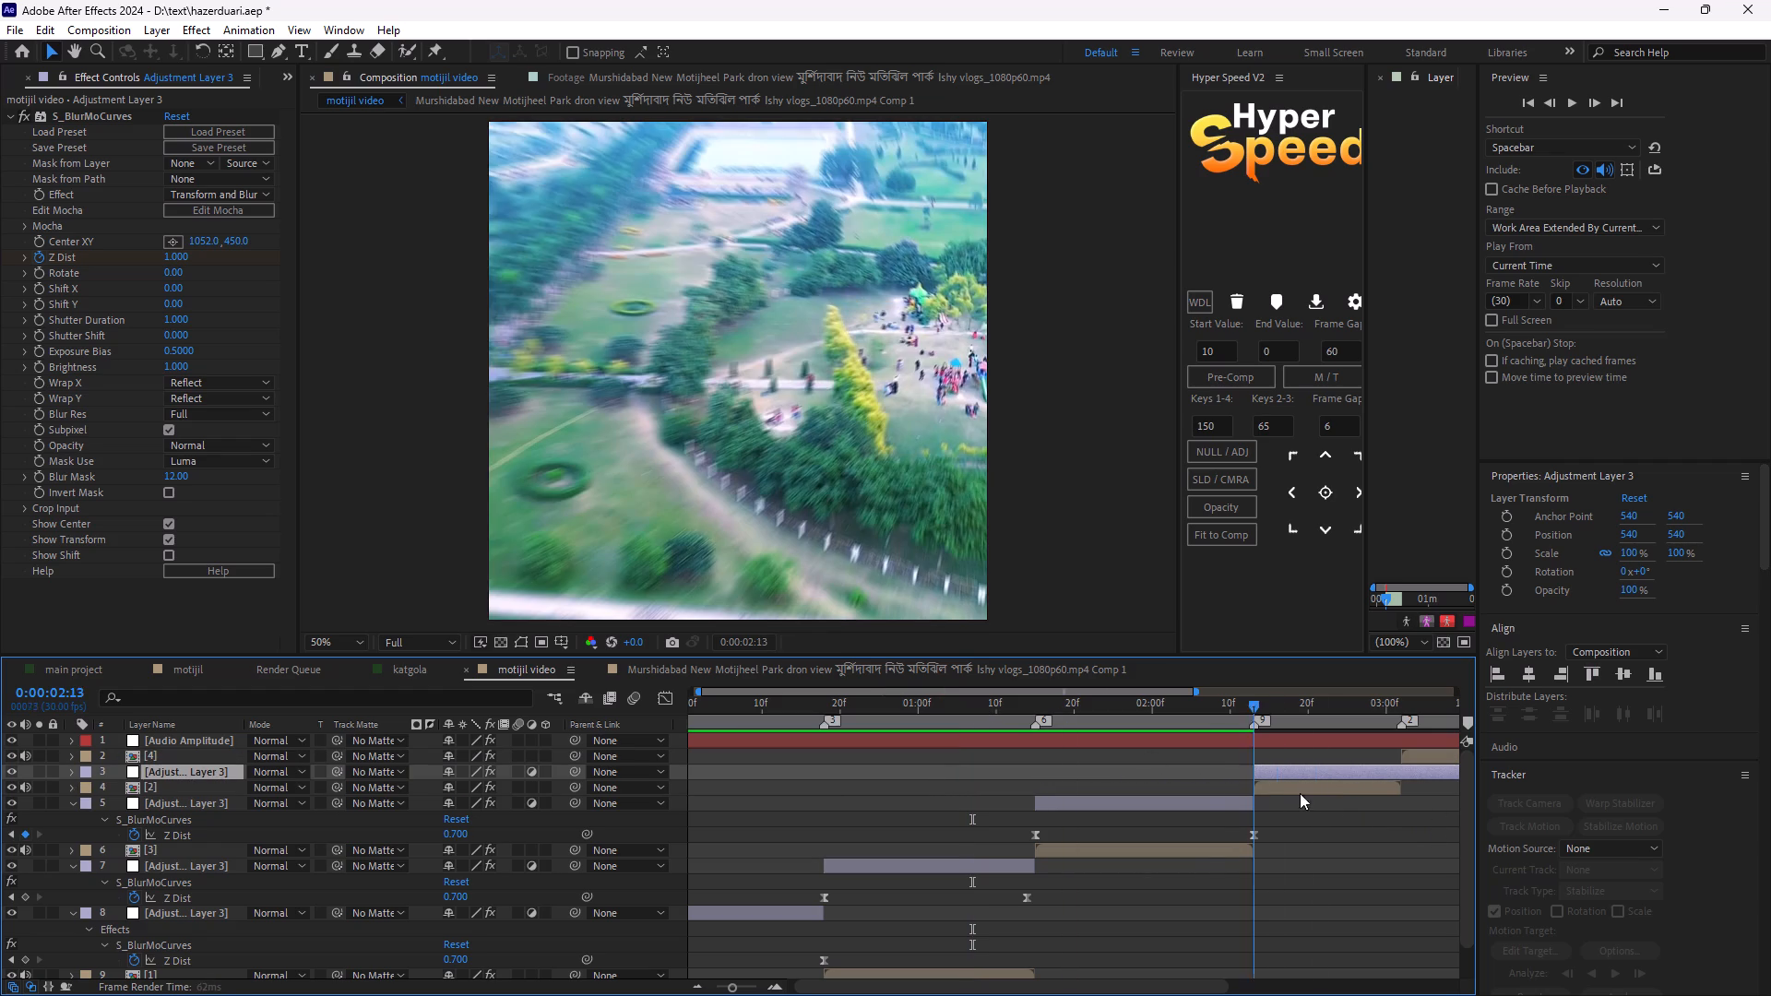
pyautogui.moveTo(1300, 793); pyautogui.dragTo(1384, 814)
pyautogui.press('u')
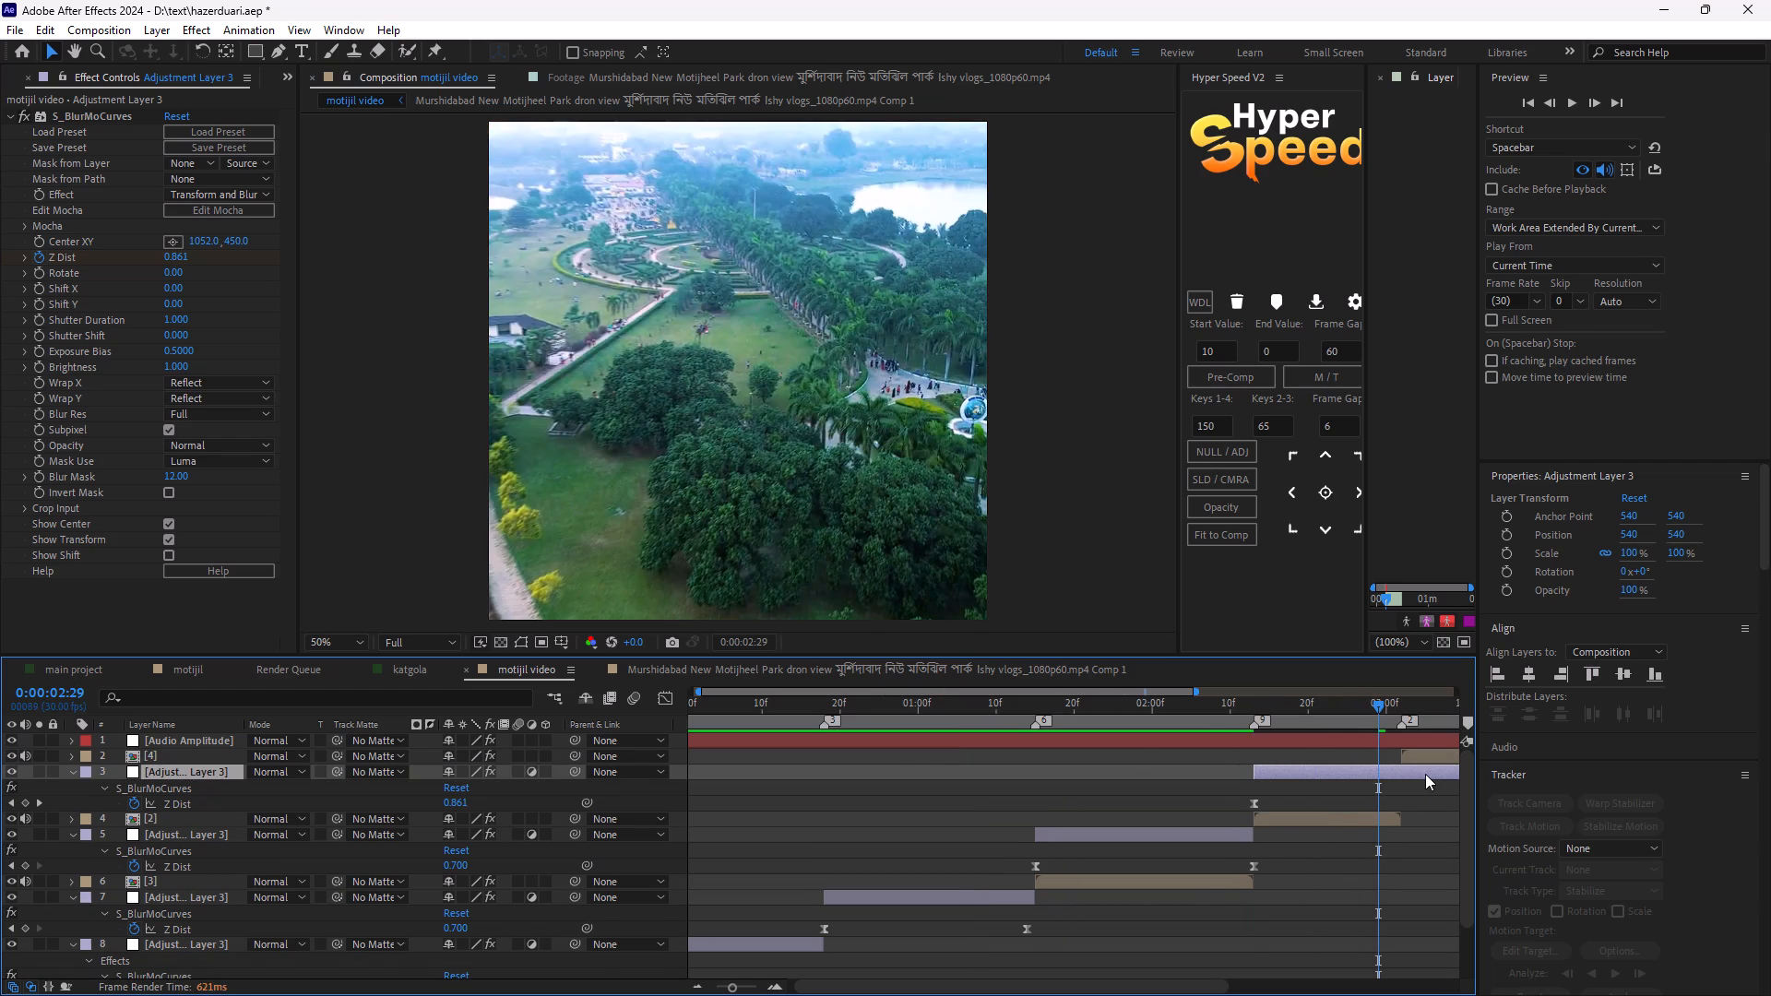
pyautogui.moveTo(1381, 705); pyautogui.dragTo(1402, 759)
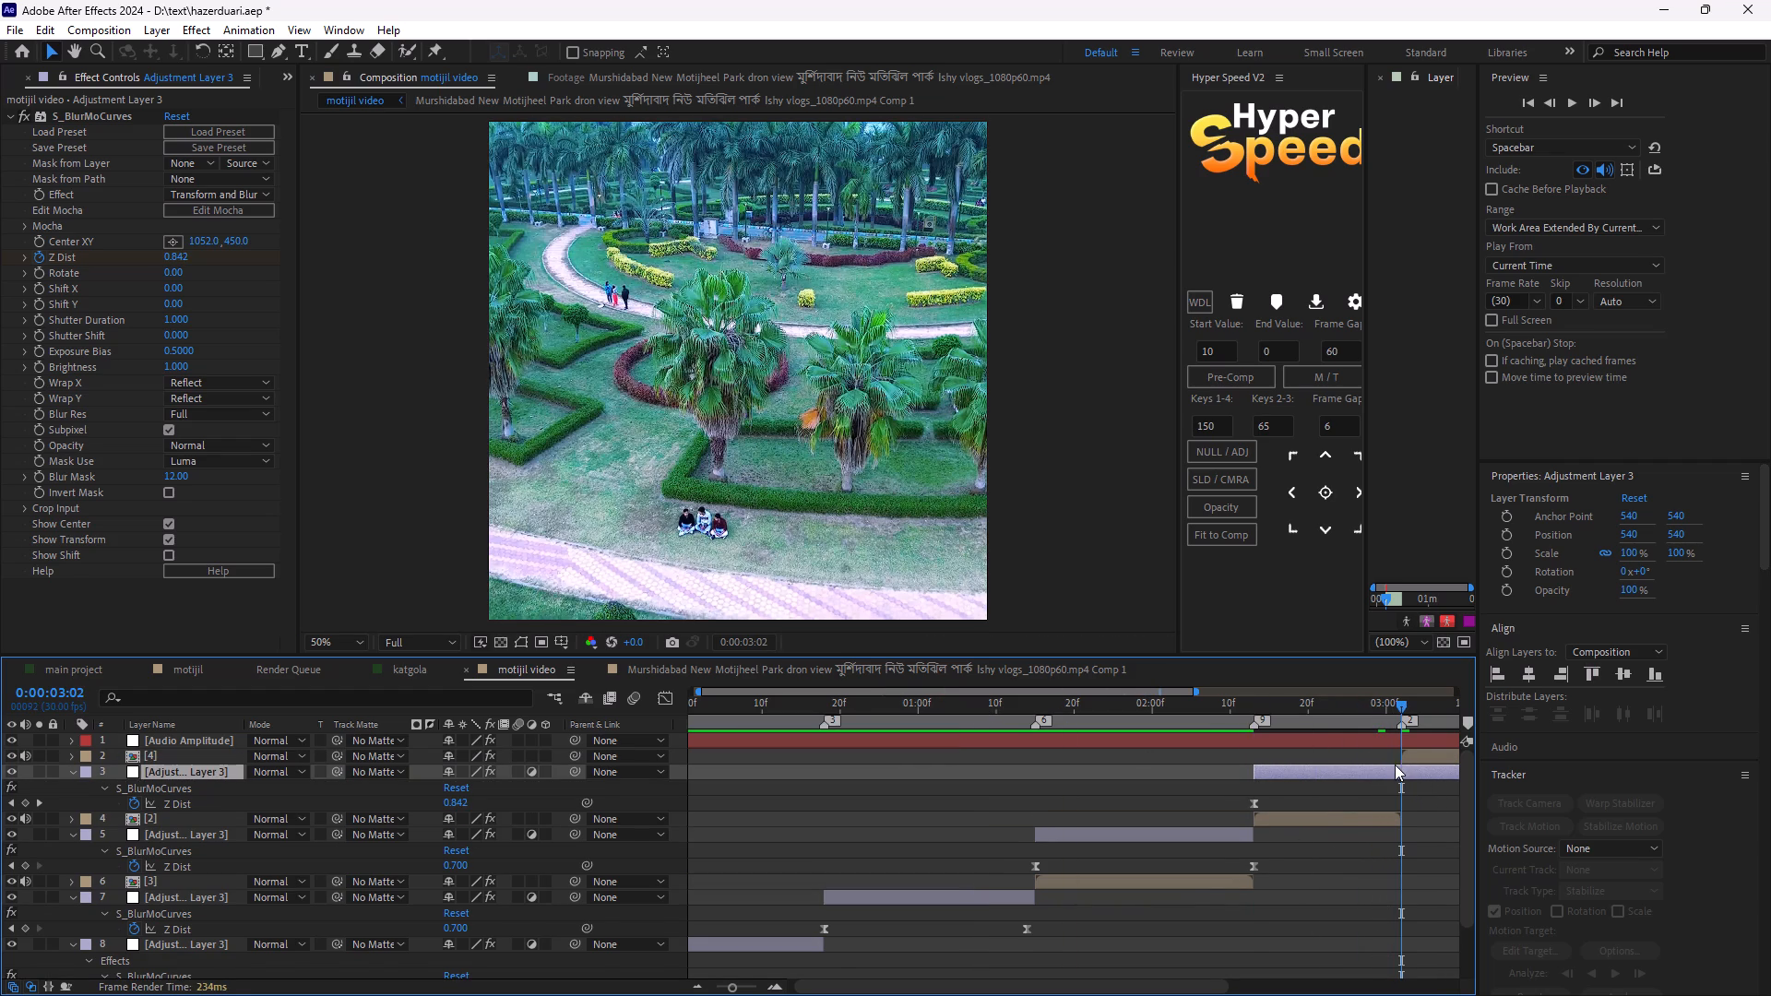
pyautogui.moveTo(741, 984); pyautogui.dragTo(751, 981)
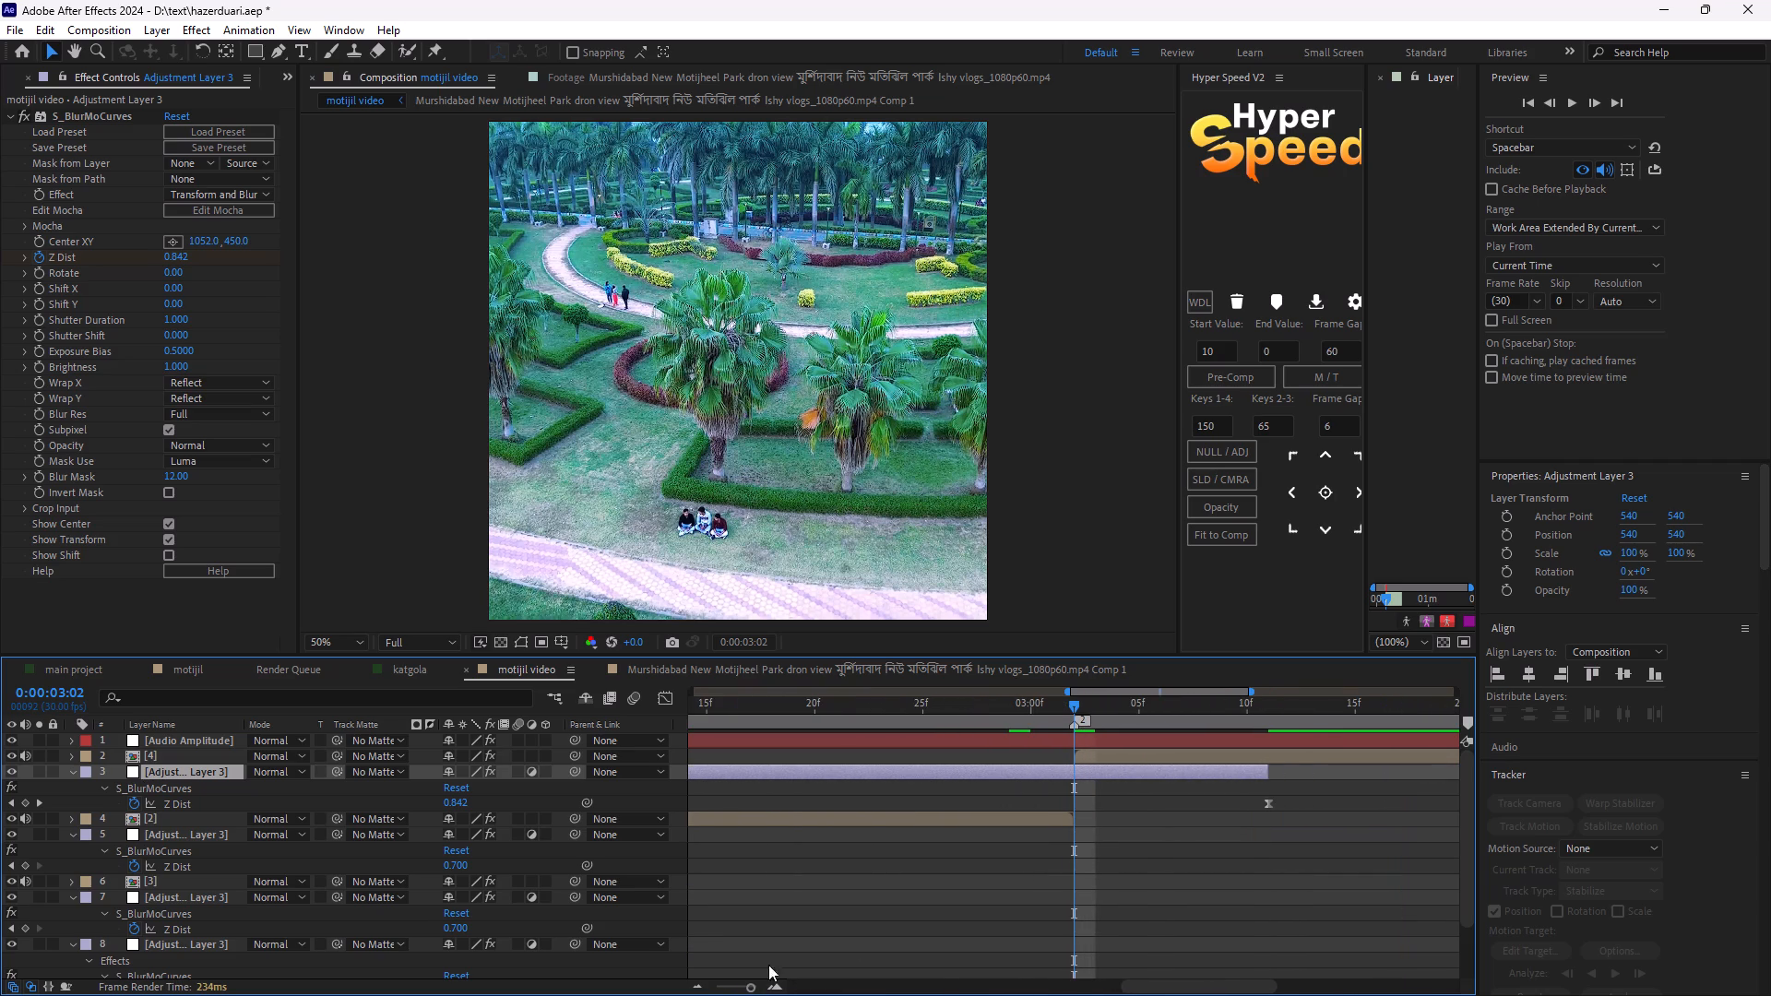
pyautogui.moveTo(1268, 801); pyautogui.dragTo(1268, 804)
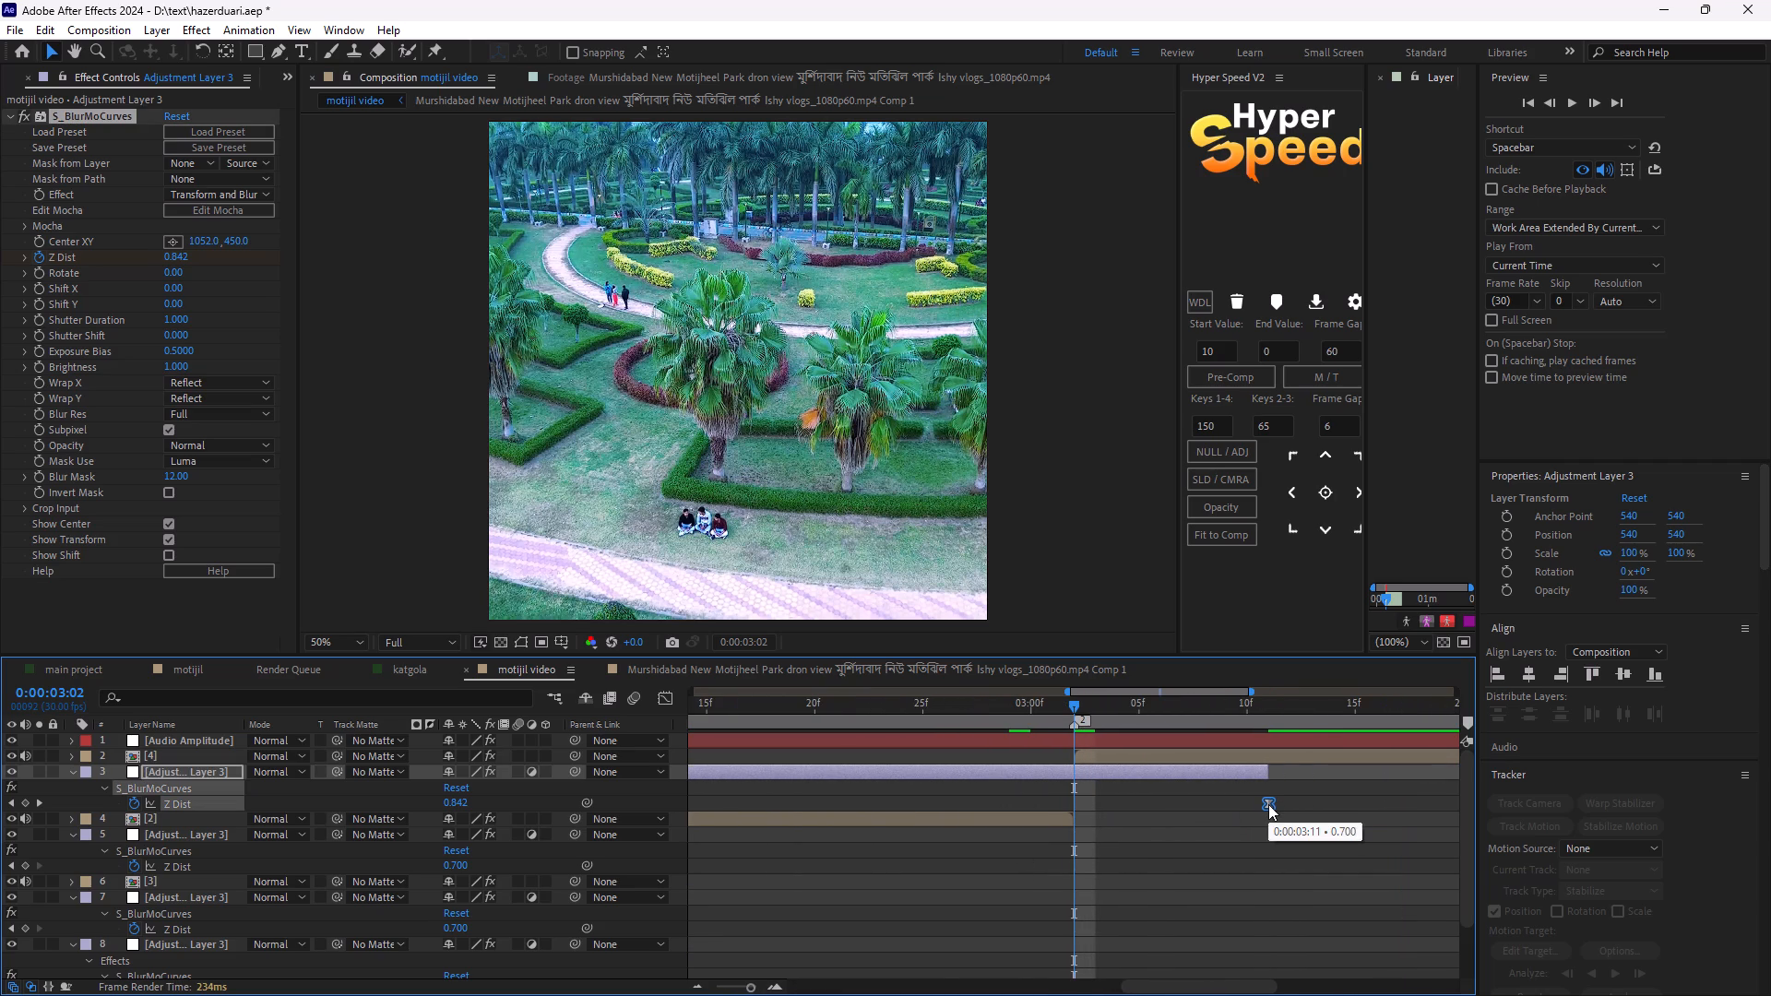
pyautogui.moveTo(1268, 804); pyautogui.dragTo(1078, 821)
# Split the new adjustment layer at 0:00:03:02 and delete the part extending past clip [2].
pyautogui.click(1121, 769)
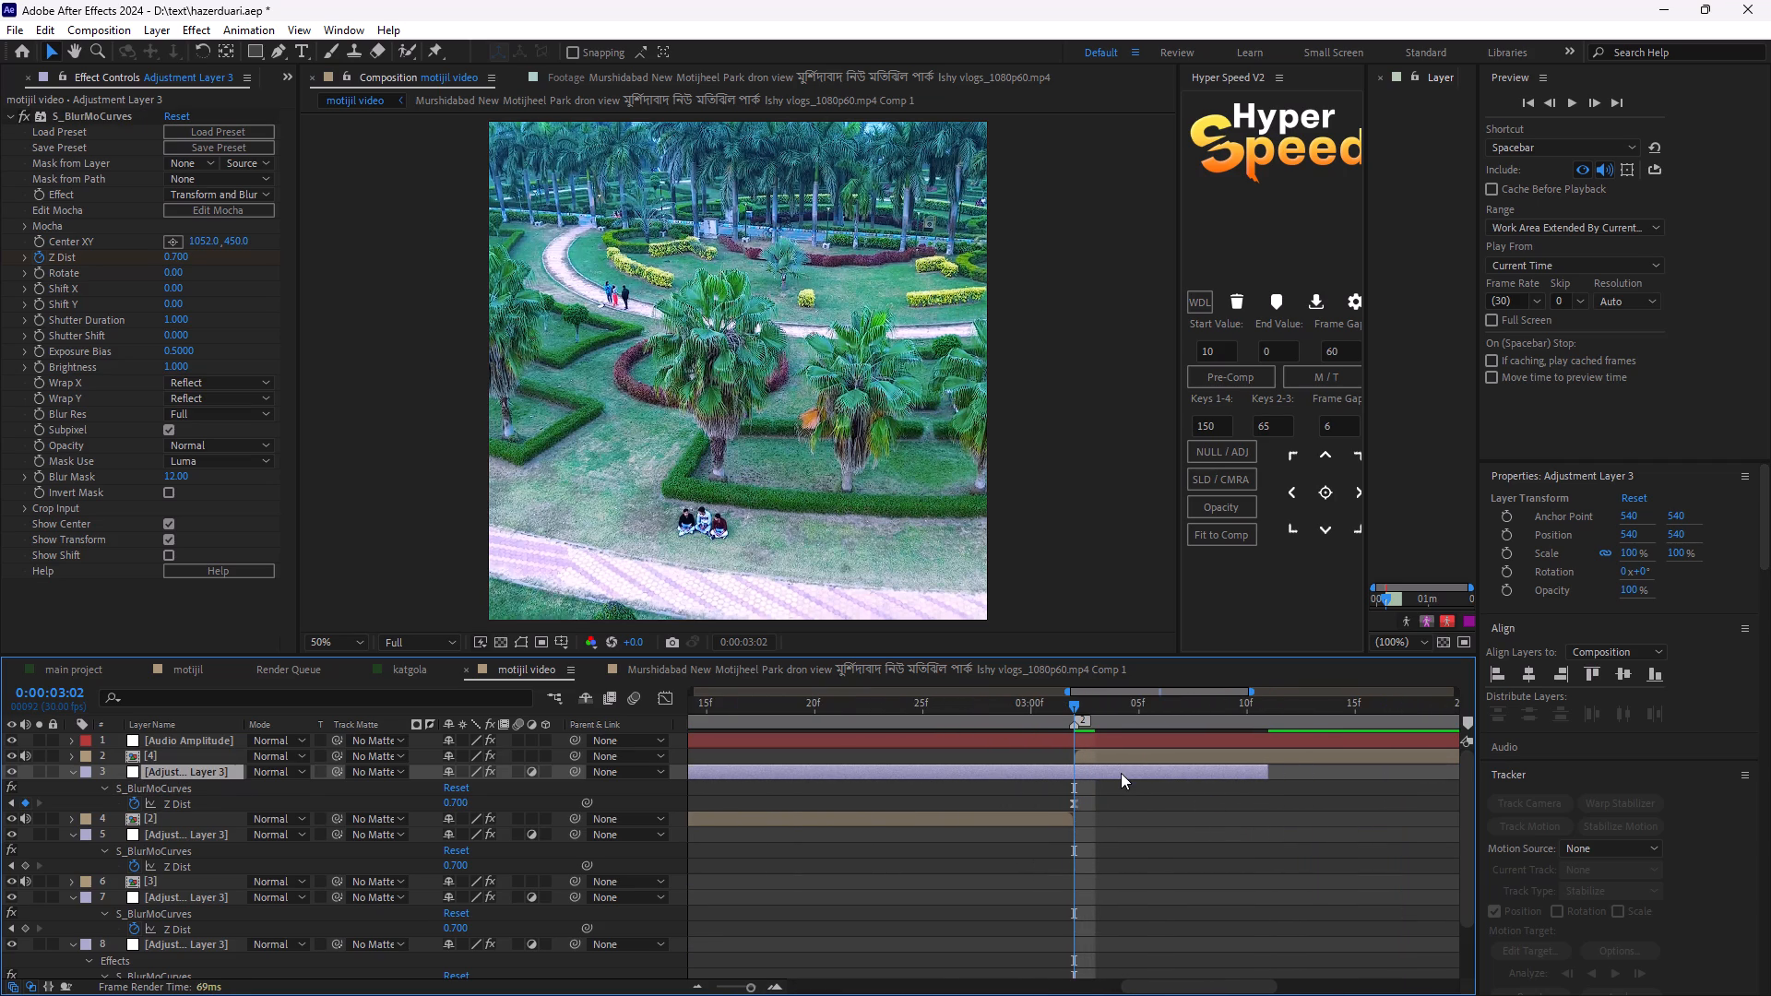
pyautogui.keyDown('ctrl'); pyautogui.click(1119, 772); pyautogui.keyUp('ctrl')
pyautogui.keyDown('ctrl'); pyautogui.click(1118, 772); pyautogui.keyUp('ctrl')
pyautogui.click(1106, 772)
pyautogui.hotkey('ctrl', 'shift', 'd')
pyautogui.press('Delete')
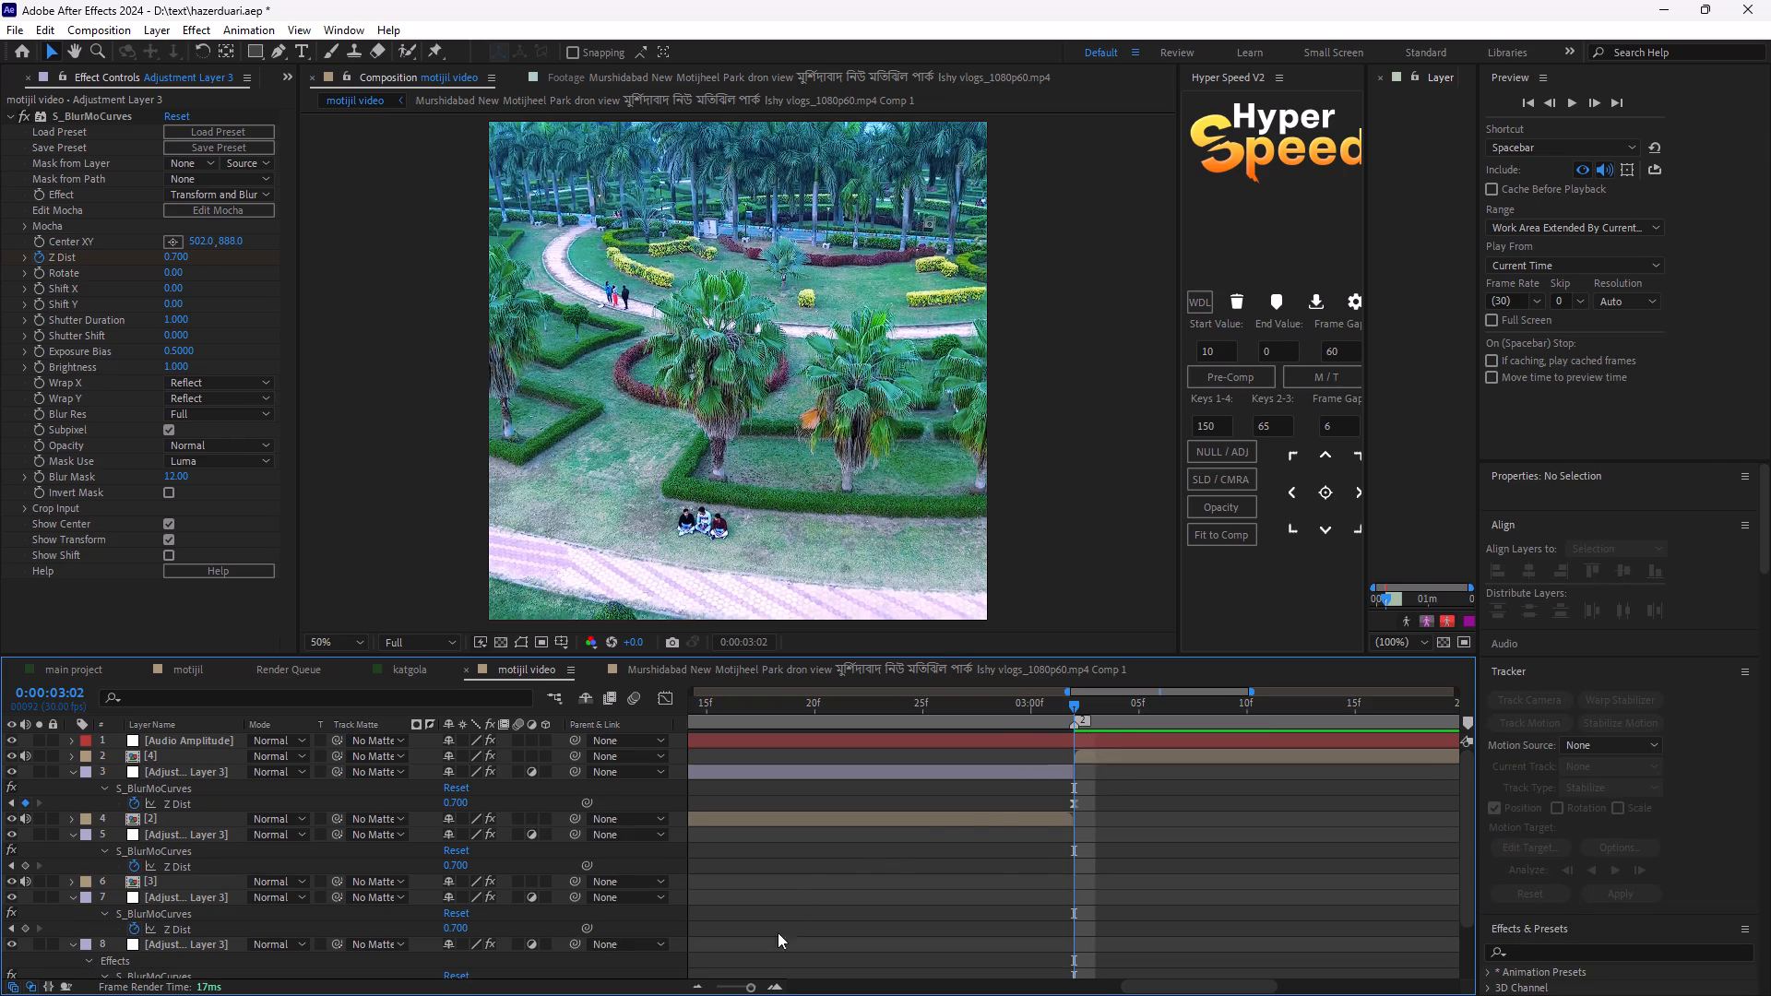
# In the Graph Editor, reshape the Z Dist curve of the adjustment layer over clip [2] so it drops more steeply at both ends.
pyautogui.click(743, 988)
pyautogui.click(1061, 771)
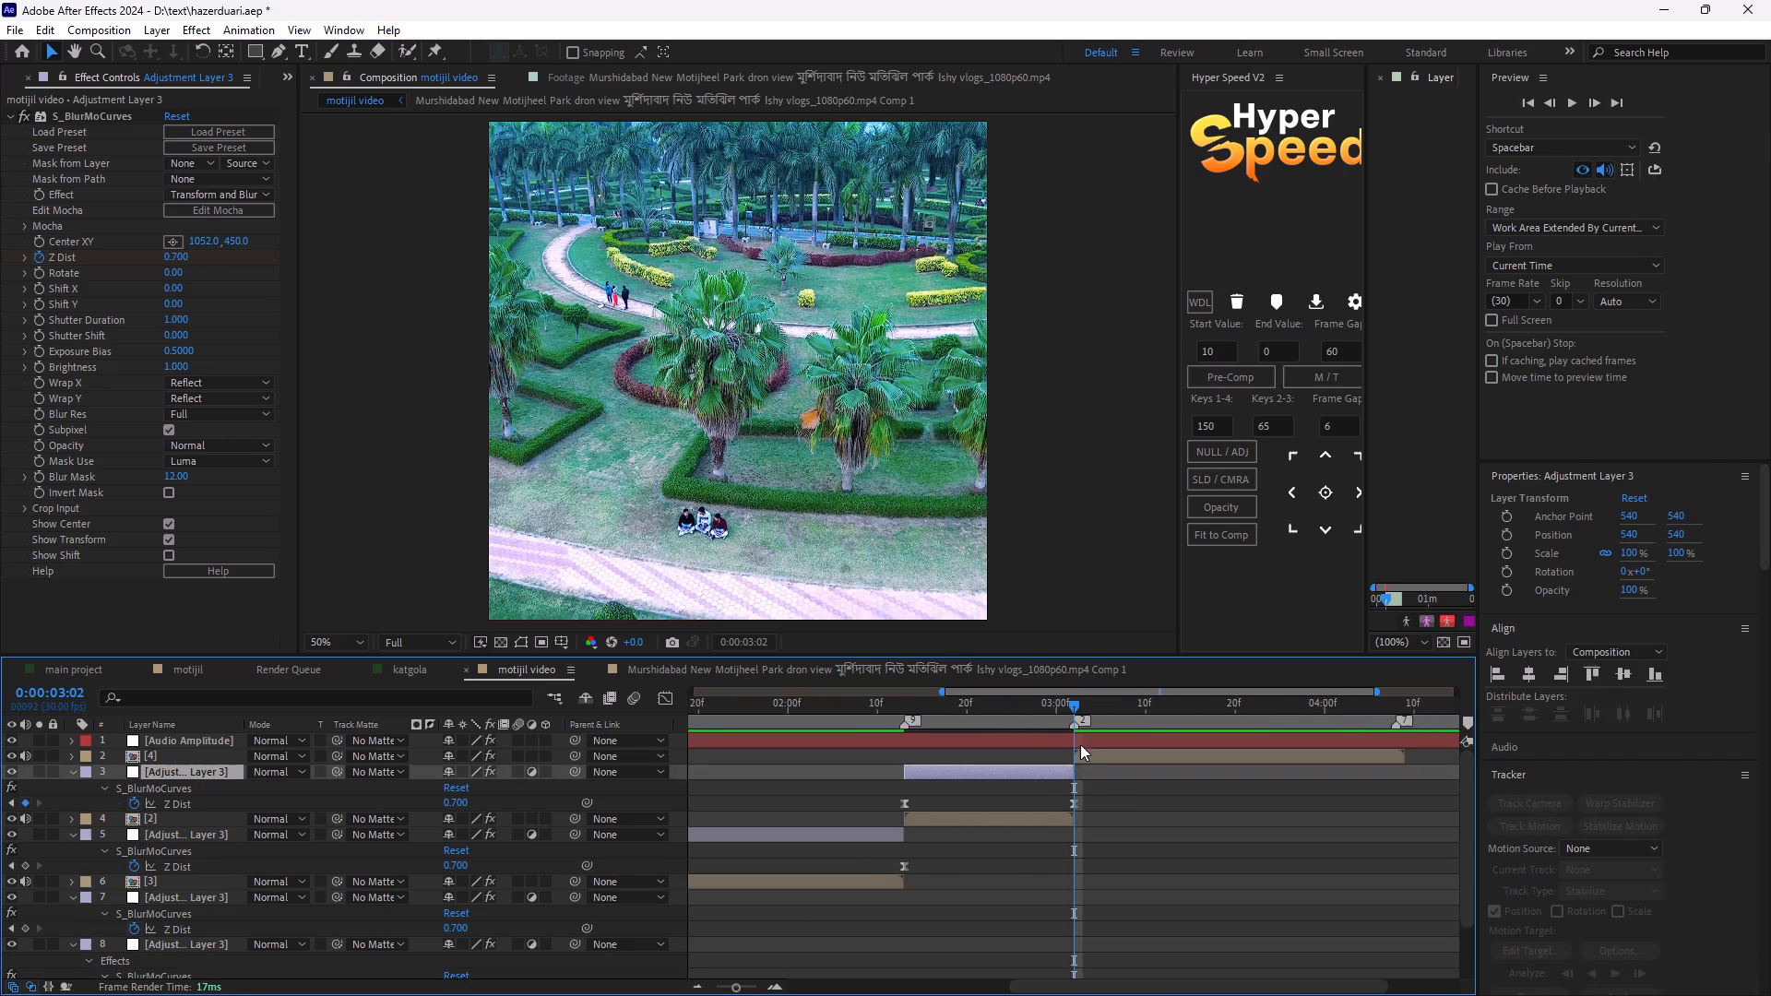
pyautogui.moveTo(1077, 716); pyautogui.dragTo(1031, 740)
pyautogui.moveTo(1132, 801); pyautogui.dragTo(866, 798)
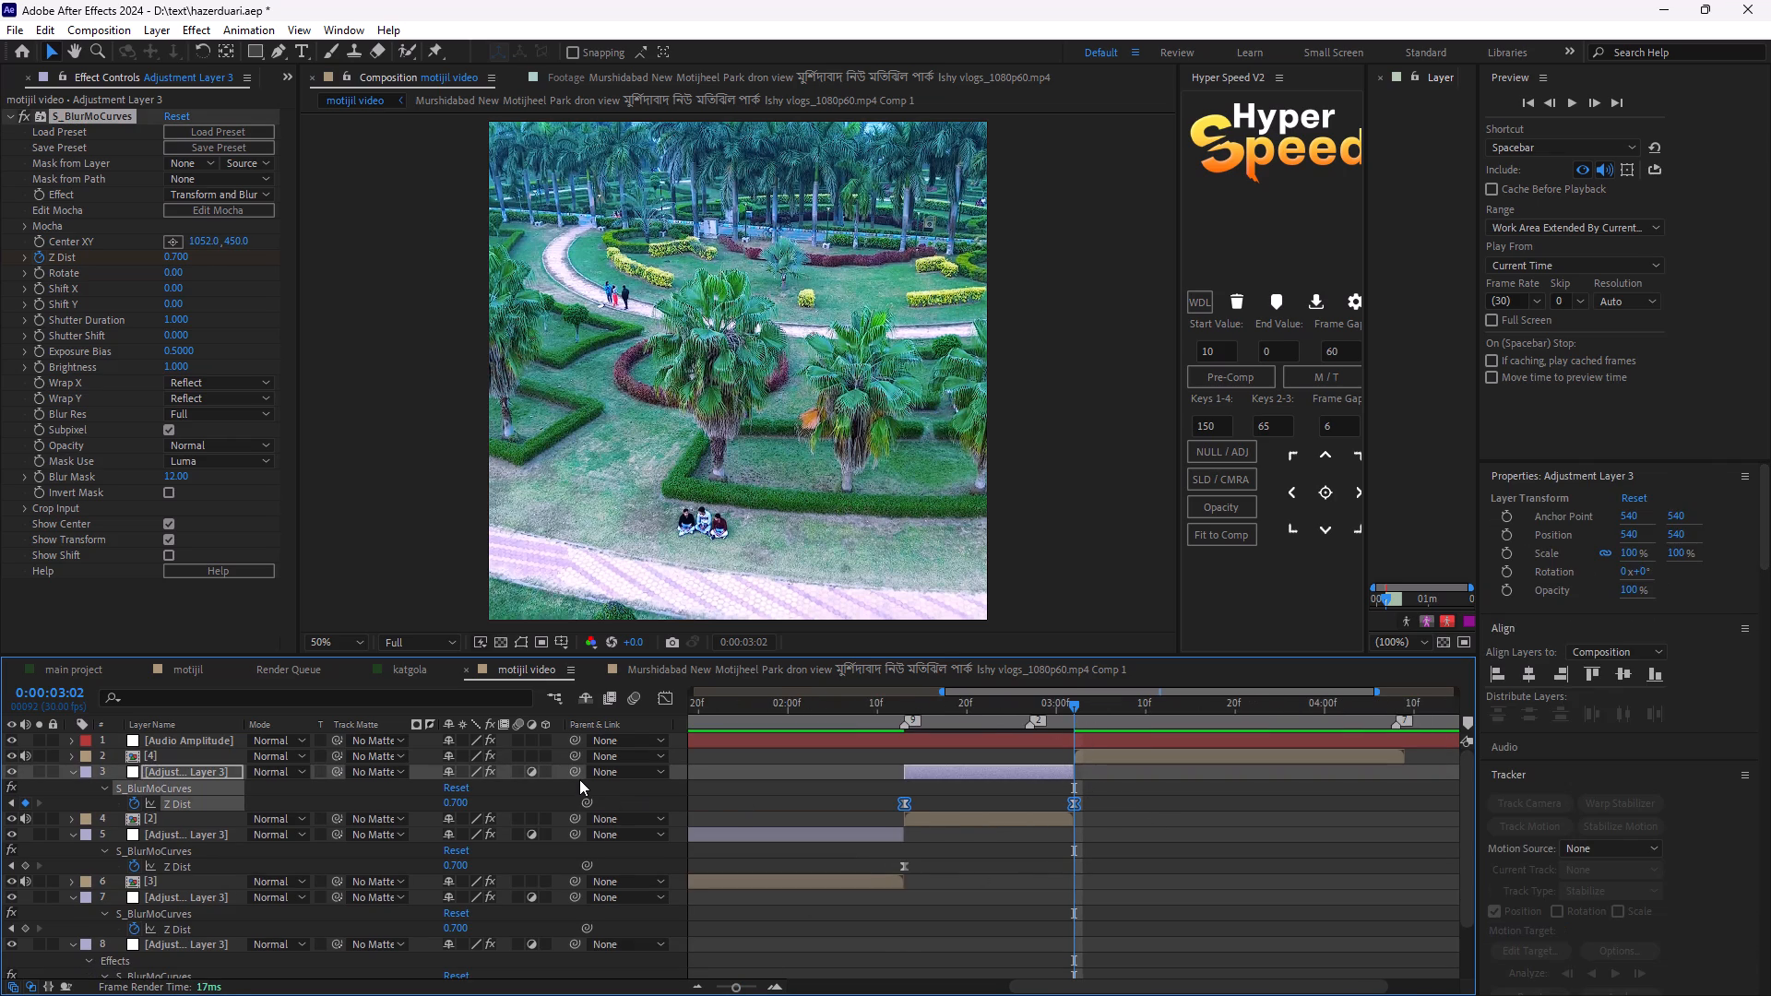
pyautogui.press('F9')
pyautogui.hotkey('ctrl', 'z')
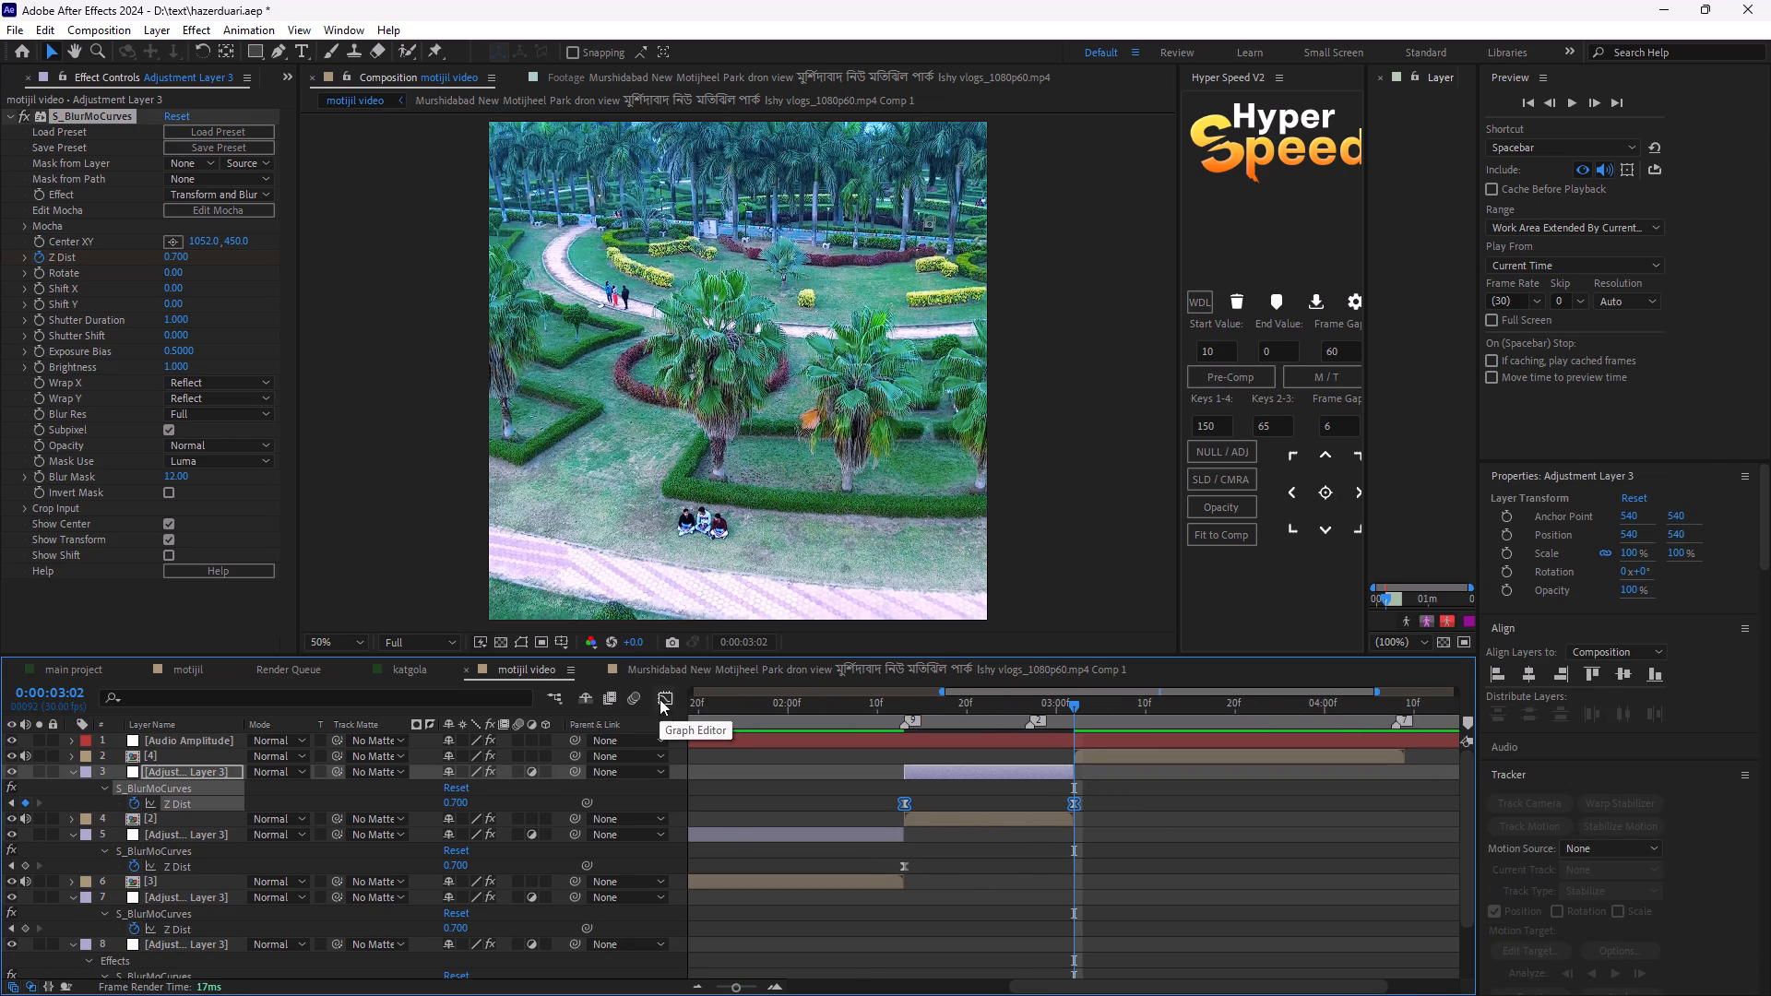
pyautogui.click(660, 699)
pyautogui.rightClick(941, 821)
pyautogui.moveTo(953, 849); pyautogui.dragTo(962, 850)
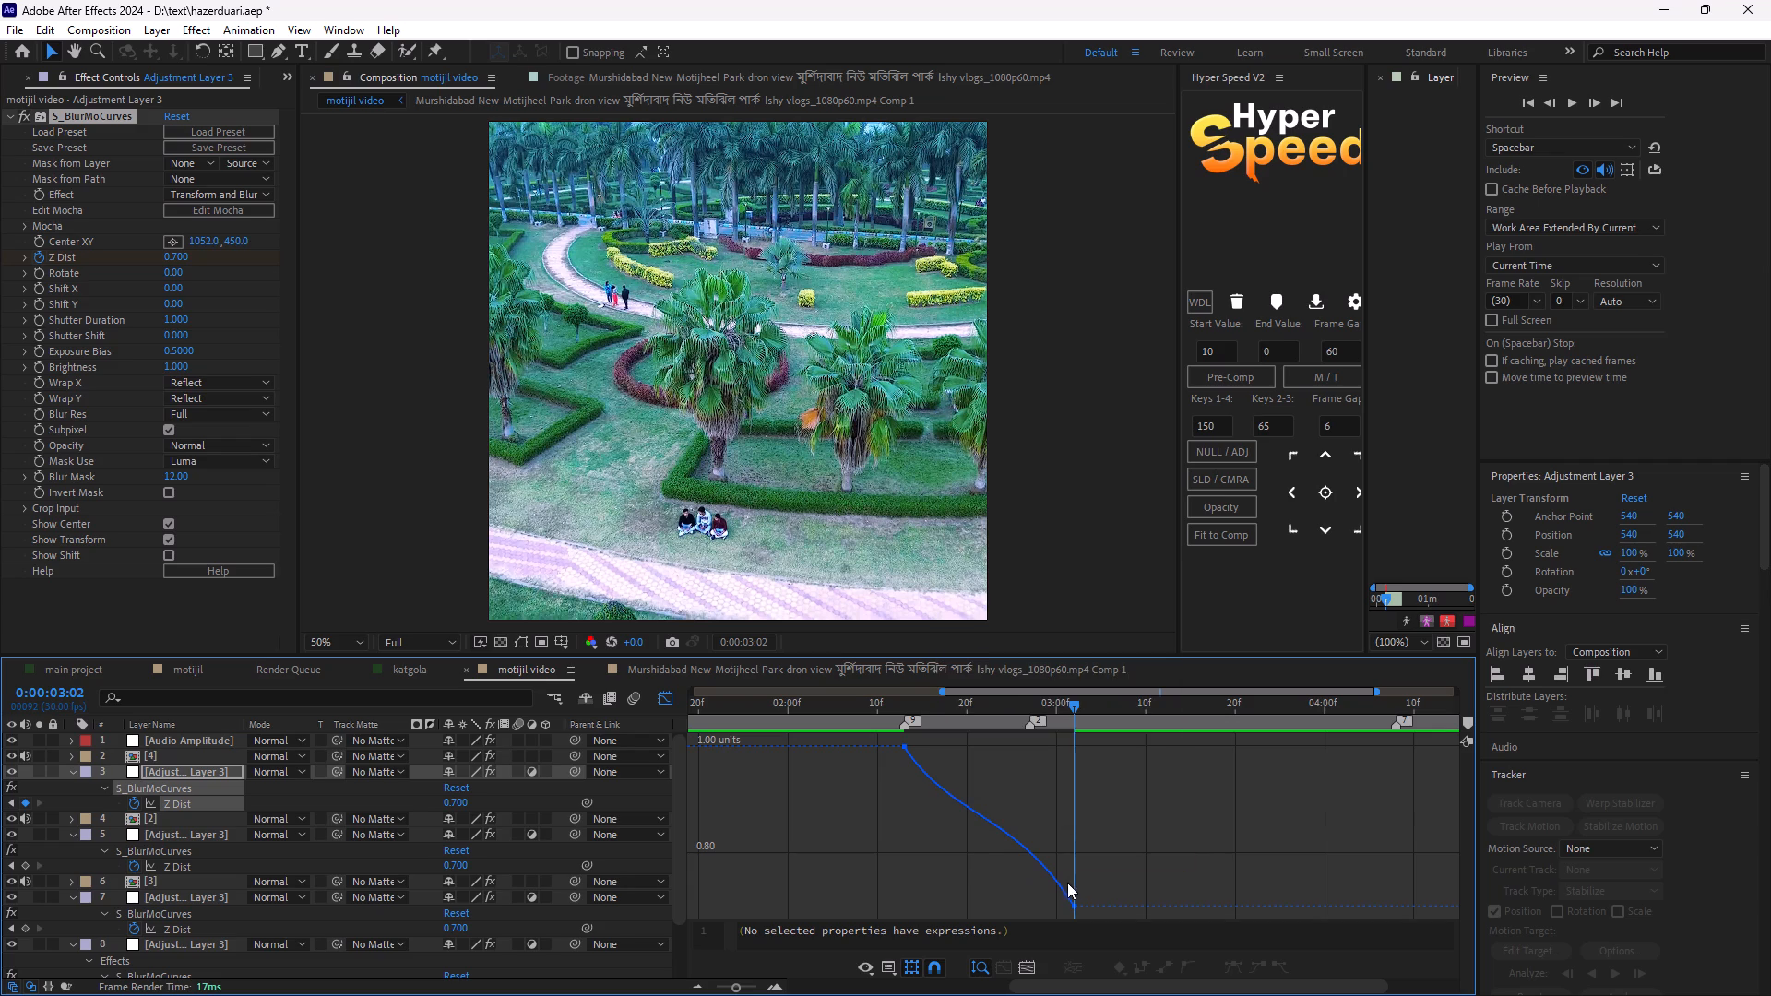
pyautogui.click(1077, 908)
pyautogui.moveTo(949, 820); pyautogui.dragTo(926, 852)
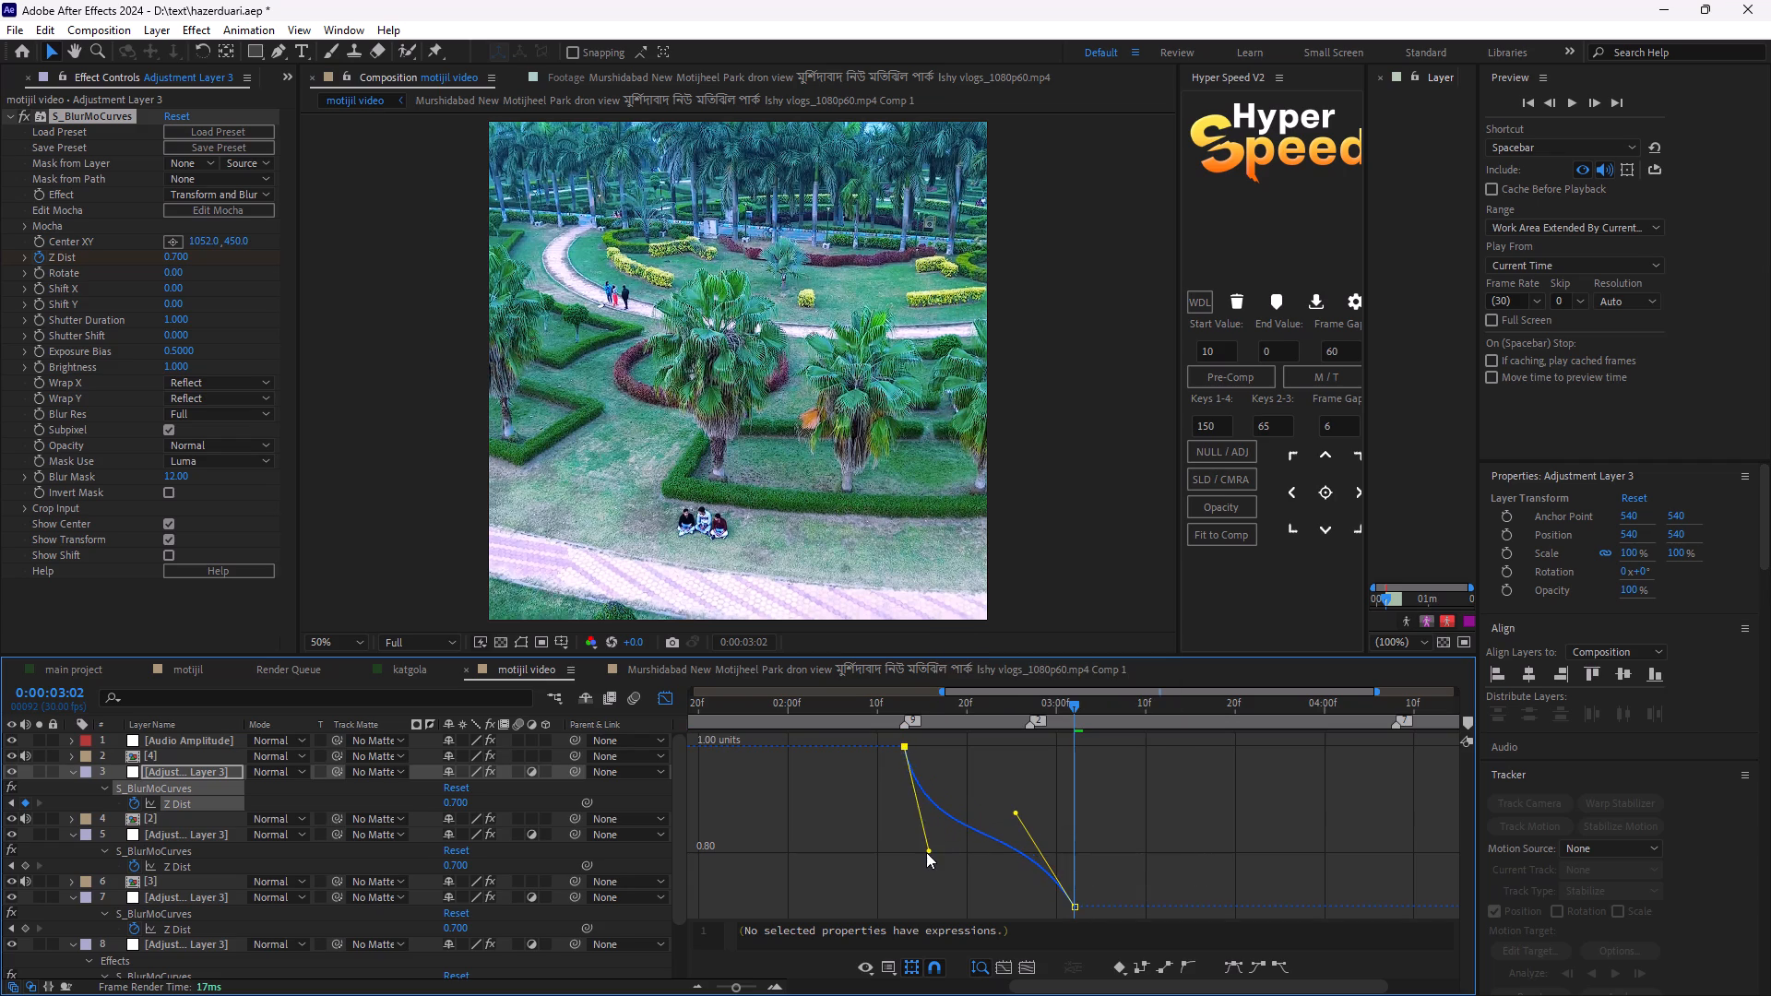
pyautogui.moveTo(926, 852); pyautogui.dragTo(949, 847)
pyautogui.moveTo(1016, 814); pyautogui.dragTo(1025, 804)
# Preview the reshaped zoom motion across the cut from clip [3] to clip [2], starting around 0:00:02:12.
pyautogui.moveTo(1072, 706); pyautogui.dragTo(997, 722)
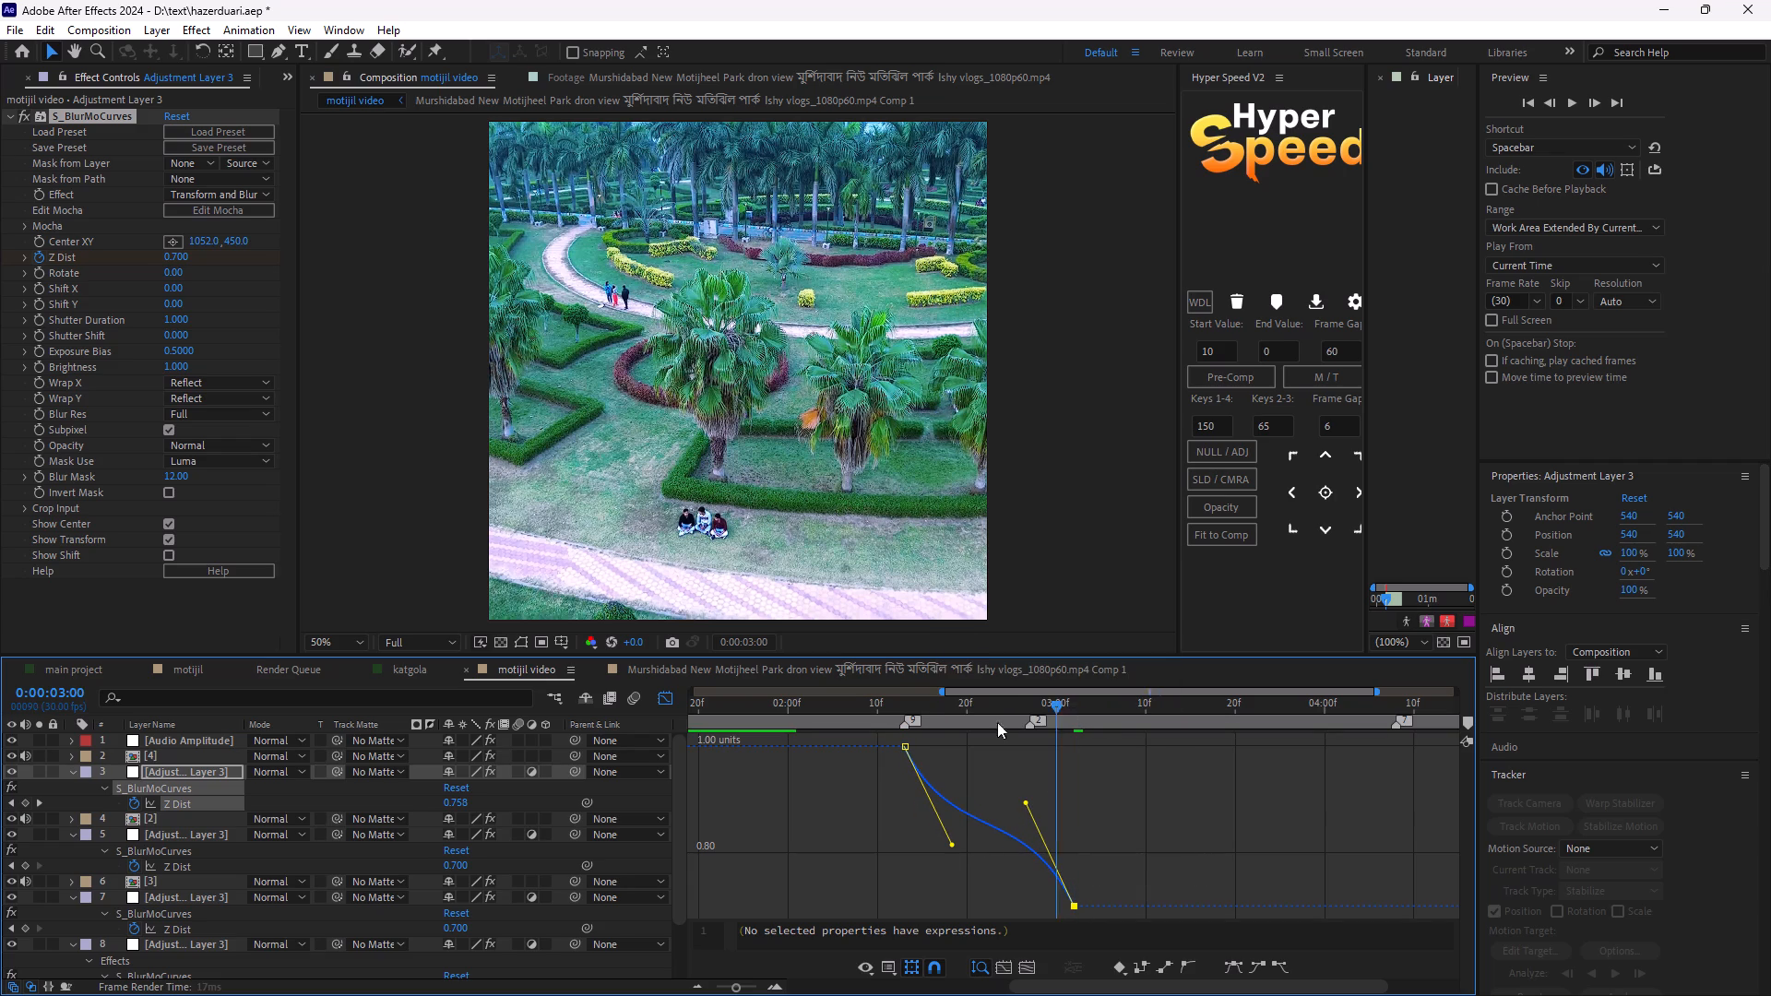
pyautogui.moveTo(997, 722); pyautogui.dragTo(883, 731)
pyautogui.press('space')
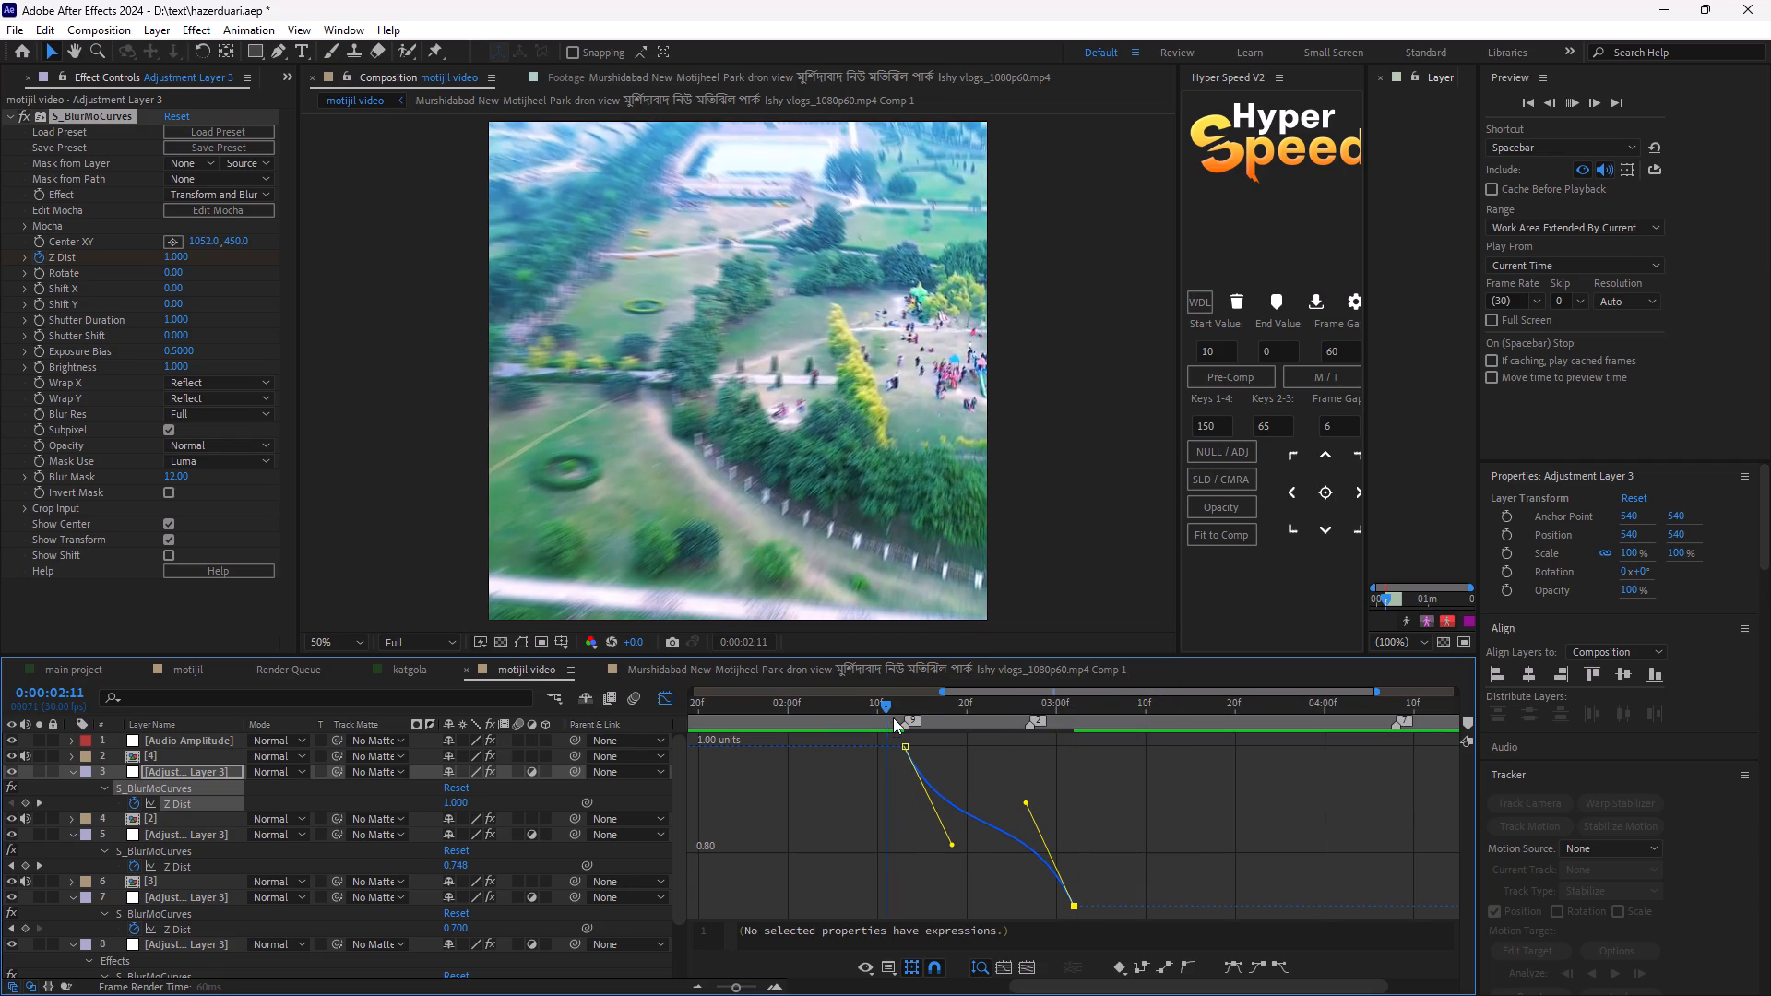
pyautogui.moveTo(888, 701); pyautogui.dragTo(900, 711)
pyautogui.press('space')
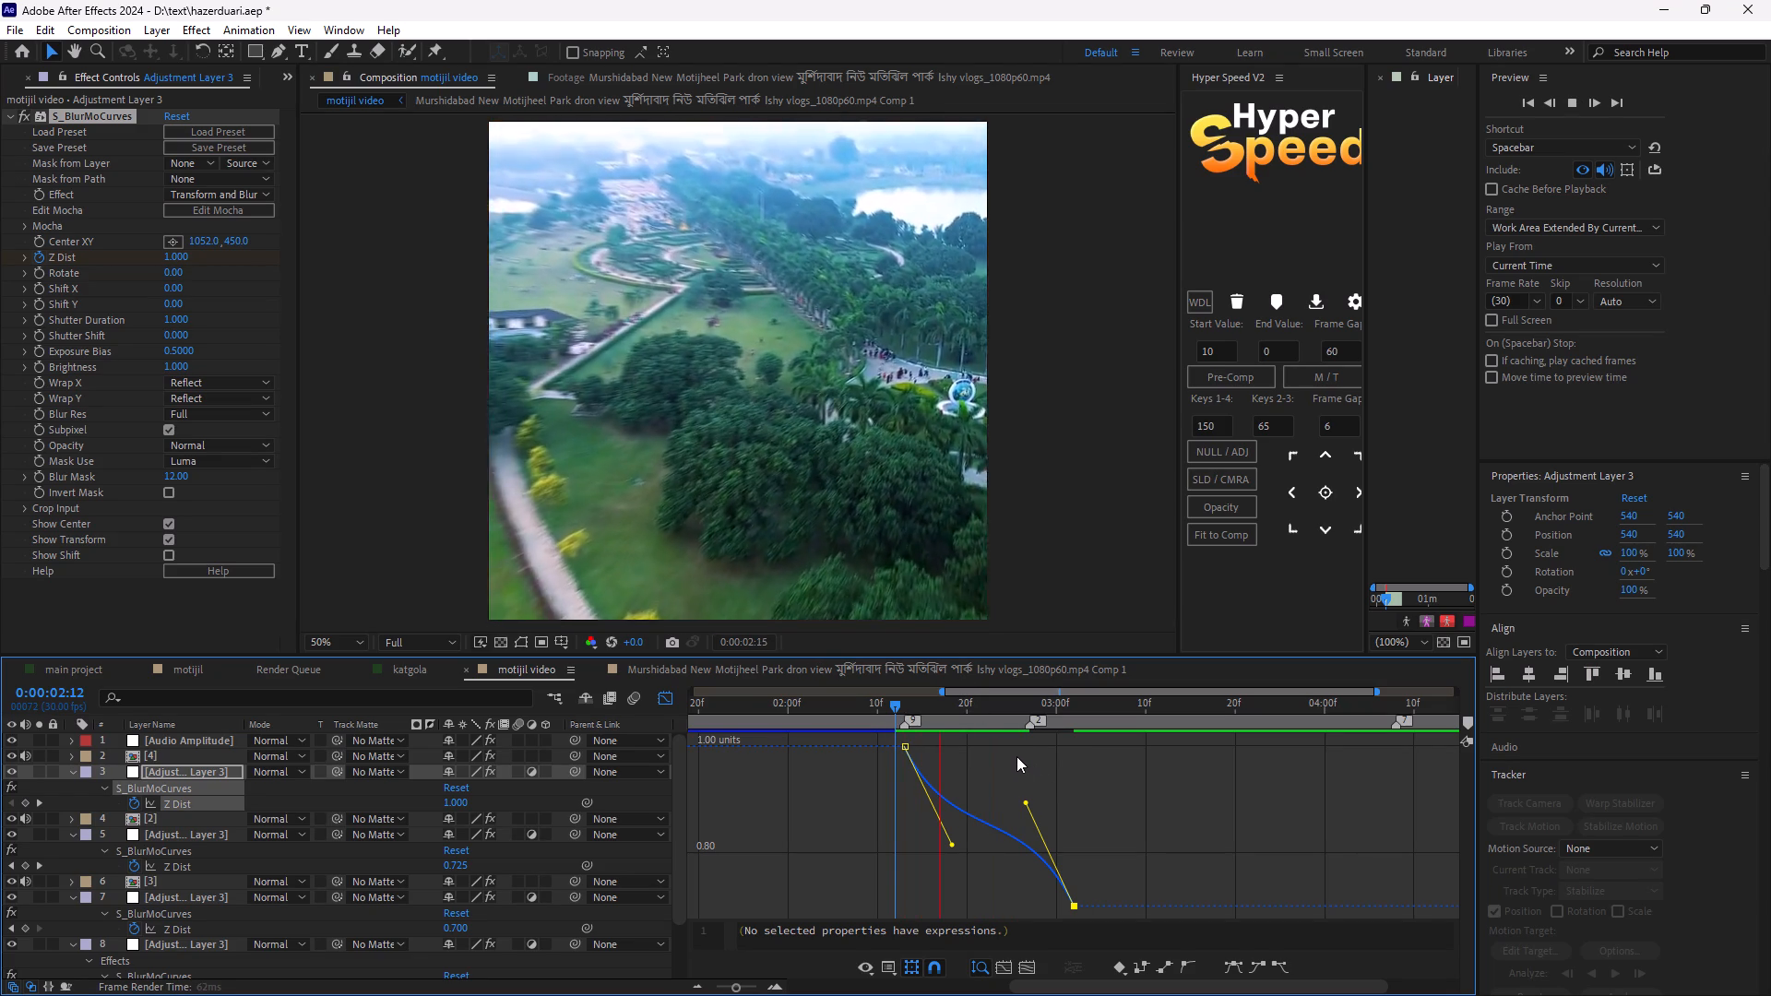
pyautogui.press('space')
pyautogui.moveTo(914, 700); pyautogui.dragTo(893, 749)
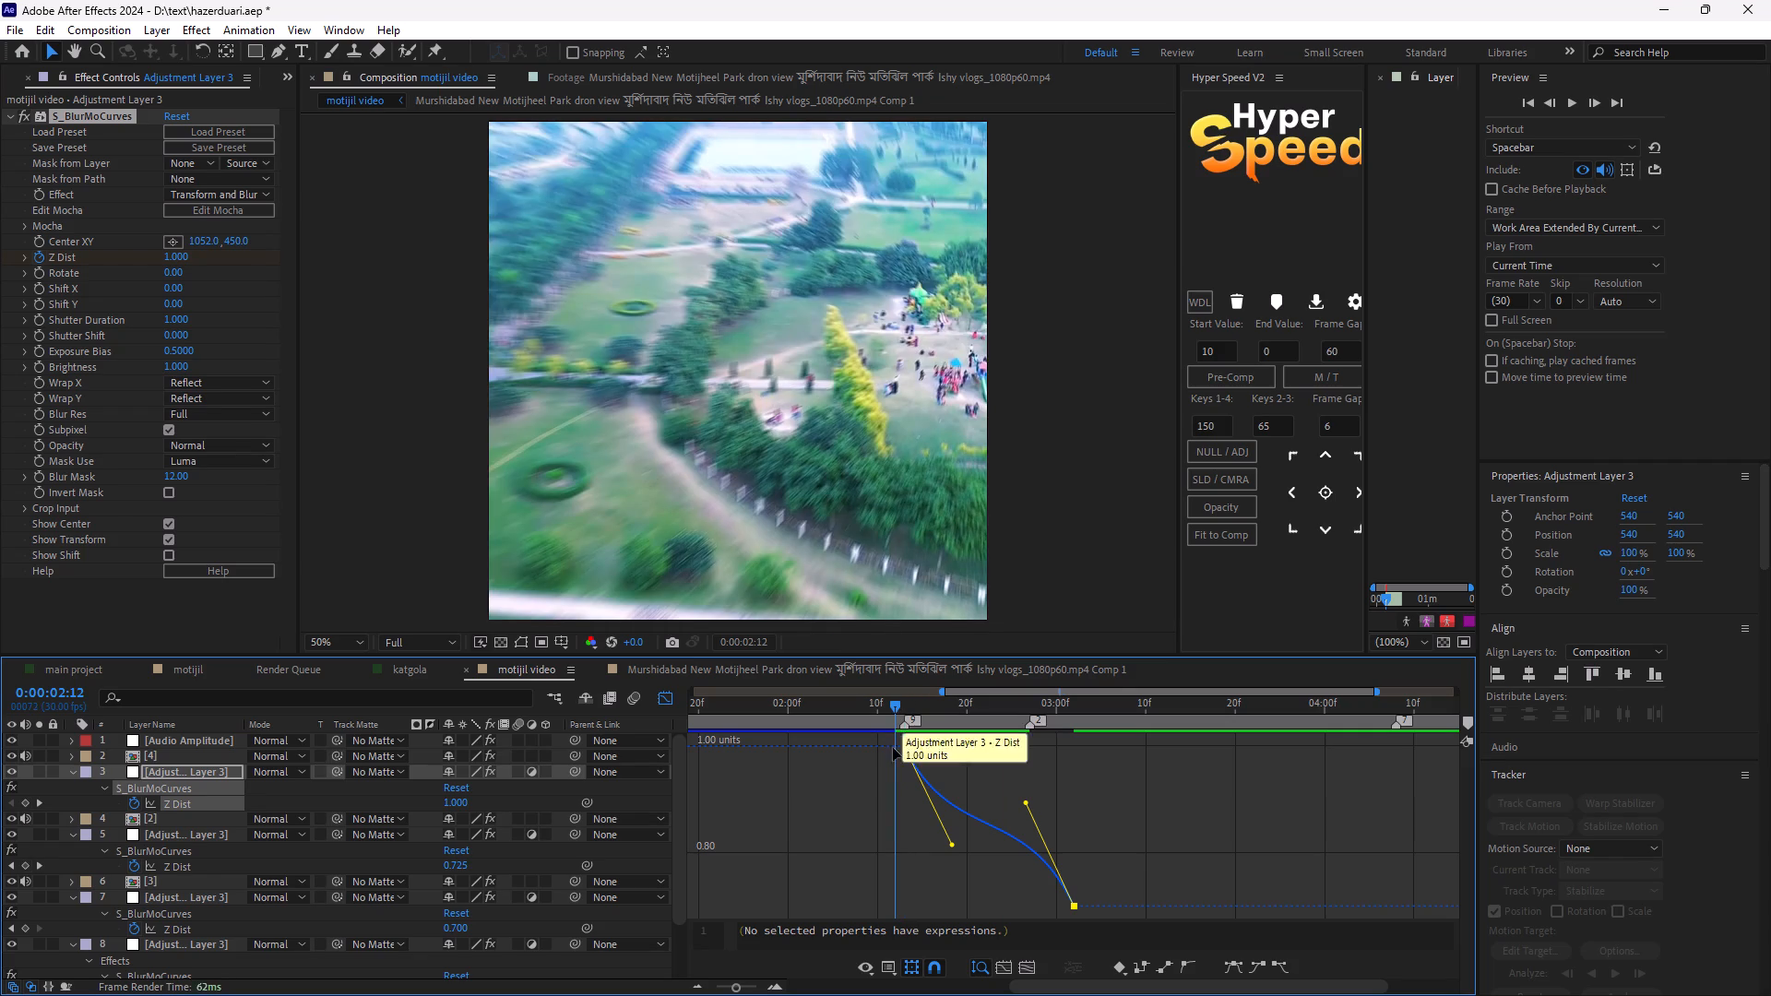
pyautogui.press('space')
pyautogui.moveTo(910, 701); pyautogui.dragTo(921, 710)
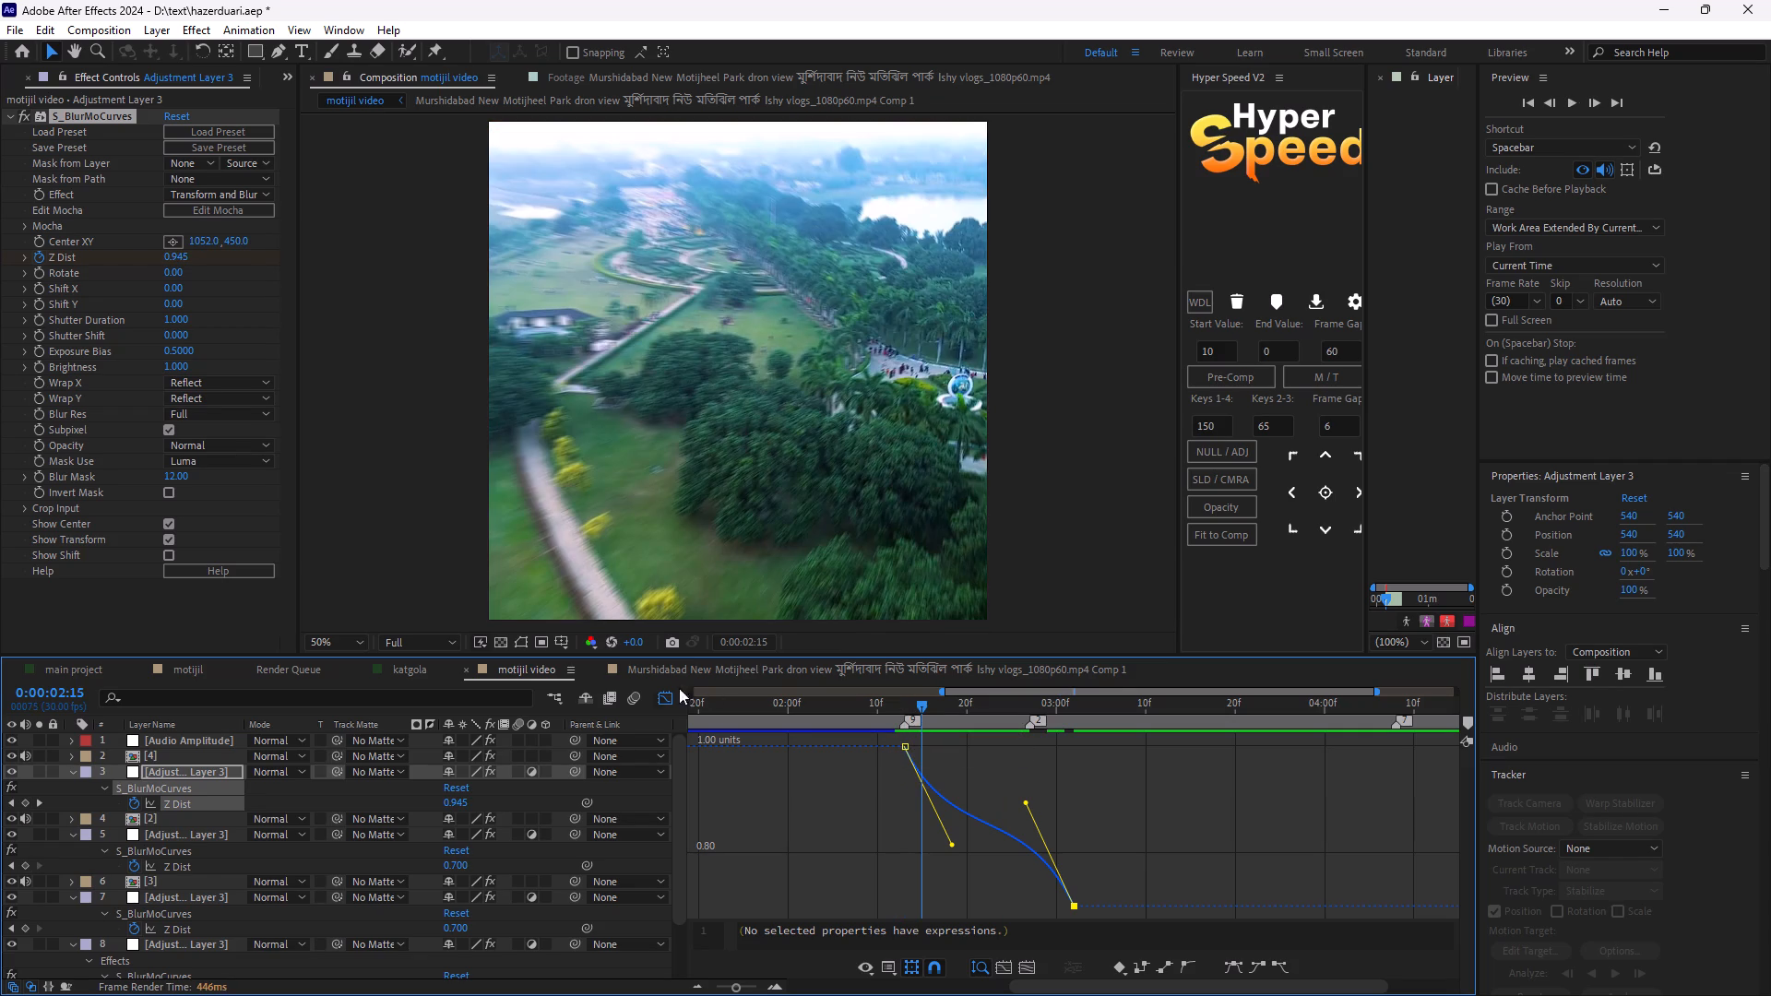
# Close the Graph Editor and preview the transition into clip [2] from 0:00:02:10.
pyautogui.click(666, 691)
pyautogui.press('space')
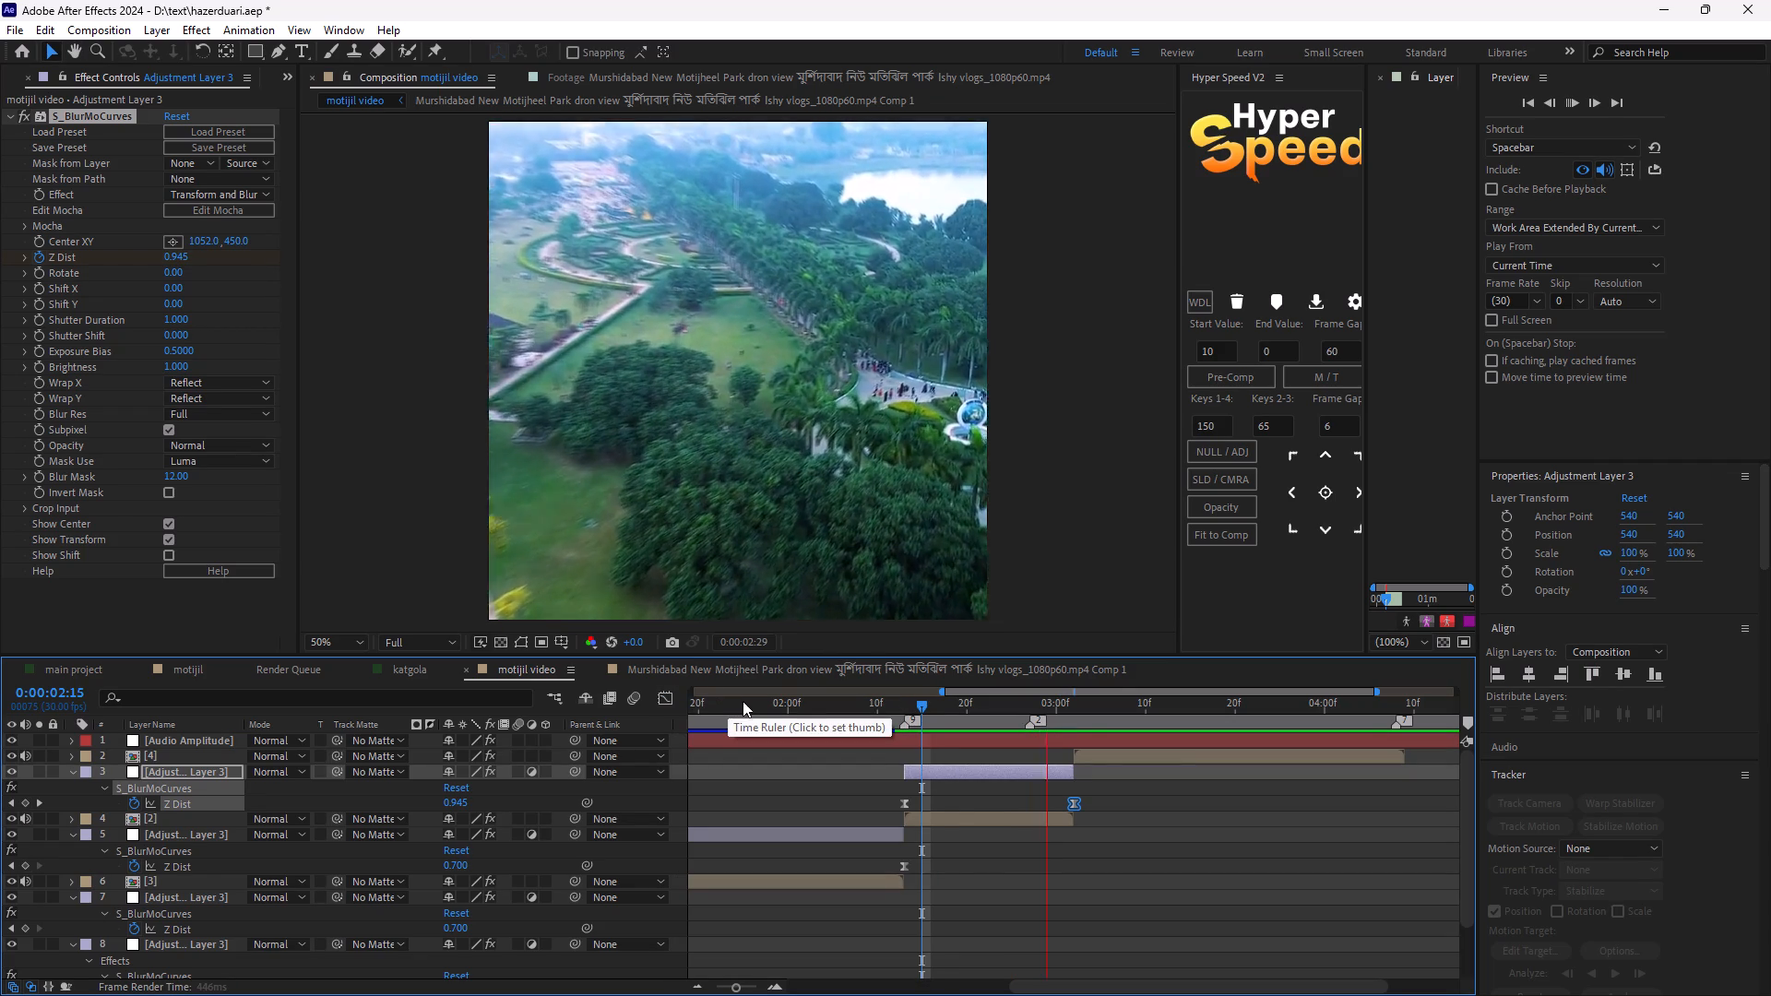
pyautogui.press('space')
pyautogui.moveTo(923, 703); pyautogui.dragTo(882, 728)
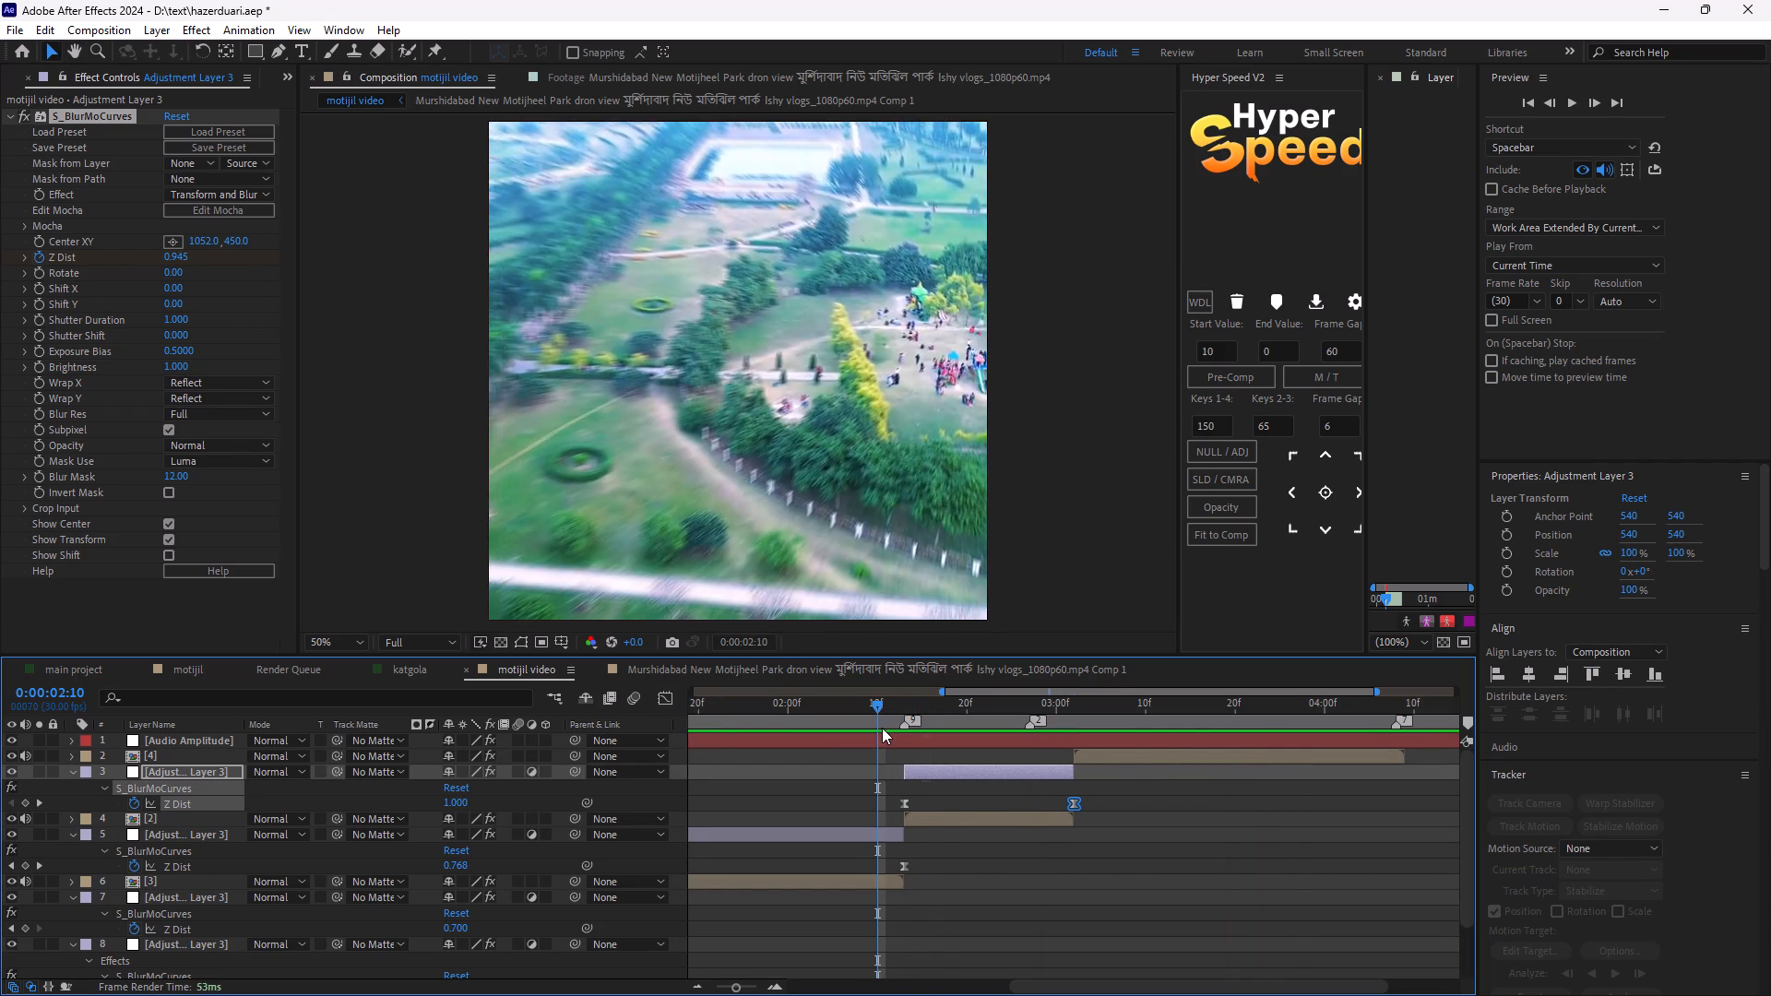
pyautogui.press('space')
pyautogui.press('space')
# At 0:00:02:23, set the S_BlurMoCurves Center XY over clip [2] to about 1004, 600 and preview from 0:00:02:07.
pyautogui.moveTo(897, 708); pyautogui.dragTo(989, 755)
pyautogui.click(180, 235)
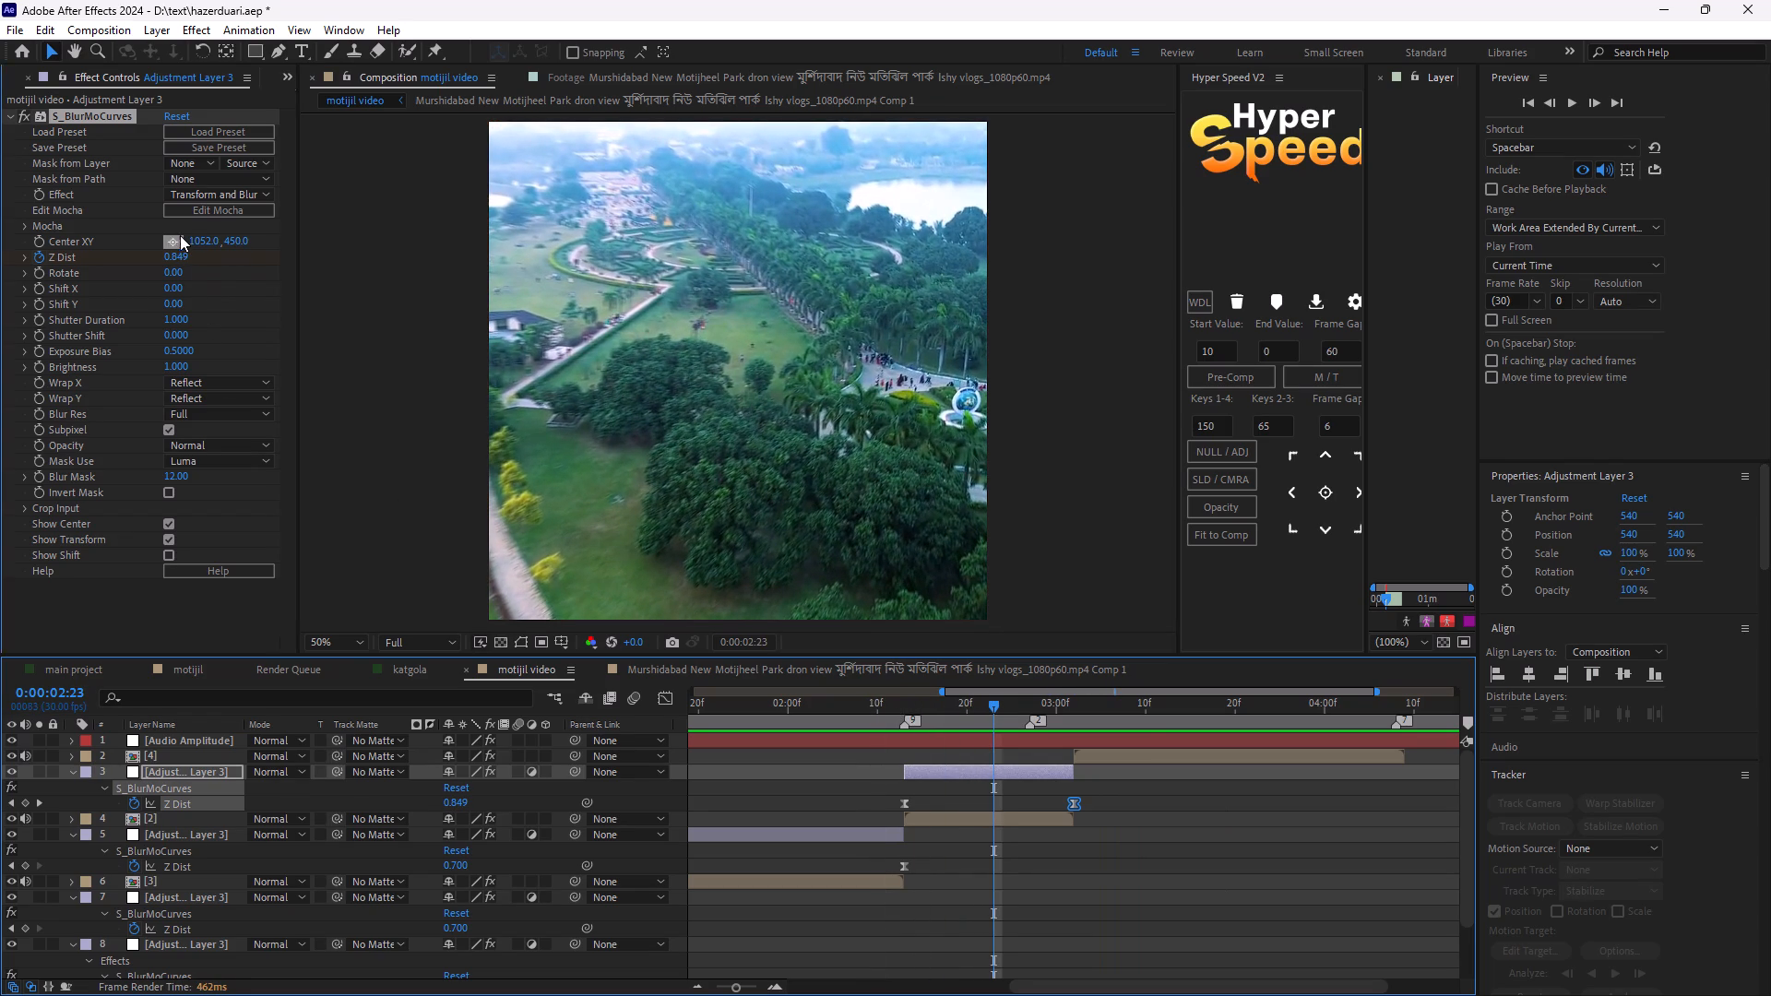
pyautogui.click(952, 398)
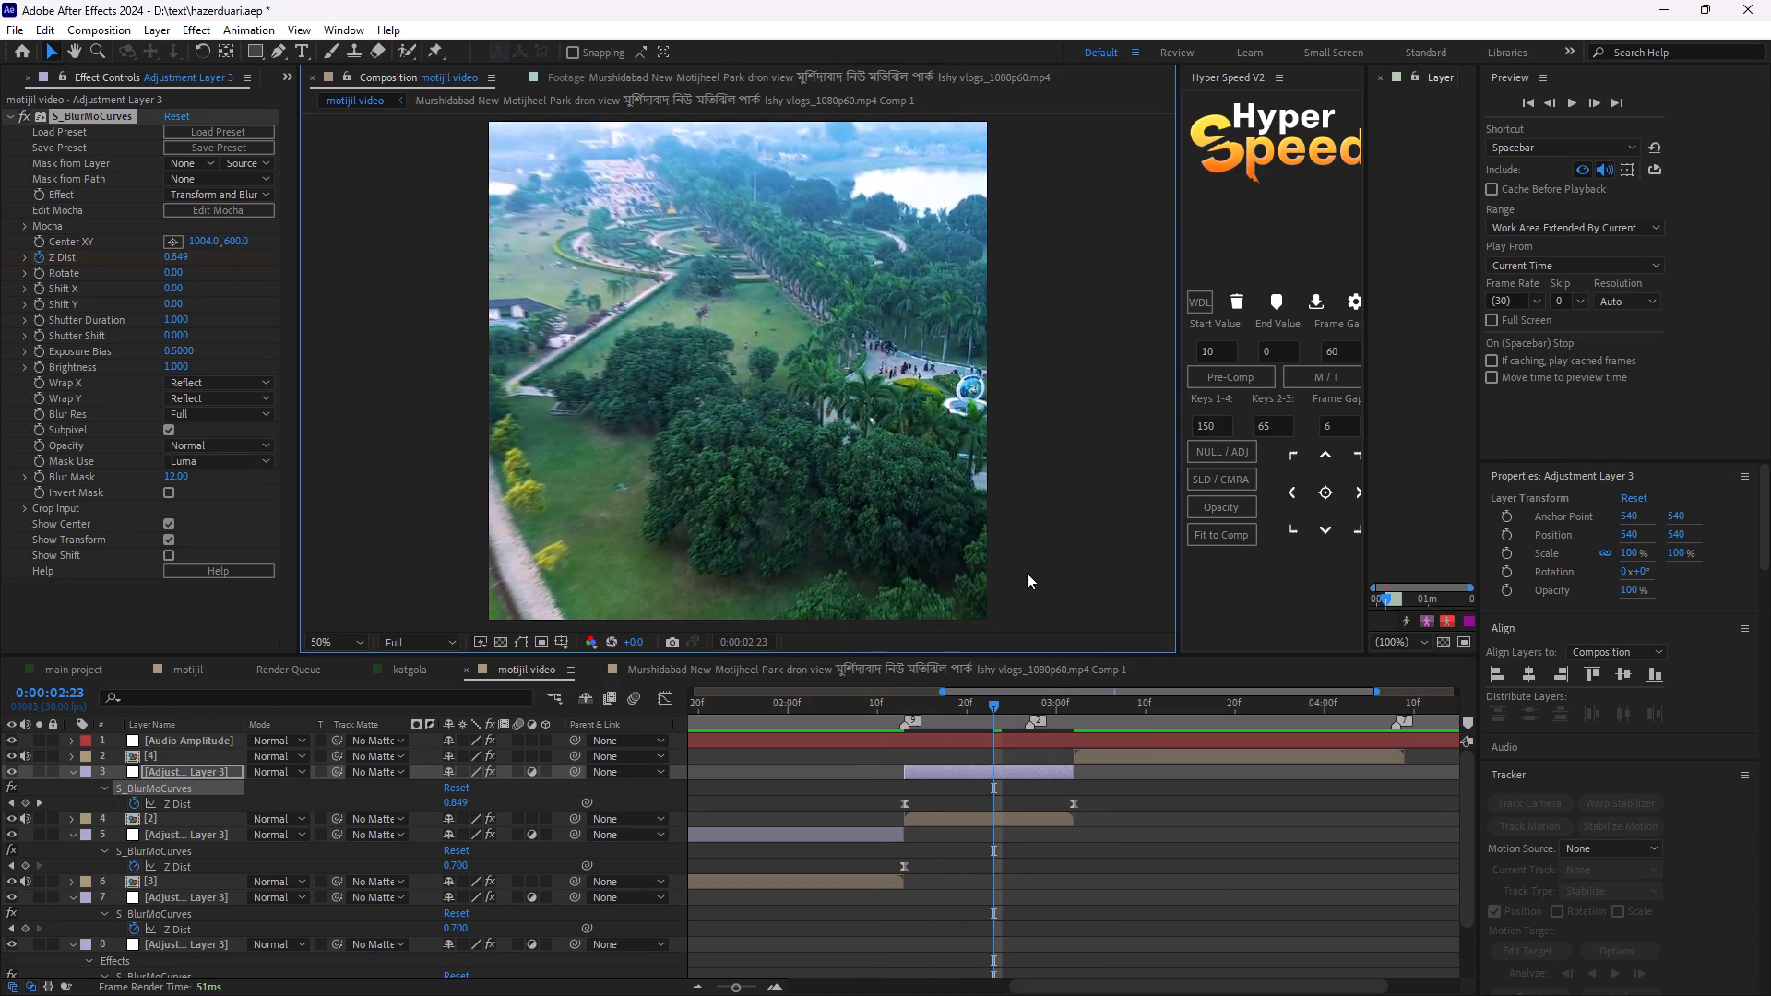
pyautogui.moveTo(986, 711); pyautogui.dragTo(850, 737)
pyautogui.press('space')
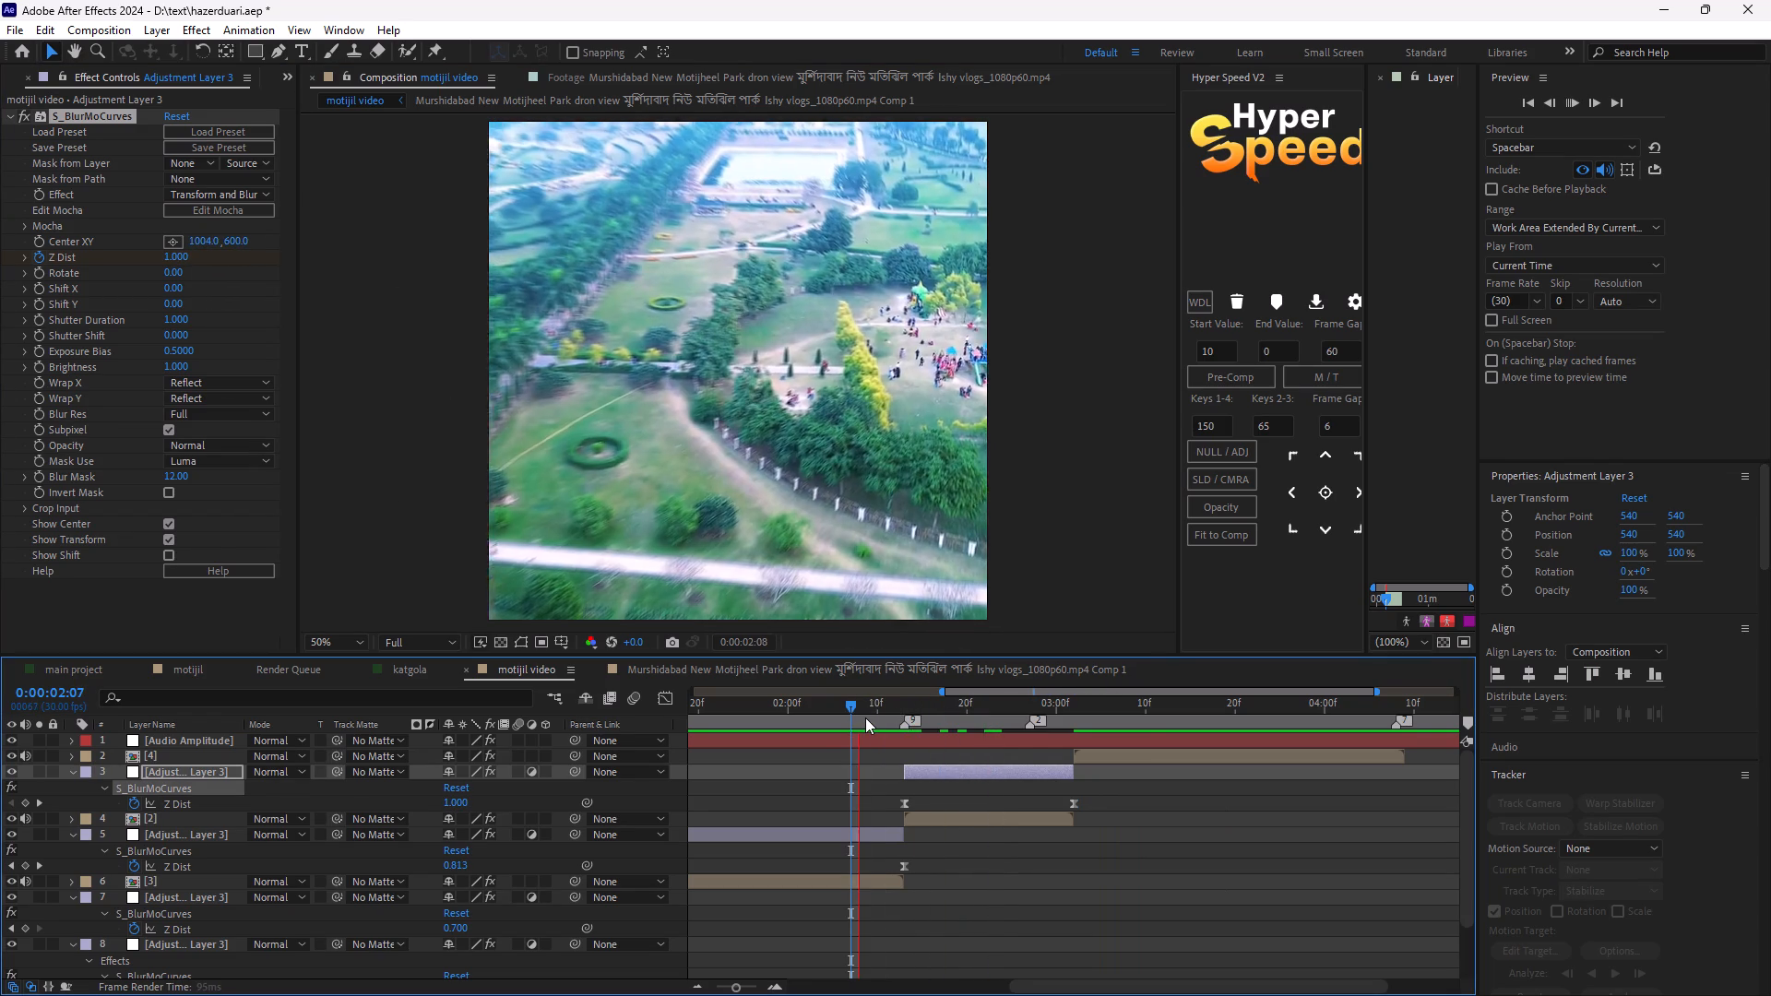
pyautogui.press('space')
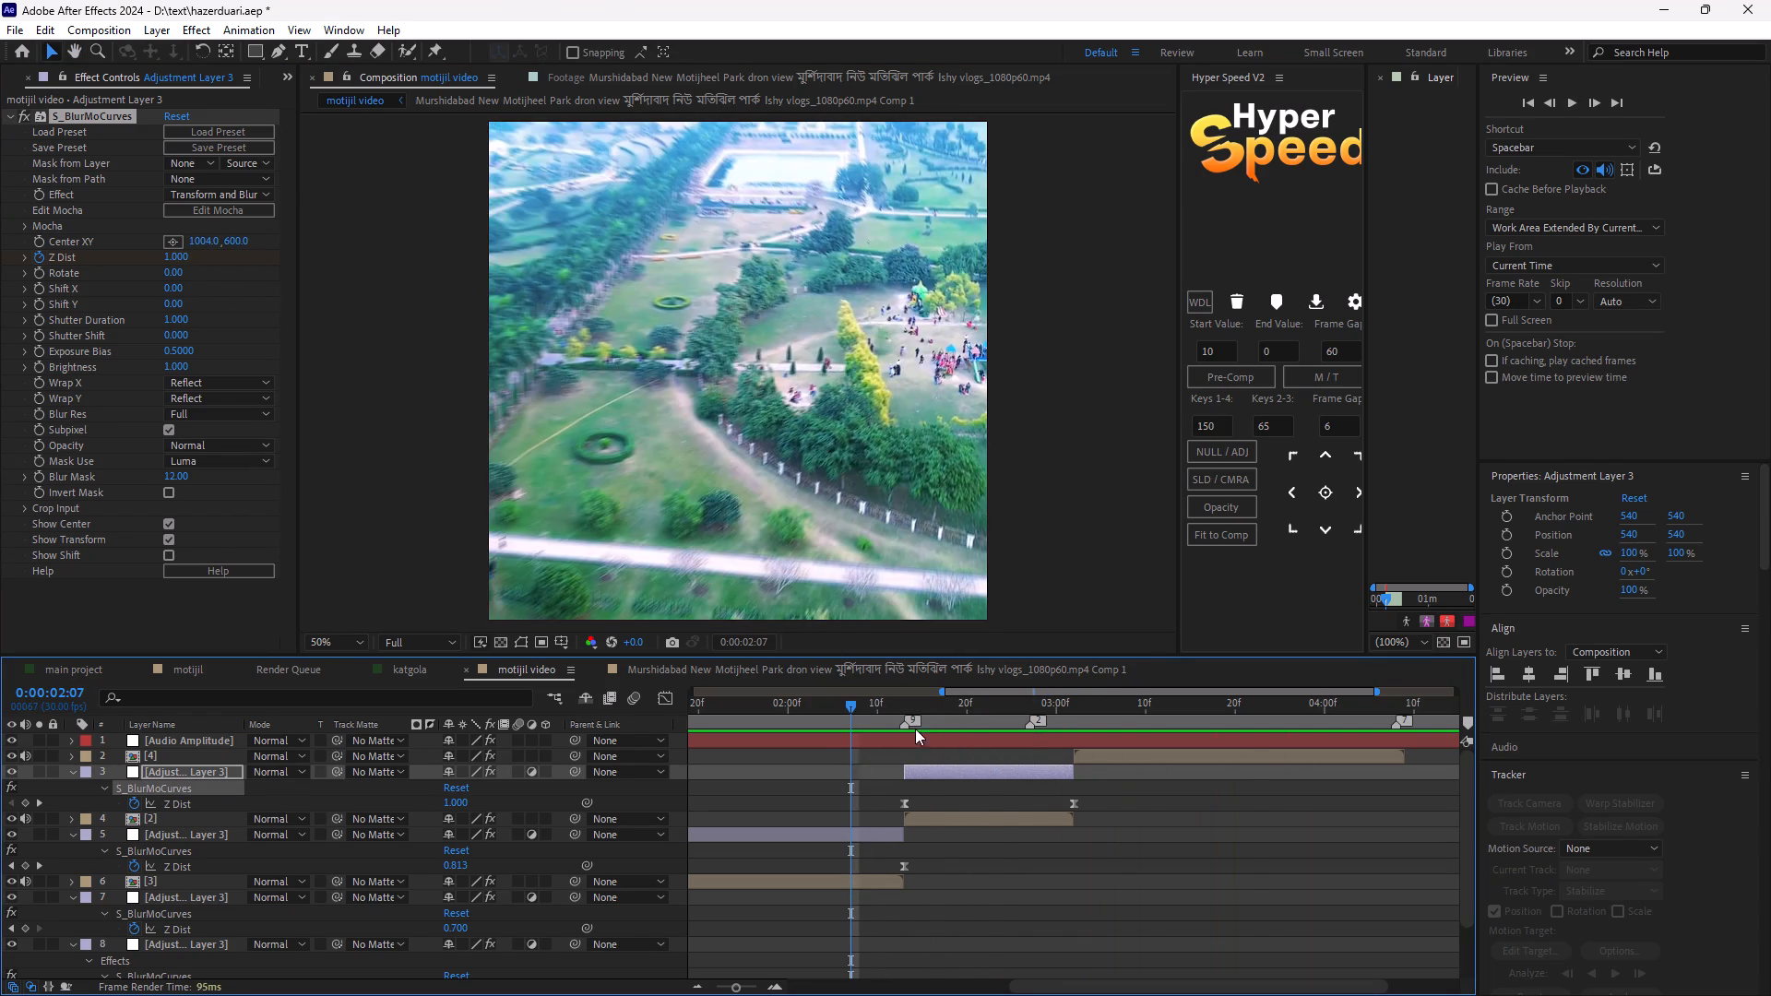
pyautogui.press('space')
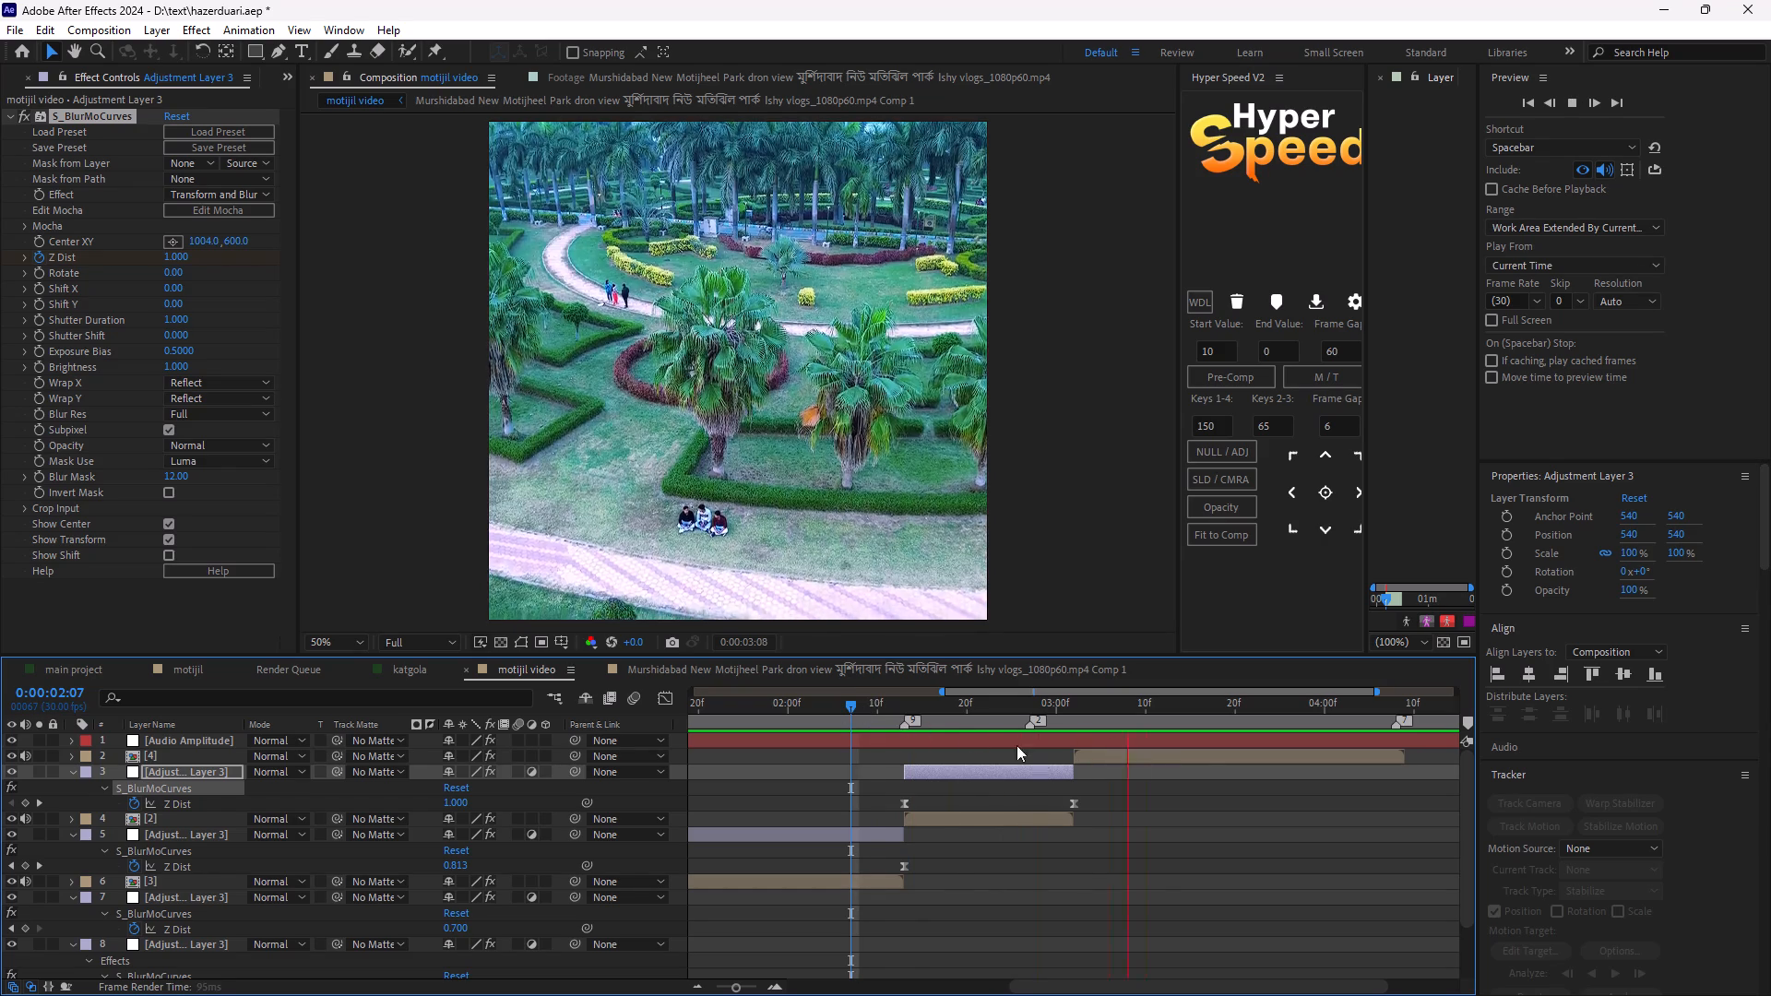
pyautogui.press('space')
# Move clip [4] earlier so it starts at the timeline marker at 0:00:02:27.
pyautogui.moveTo(862, 707); pyautogui.dragTo(1029, 804)
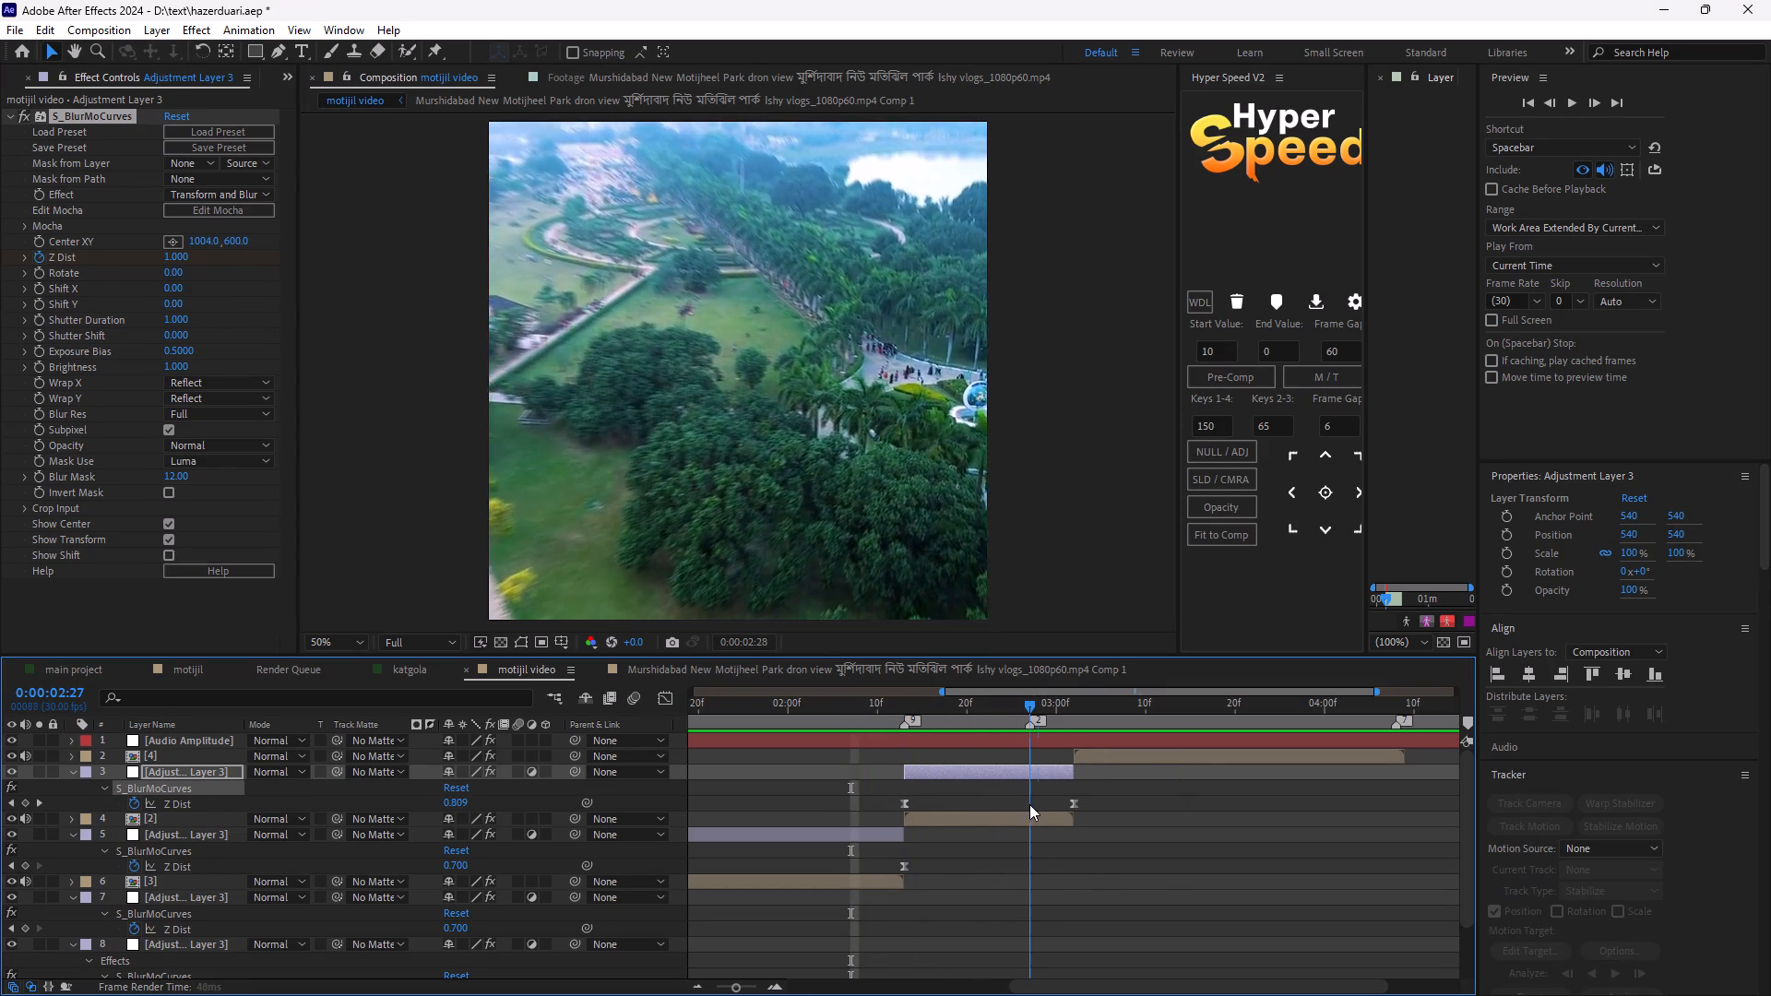
pyautogui.moveTo(1029, 804); pyautogui.dragTo(1028, 804)
pyautogui.moveTo(1095, 753); pyautogui.dragTo(1055, 755)
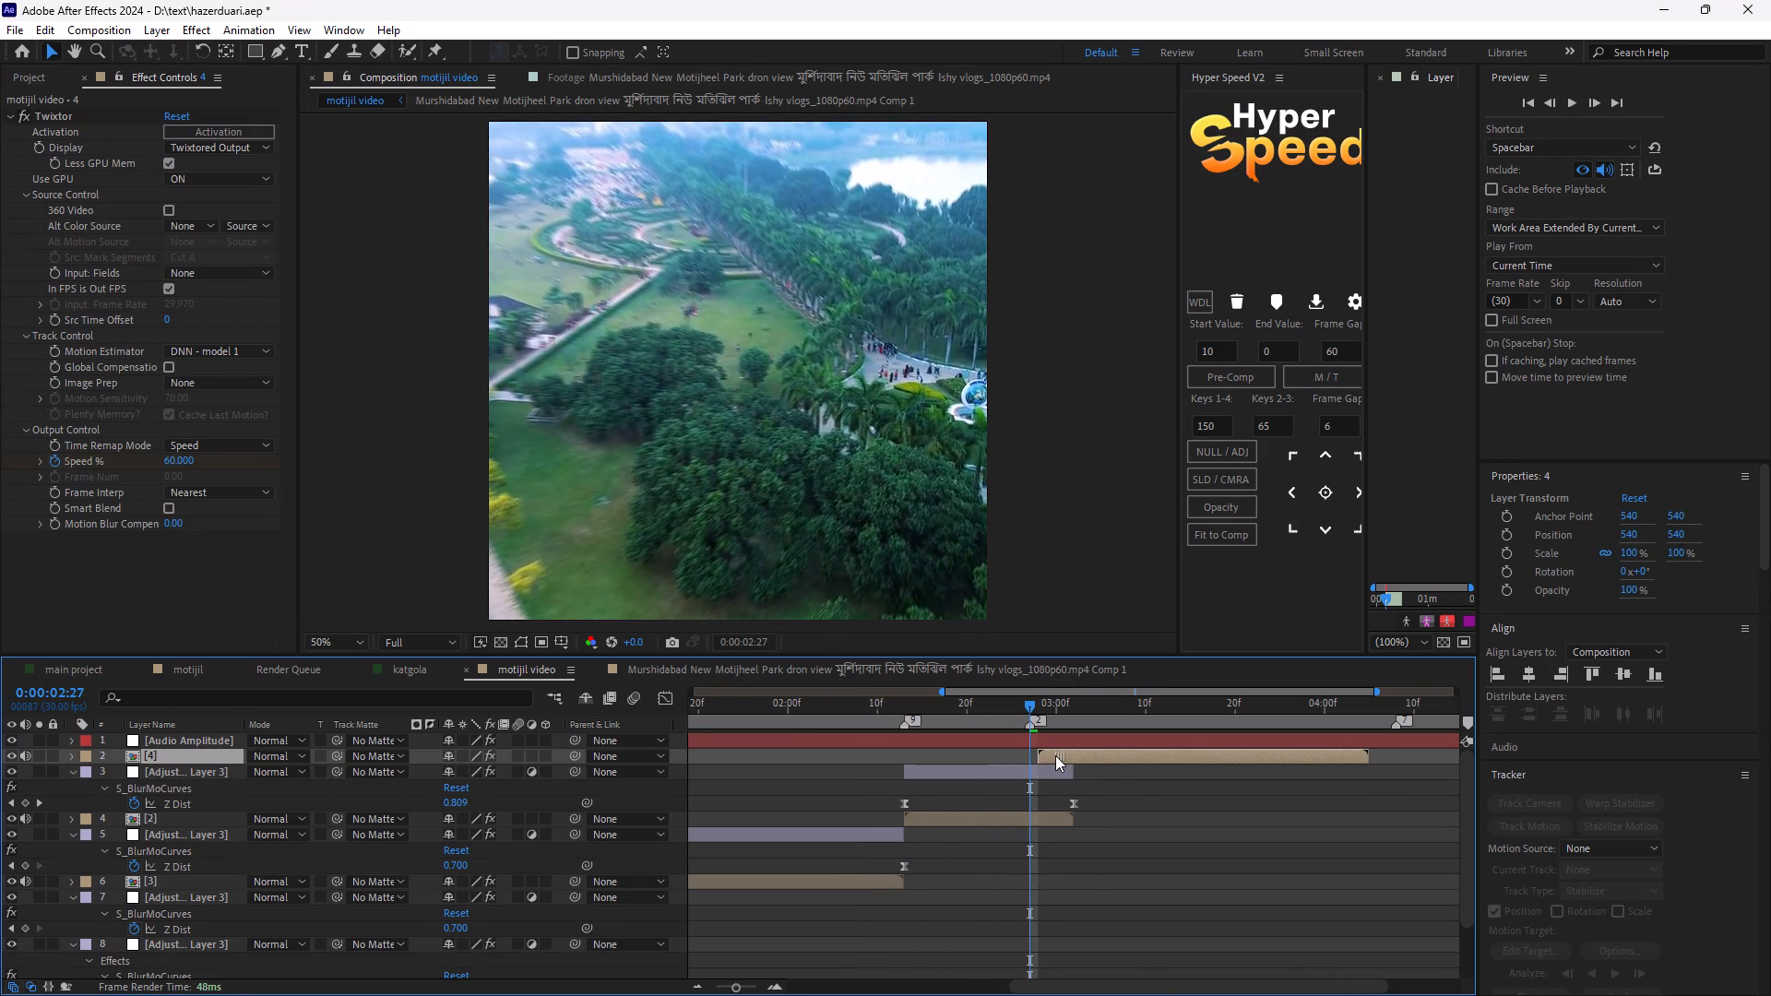
pyautogui.moveTo(1055, 755); pyautogui.dragTo(1053, 755)
# Move the second Z Dist keyframe of the adjustment layer over clip [2] to 0:00:02:27.
pyautogui.click(1076, 800)
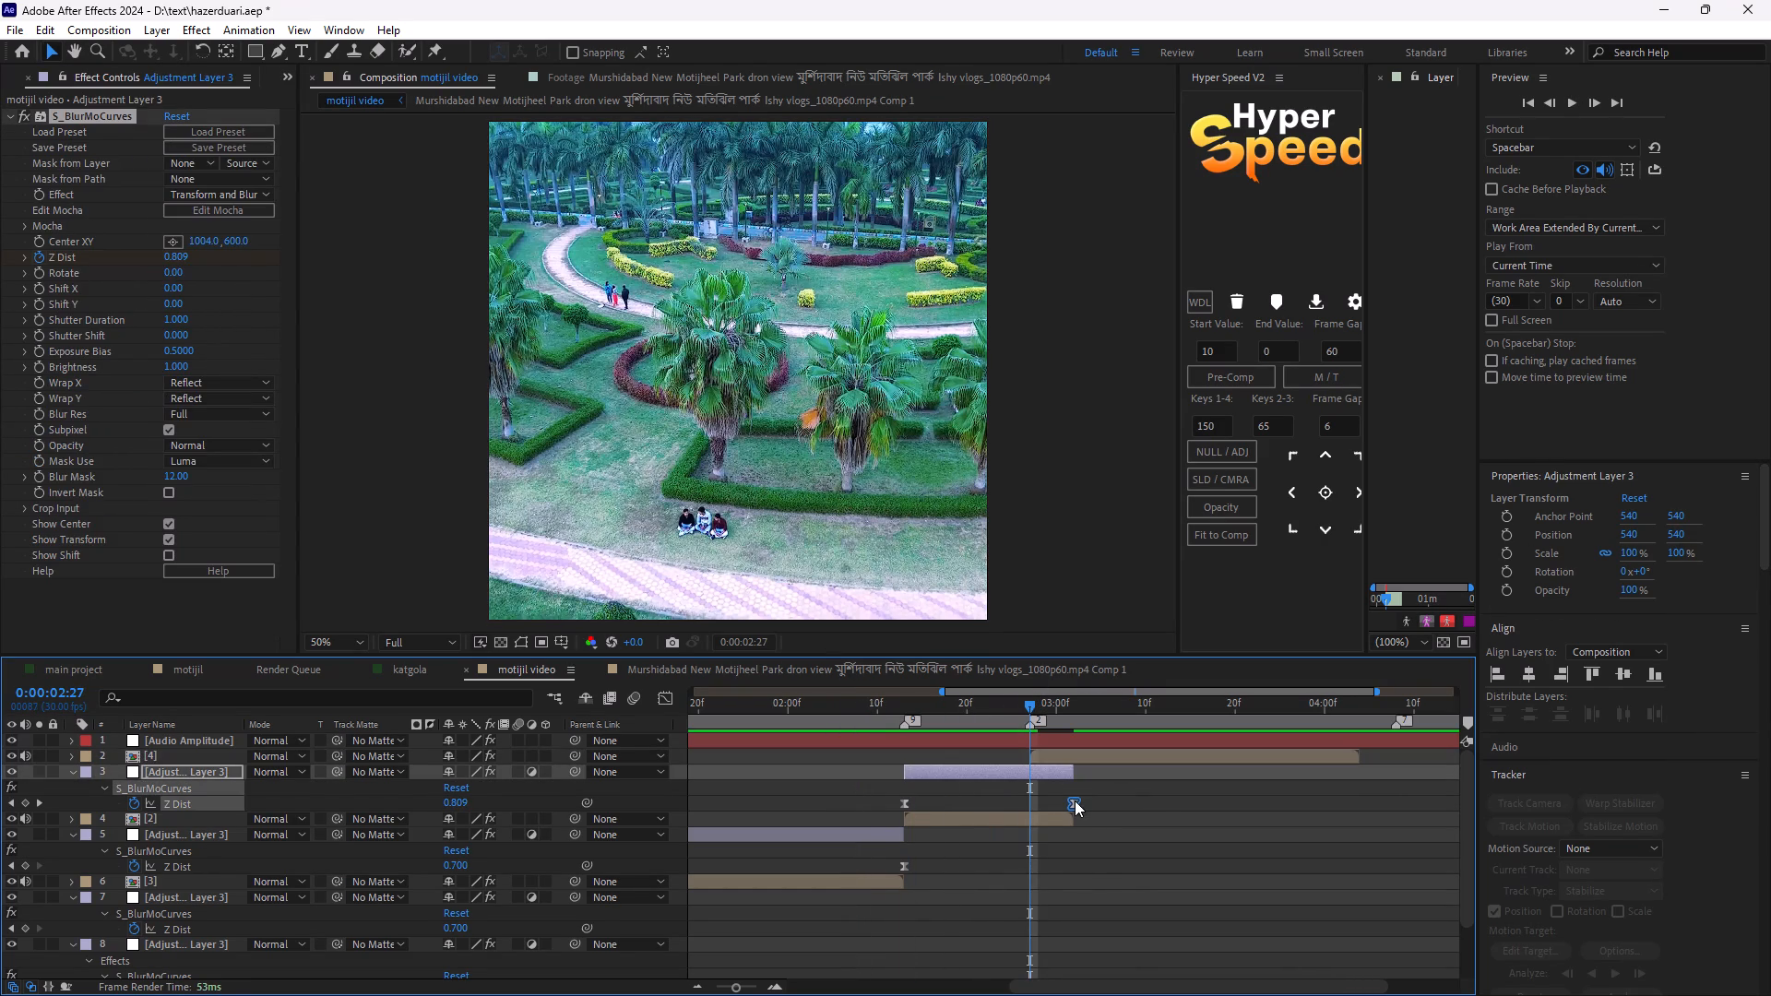
pyautogui.keyDown('alt'); pyautogui.moveTo(1075, 800); pyautogui.dragTo(1033, 811); pyautogui.keyUp('alt')
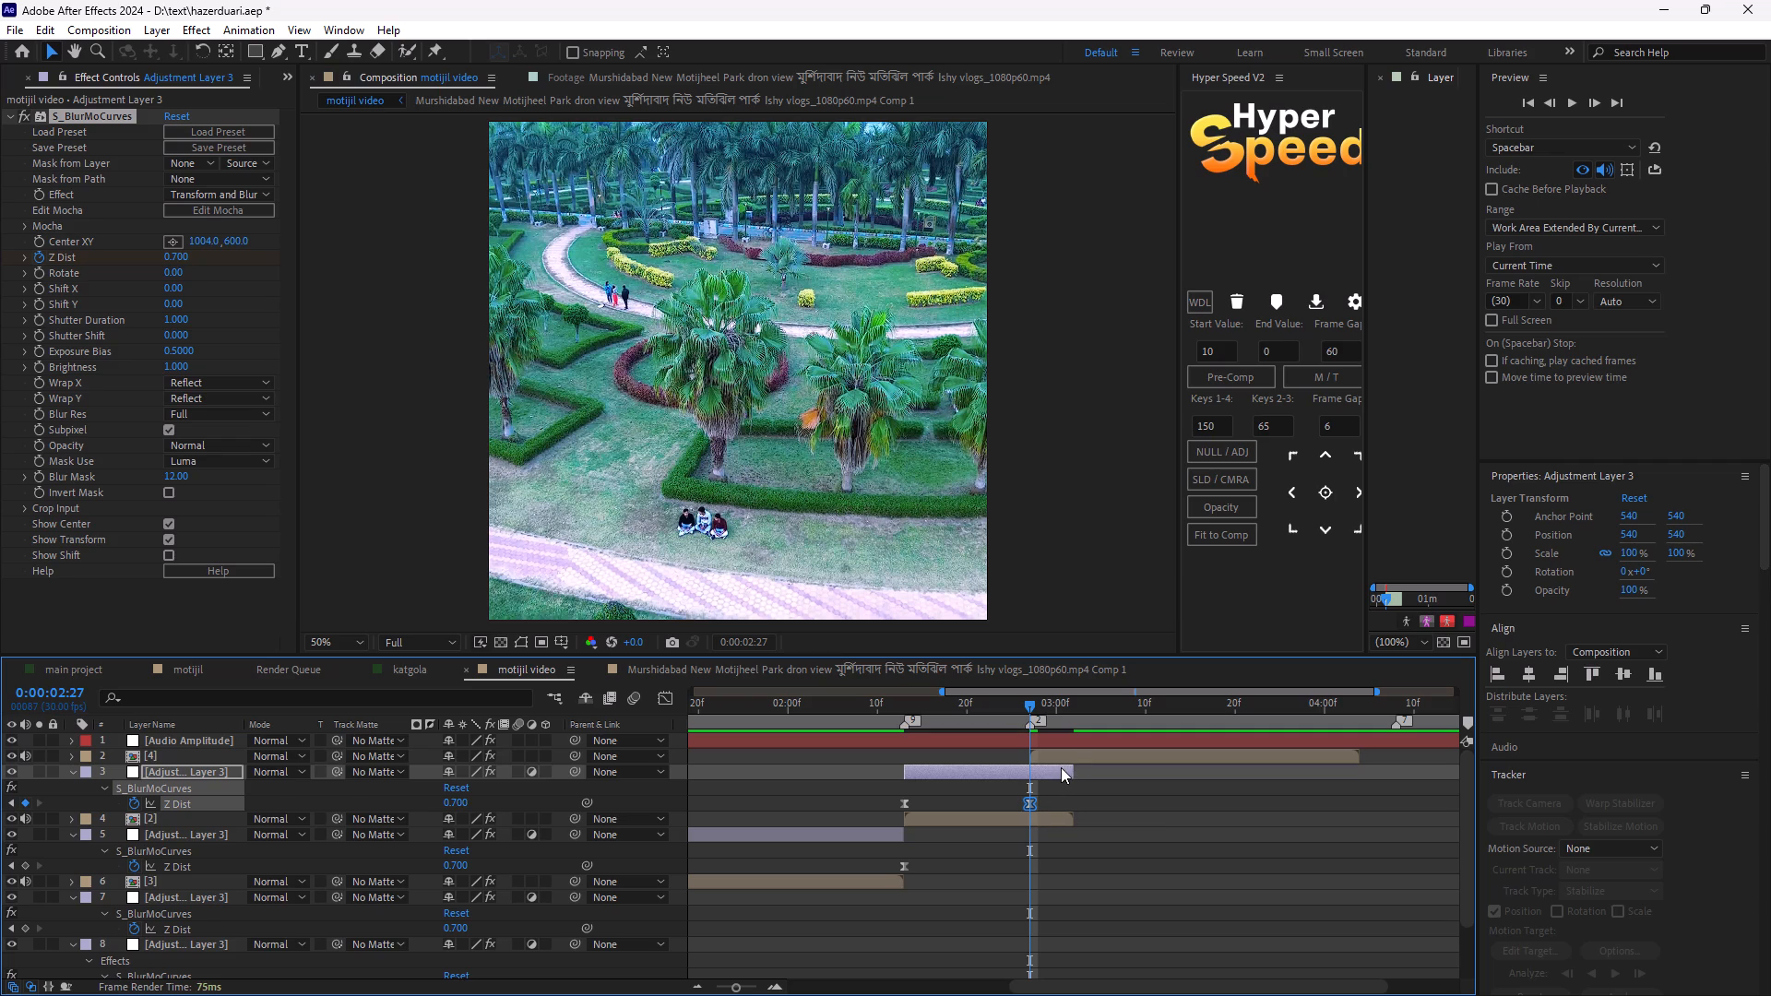
# Split the adjustment layer and clip [2] at 0:00:02:27 and delete the parts after the split.
pyautogui.hotkey('ctrl', 'shift', 'd')
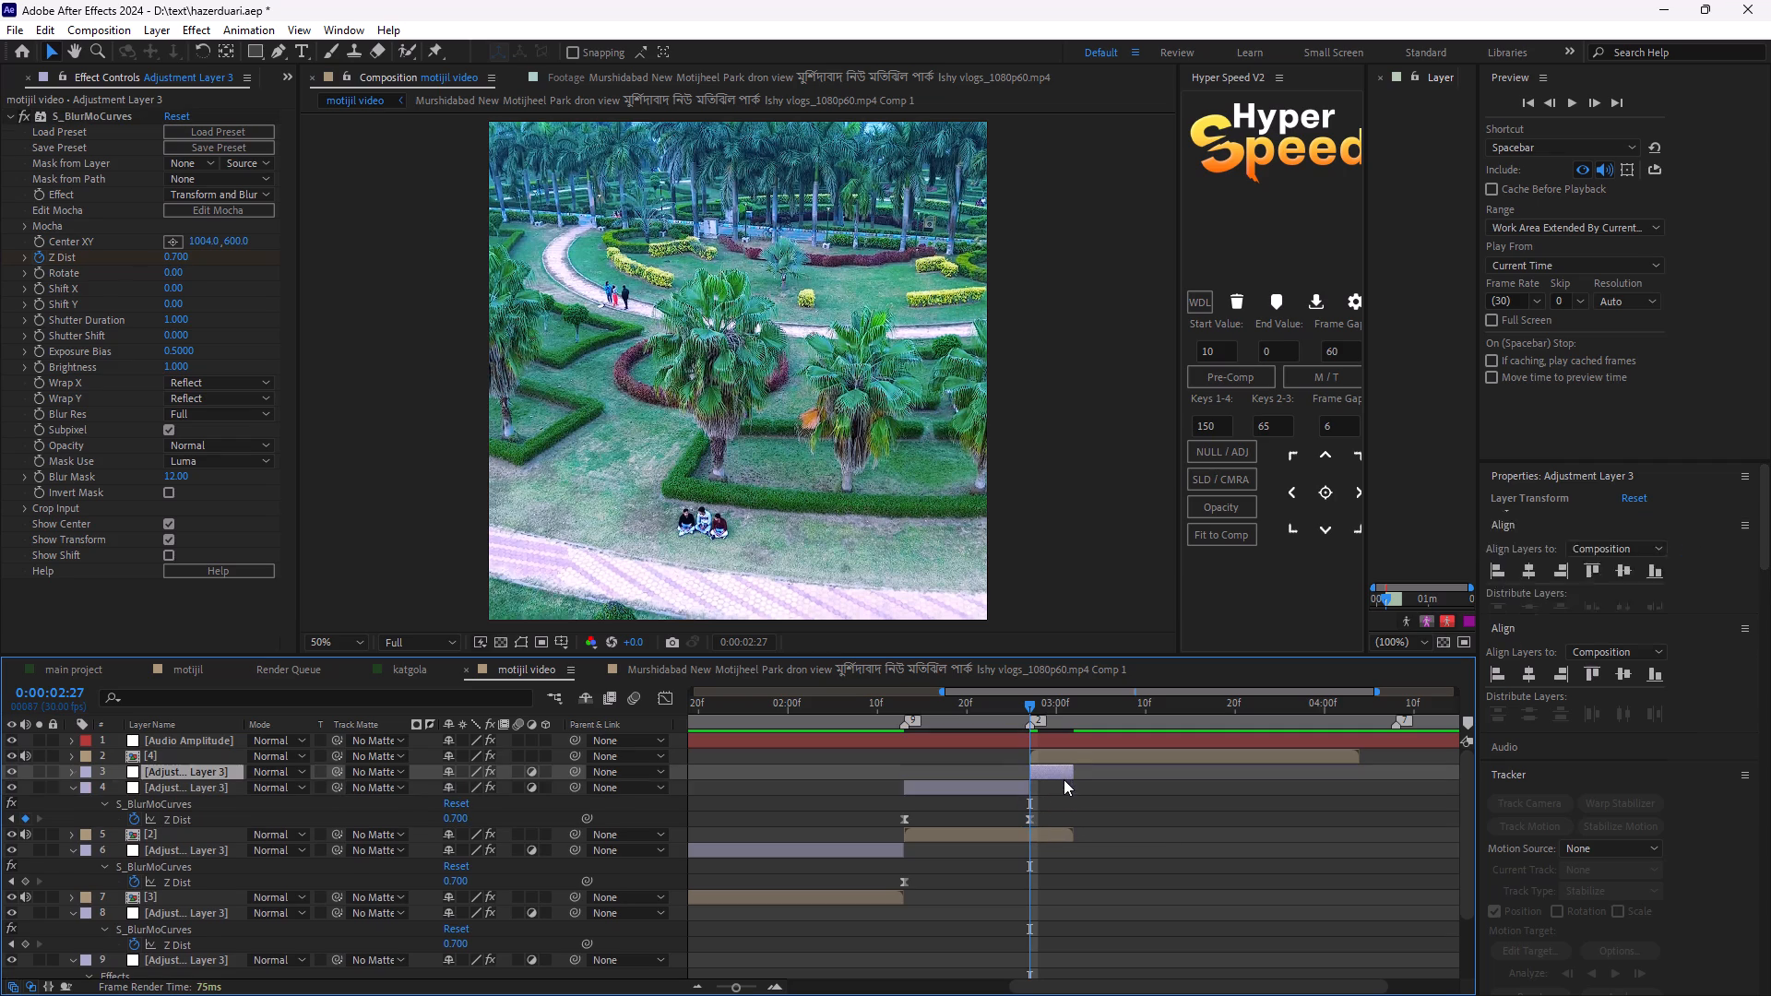
pyautogui.press('Delete')
pyautogui.click(1061, 814)
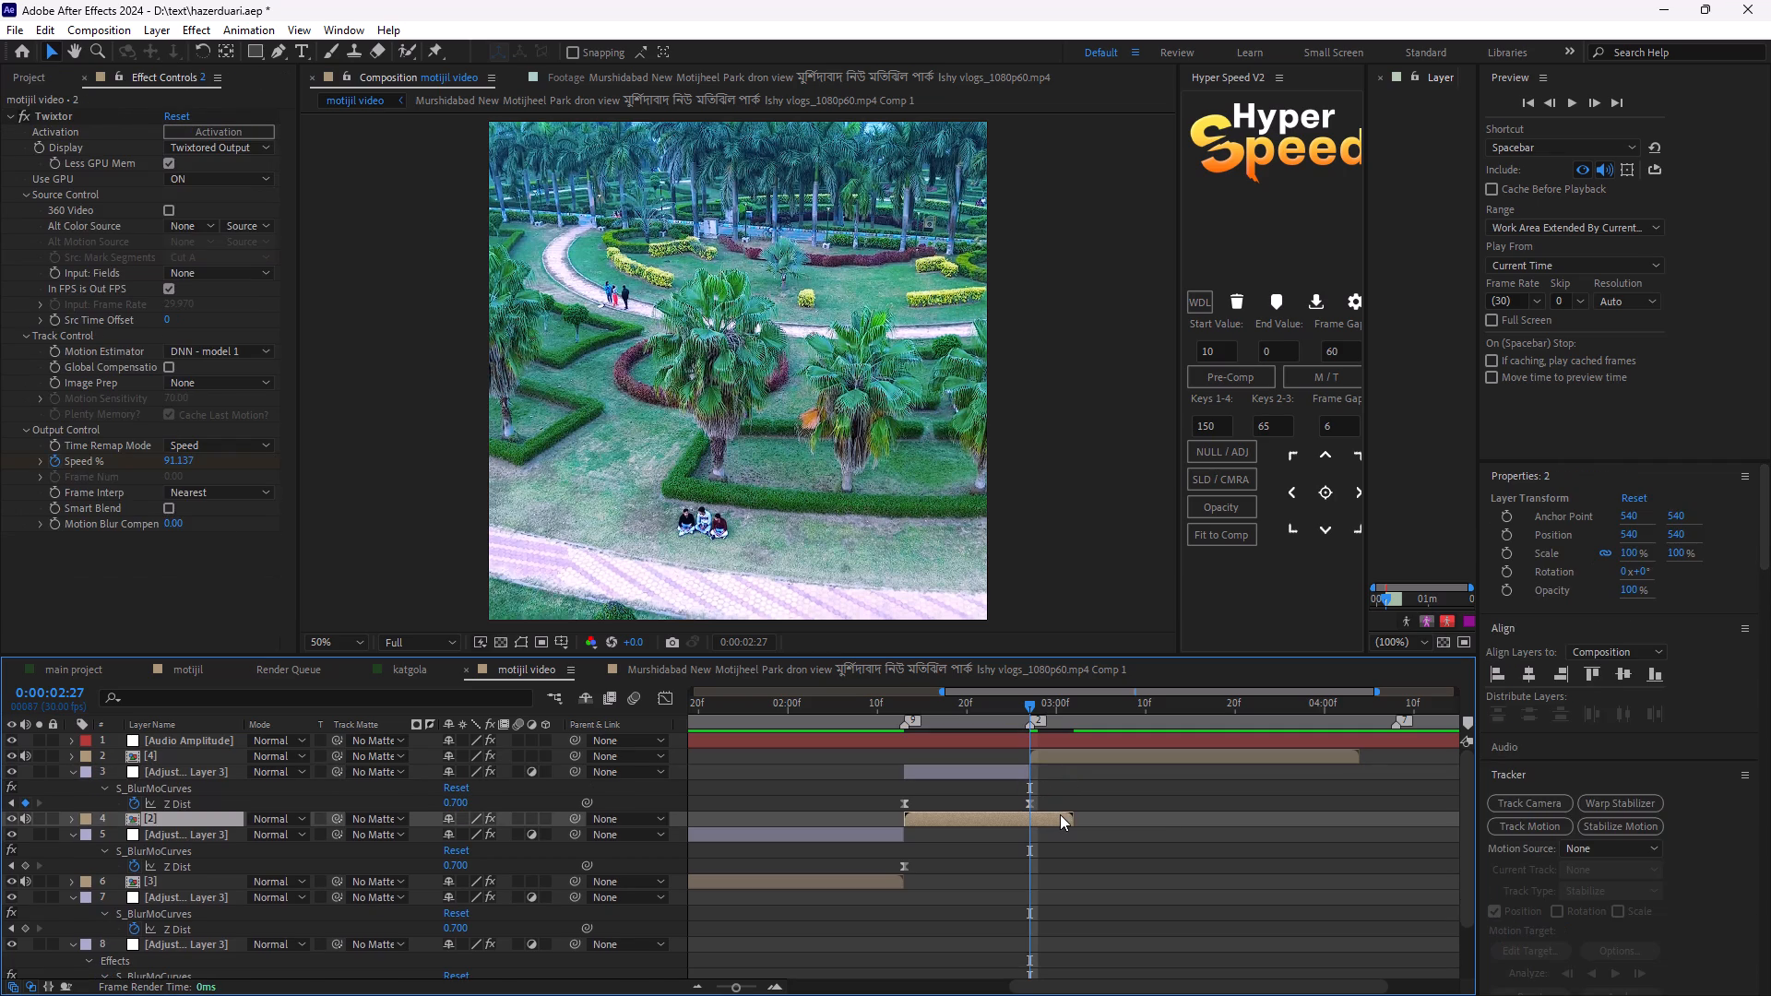
pyautogui.hotkey('ctrl', 'shift', 'd')
pyautogui.press('Delete')
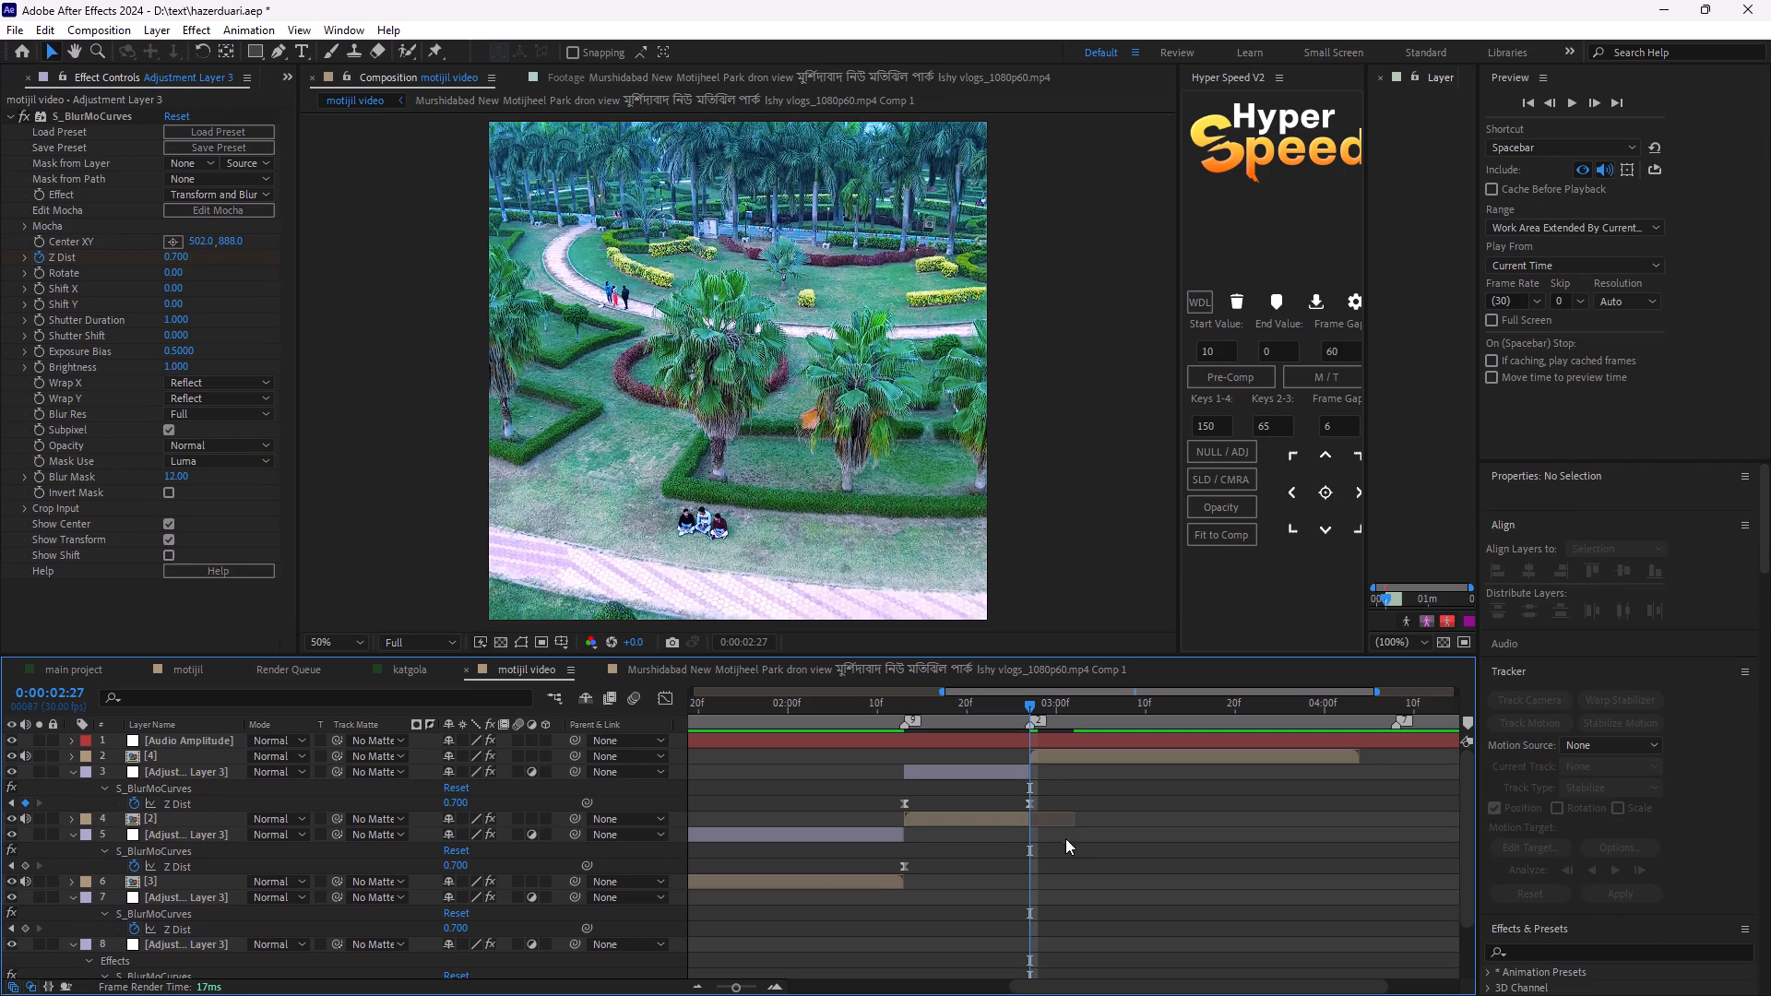
# Preview the shortened clip [2] and its cut to clip [4], from 0:00:02:13 and again from 0:00:02:09.
pyautogui.moveTo(1036, 717); pyautogui.dragTo(922, 745)
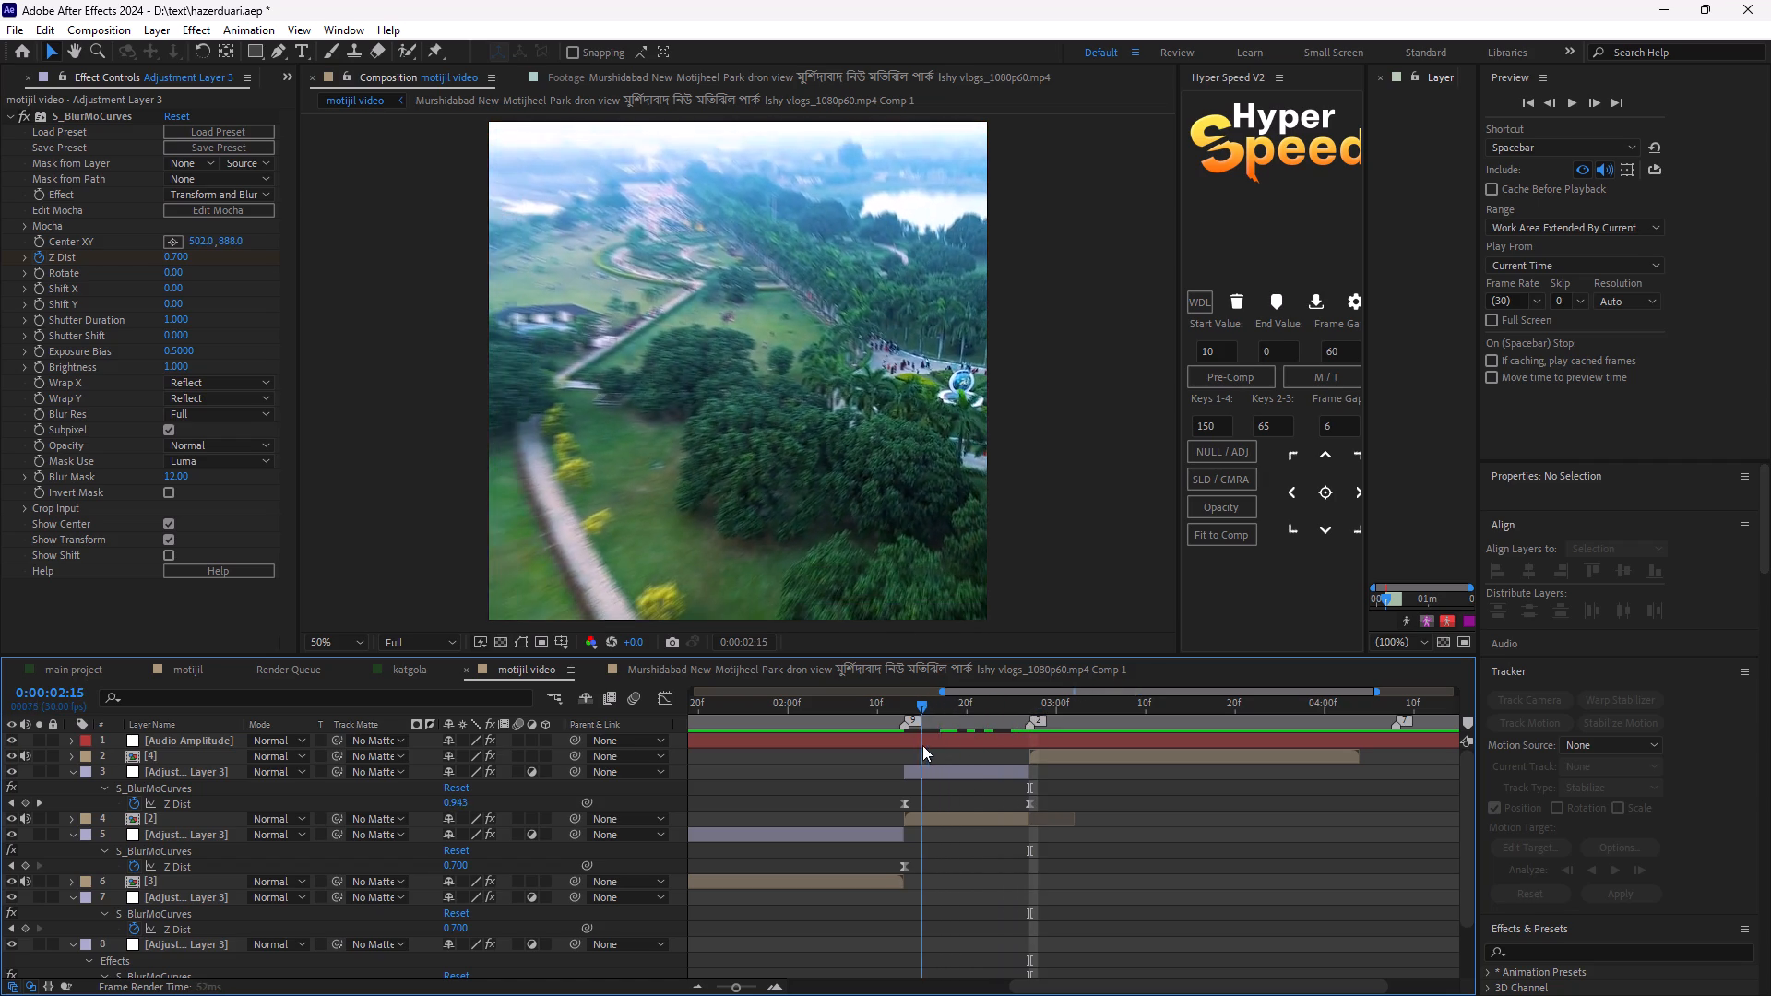
pyautogui.moveTo(922, 745); pyautogui.dragTo(901, 753)
pyautogui.press('space')
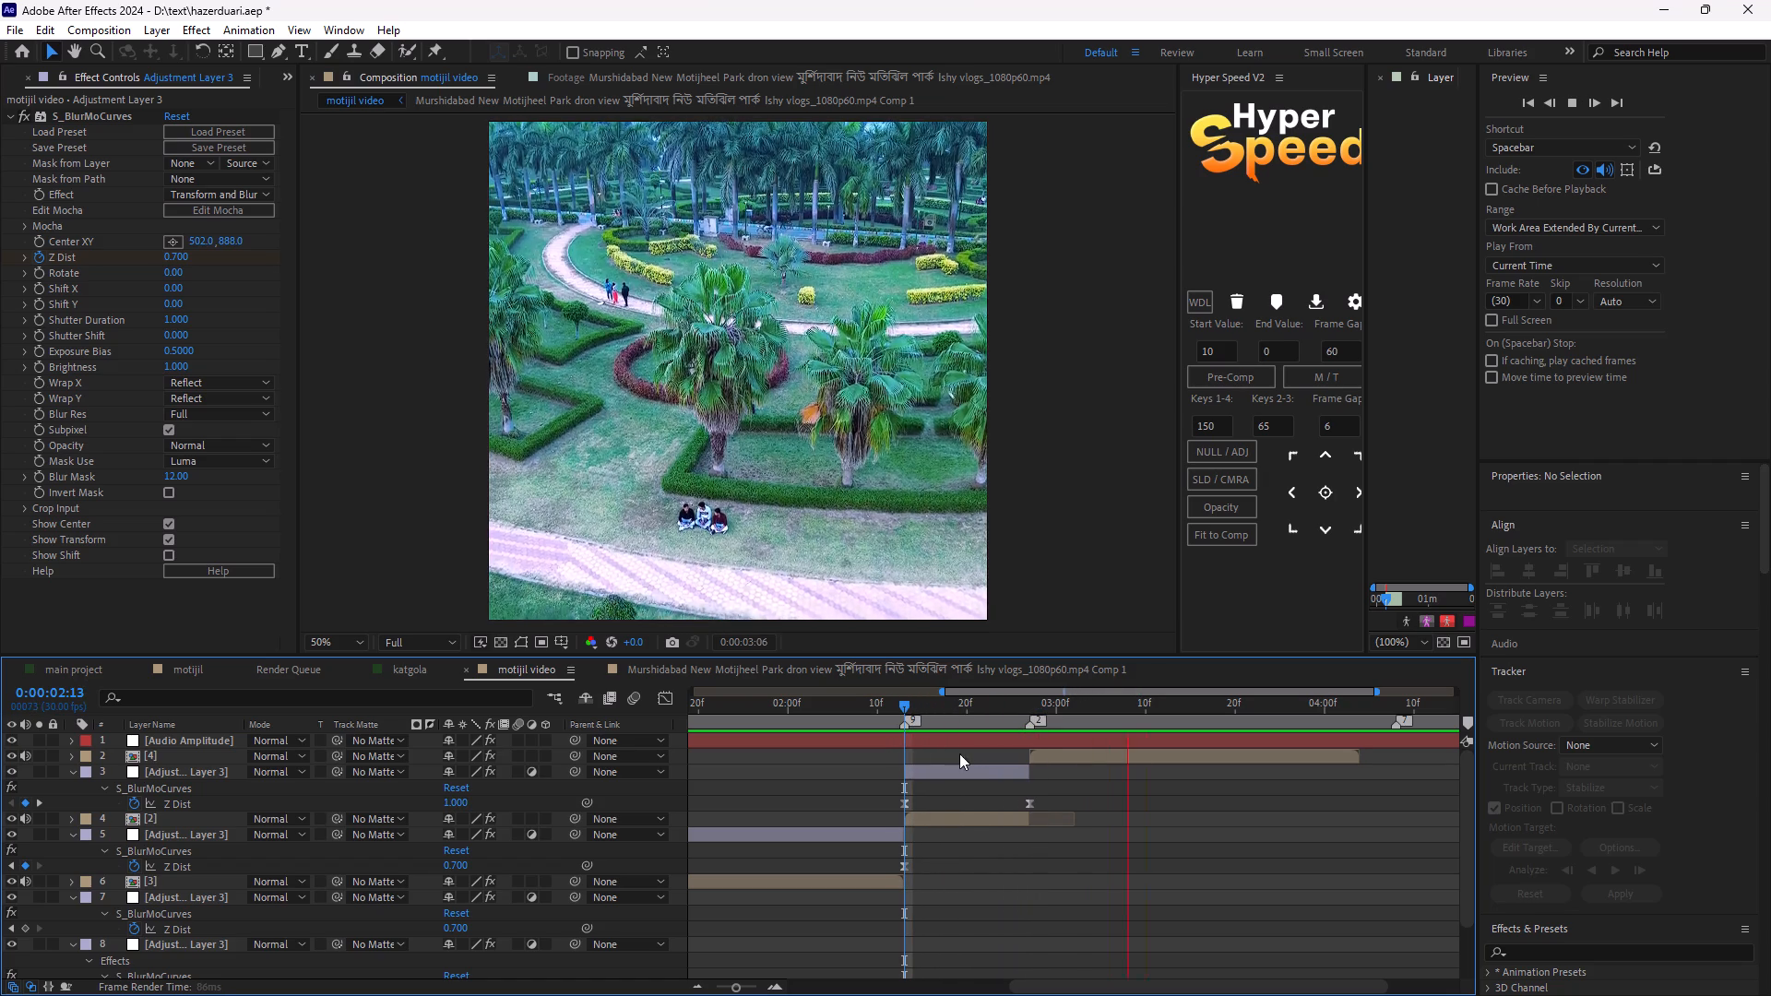
pyautogui.press('space')
pyautogui.moveTo(909, 709); pyautogui.dragTo(872, 721)
pyautogui.press('space')
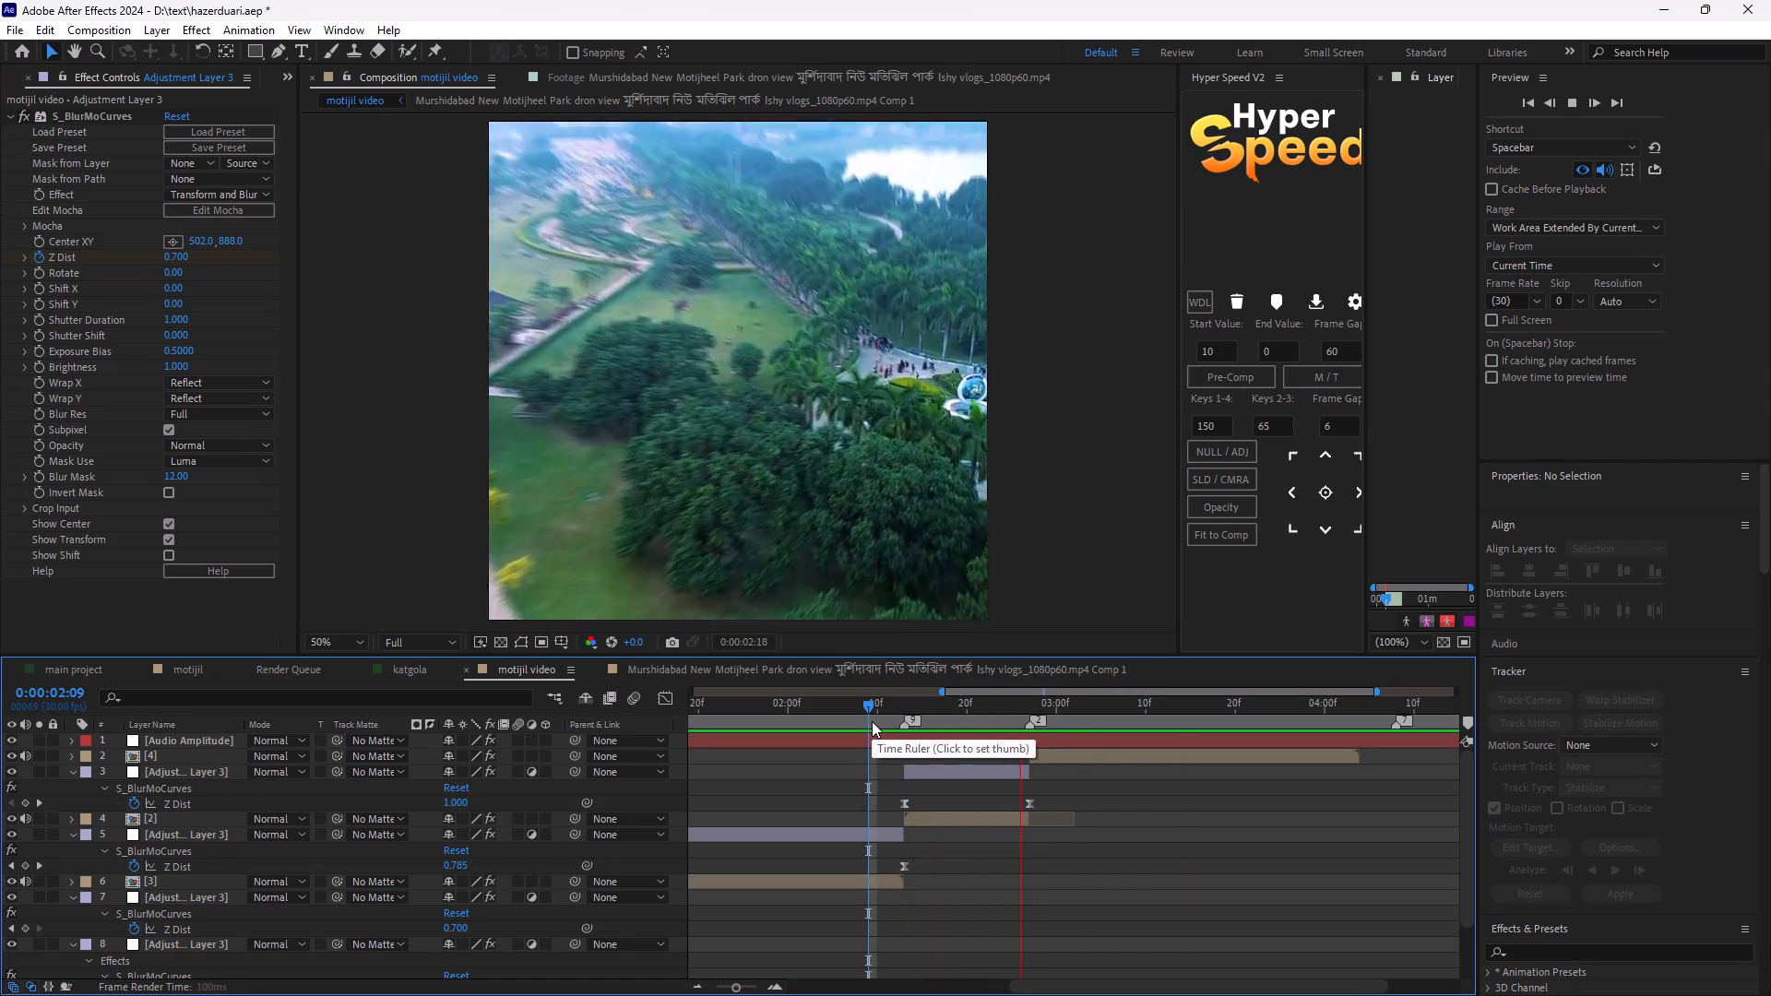
pyautogui.press('space')
pyautogui.press('space')
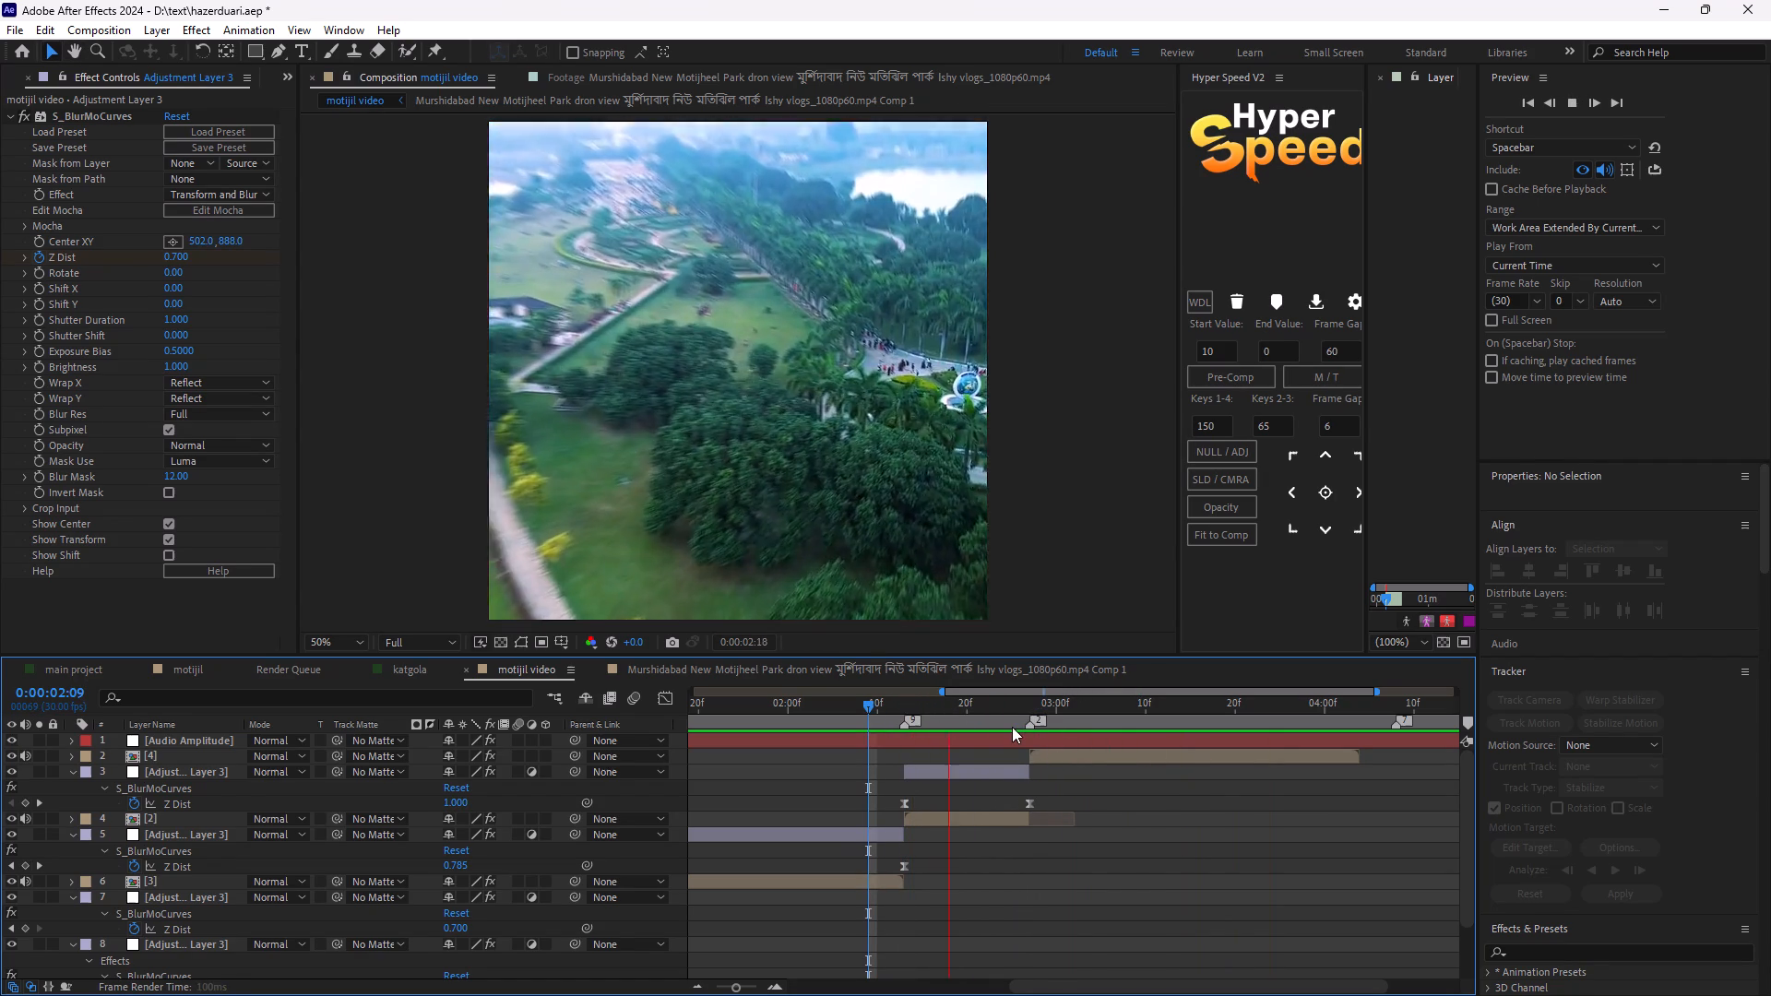
pyautogui.press('space')
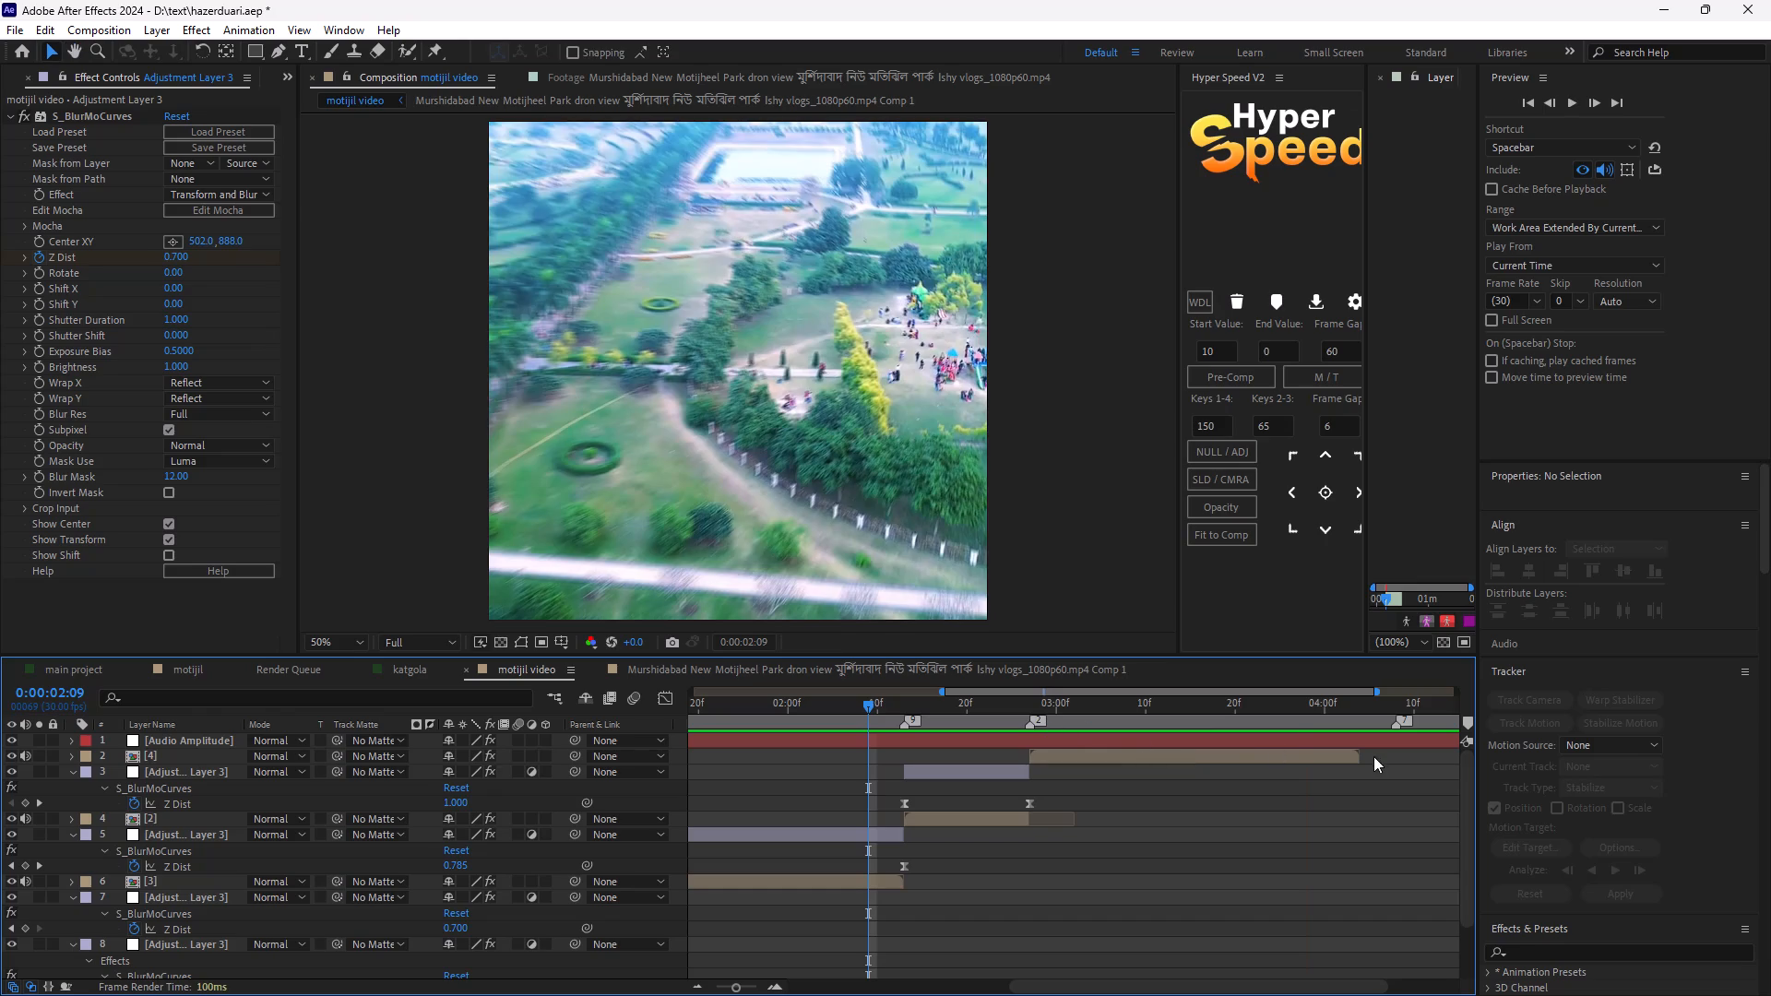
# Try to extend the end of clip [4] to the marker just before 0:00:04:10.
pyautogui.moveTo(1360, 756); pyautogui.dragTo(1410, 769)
# Preview the sequence from 0:00:02:09 through clip [4] to check the cut and the end of the clip.
pyautogui.press('space')
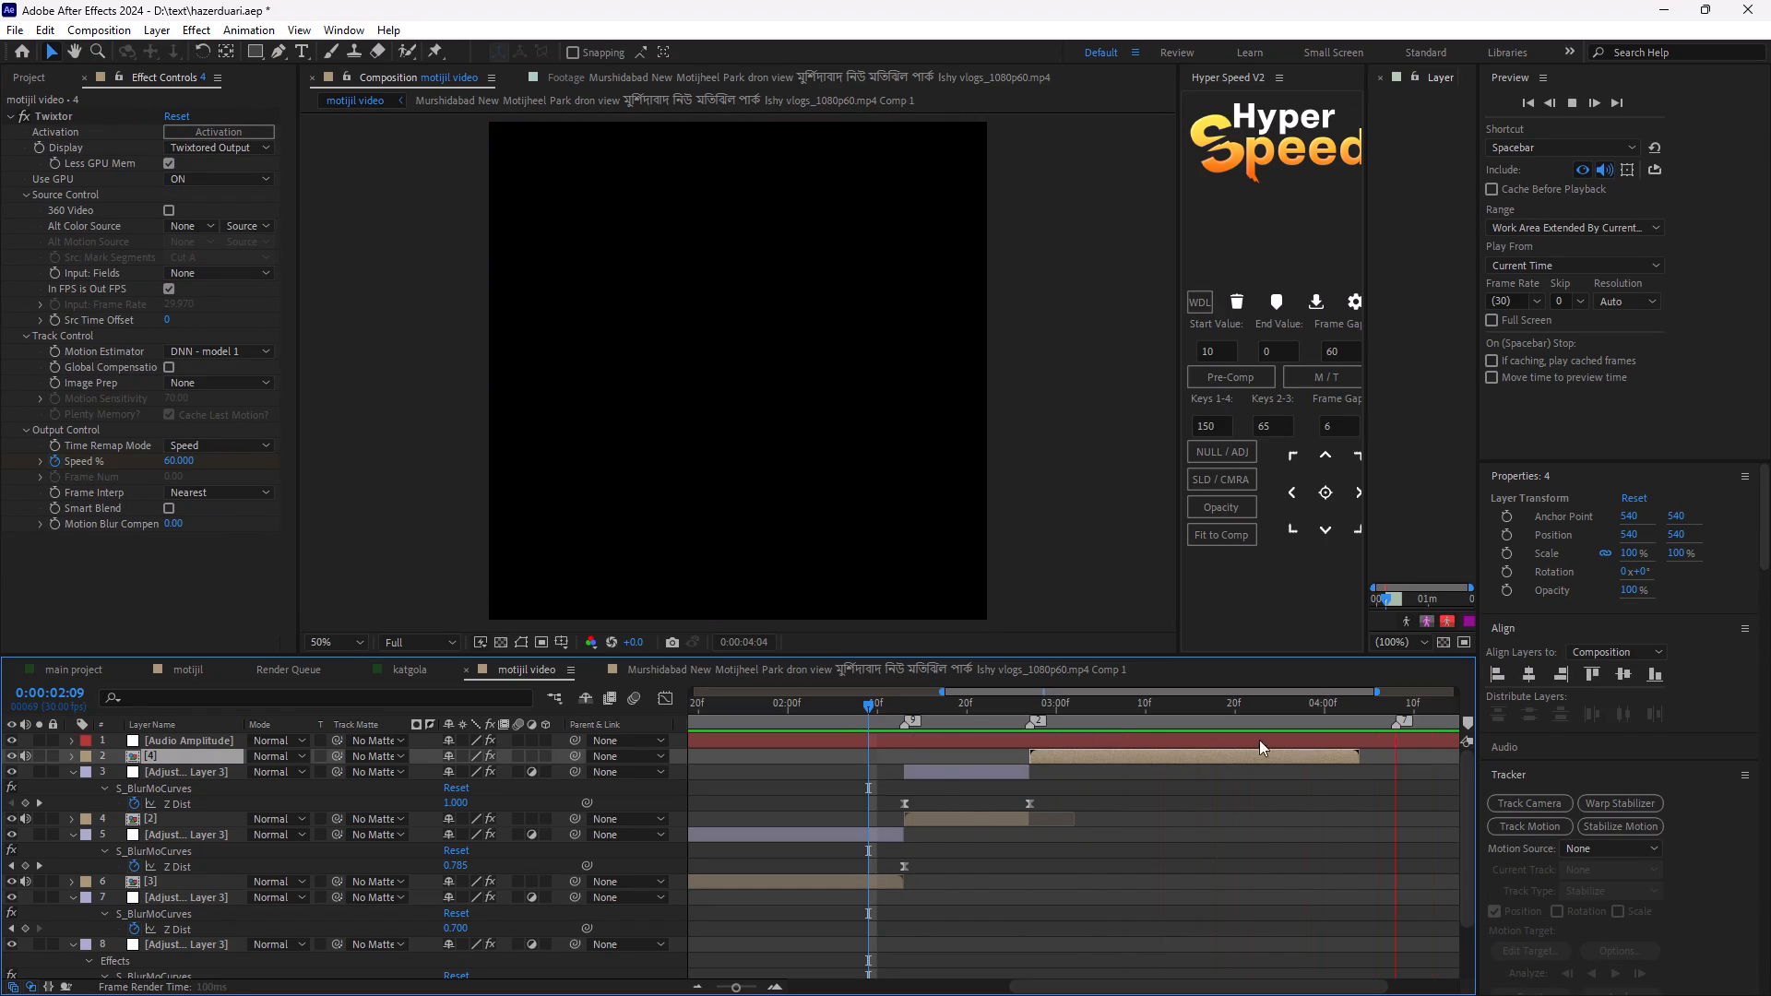
pyautogui.press('space')
pyautogui.press('space')
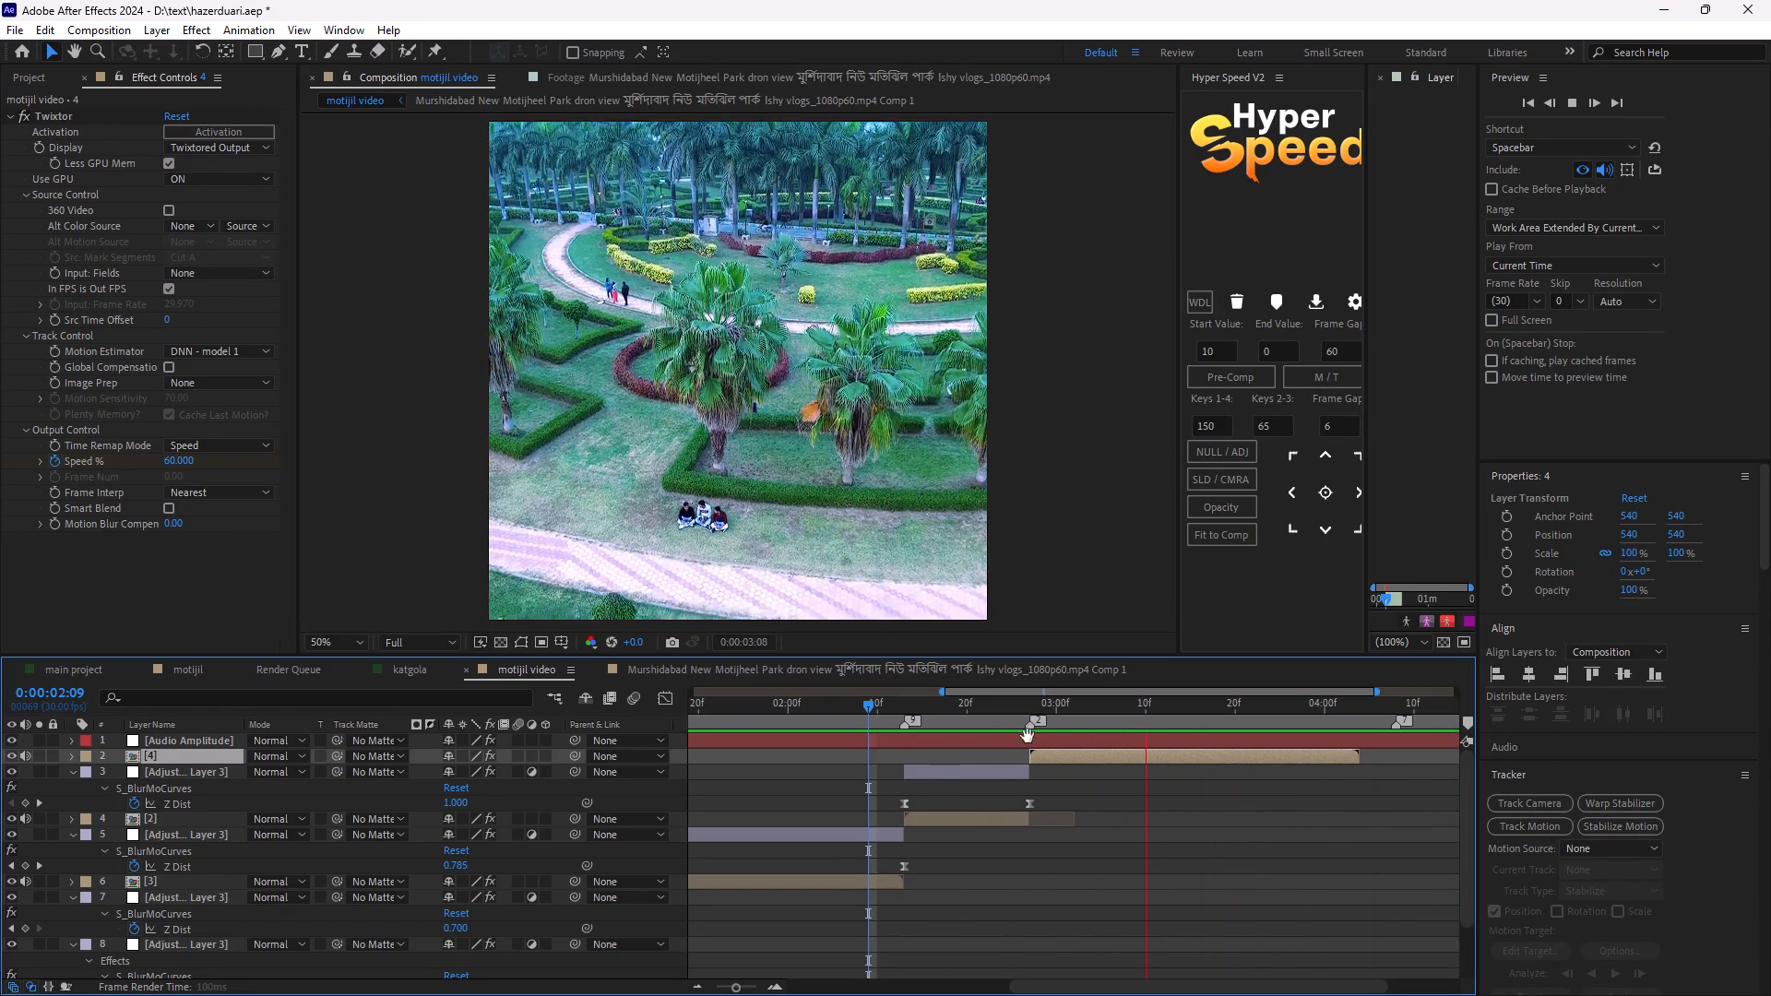
pyautogui.press('space')
pyautogui.press('space')
pyautogui.press('space')
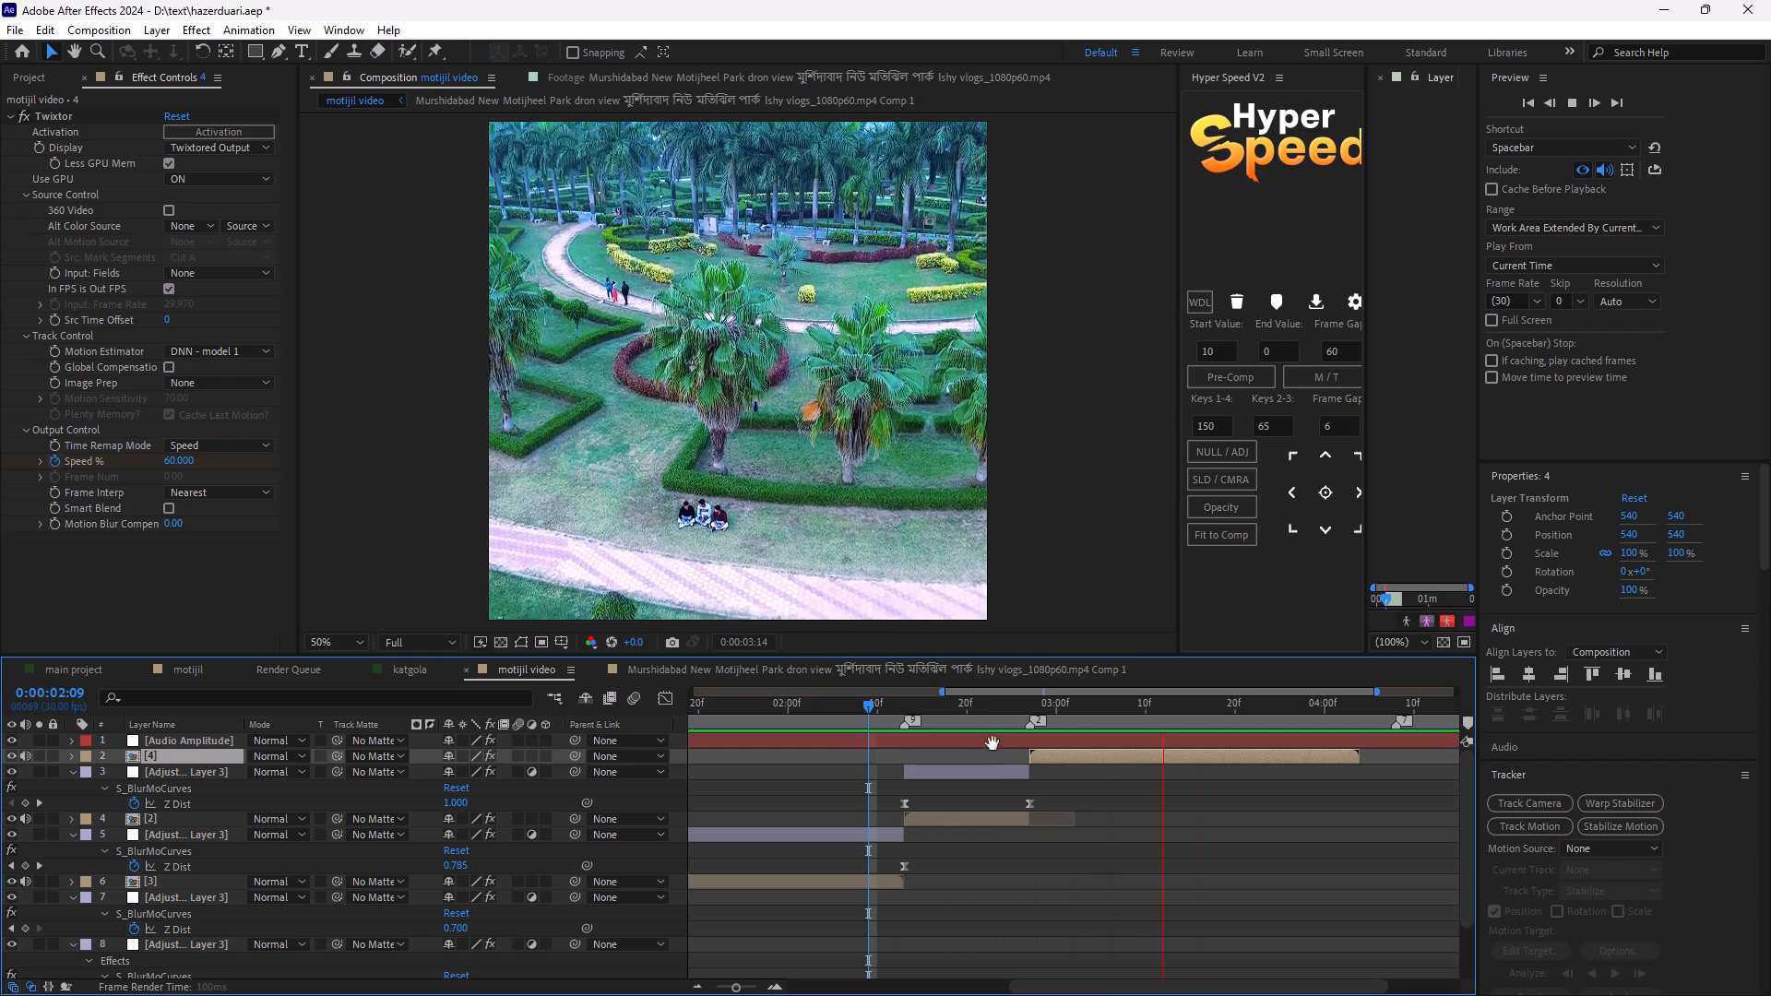
# Duplicate the adjustment layer over clip [2], place the copy above clip [4], and fit it to clip [4]'s start and end.
pyautogui.keyDown('ctrl'); pyautogui.click(992, 771); pyautogui.keyUp('ctrl')
pyautogui.hotkey('ctrl', 'shift', 'd')
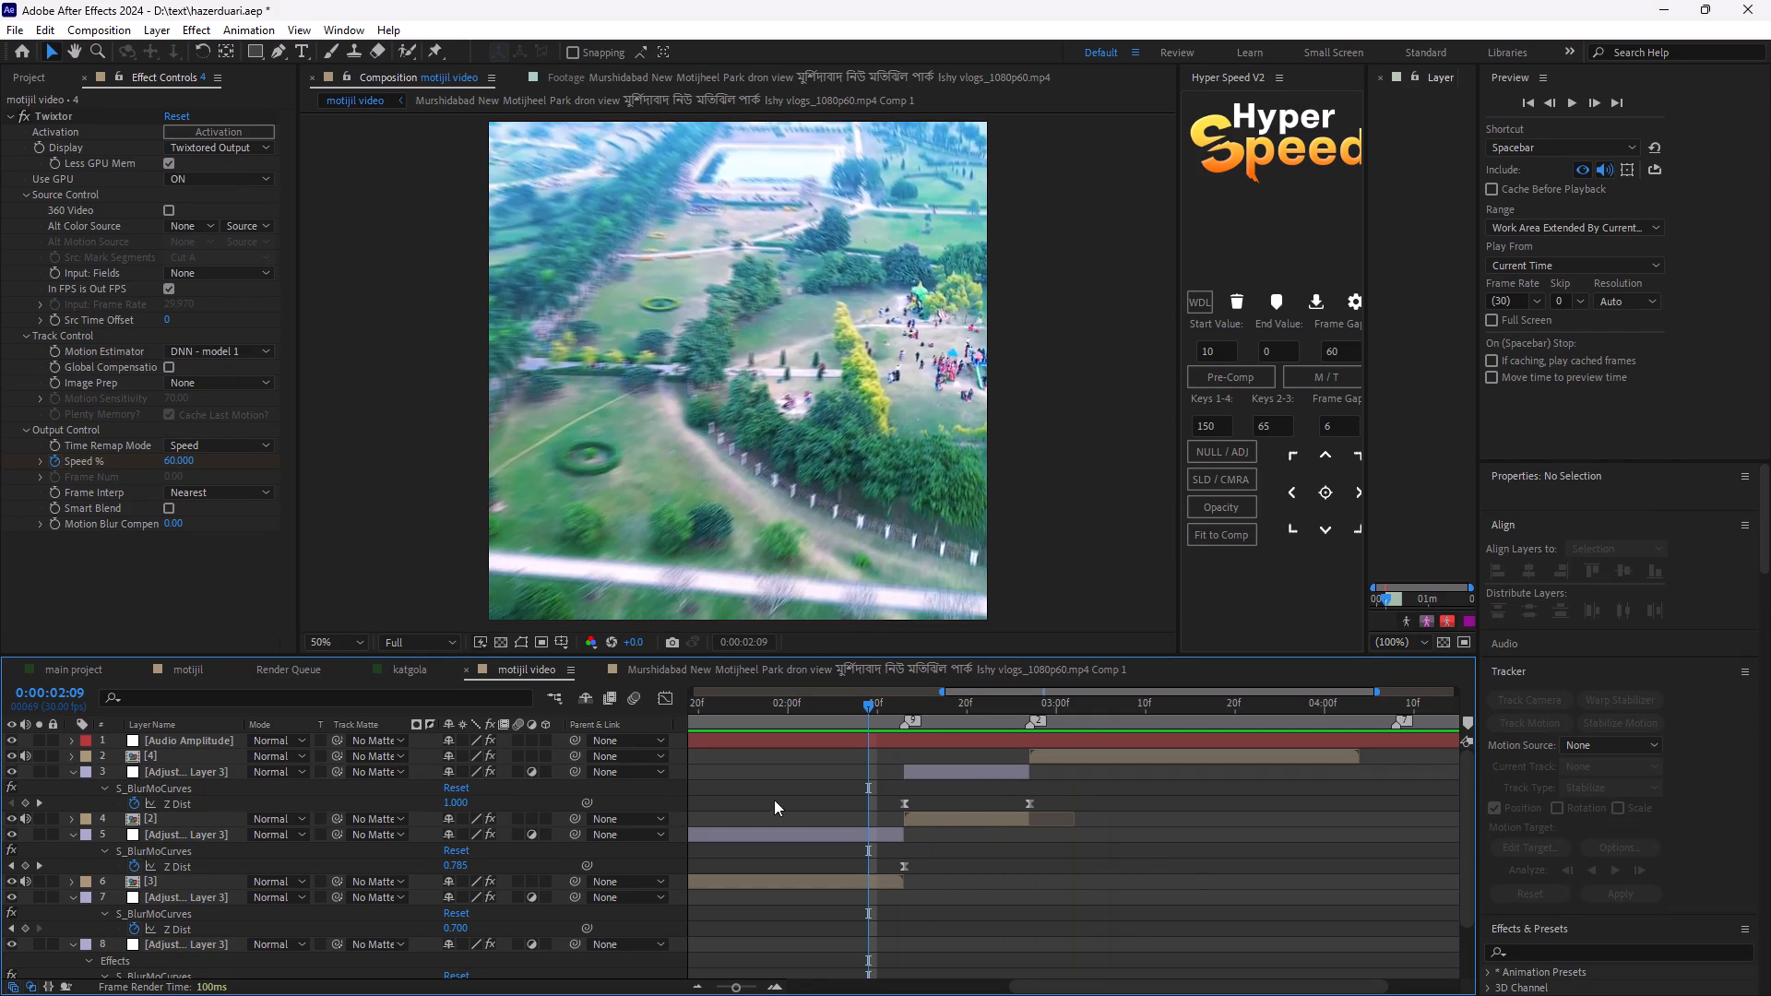
pyautogui.click(981, 769)
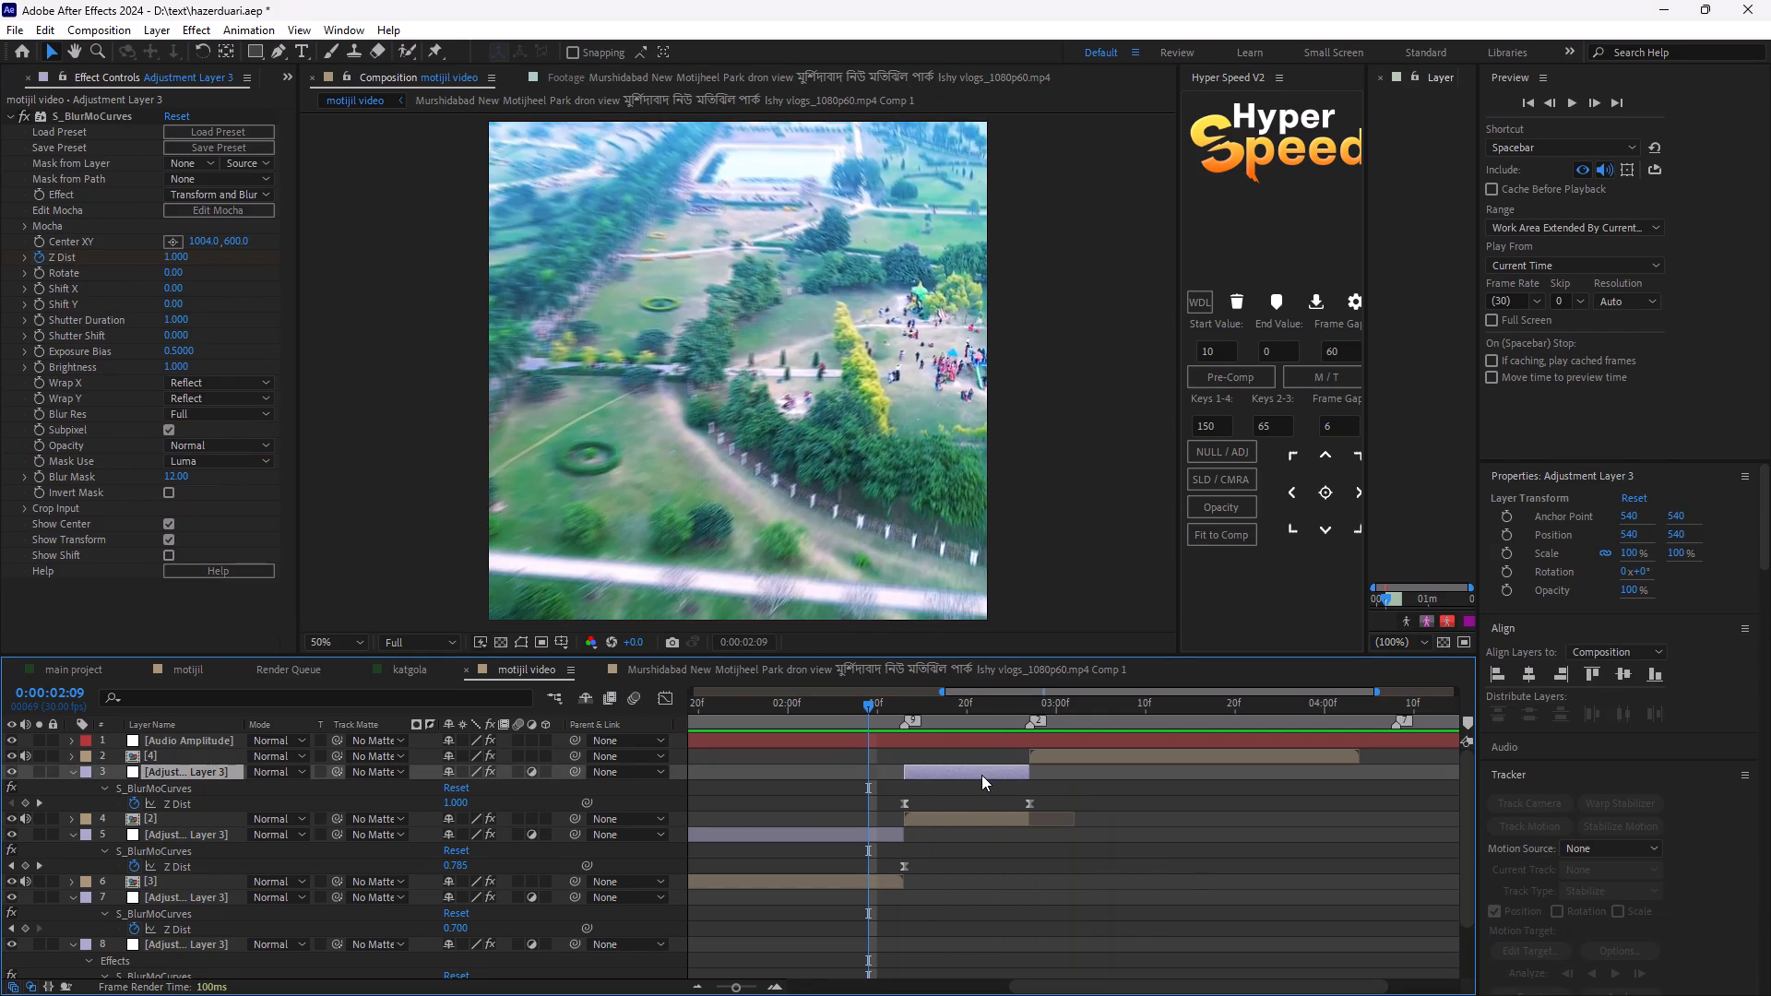
pyautogui.hotkey('ctrl', 'd')
pyautogui.moveTo(196, 773); pyautogui.dragTo(192, 761)
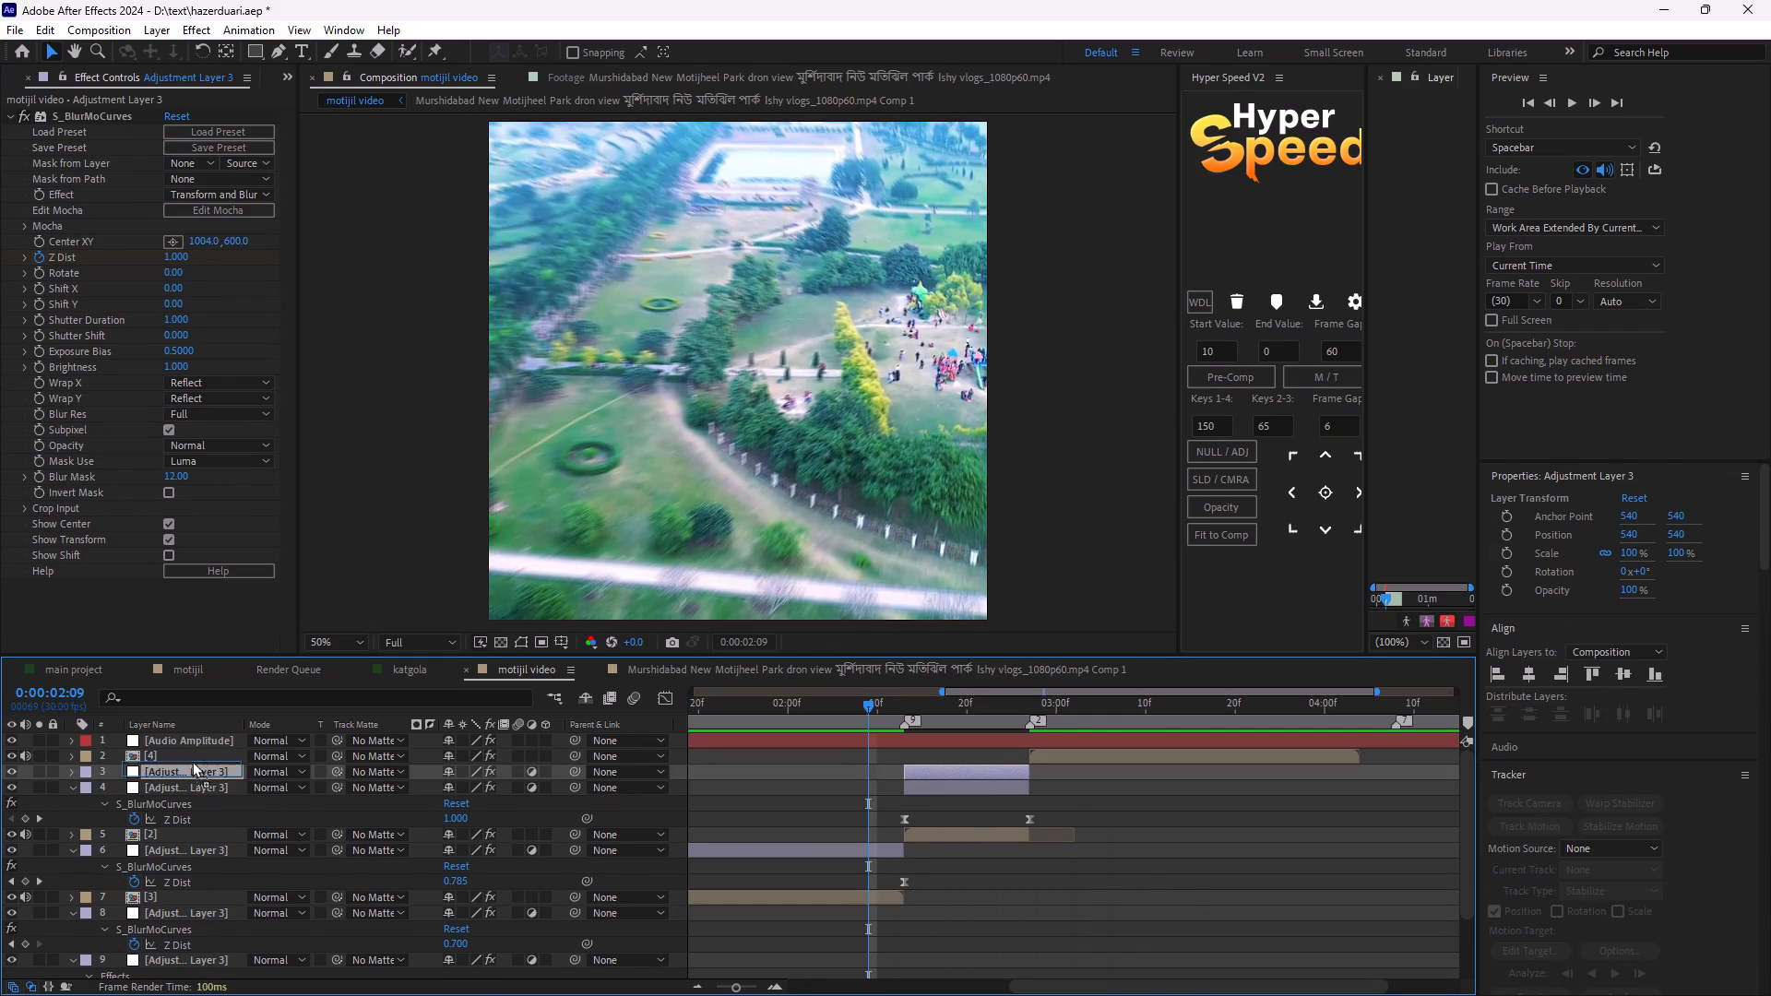
pyautogui.moveTo(192, 761); pyautogui.dragTo(190, 745)
pyautogui.moveTo(909, 751); pyautogui.dragTo(1034, 767)
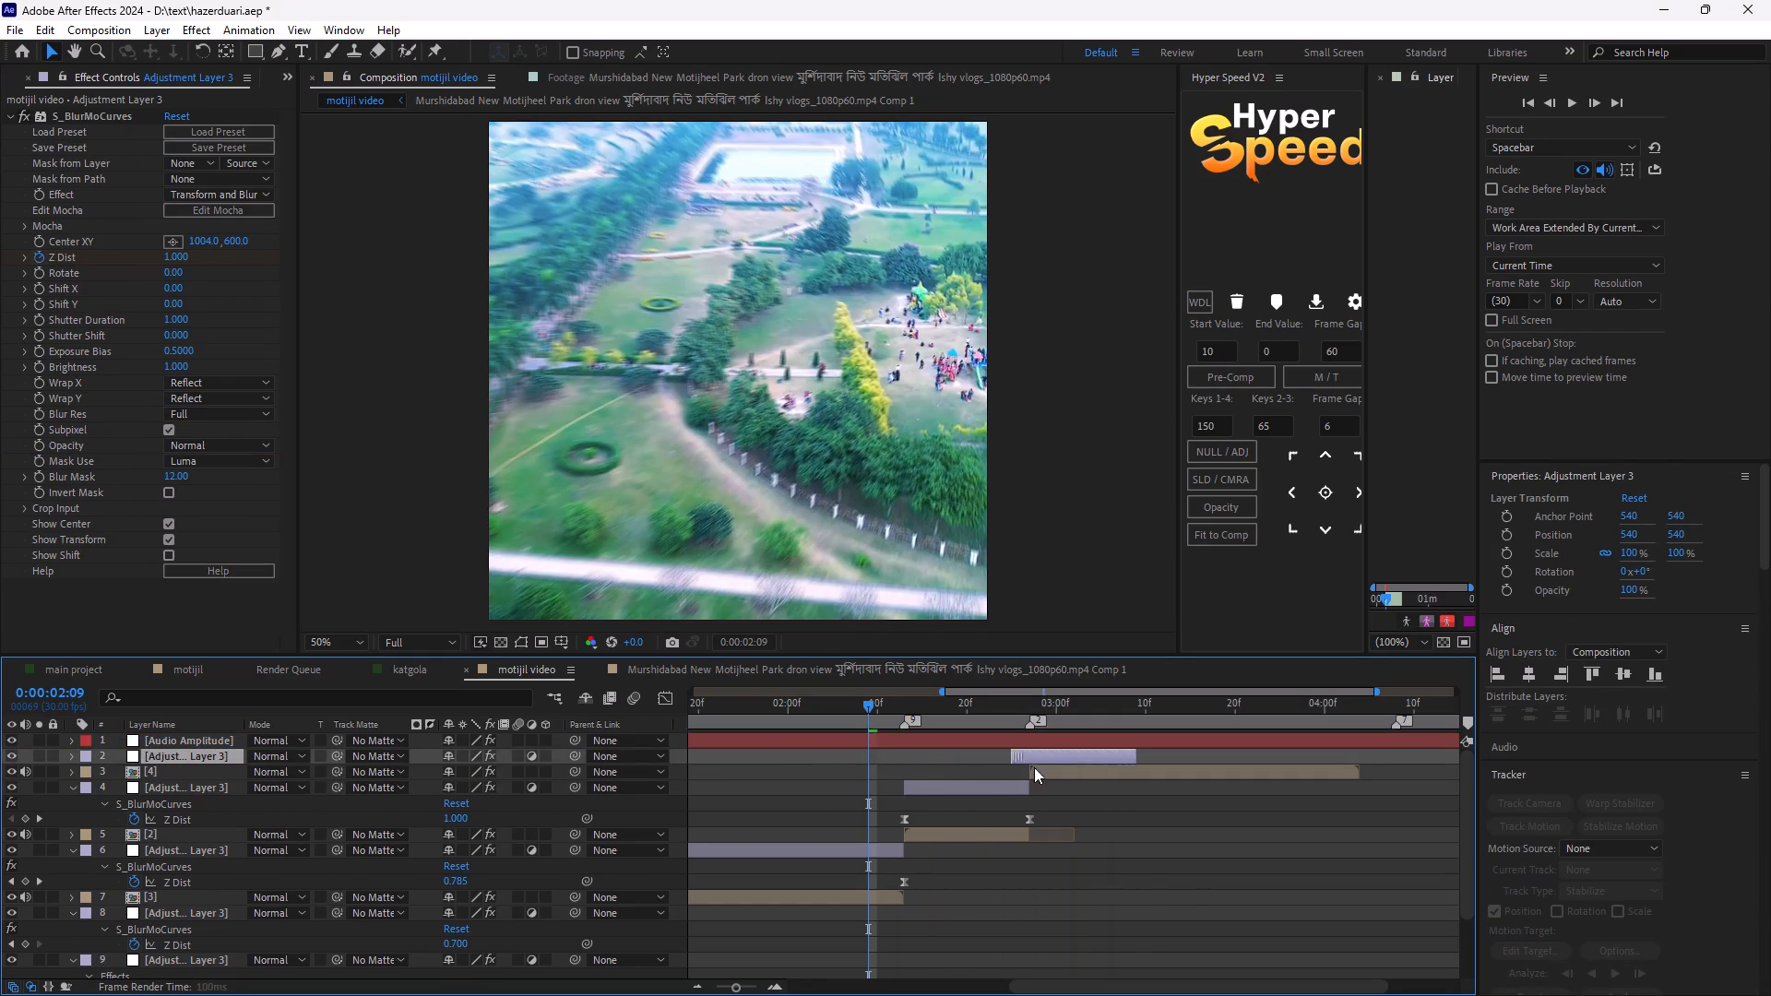
pyautogui.moveTo(1034, 767); pyautogui.dragTo(1037, 772)
pyautogui.moveTo(1156, 755); pyautogui.dragTo(1362, 790)
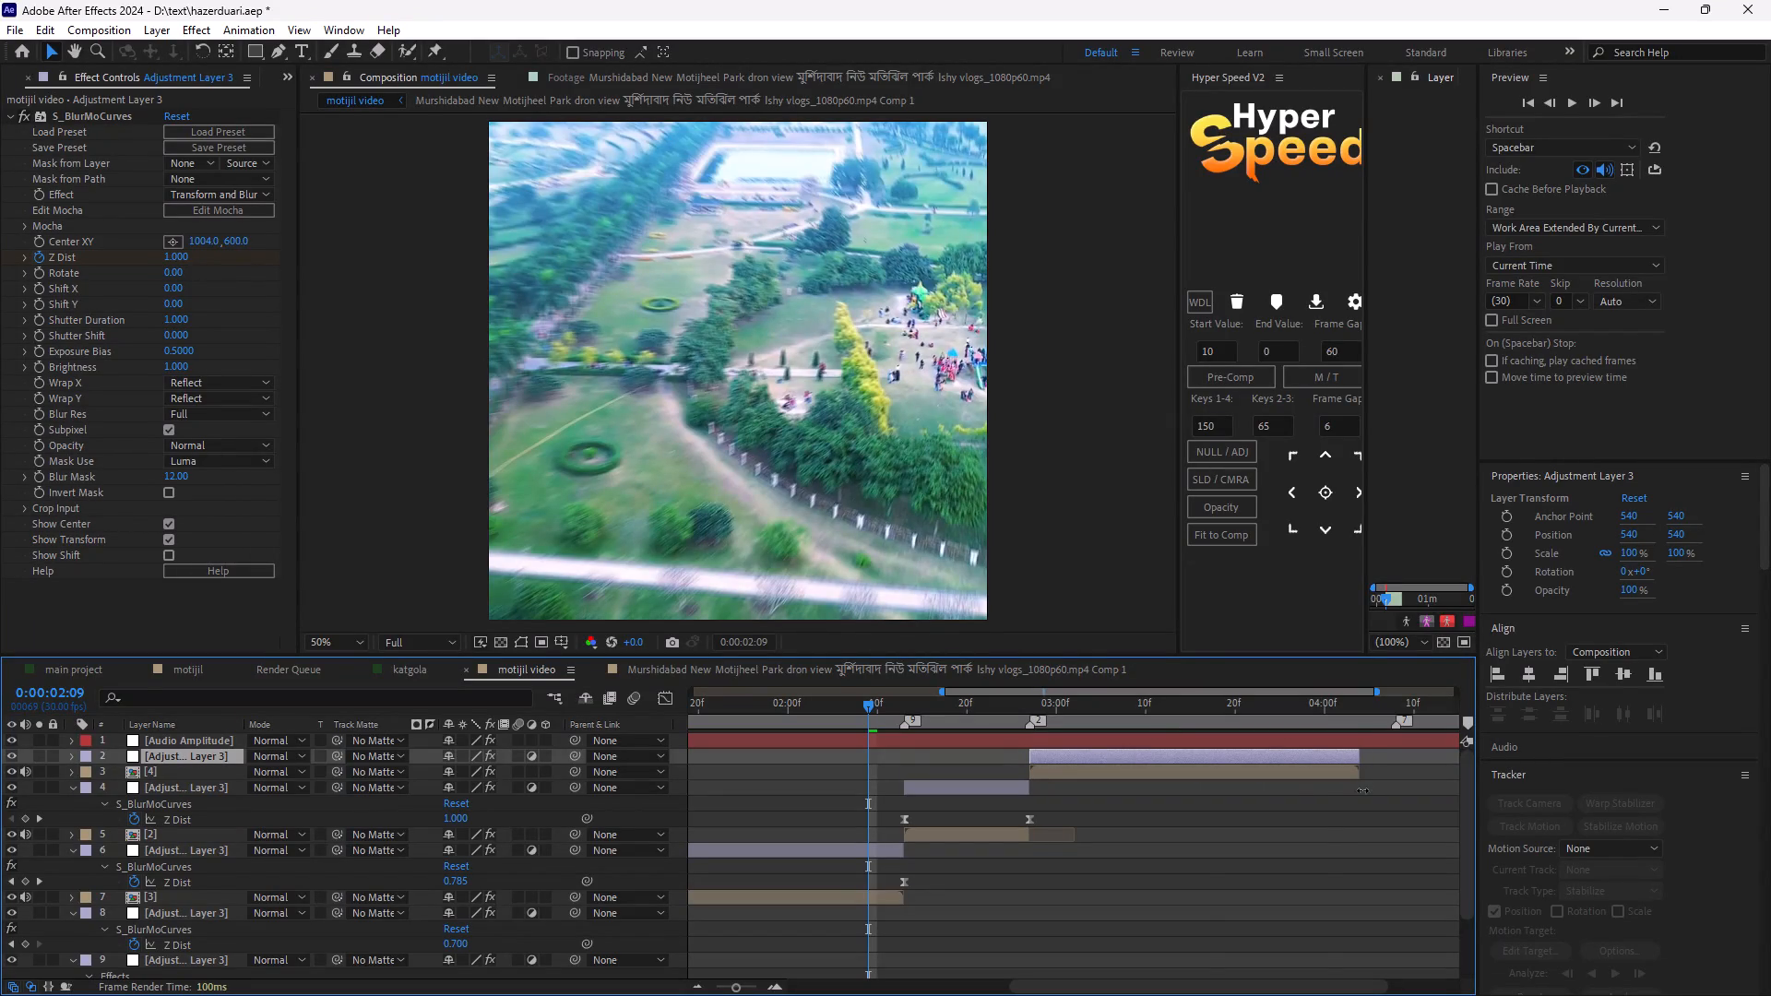
pyautogui.moveTo(1362, 790); pyautogui.dragTo(1361, 791)
# Reveal the new adjustment layer's keyframes and move its last Z Dist keyframe to the end of clip [4].
pyautogui.press('u')
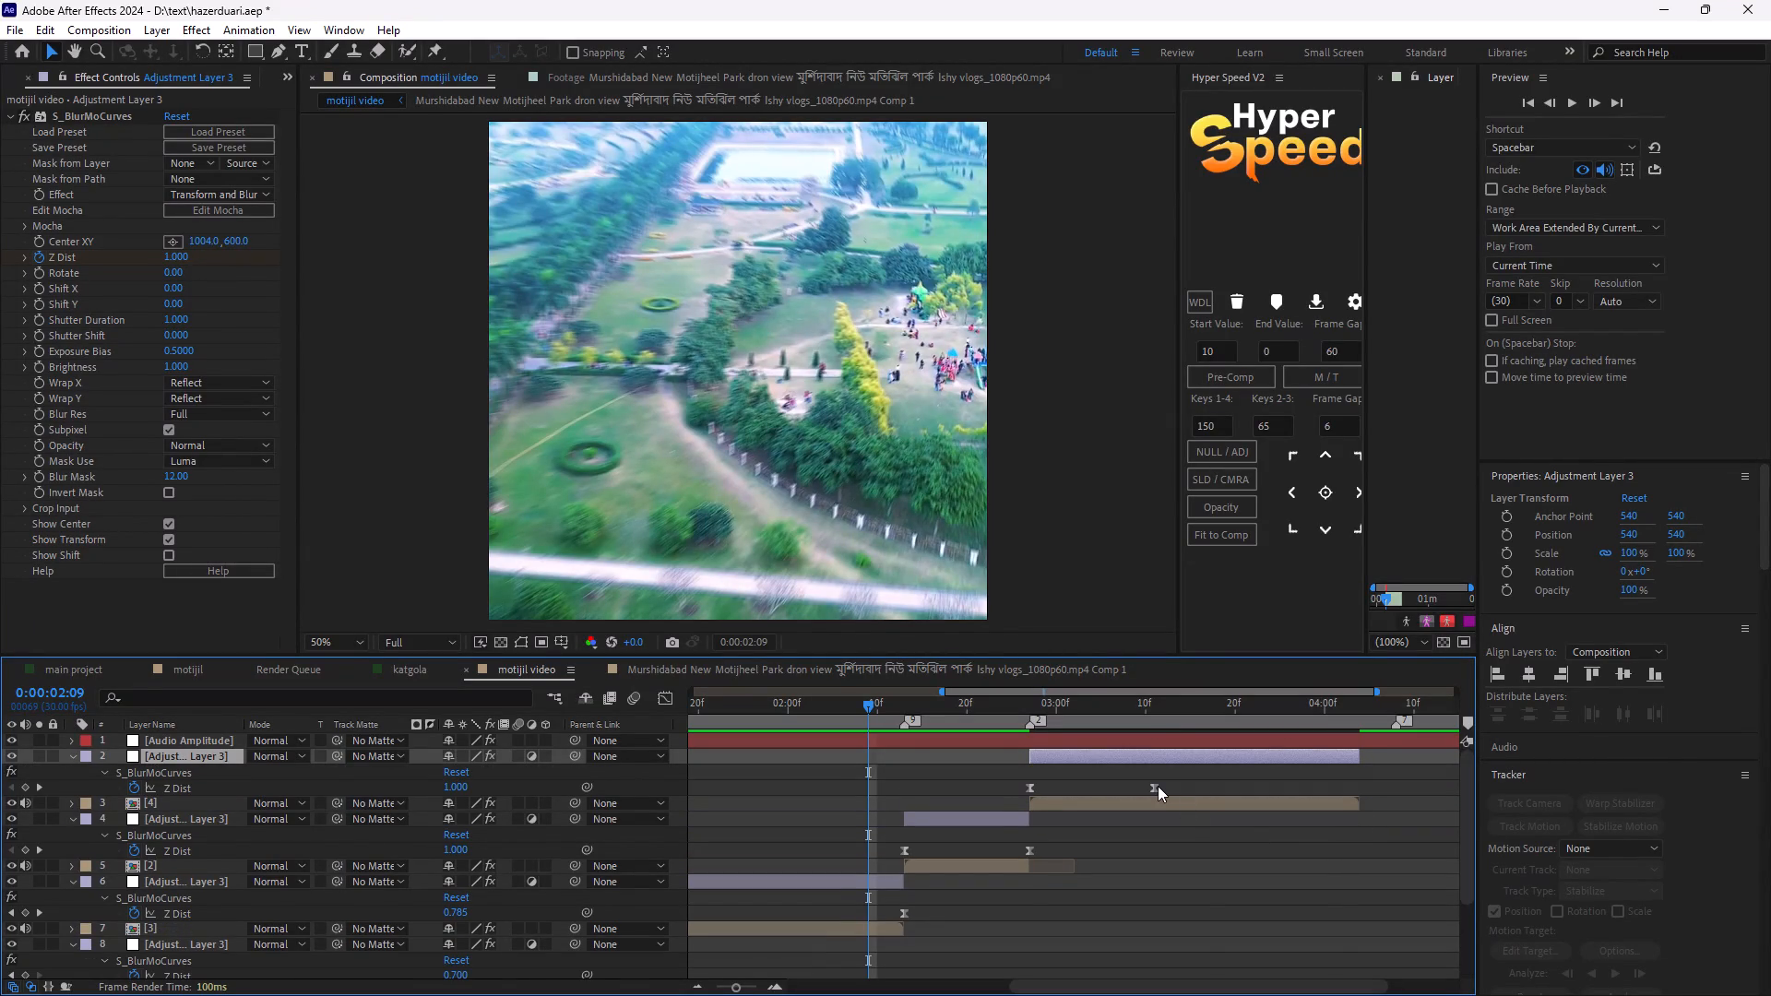
pyautogui.click(1156, 786)
pyautogui.keyDown('alt'); pyautogui.moveTo(1156, 786); pyautogui.dragTo(1358, 819); pyautogui.keyUp('alt')
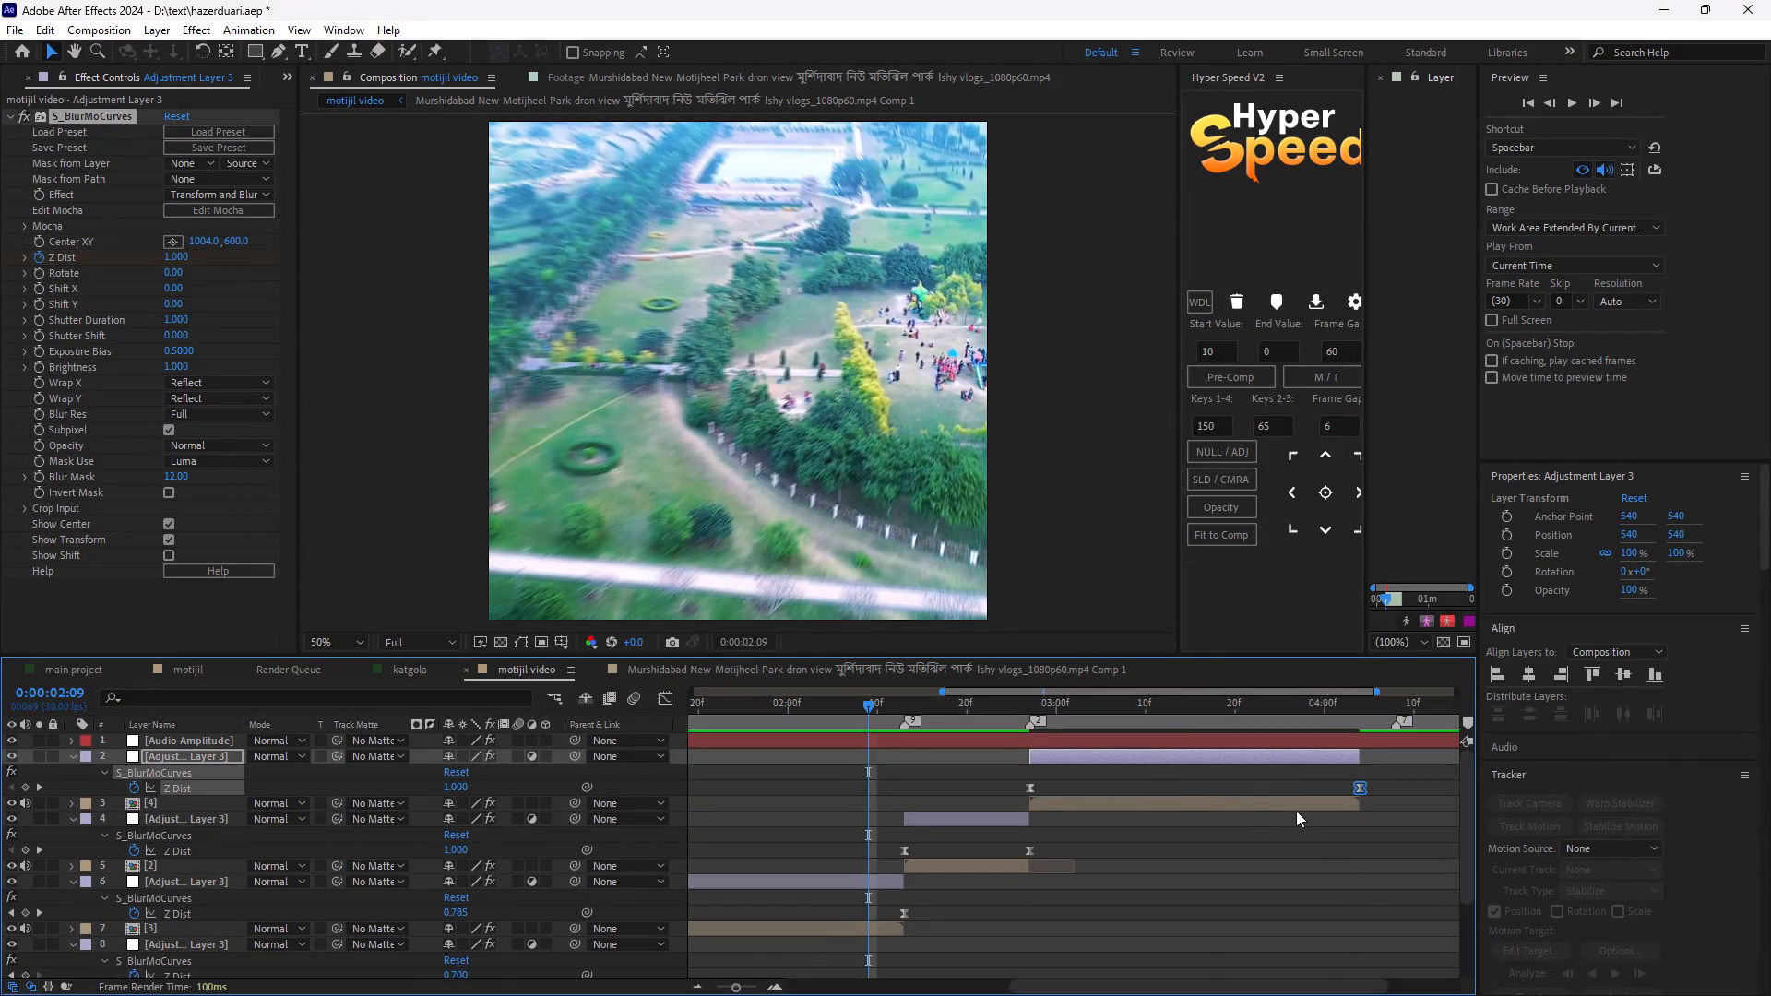
# Smooth the Z Dist curve over clip [4] in the Graph Editor by lowering the end keyframe's ease handle, and preview the zoom.
pyautogui.moveTo(1438, 797); pyautogui.dragTo(1011, 783)
pyautogui.click(653, 693)
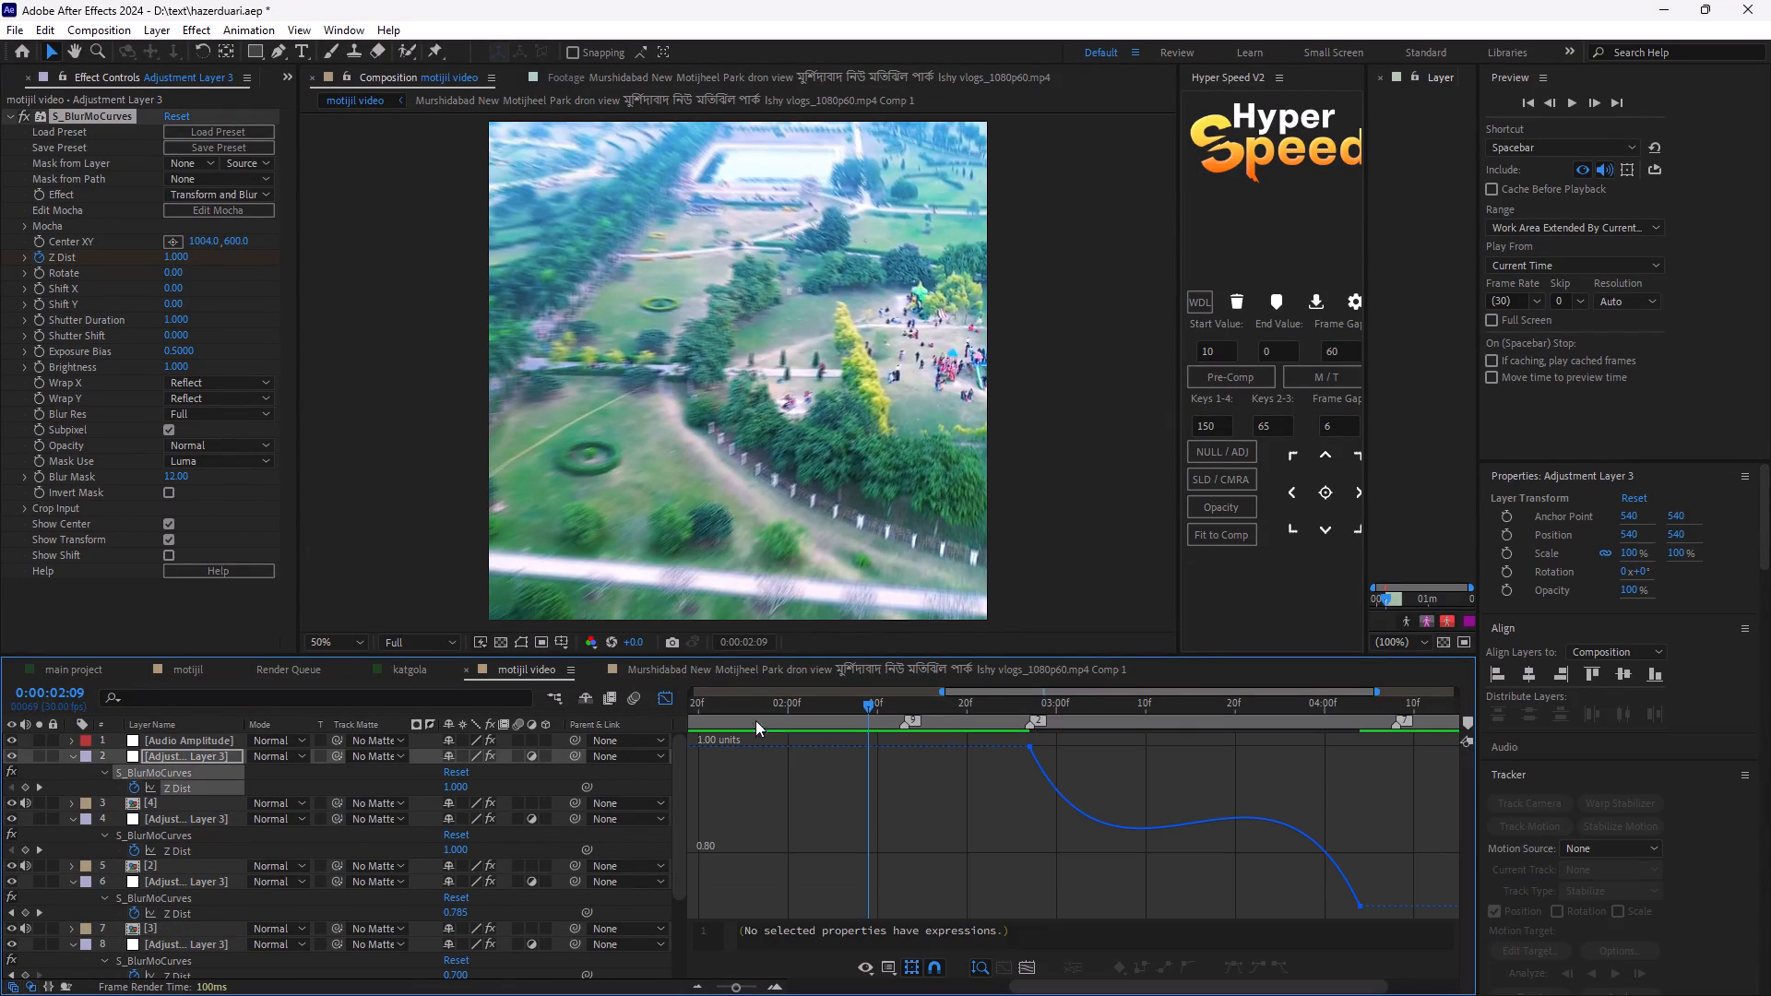
pyautogui.click(1027, 744)
pyautogui.moveTo(1123, 901); pyautogui.dragTo(1132, 871)
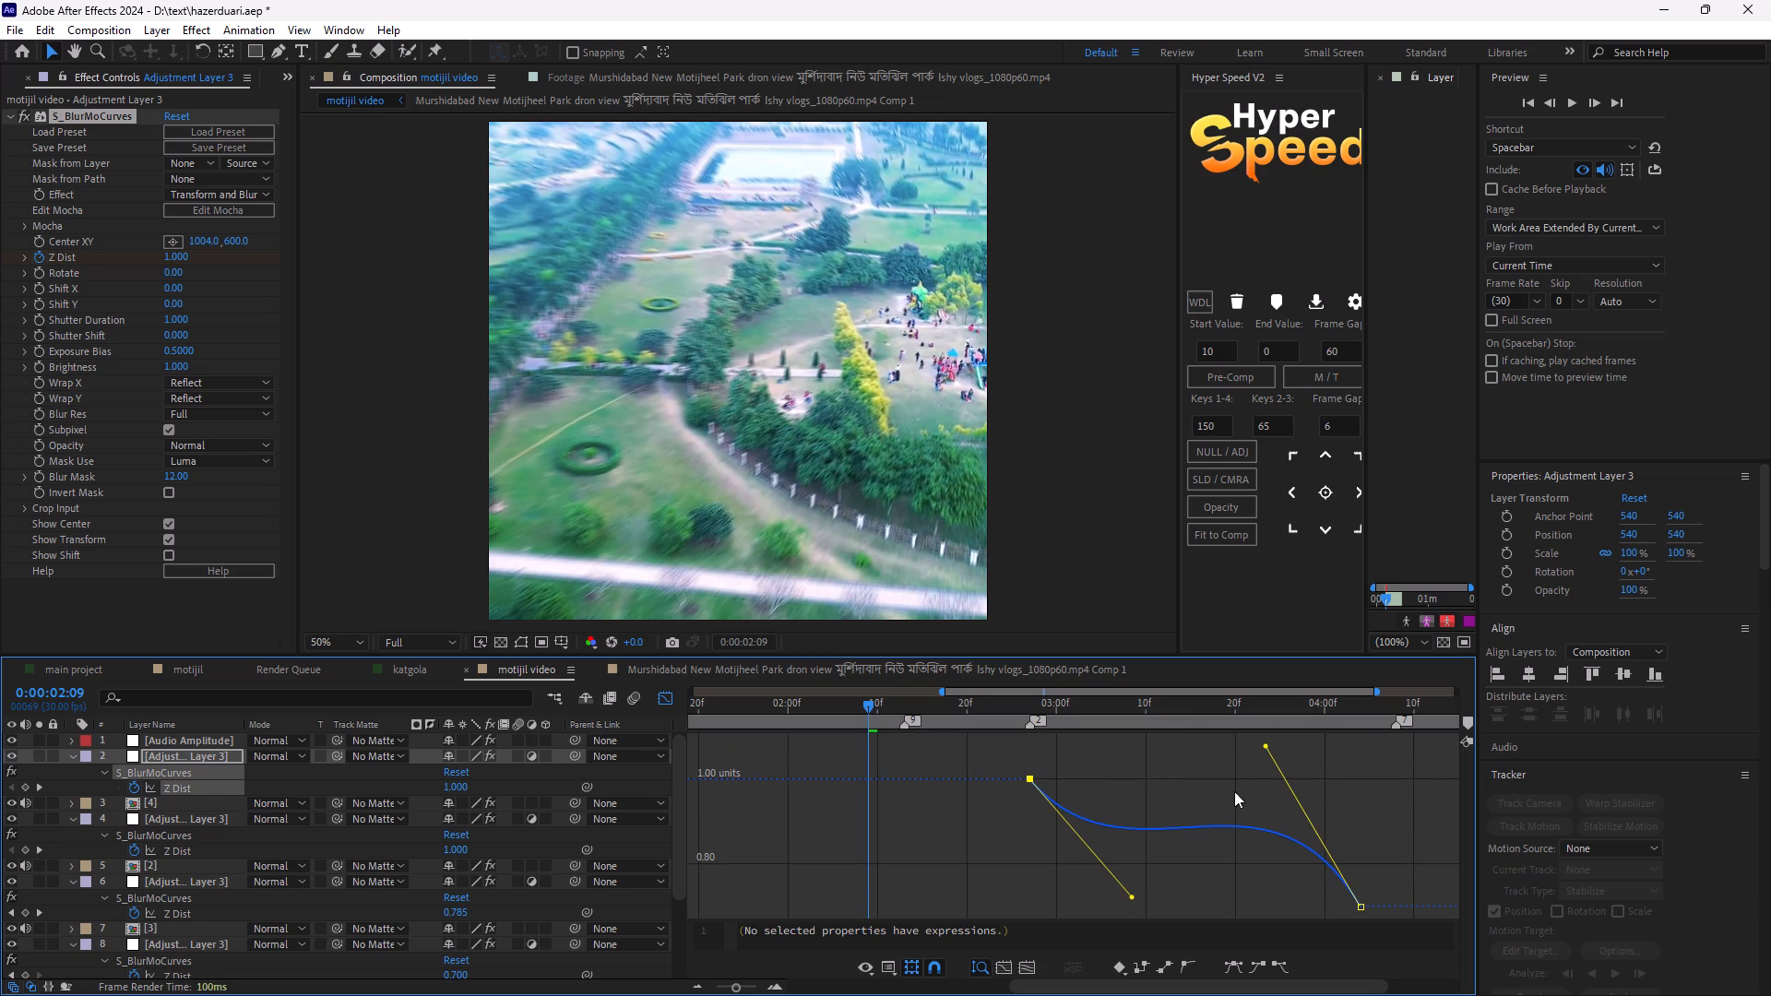
pyautogui.moveTo(1258, 749); pyautogui.dragTo(1236, 777)
pyautogui.click(1360, 907)
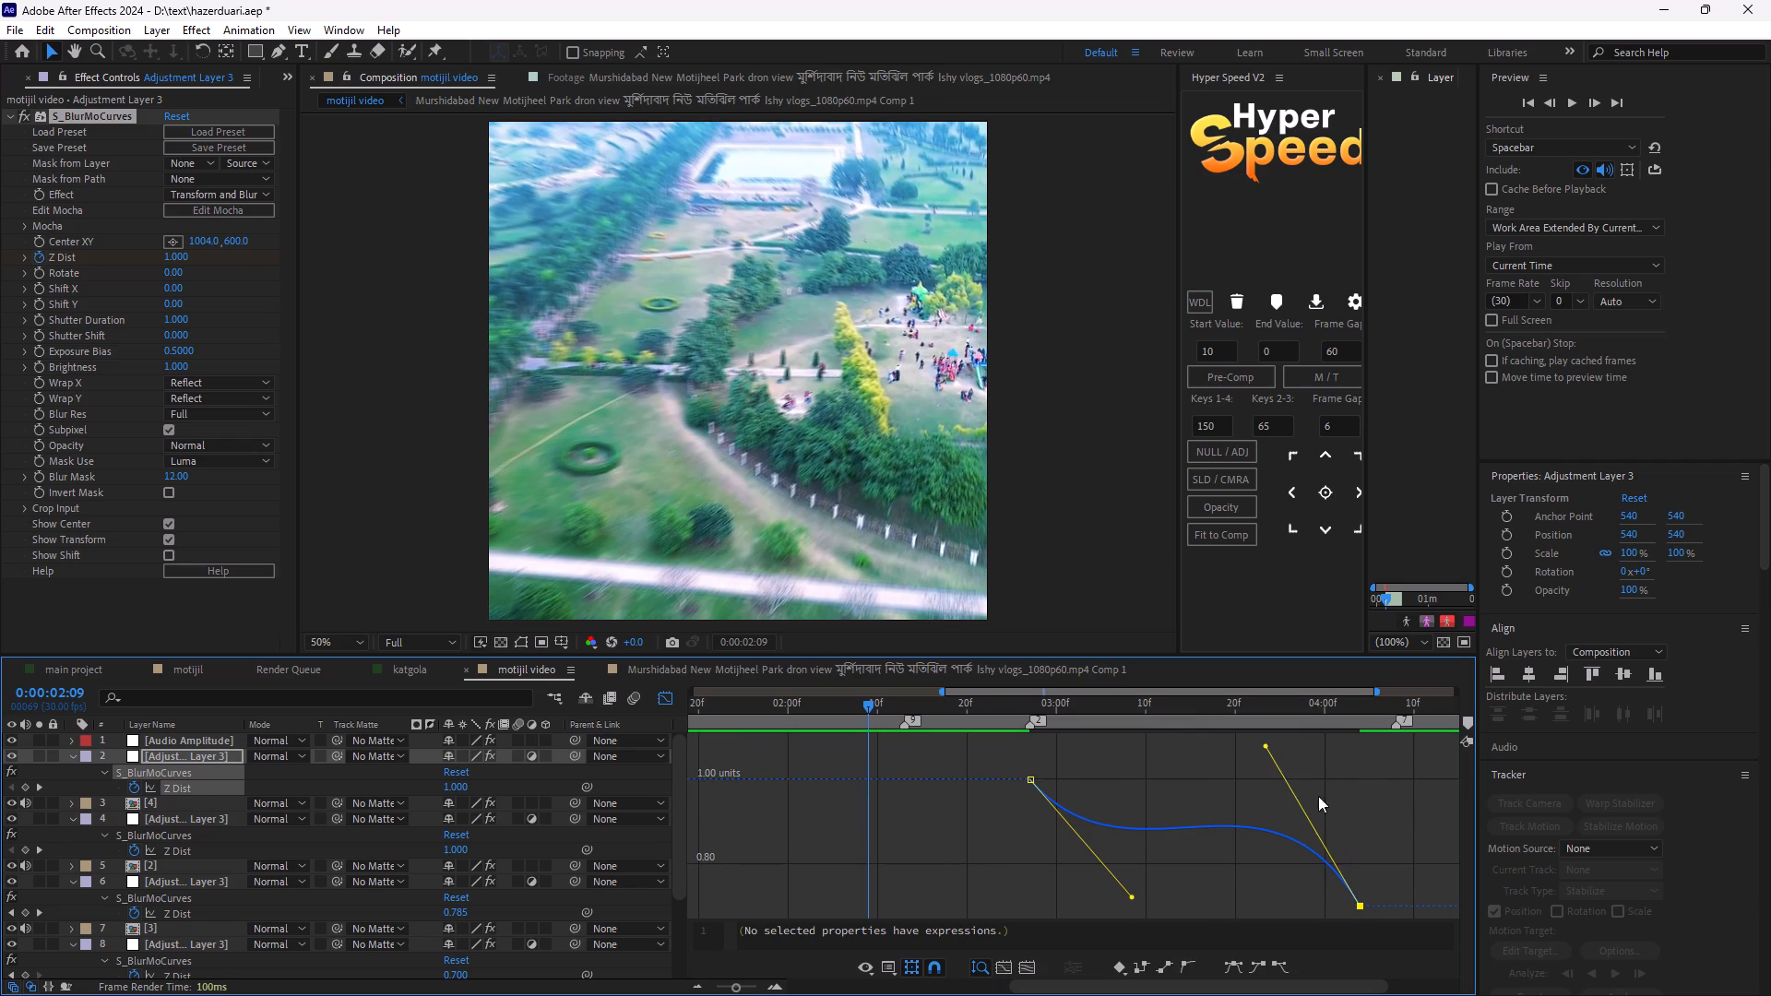
pyautogui.moveTo(1254, 744); pyautogui.dragTo(1255, 758)
pyautogui.click(1363, 907)
pyautogui.moveTo(1266, 745); pyautogui.dragTo(1248, 783)
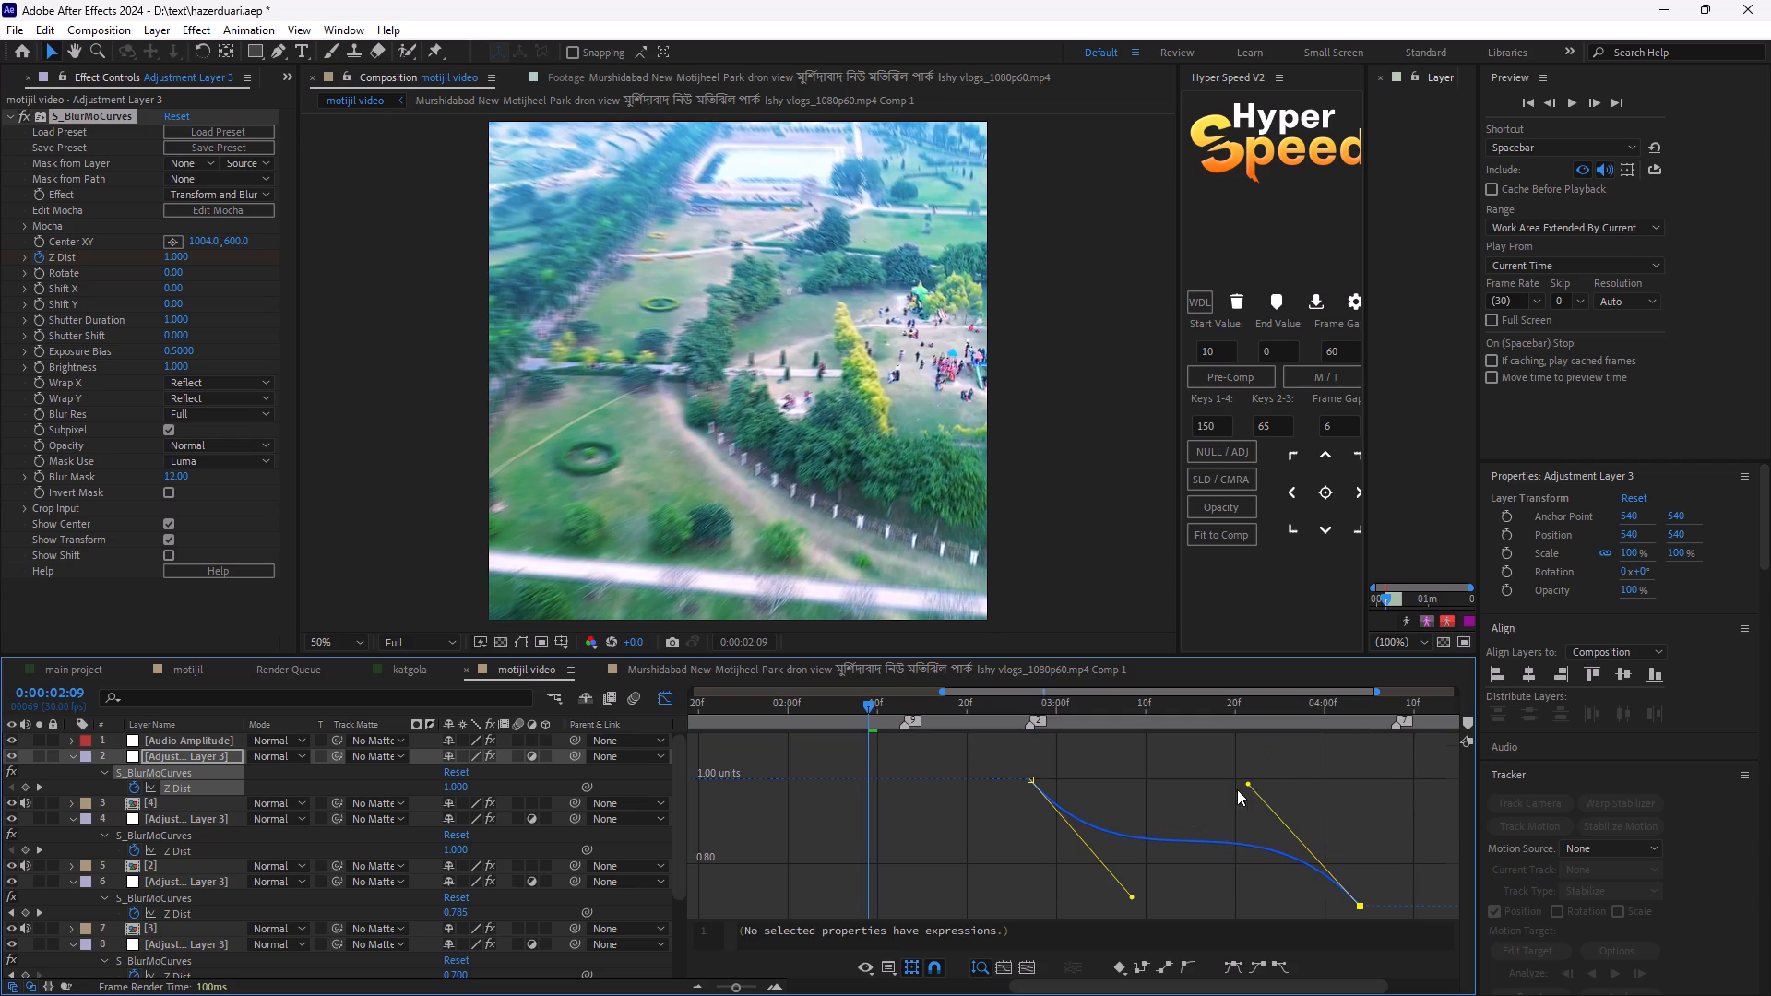
pyautogui.press('space')
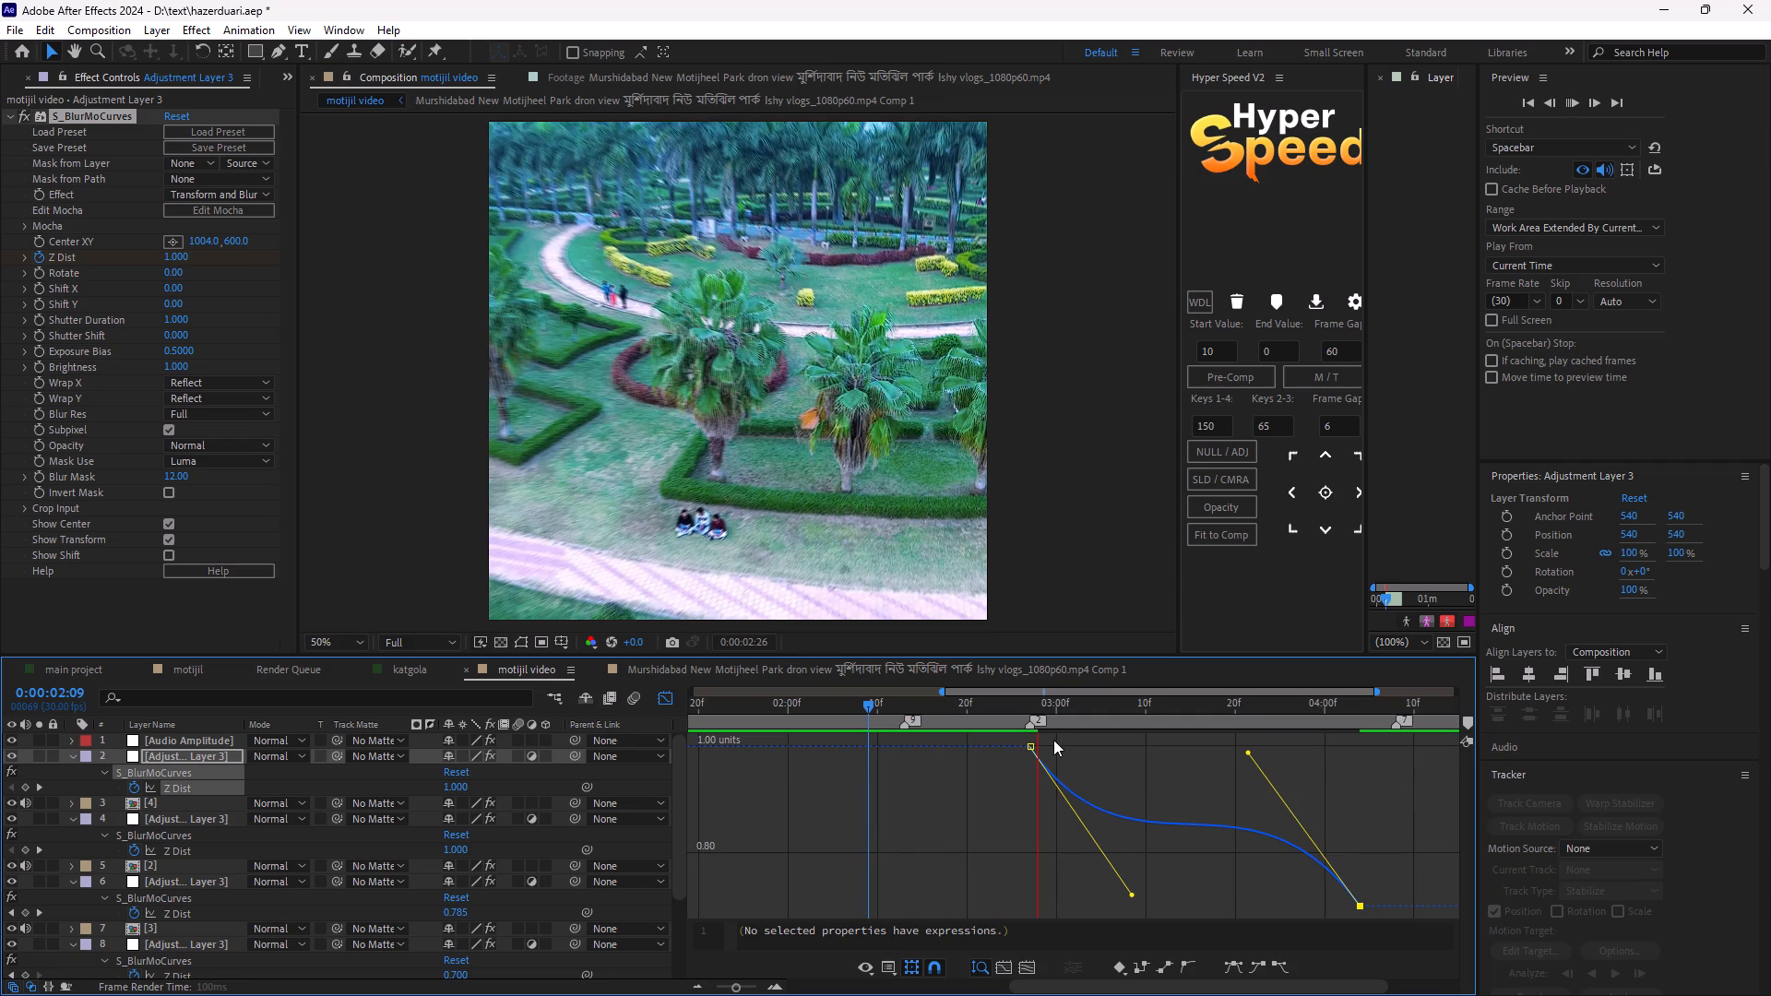
pyautogui.press('space')
pyautogui.press('space')
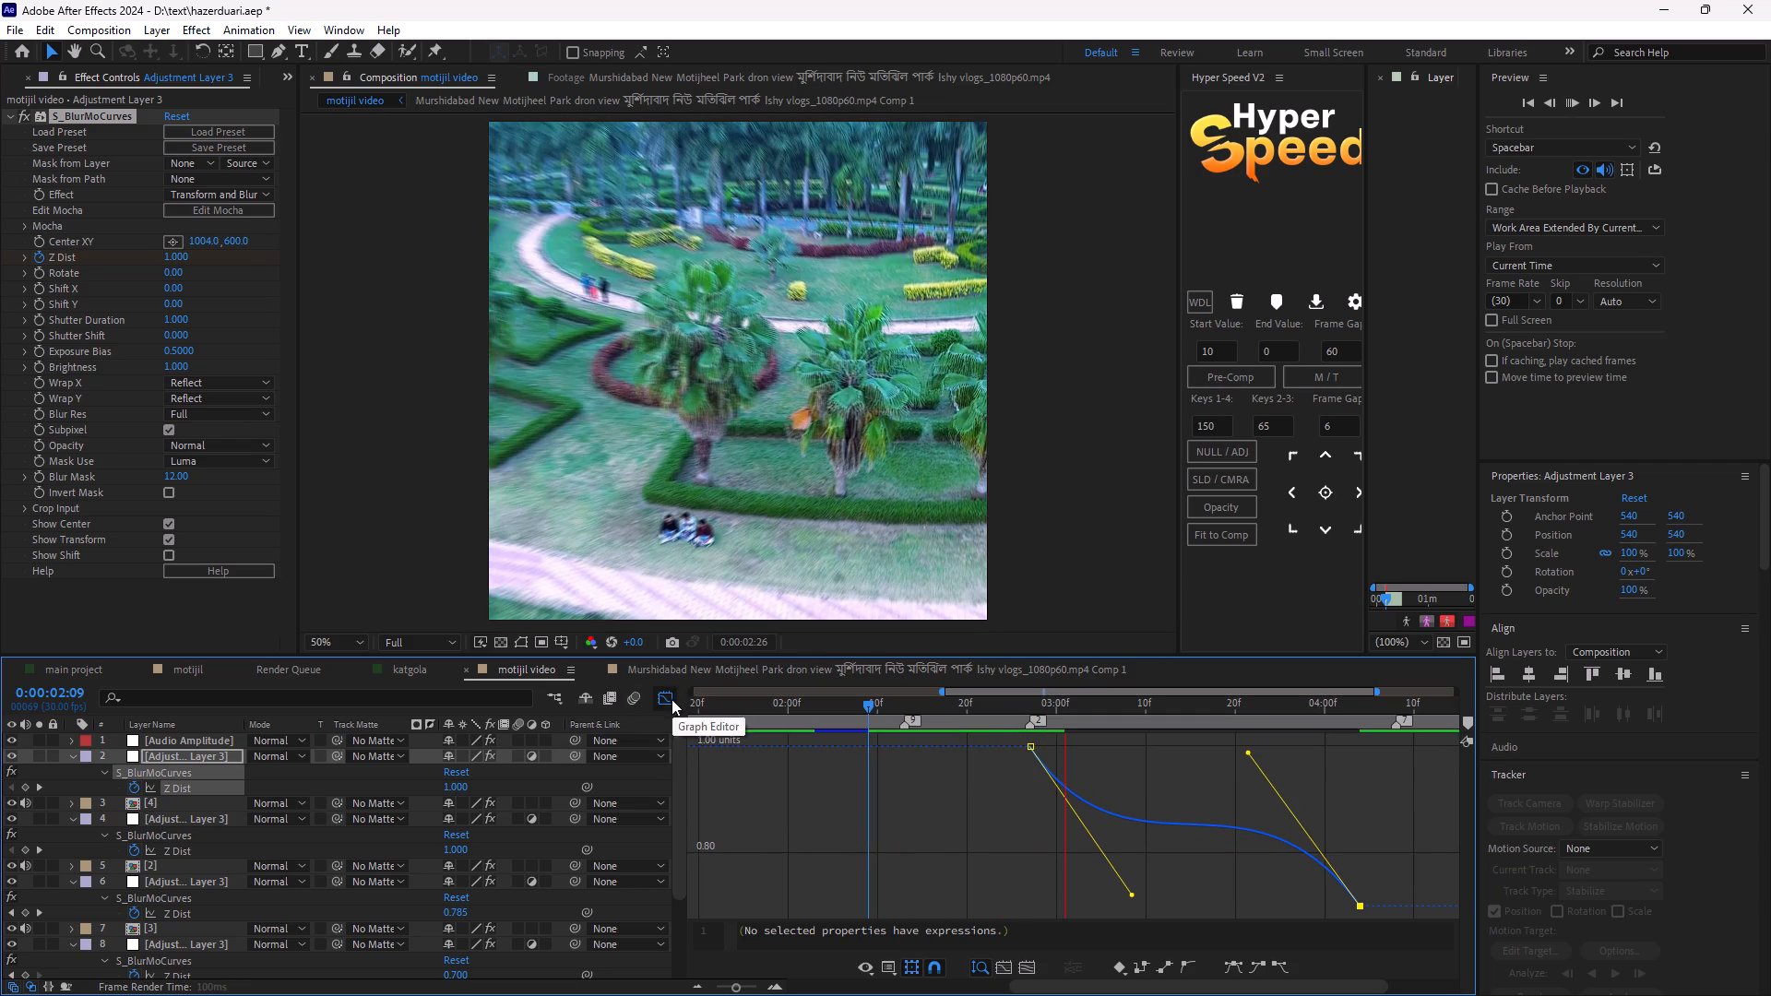
pyautogui.click(670, 699)
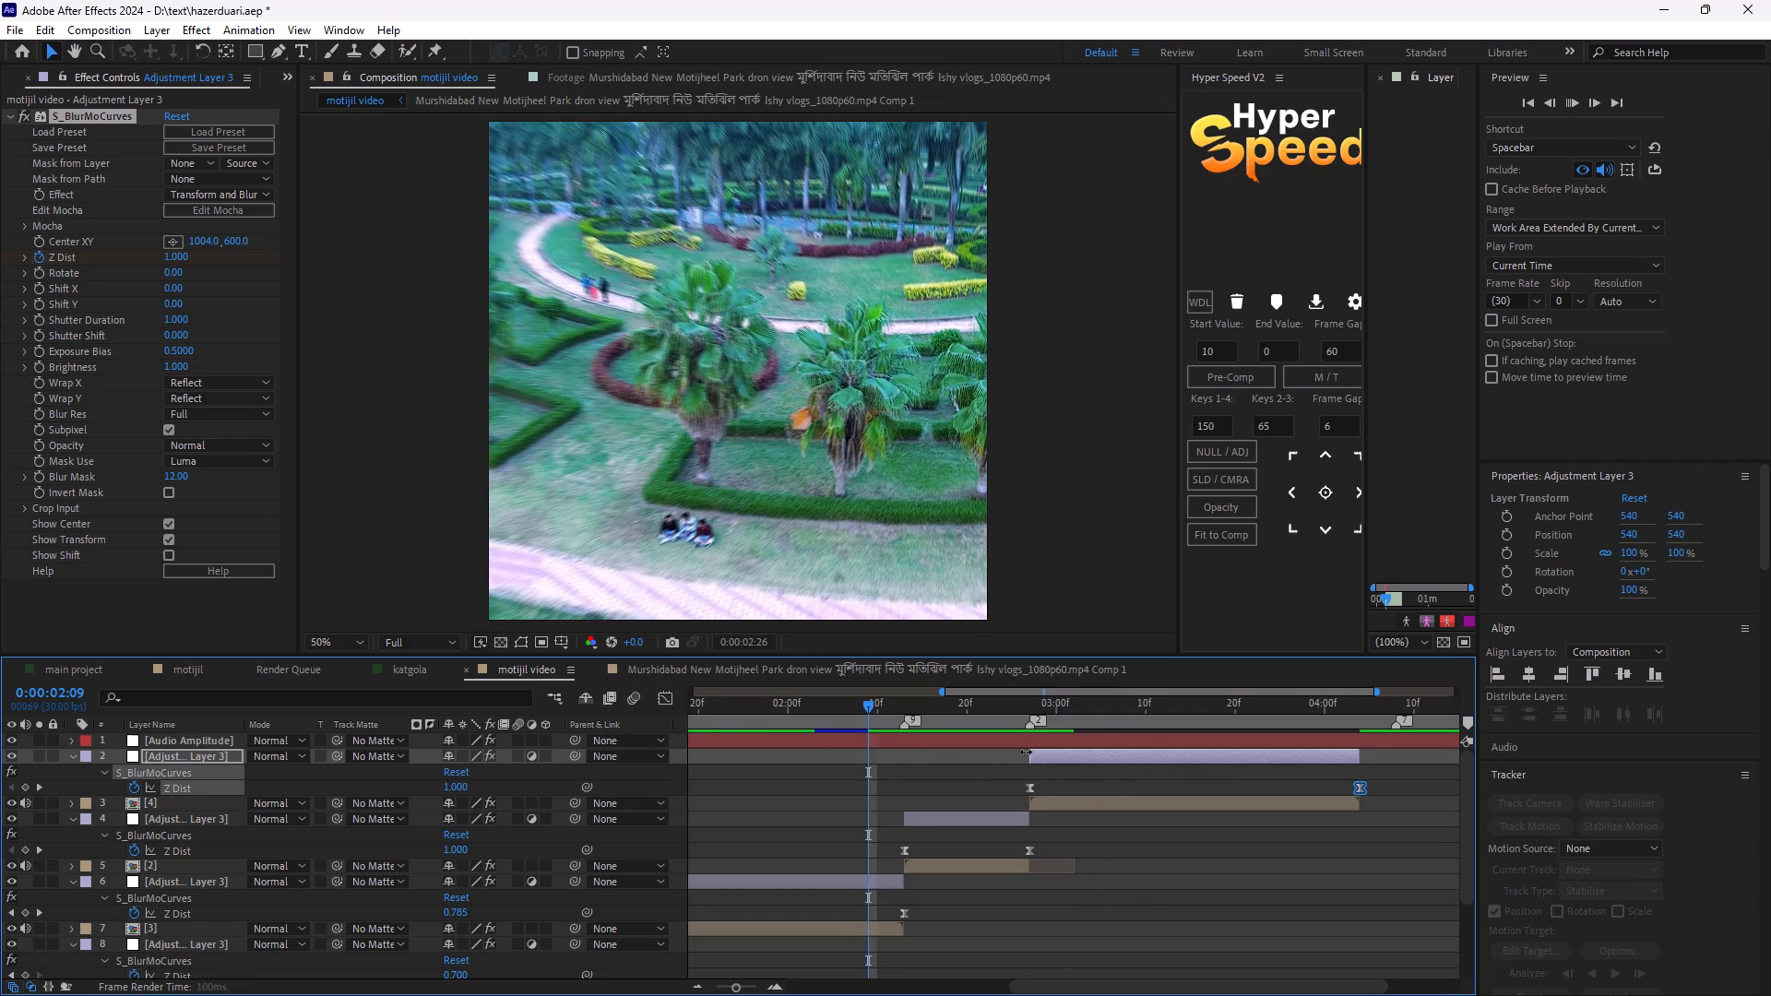
# Set the S_BlurMoCurves Center XY for clip [4] to 364, 894, on the seated people.
pyautogui.click(173, 242)
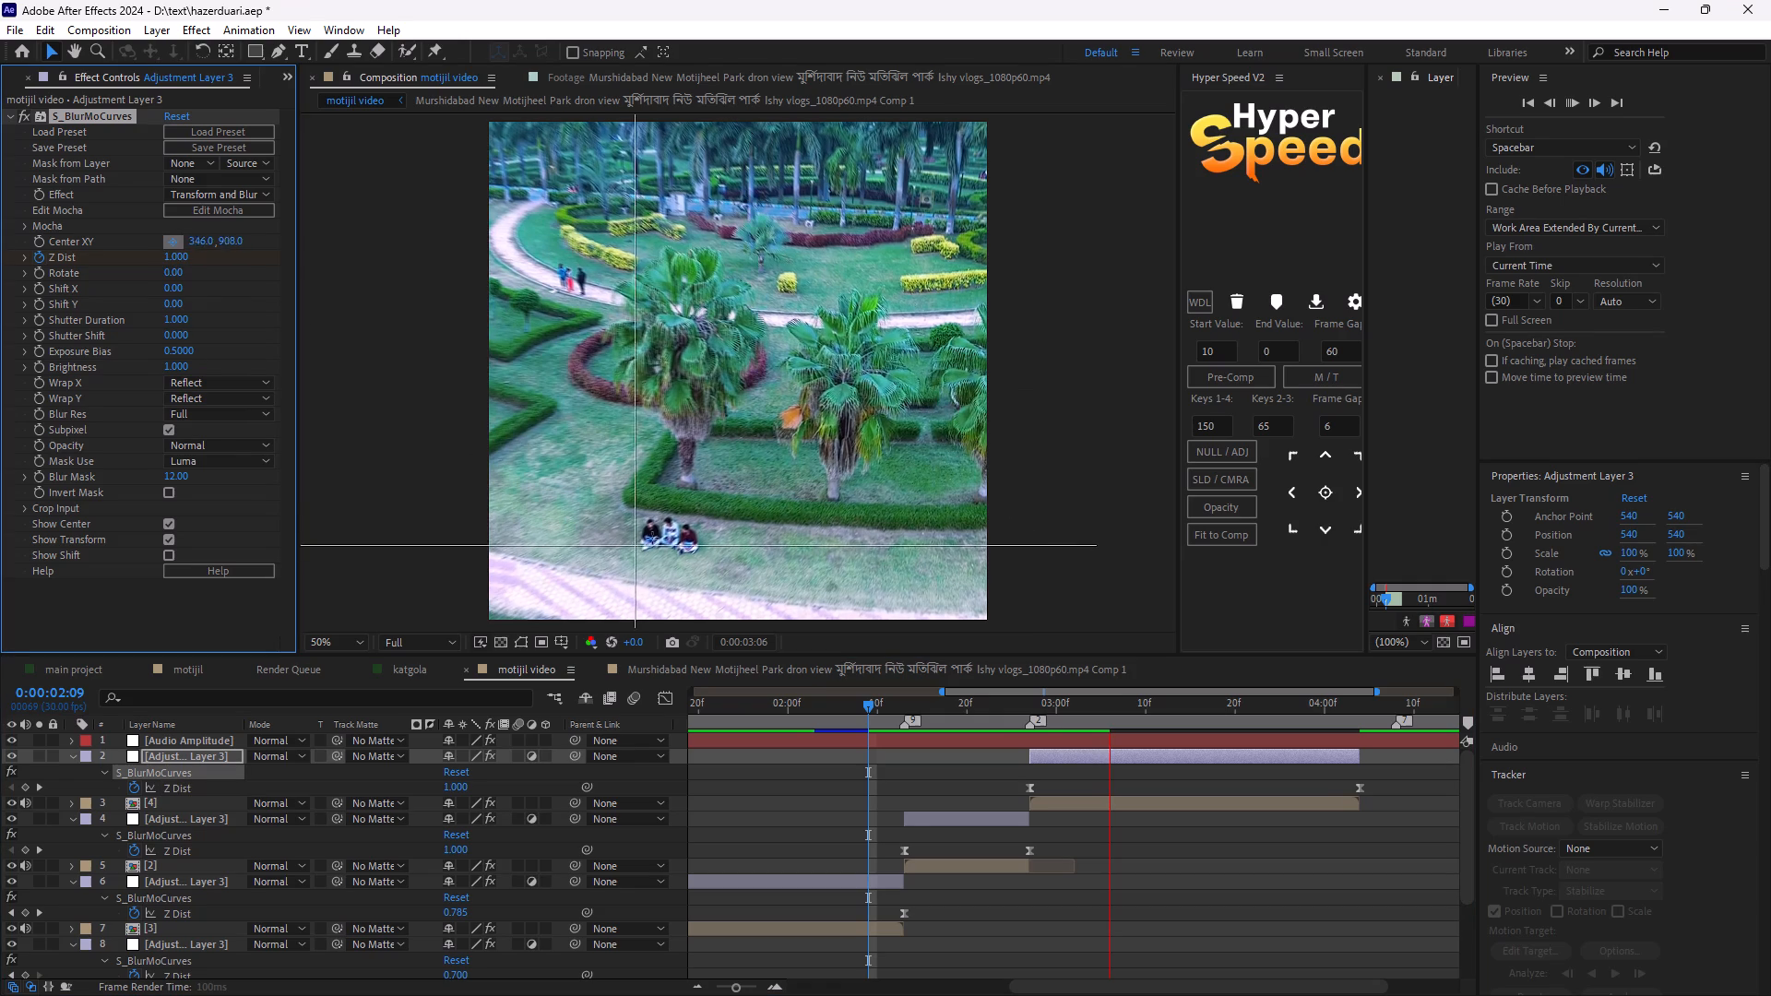
pyautogui.click(657, 534)
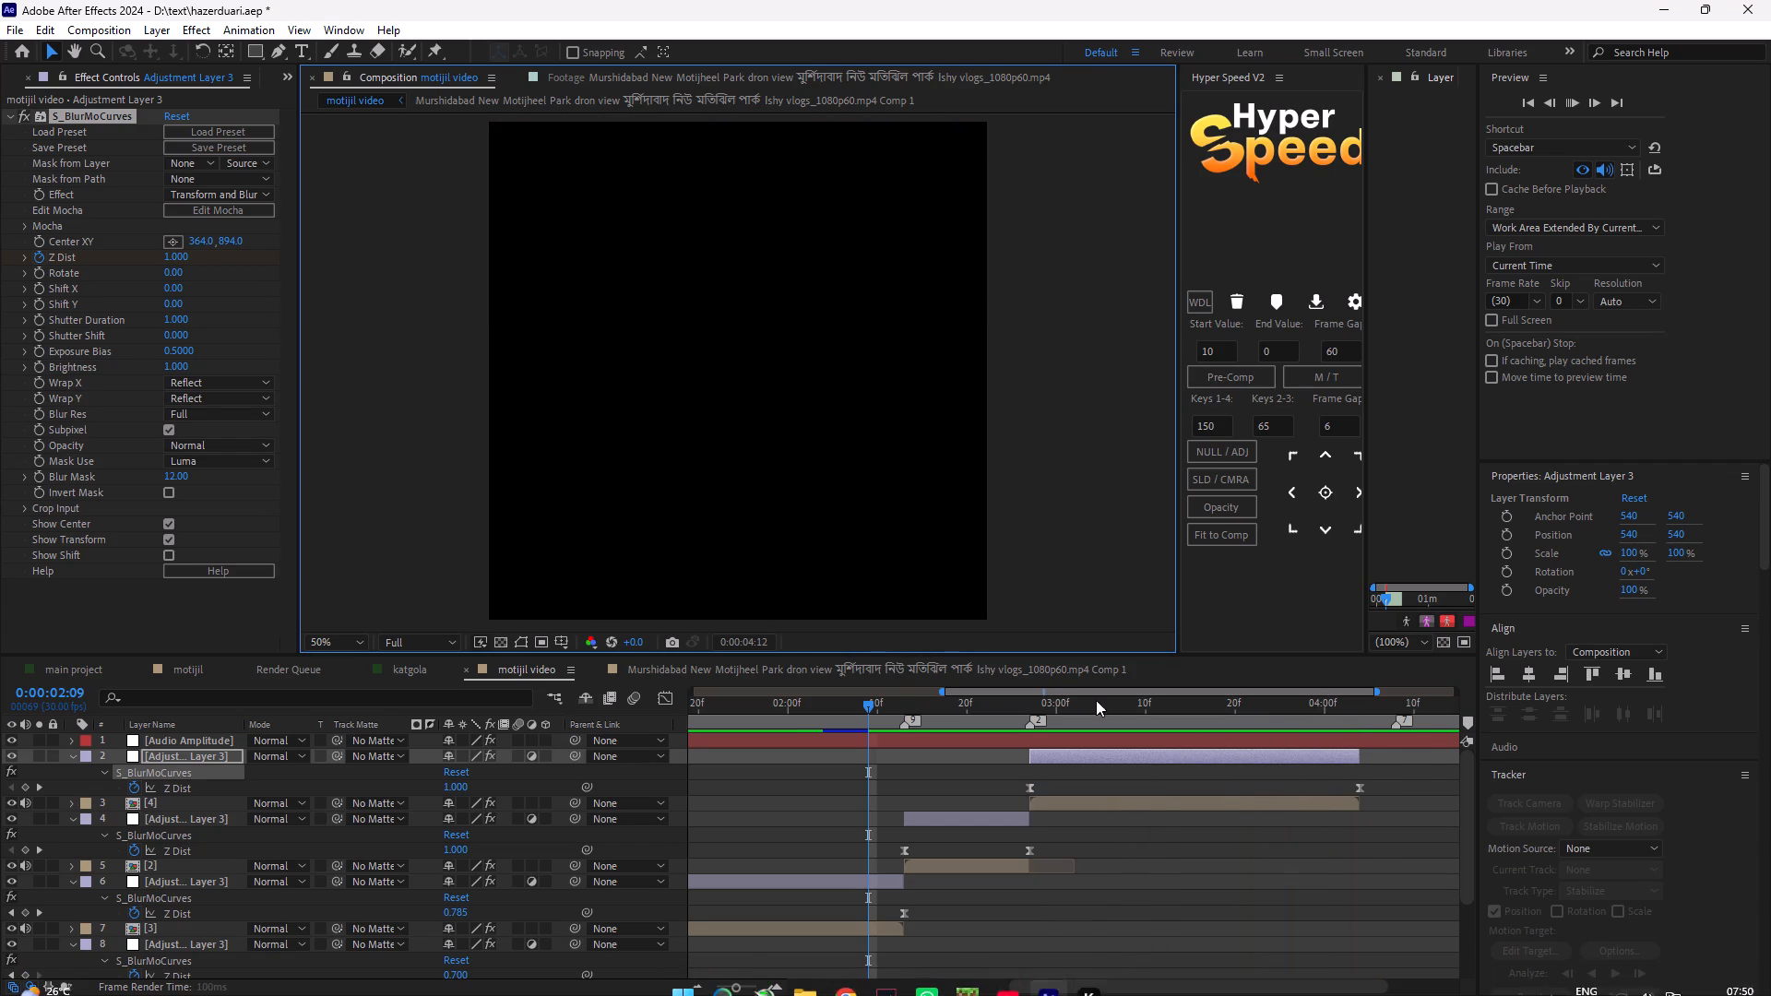
# Preview the composition from 0:00:00:00 through clip [4] to check the zooms and cuts.
pyautogui.moveTo(872, 706); pyautogui.dragTo(583, 765)
pyautogui.press('space')
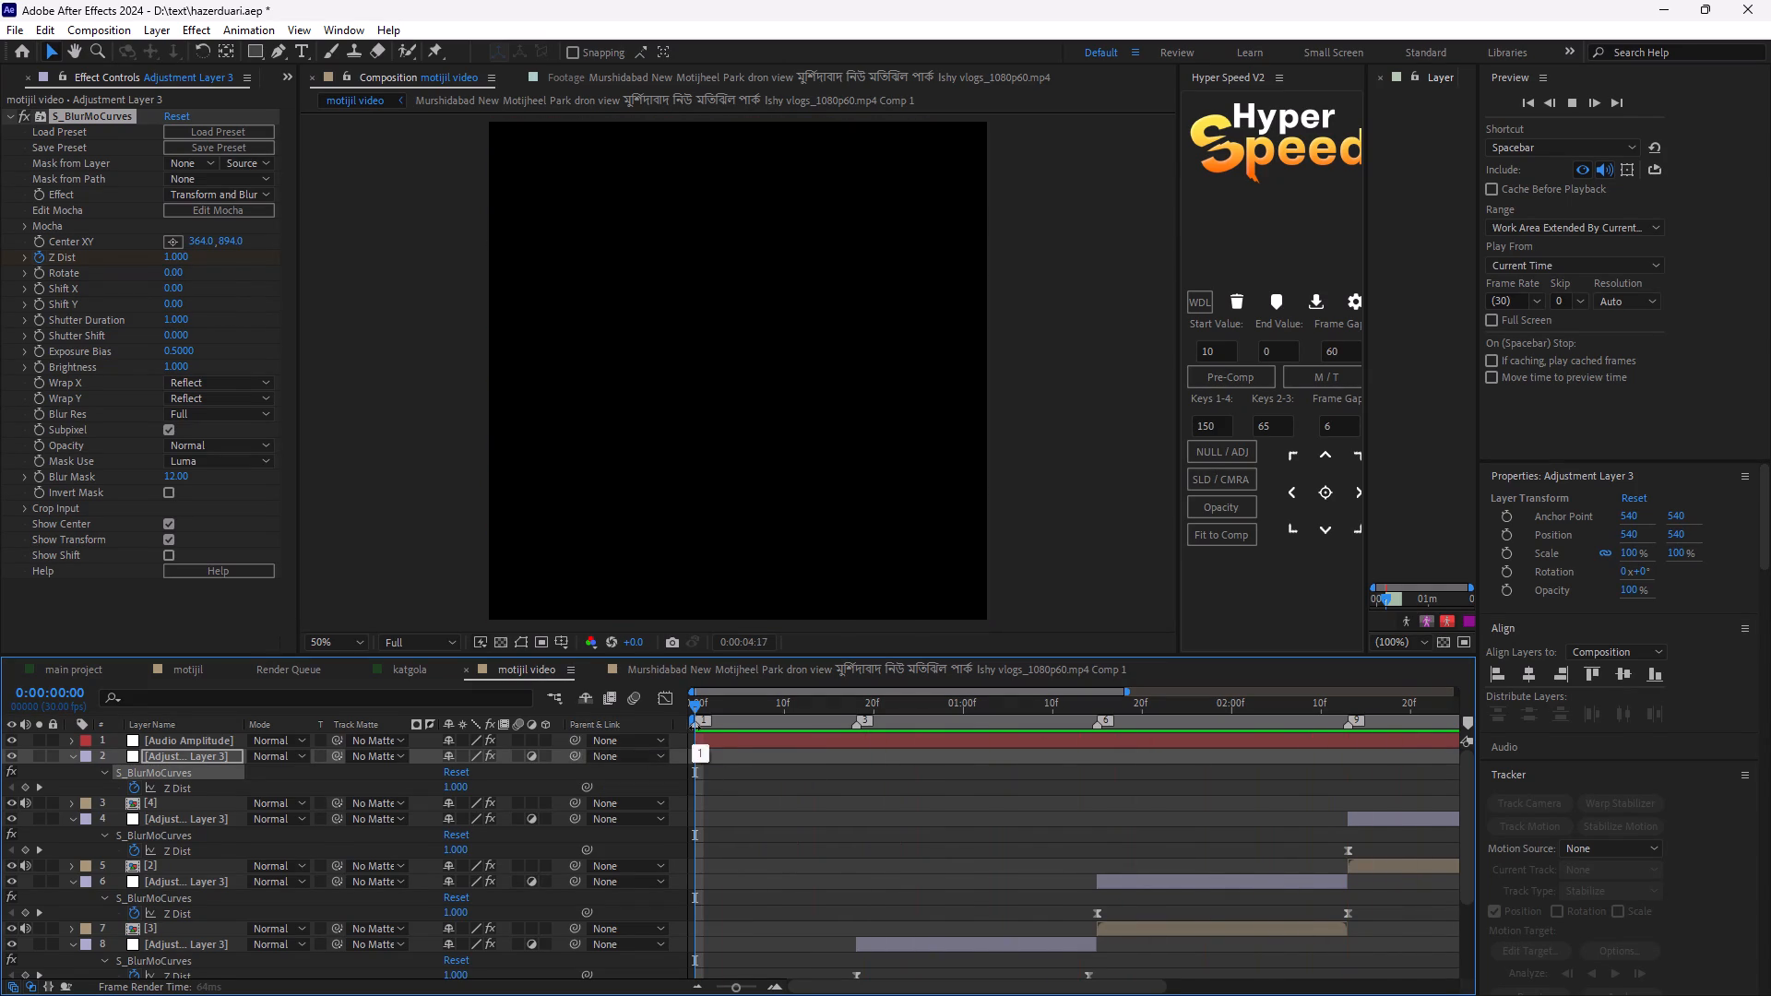
pyautogui.press('space')
pyautogui.press('space')
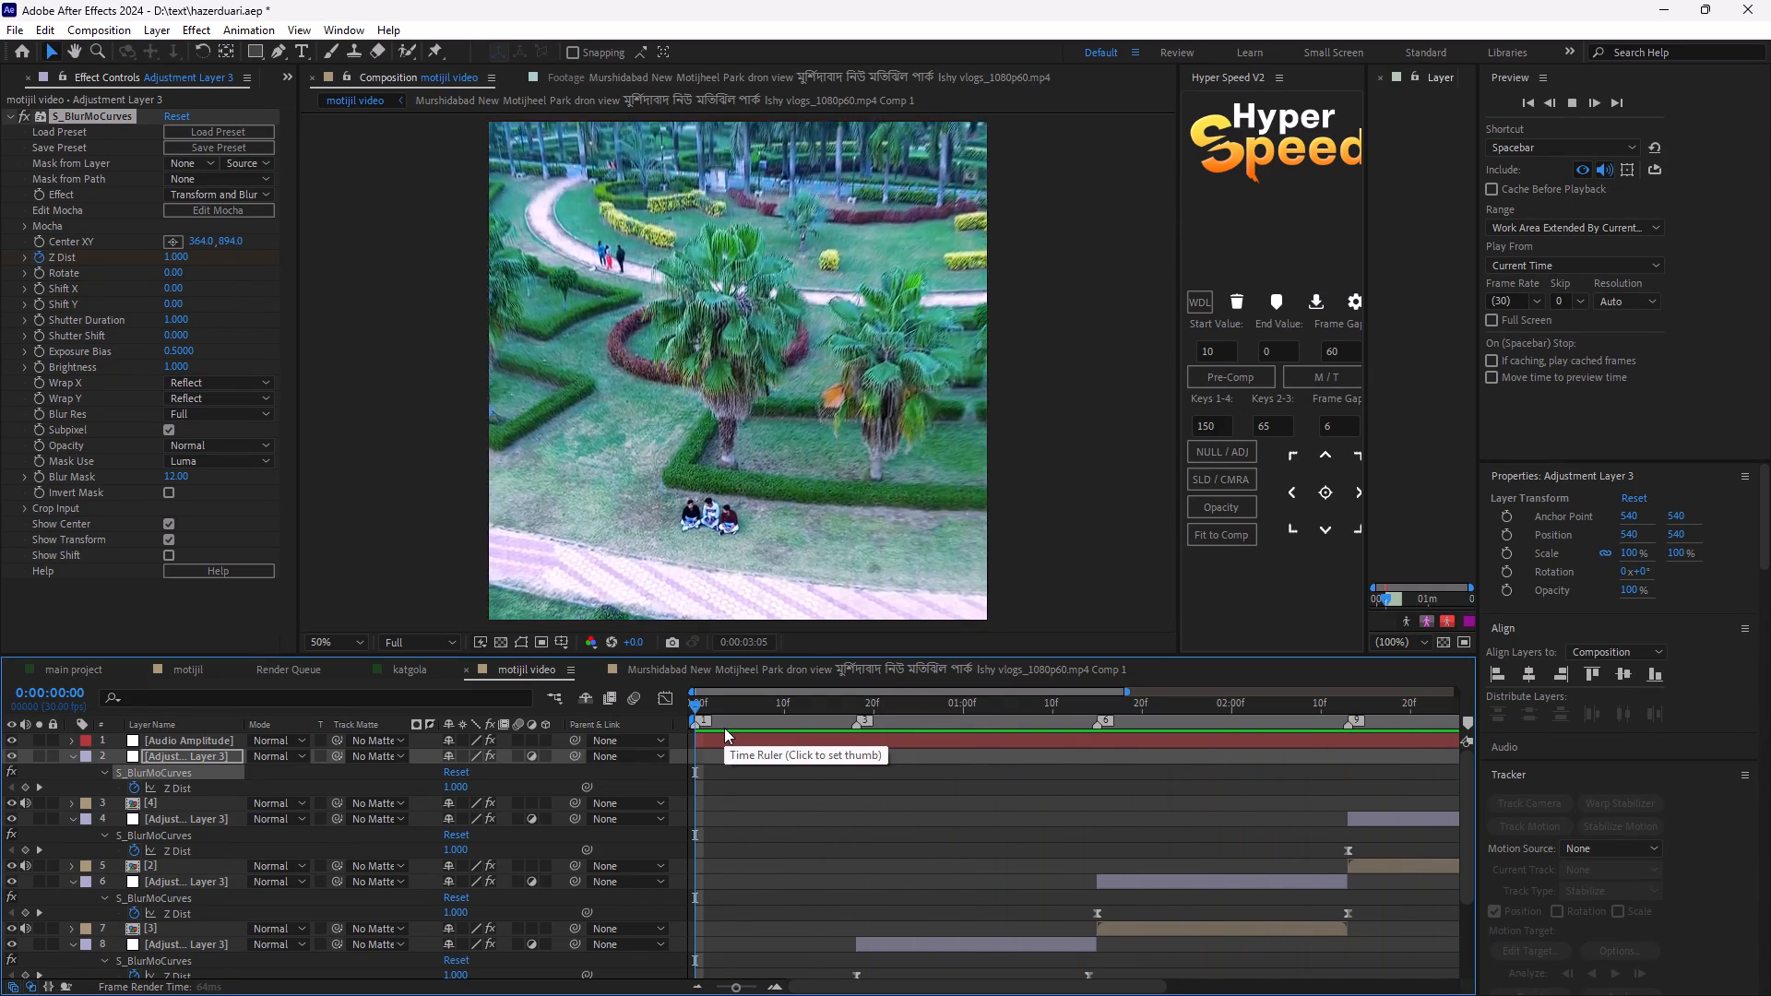
pyautogui.press('space')
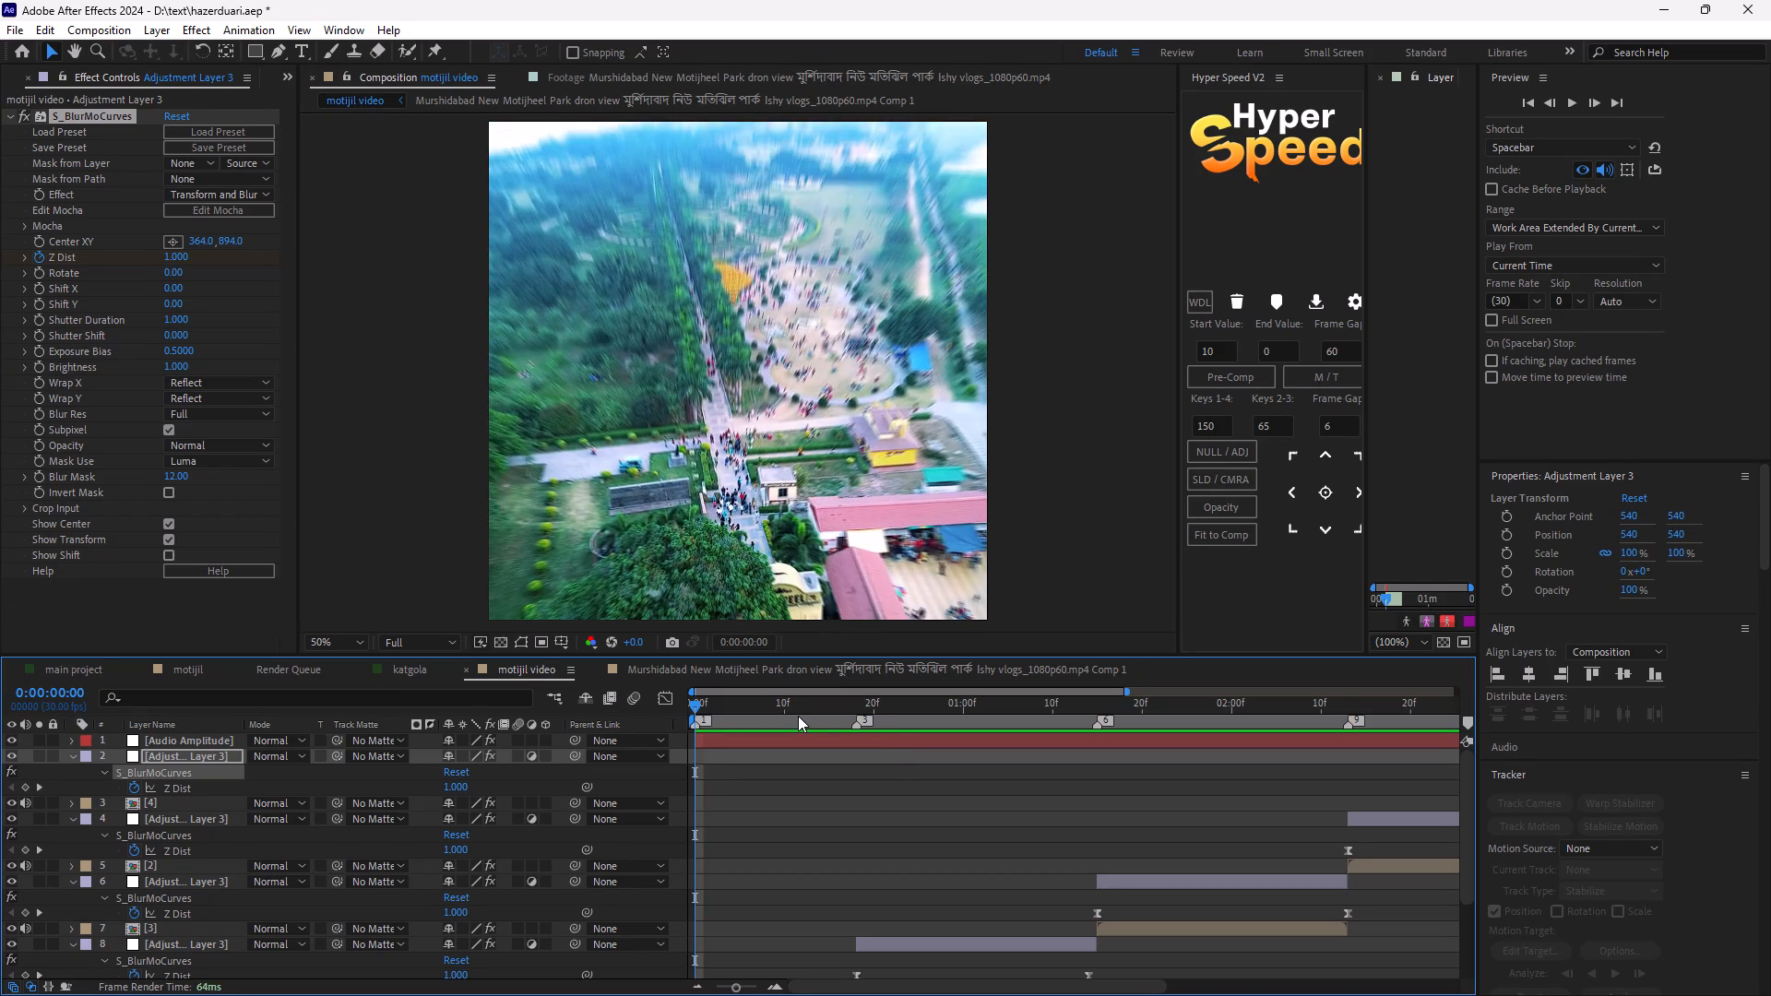
pyautogui.press('space')
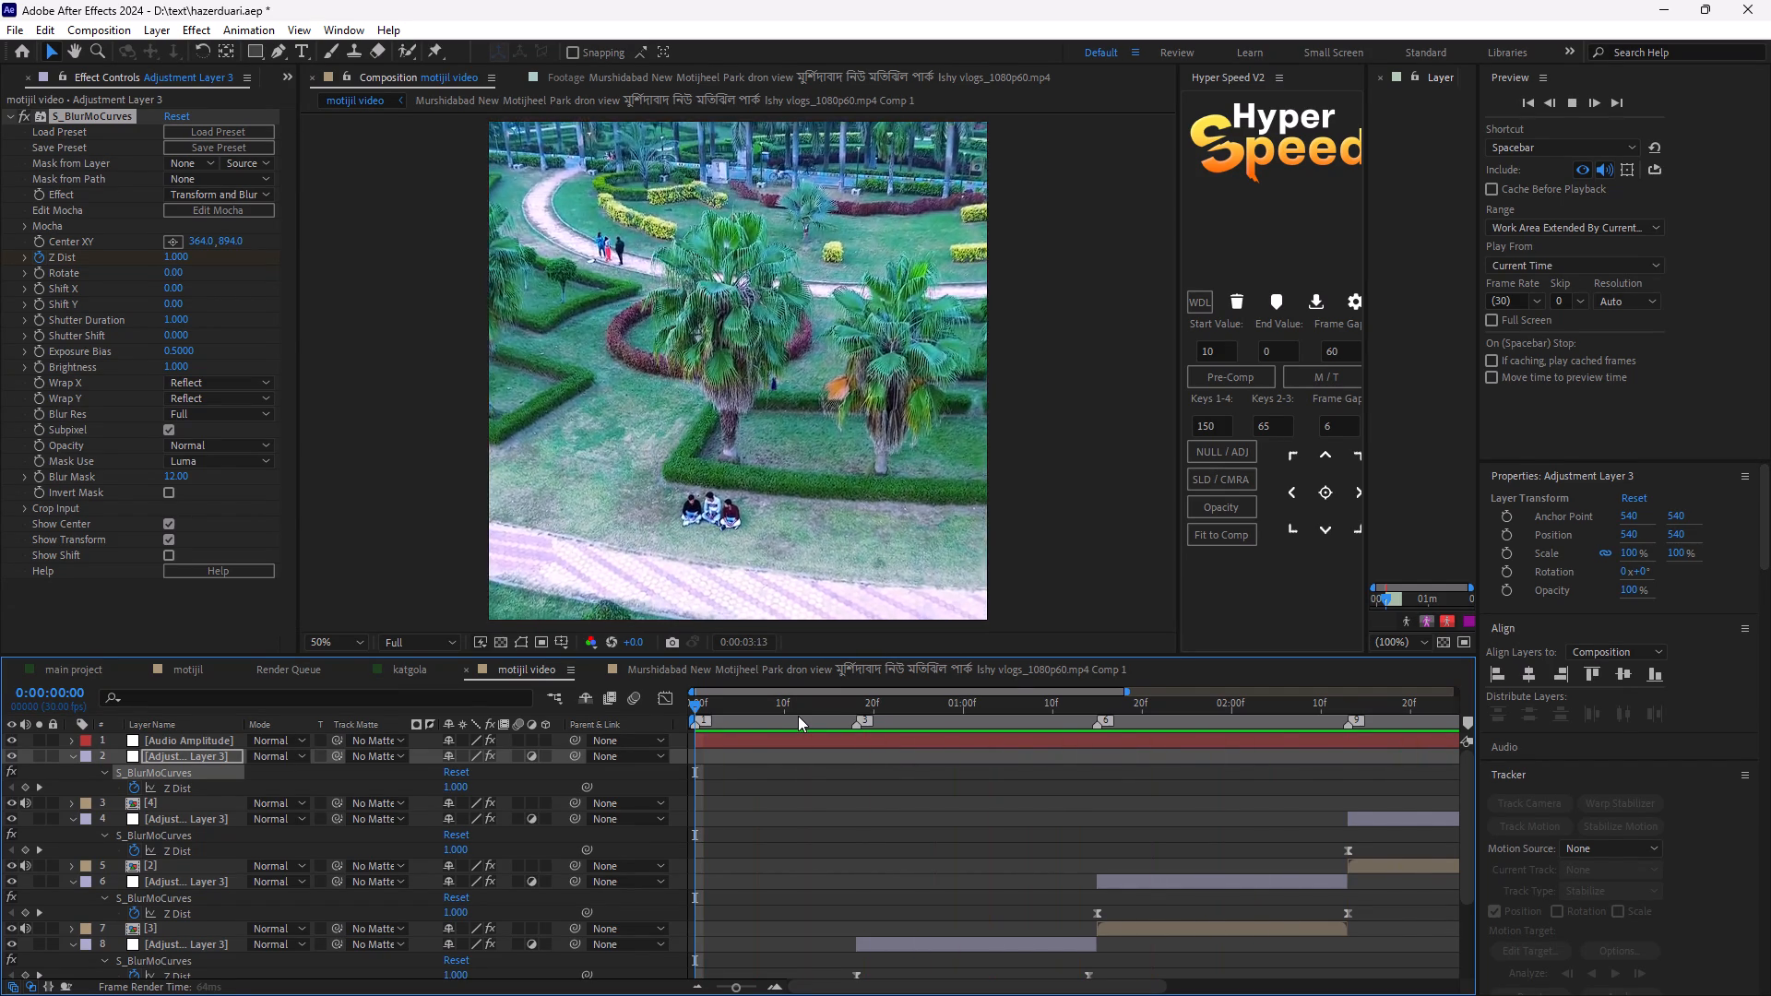
pyautogui.press('space')
pyautogui.press('space')
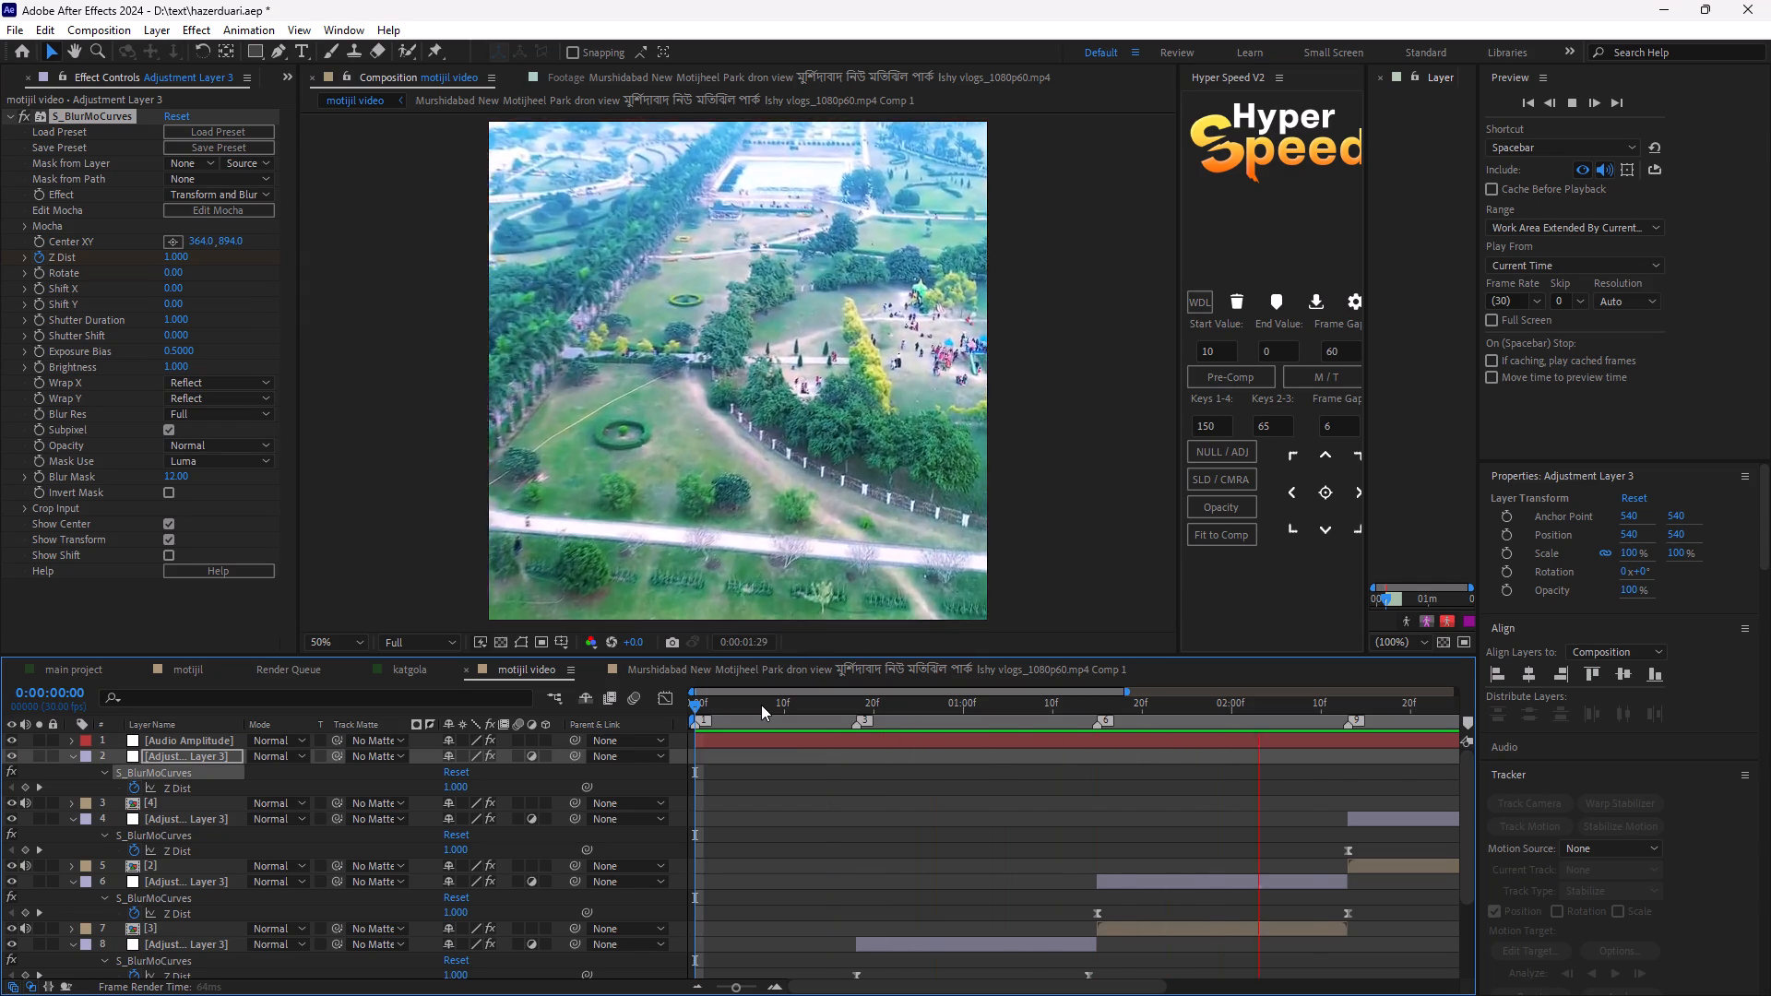
pyautogui.press('space')
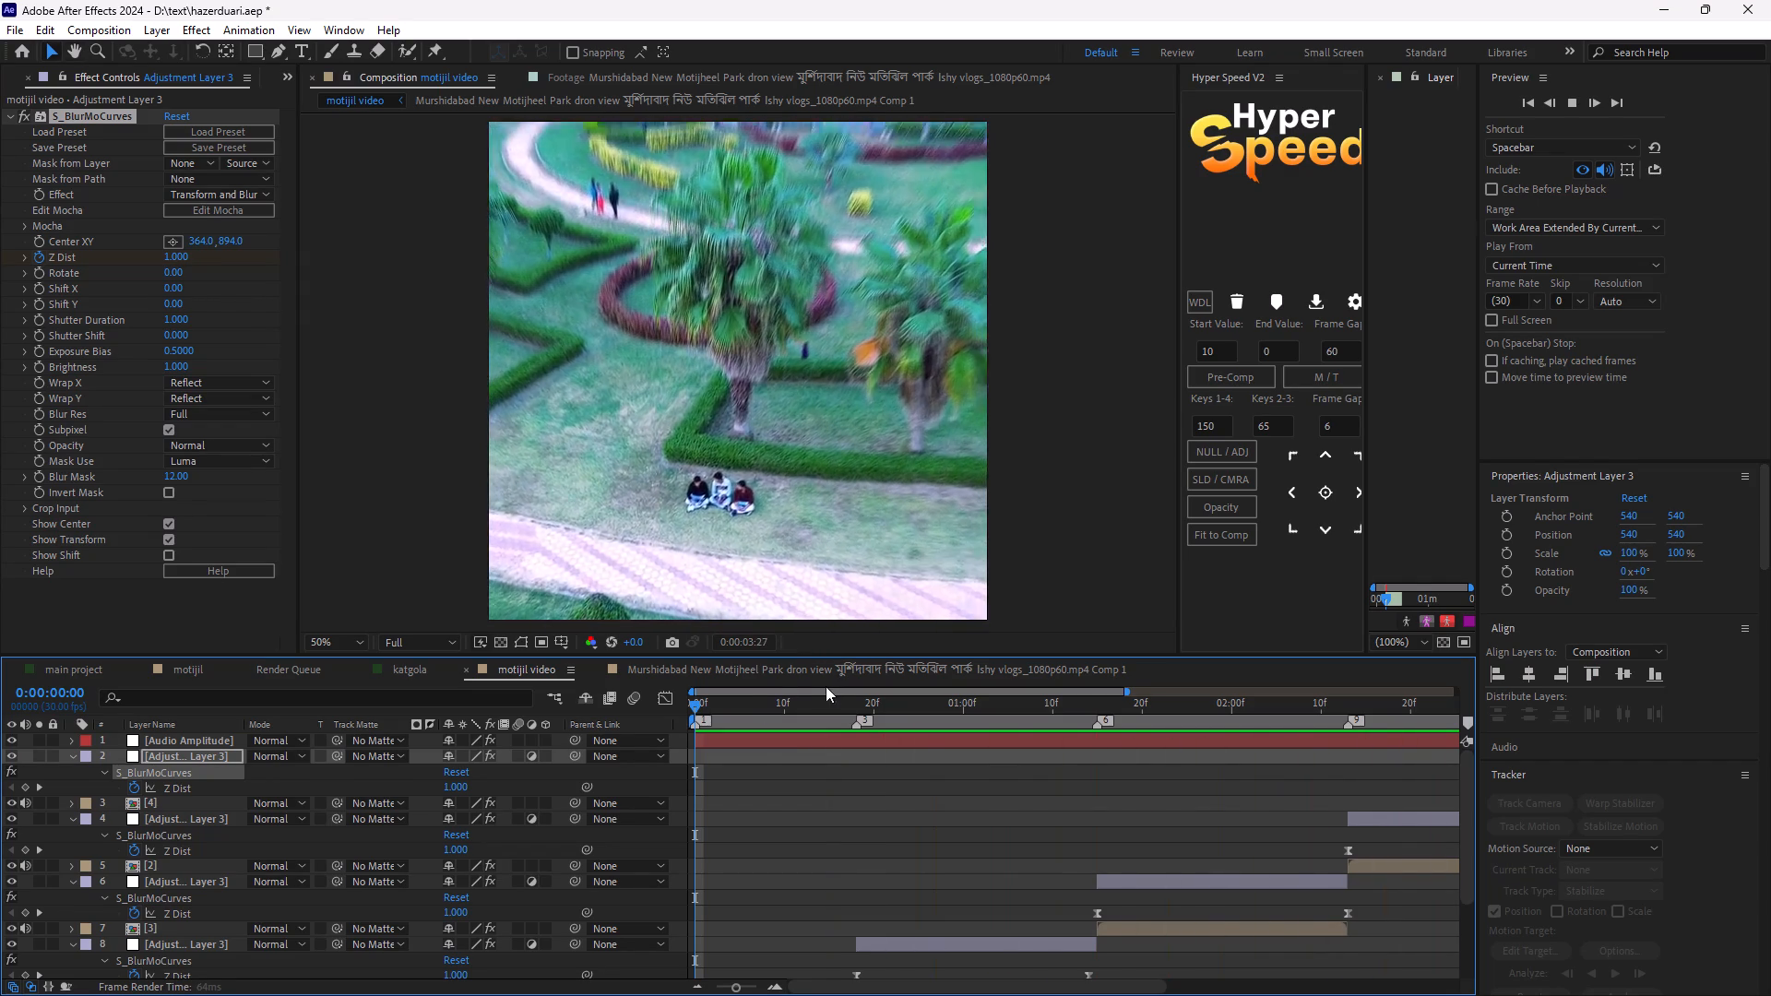
# Collapse the revealed properties of all layers in the motijil video timeline and clear the selection.
pyautogui.scroll(-7, 757, 733)
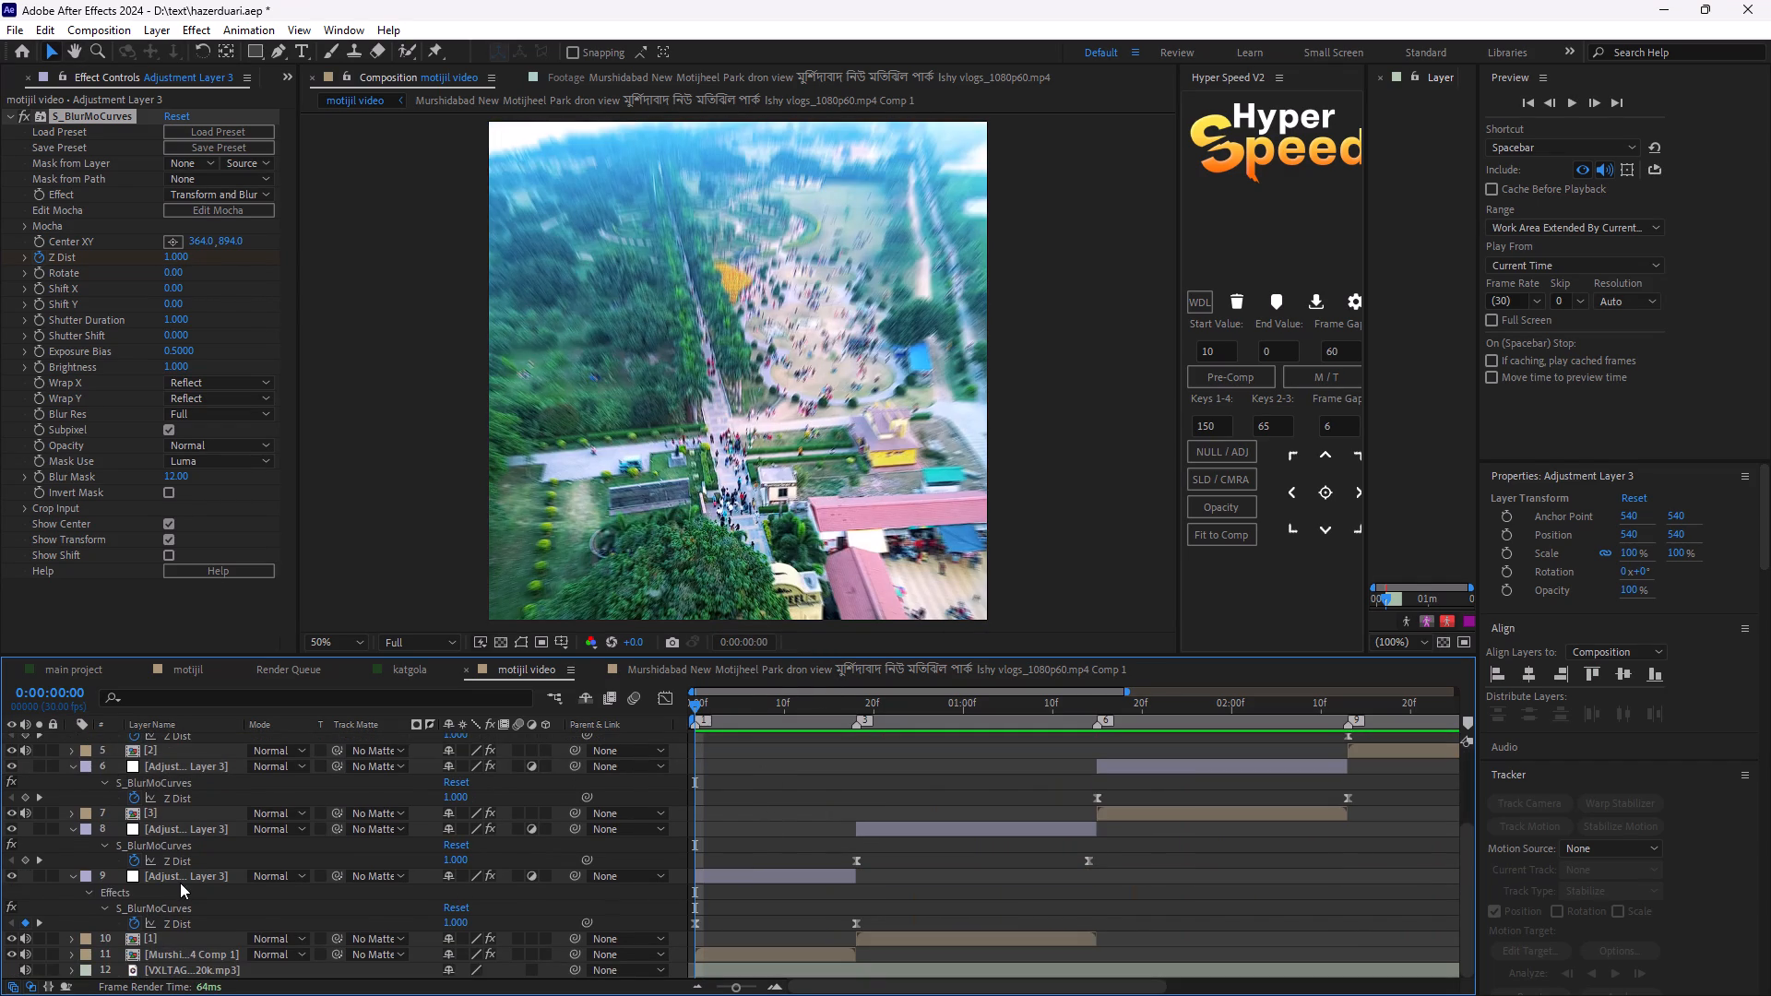
pyautogui.scroll(6, 176, 735)
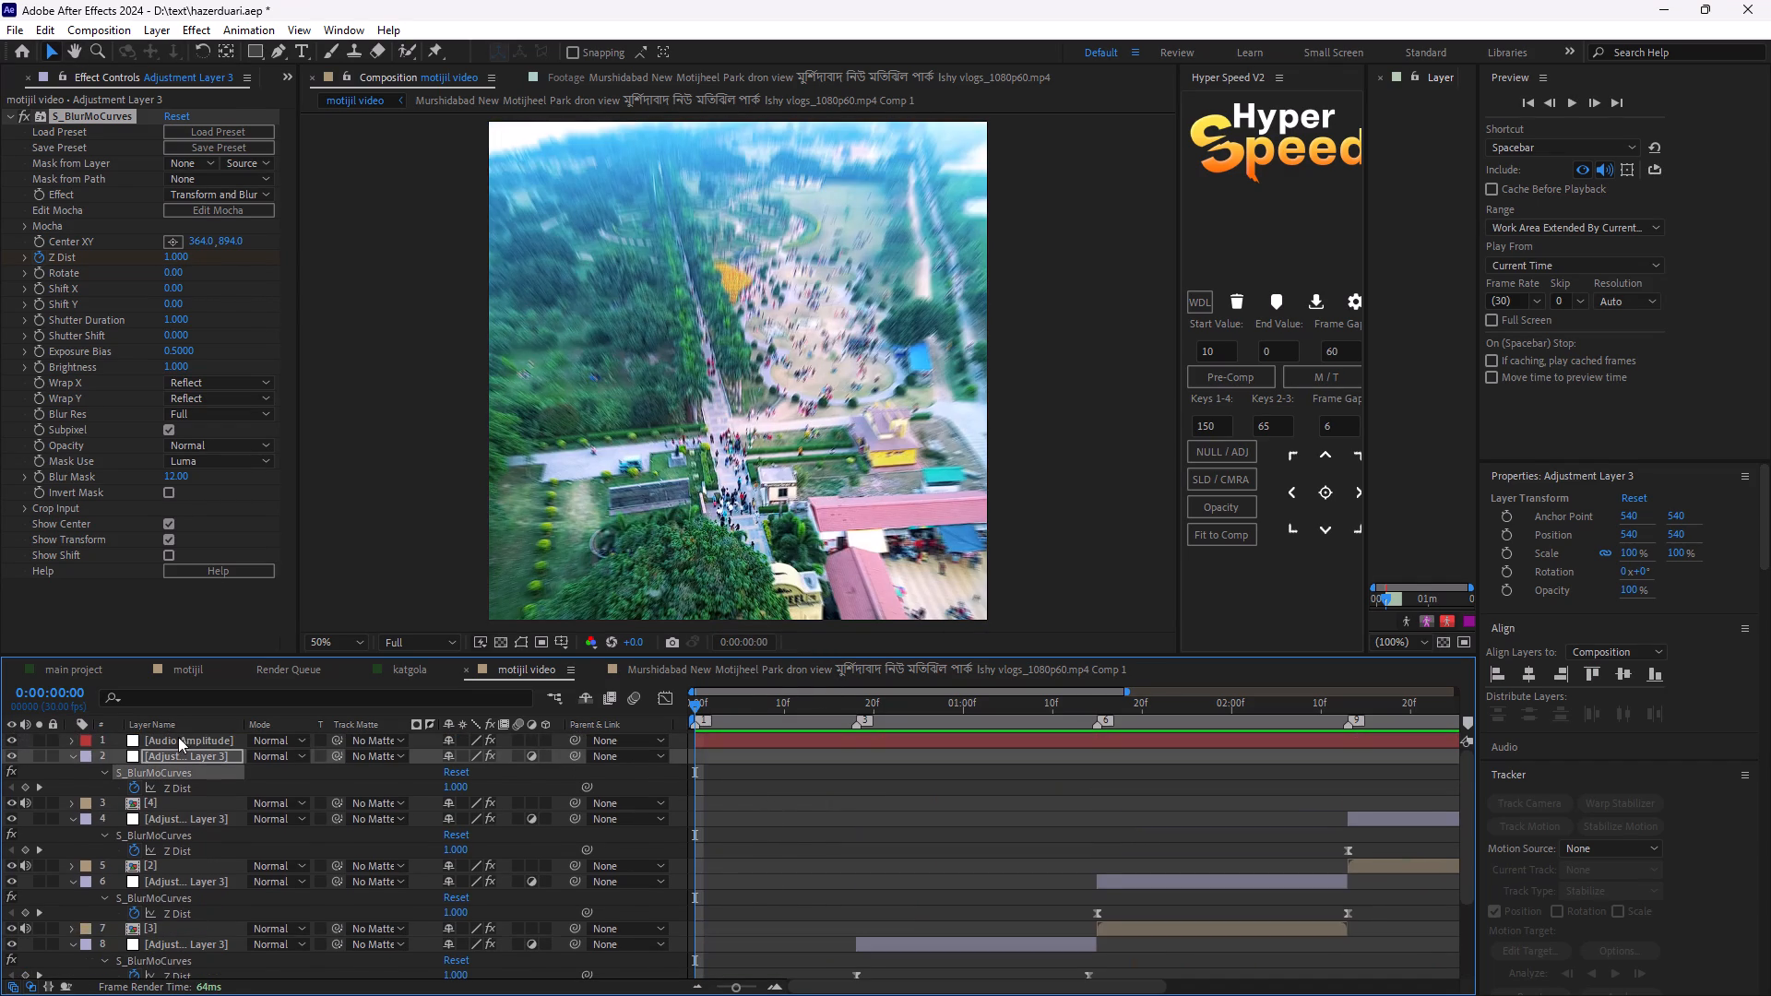
pyautogui.click(178, 737)
pyautogui.scroll(-7, 229, 785)
pyautogui.scroll(-3, 263, 895)
pyautogui.keyDown('shift'); pyautogui.click(219, 968); pyautogui.keyUp('shift')
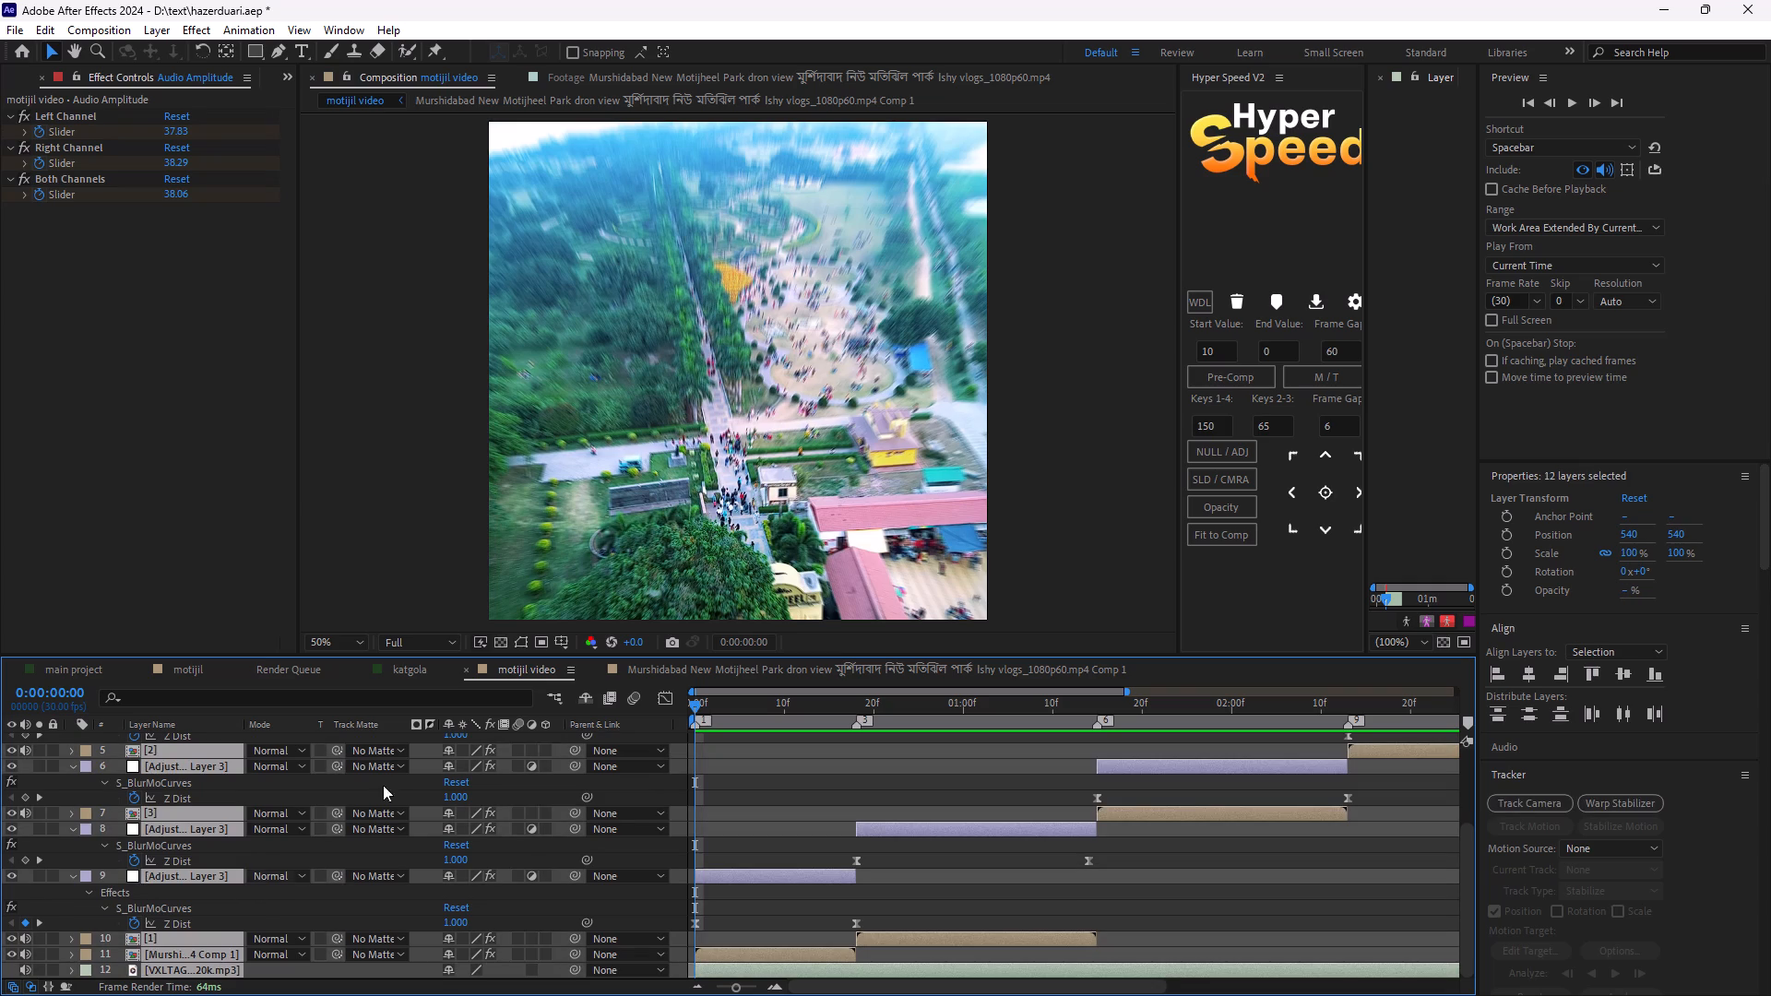
pyautogui.write('uu')
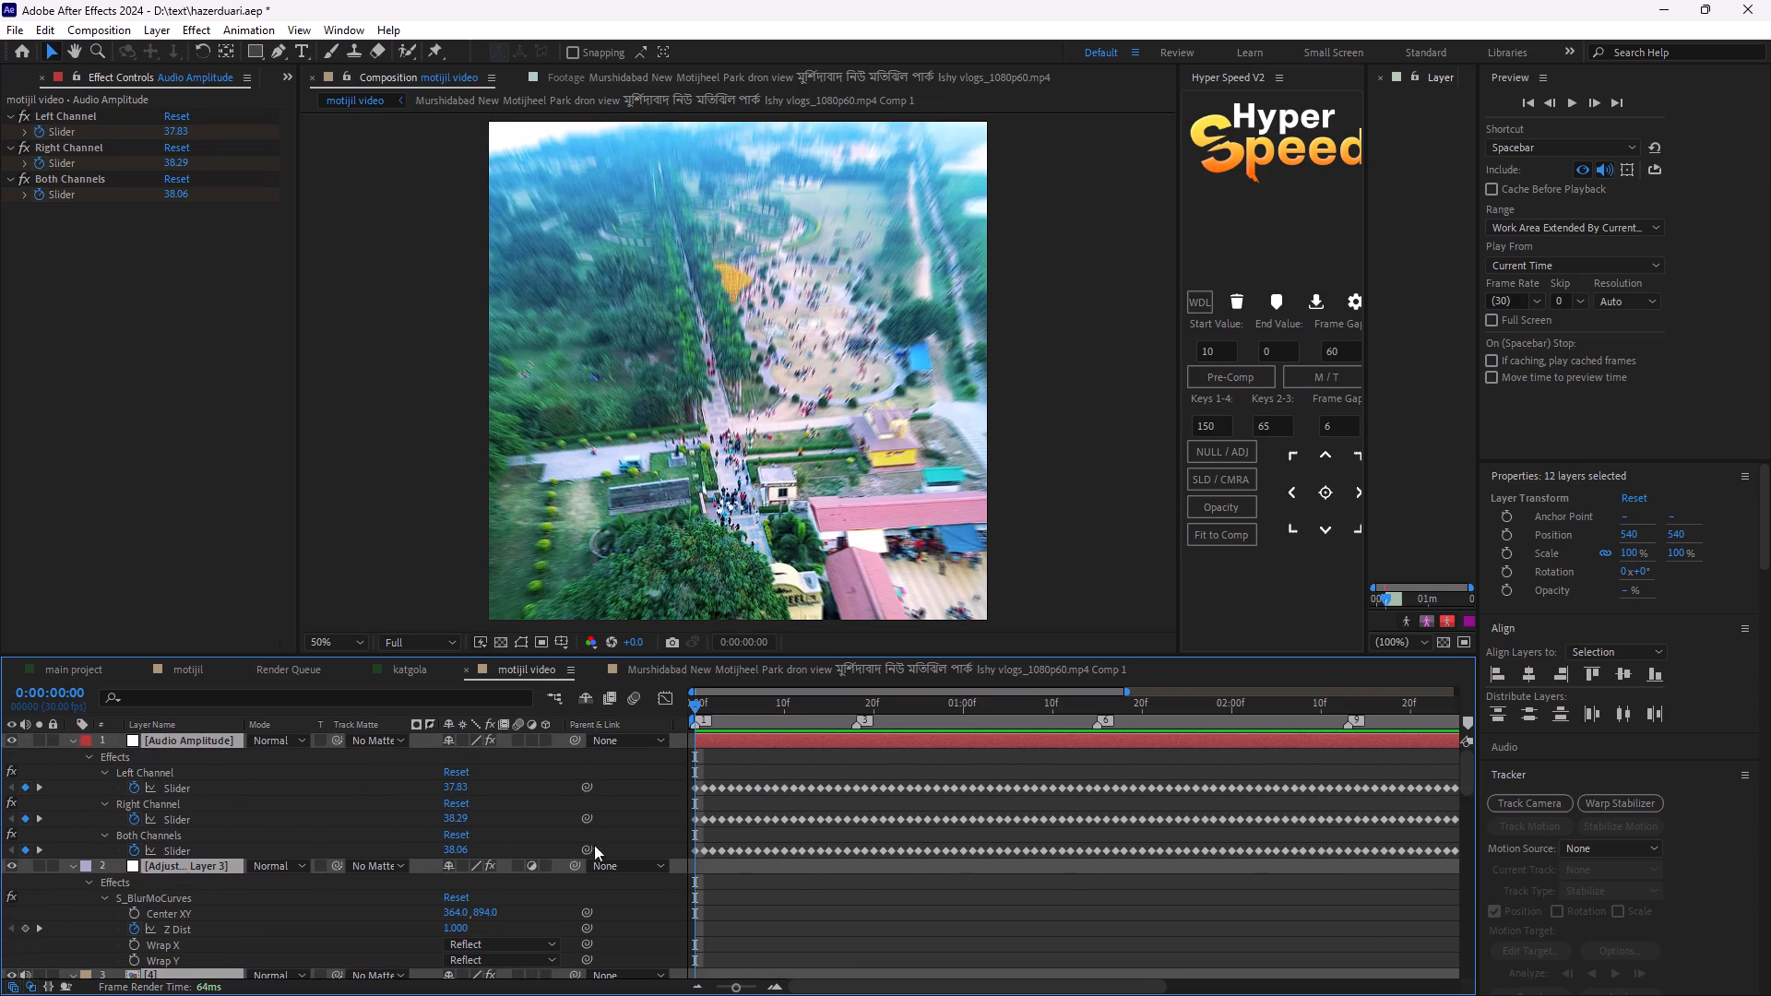
pyautogui.press('u')
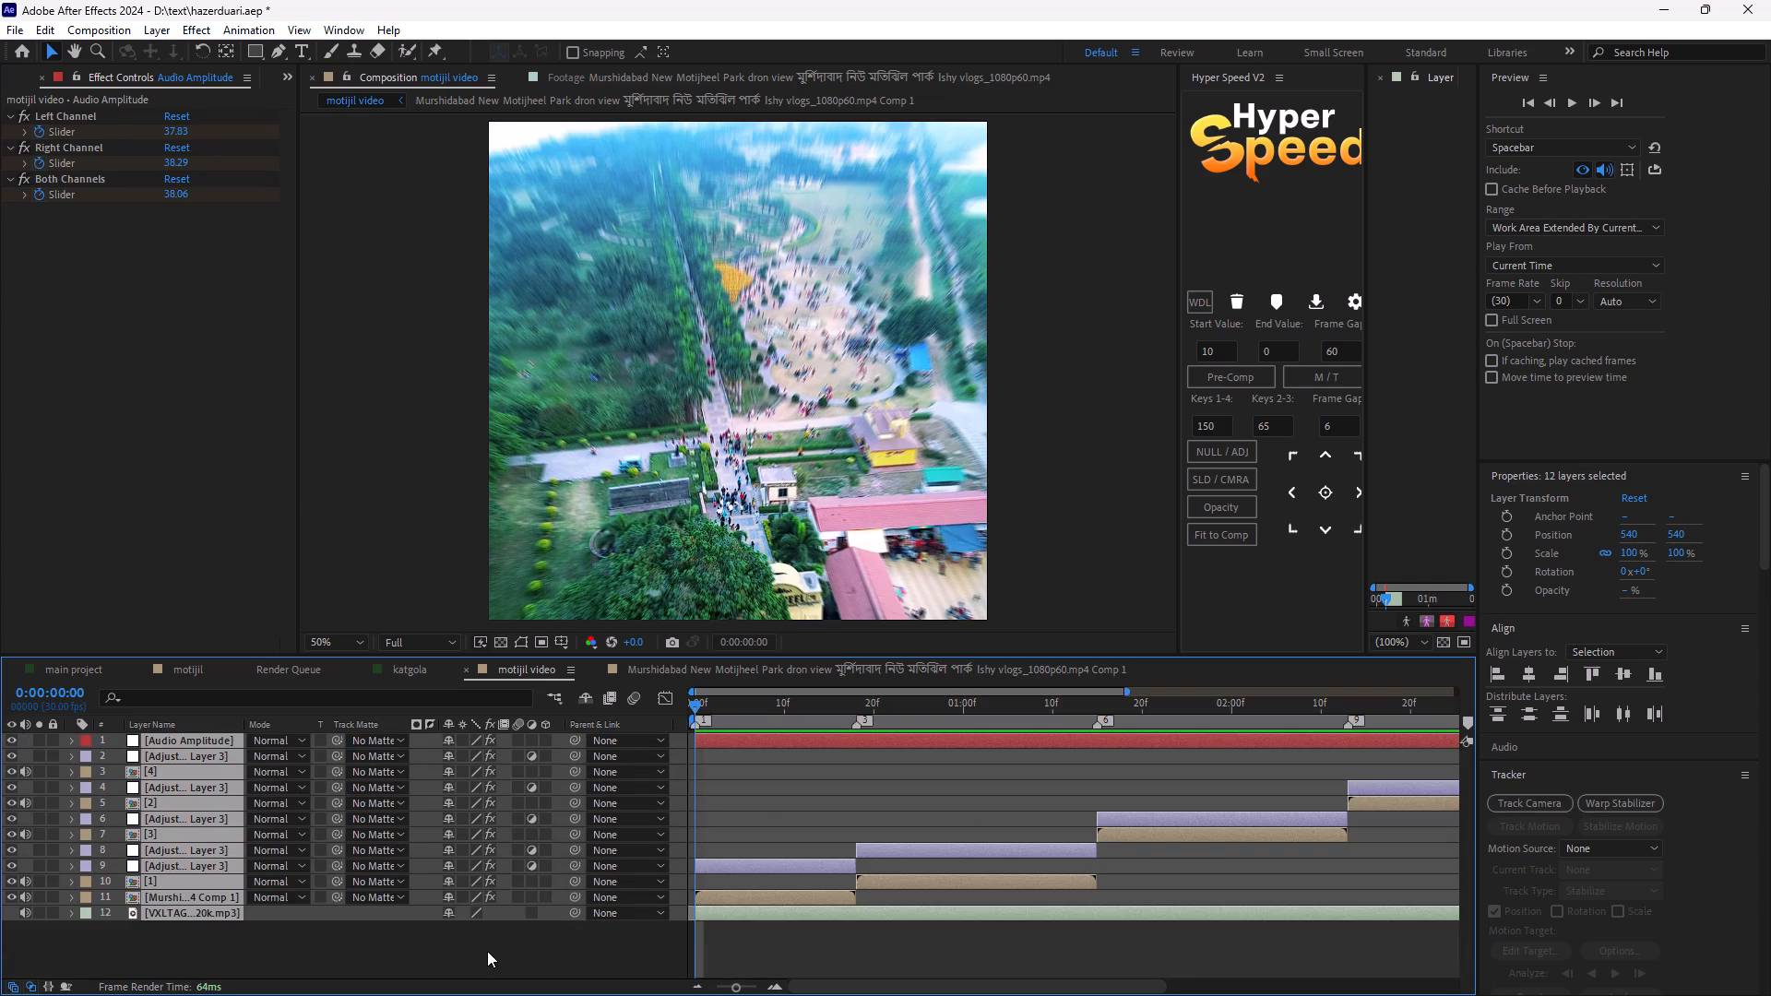
pyautogui.click(487, 951)
# Preview the sequence repeatedly from 0:00:00:00 to review the timing of the zooms across the clips.
pyautogui.press('space')
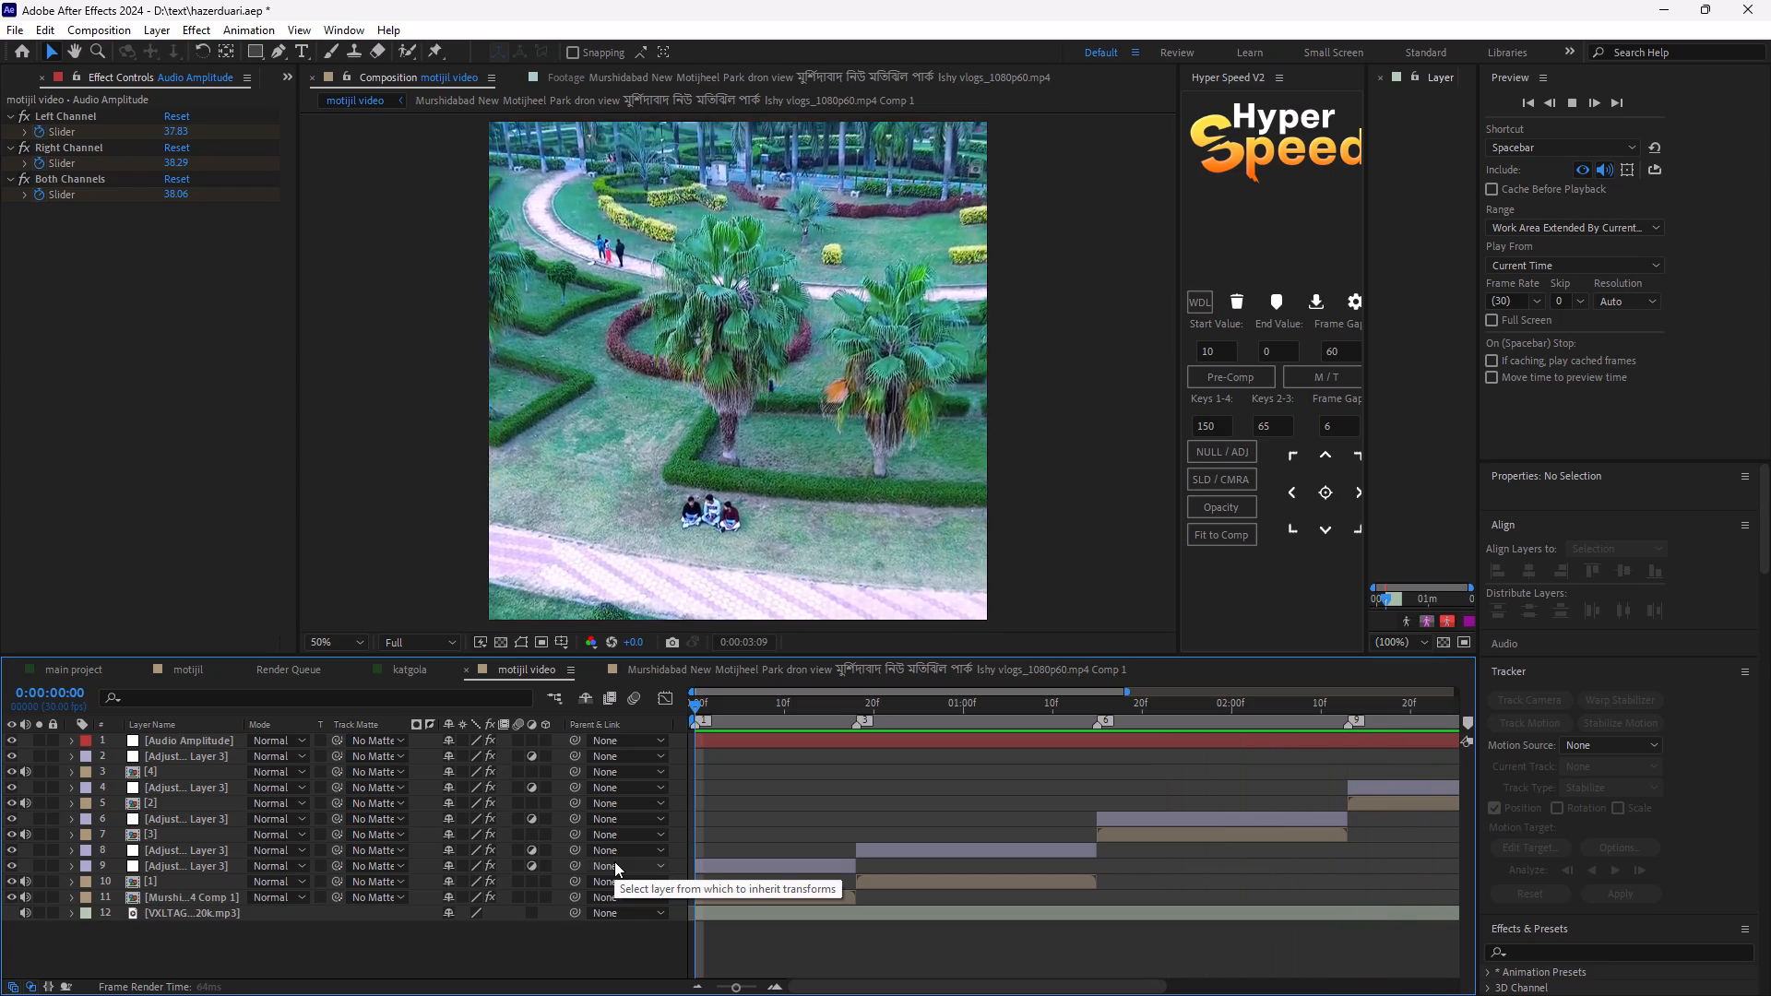
pyautogui.press('space')
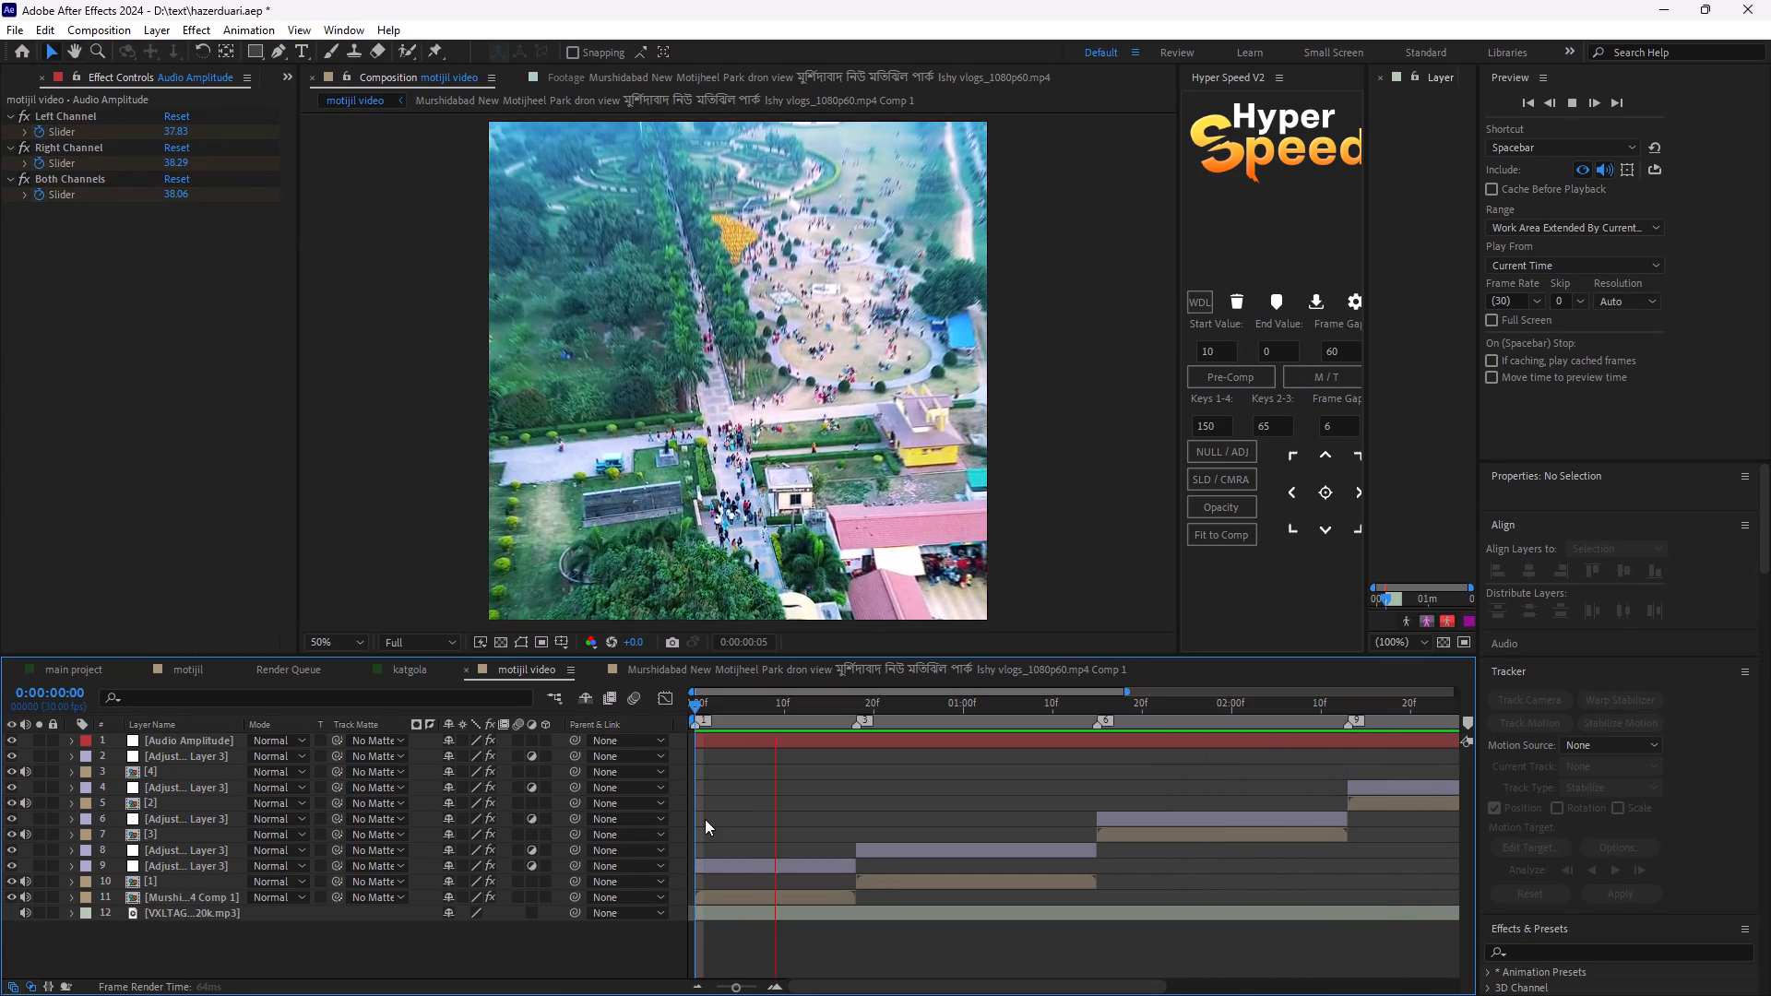
pyautogui.press('space')
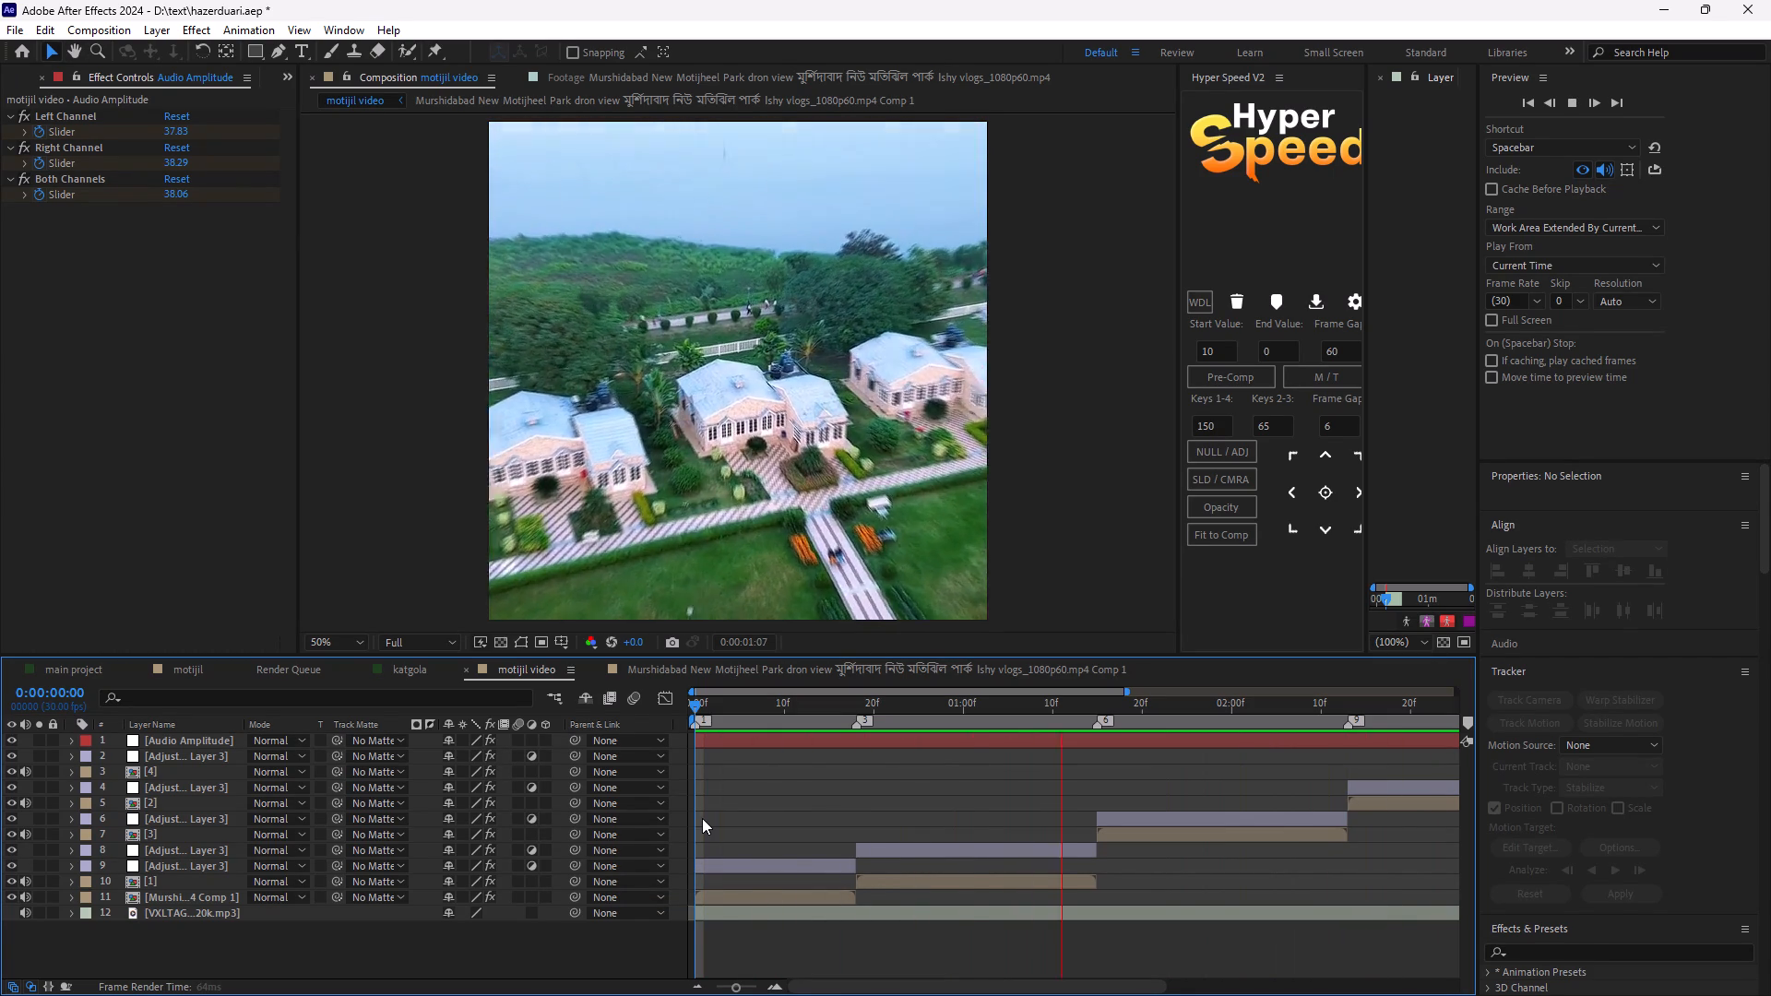
pyautogui.press('space')
pyautogui.moveTo(697, 705); pyautogui.dragTo(676, 725)
pyautogui.press('space')
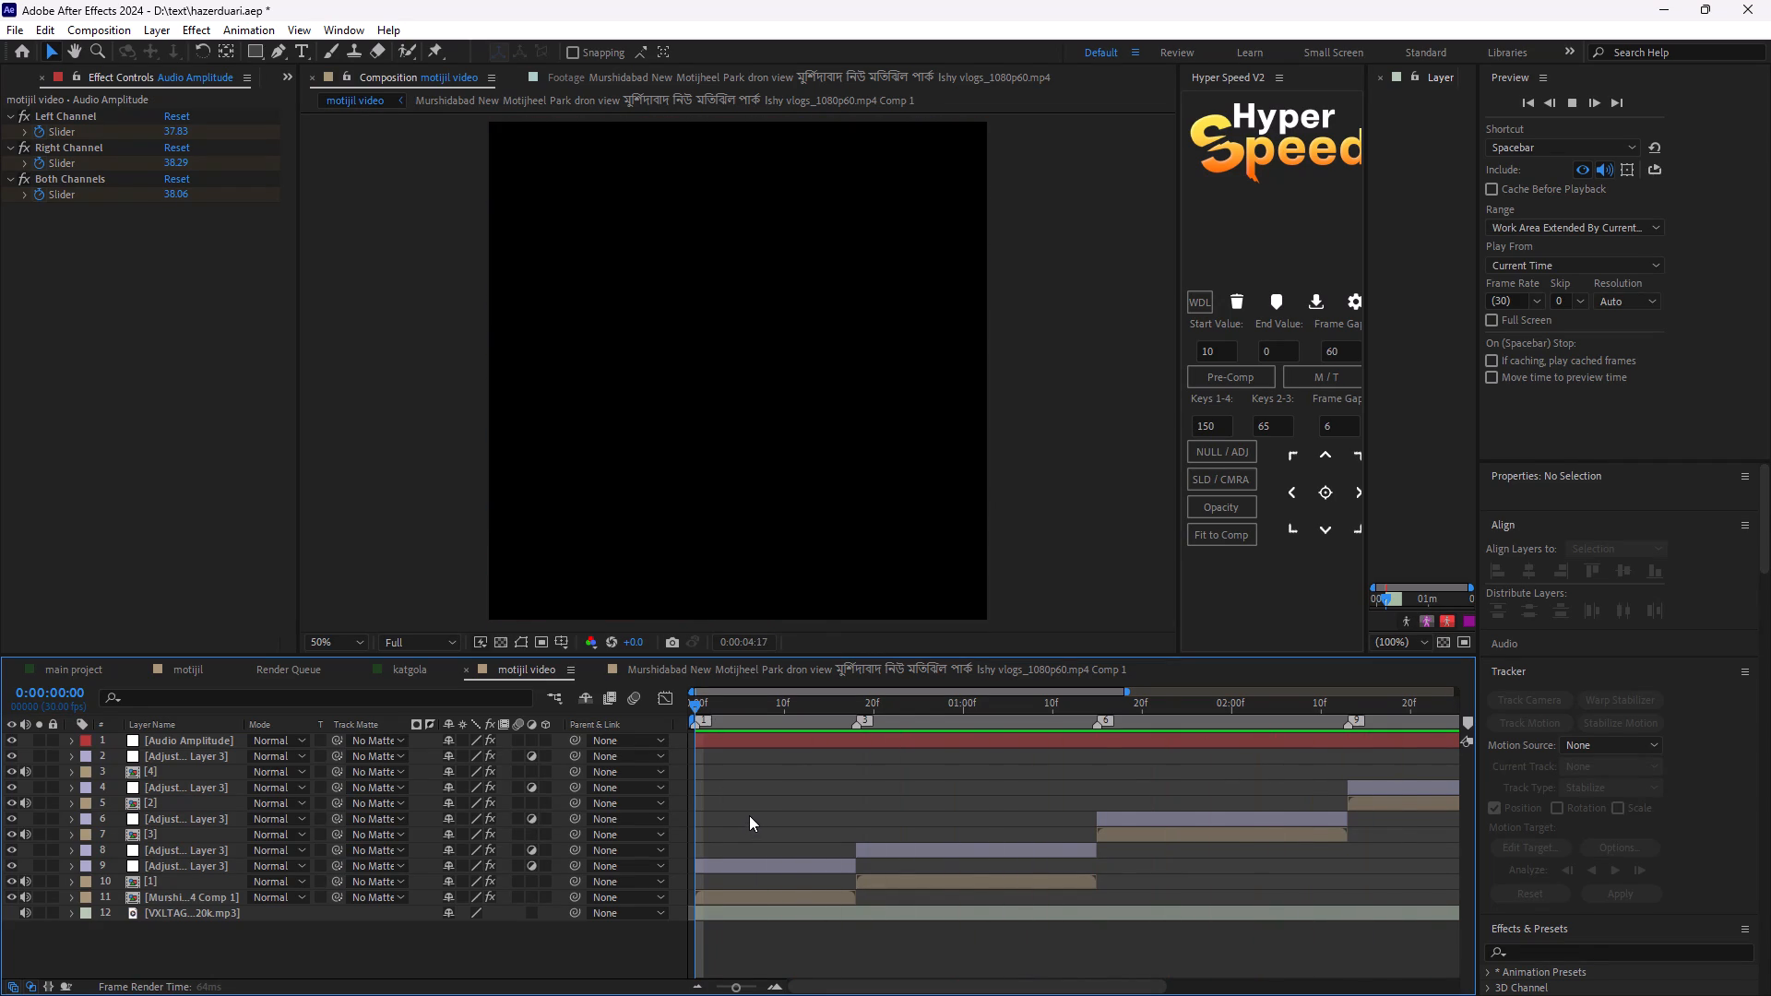
pyautogui.press('space')
pyautogui.press('space')
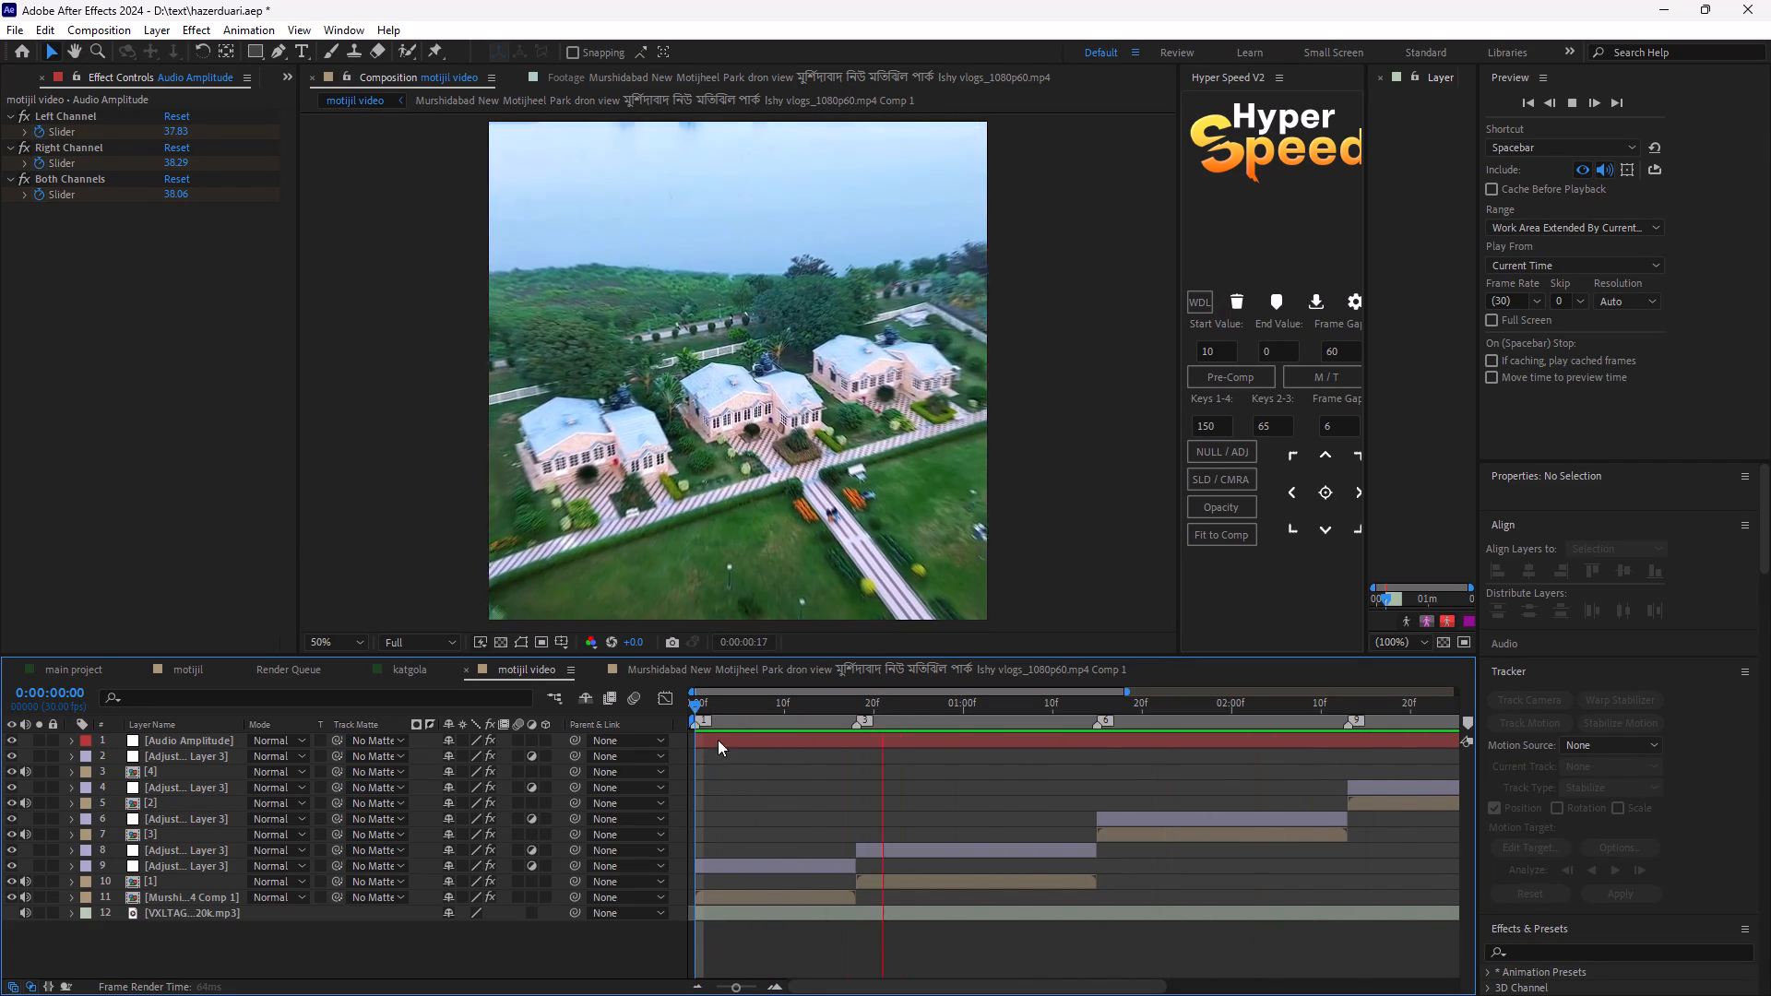
pyautogui.press('space')
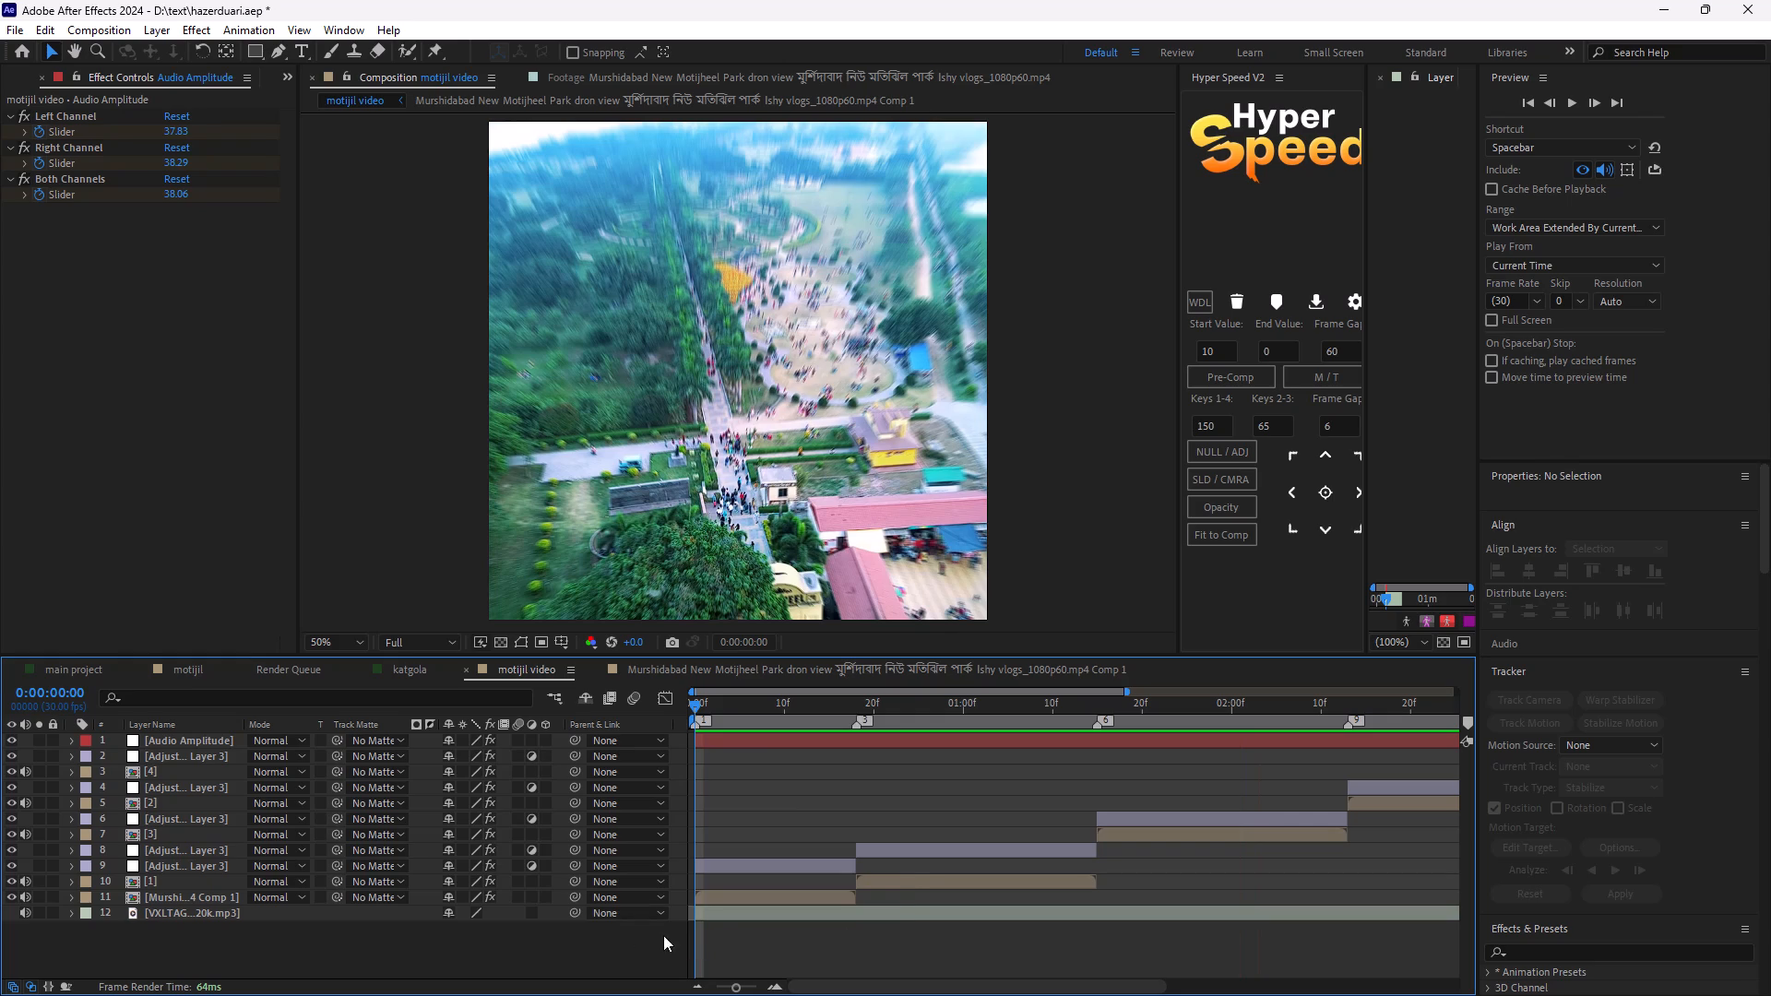
# Add a new adjustment layer and trim it to span 0:00:00:13 to 0:00:00:23, across the cut between the first two clips.
pyautogui.rightClick(673, 936)
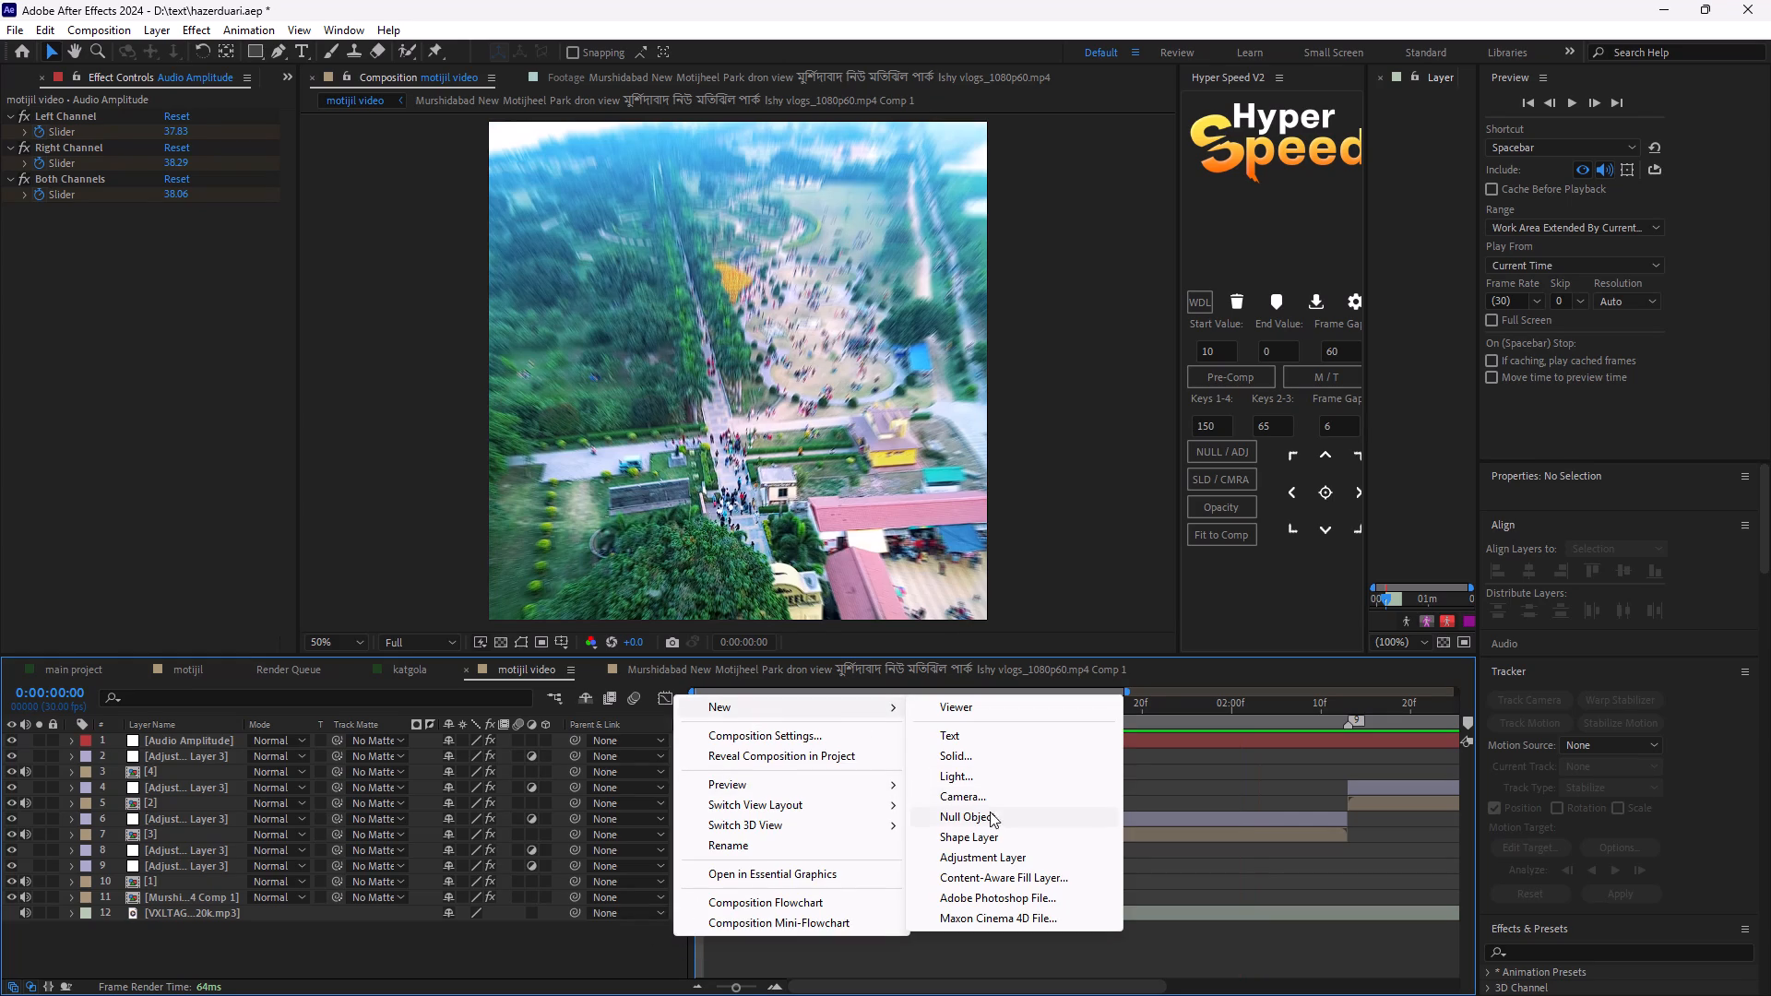
pyautogui.click(992, 856)
pyautogui.moveTo(695, 696); pyautogui.dragTo(771, 770)
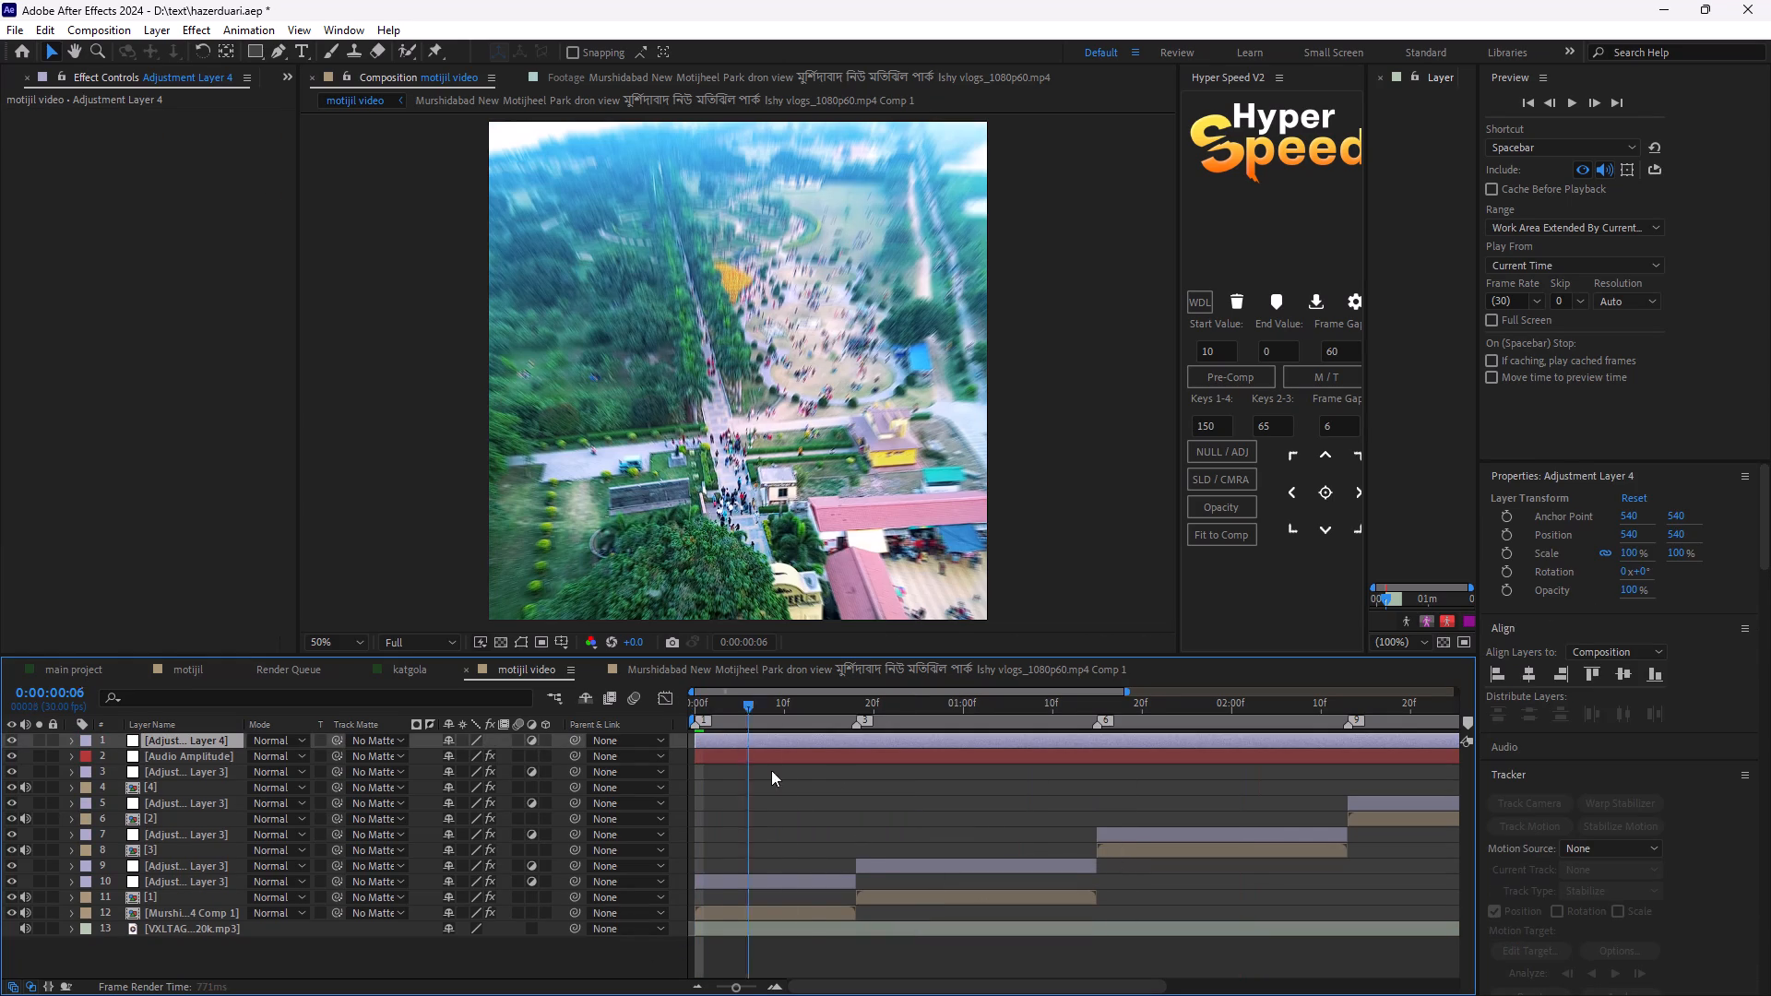
pyautogui.moveTo(771, 770); pyautogui.dragTo(809, 818)
pyautogui.click(833, 740)
pyautogui.hotkey('ctrl', 'shift', 'd')
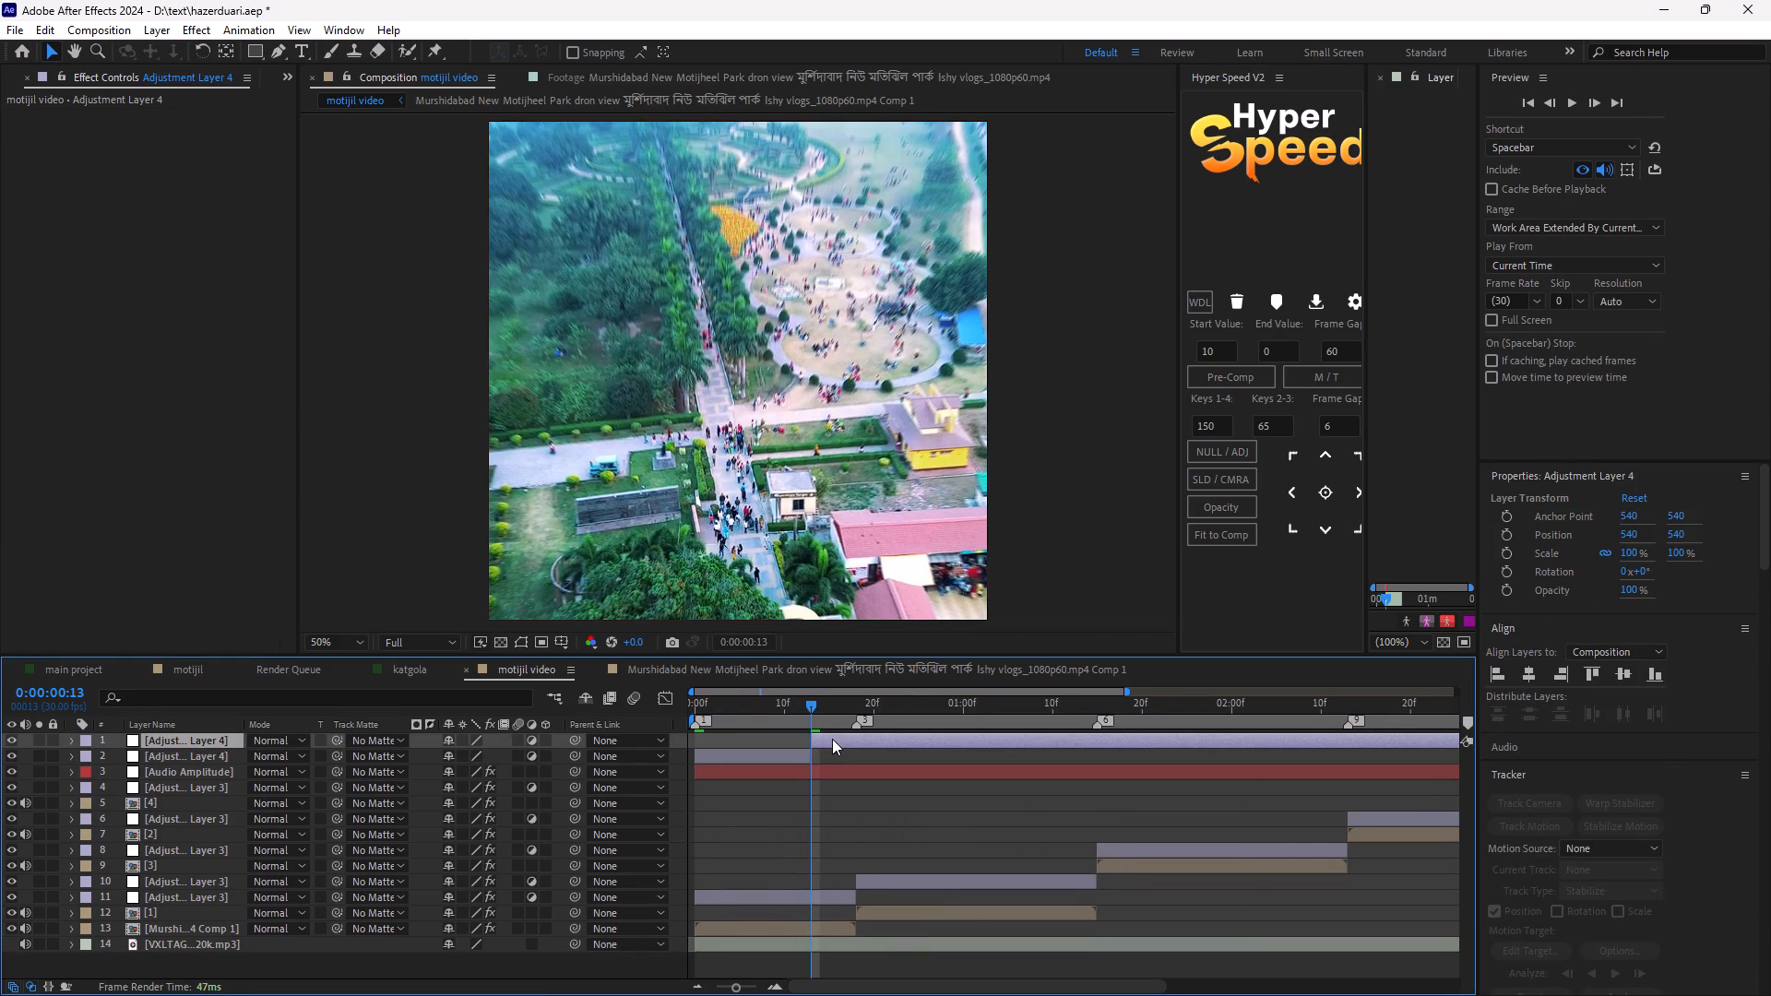
pyautogui.click(807, 759)
pyautogui.press('Delete')
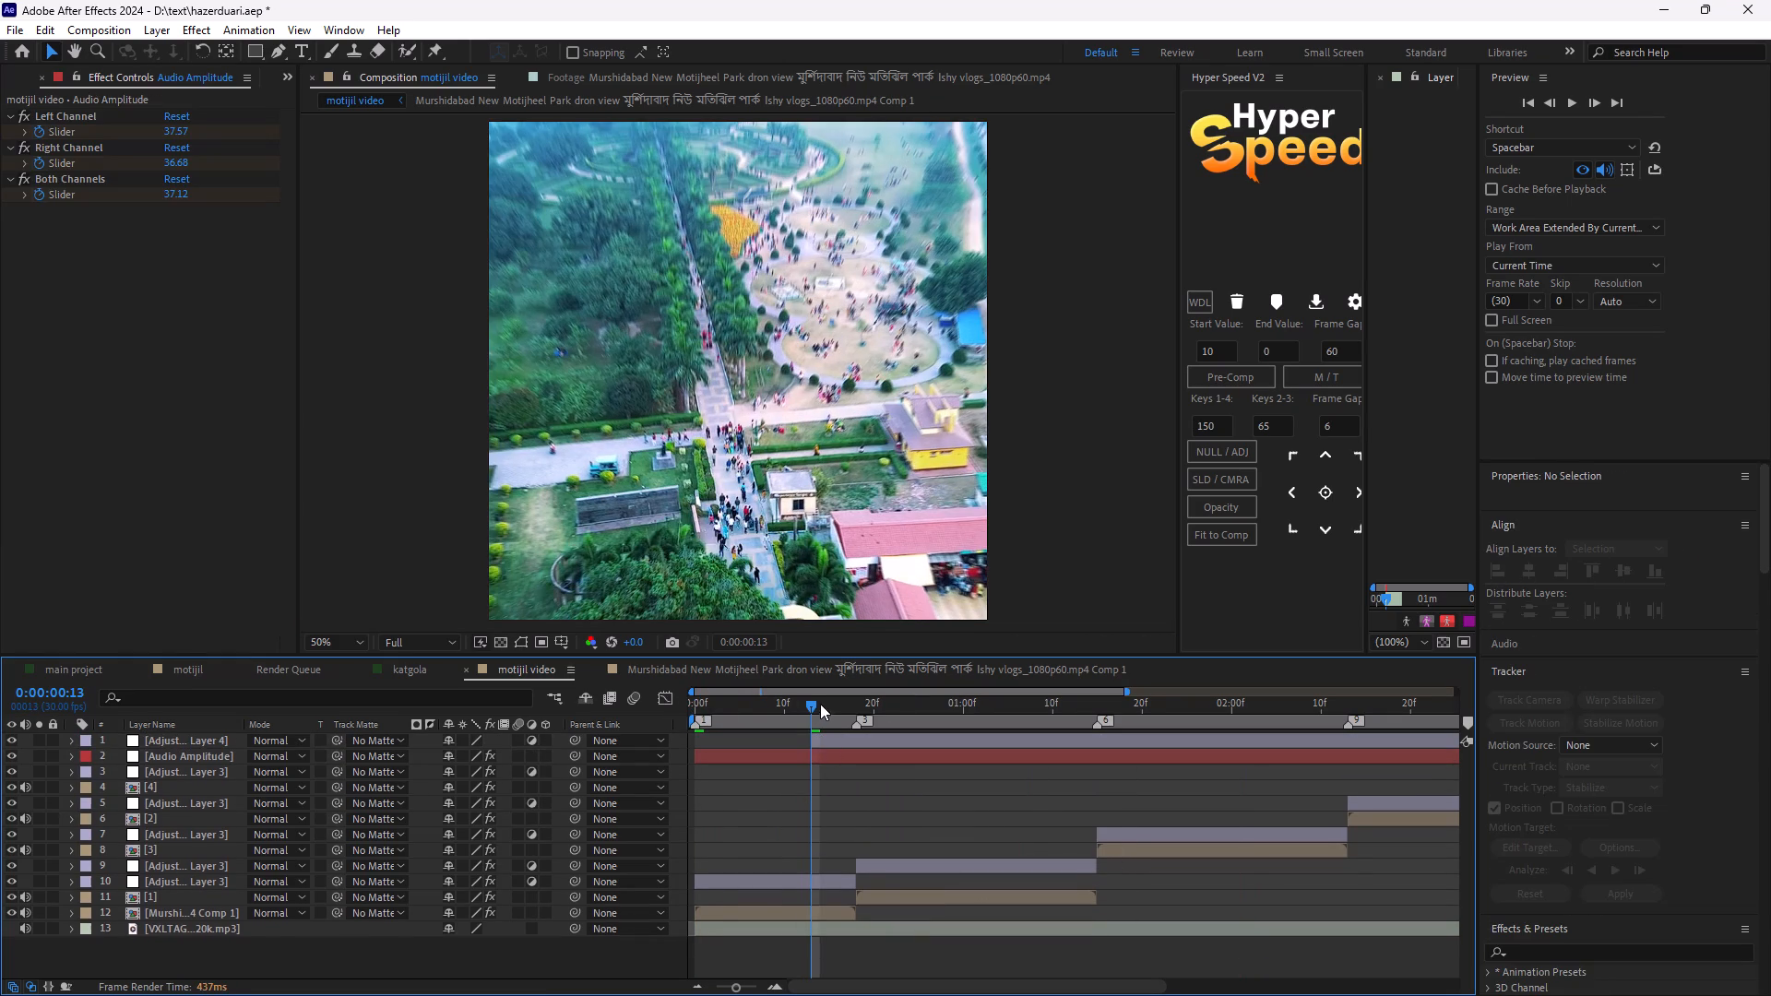
pyautogui.moveTo(820, 704); pyautogui.dragTo(897, 775)
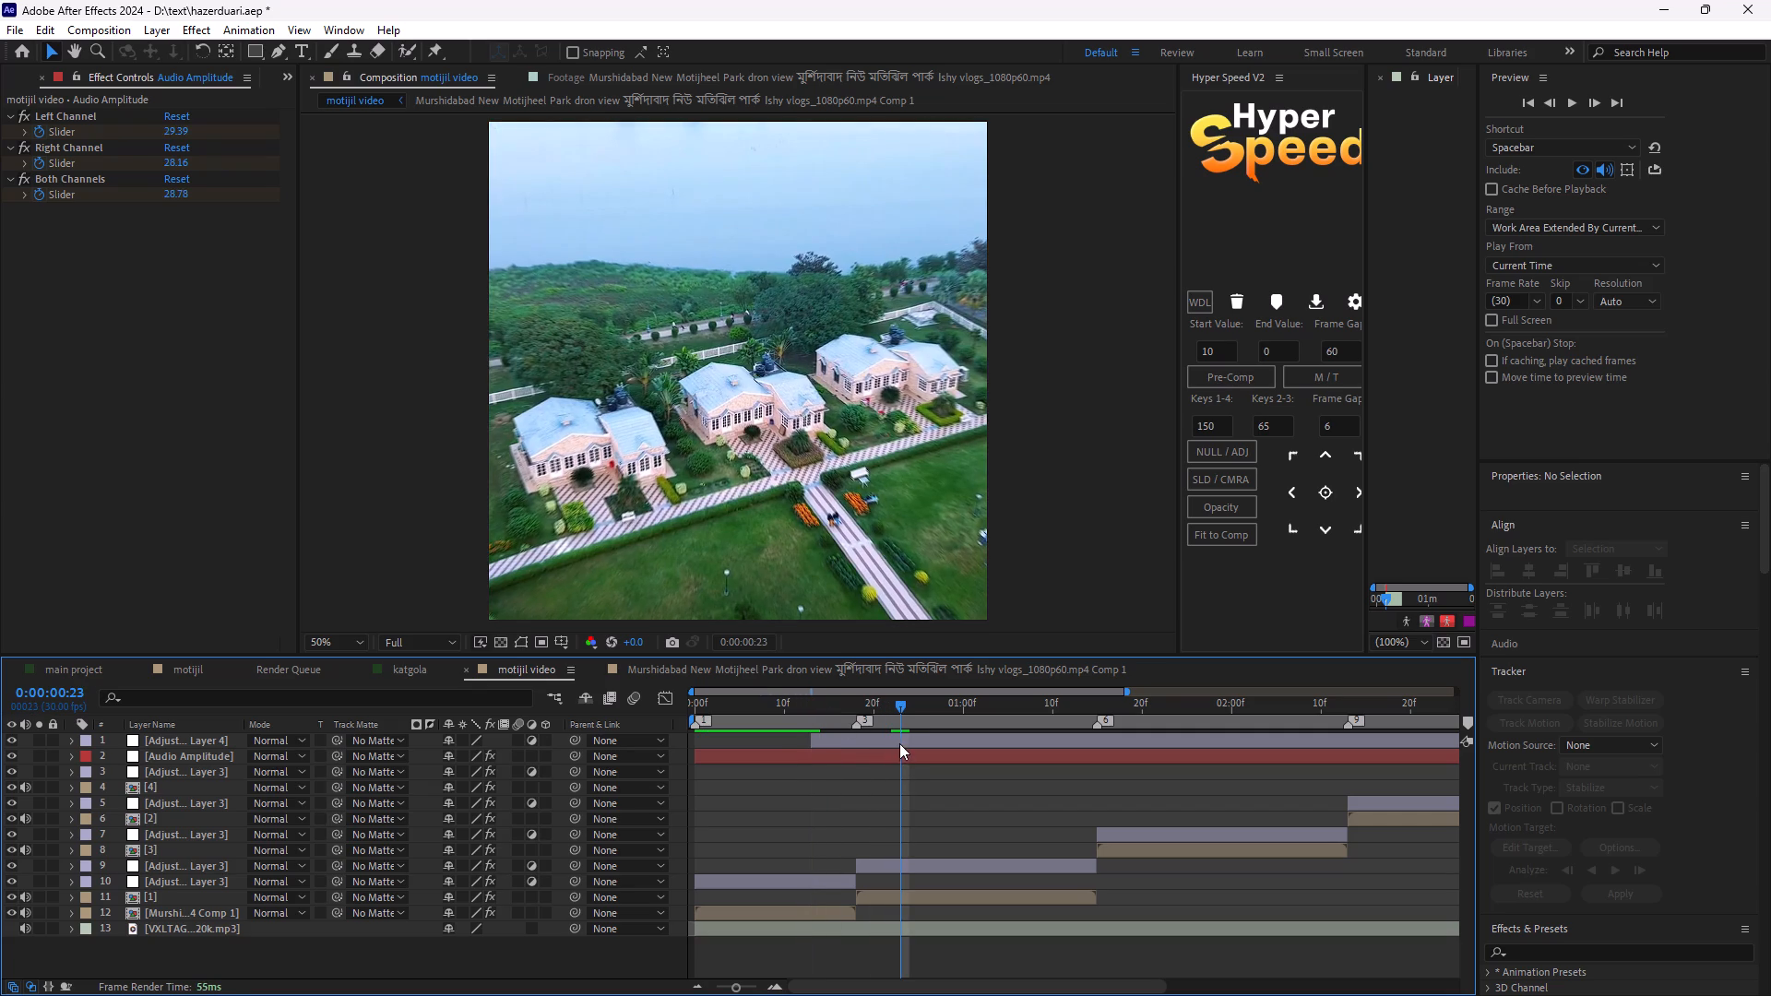
pyautogui.click(899, 741)
pyautogui.hotkey('ctrl', 'shift', 'd')
pyautogui.press('Delete')
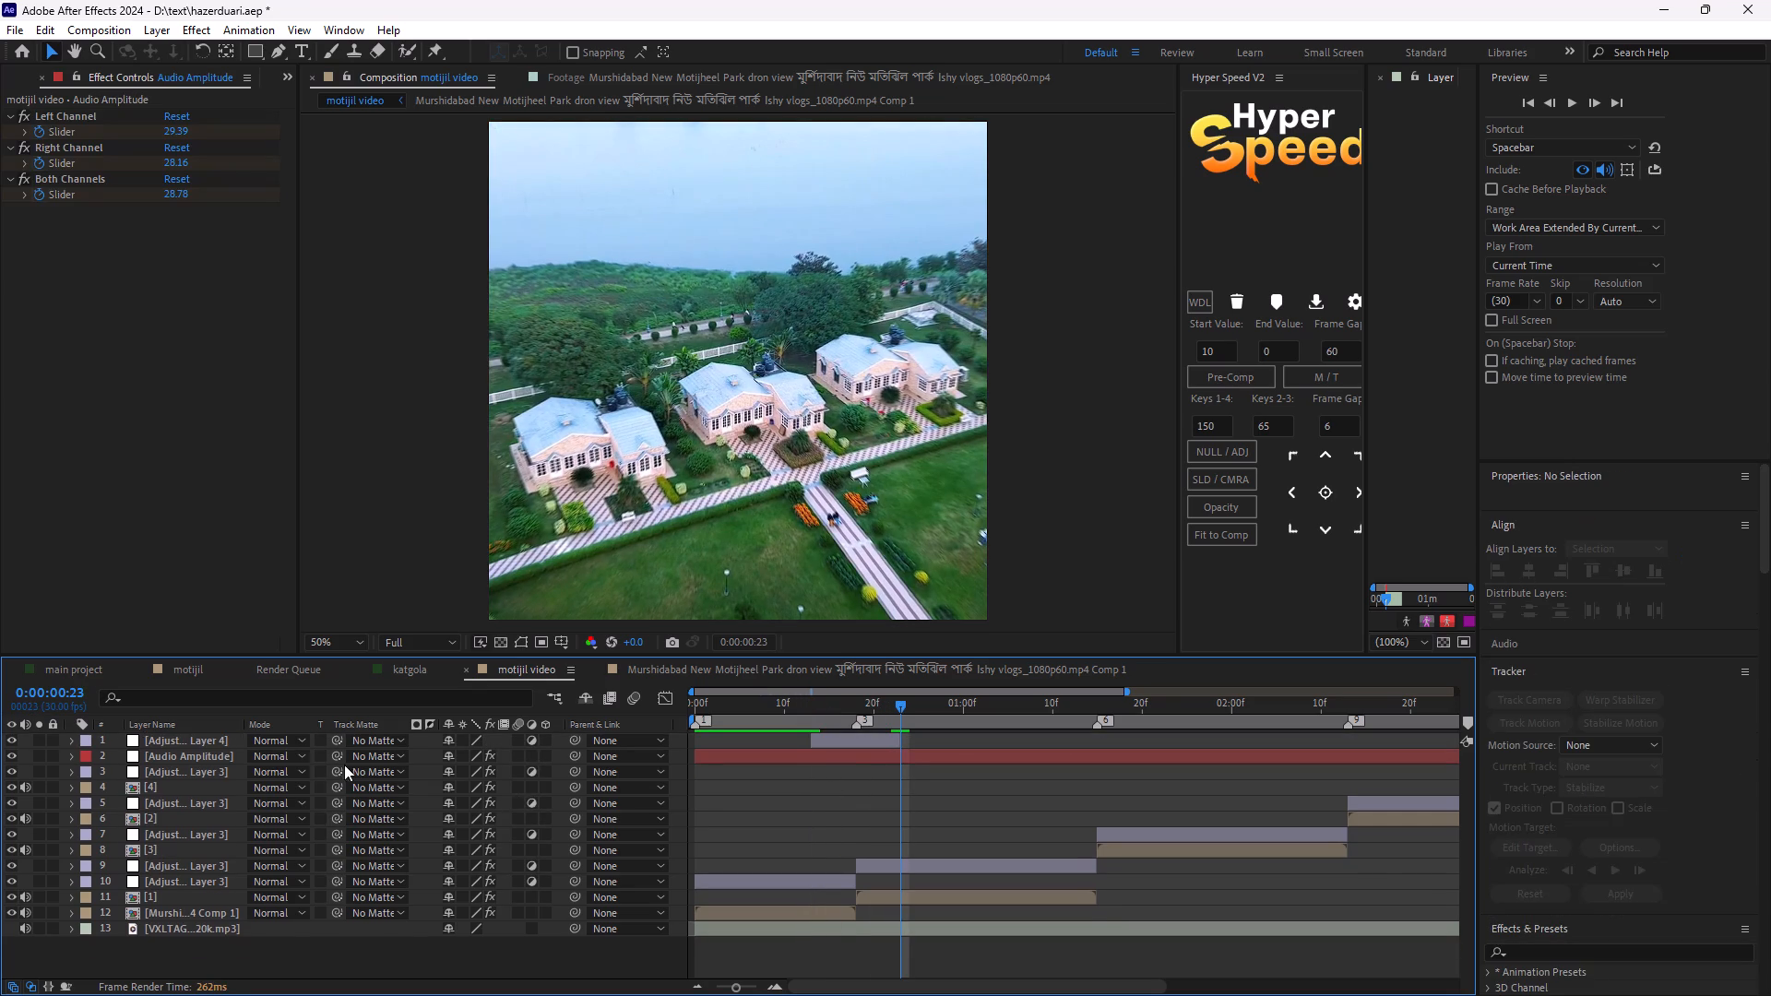
# Move the new adjustment layer below clip [3], directly above the two lowest Adjustment Layer 3 layers.
pyautogui.moveTo(172, 735); pyautogui.dragTo(198, 858)
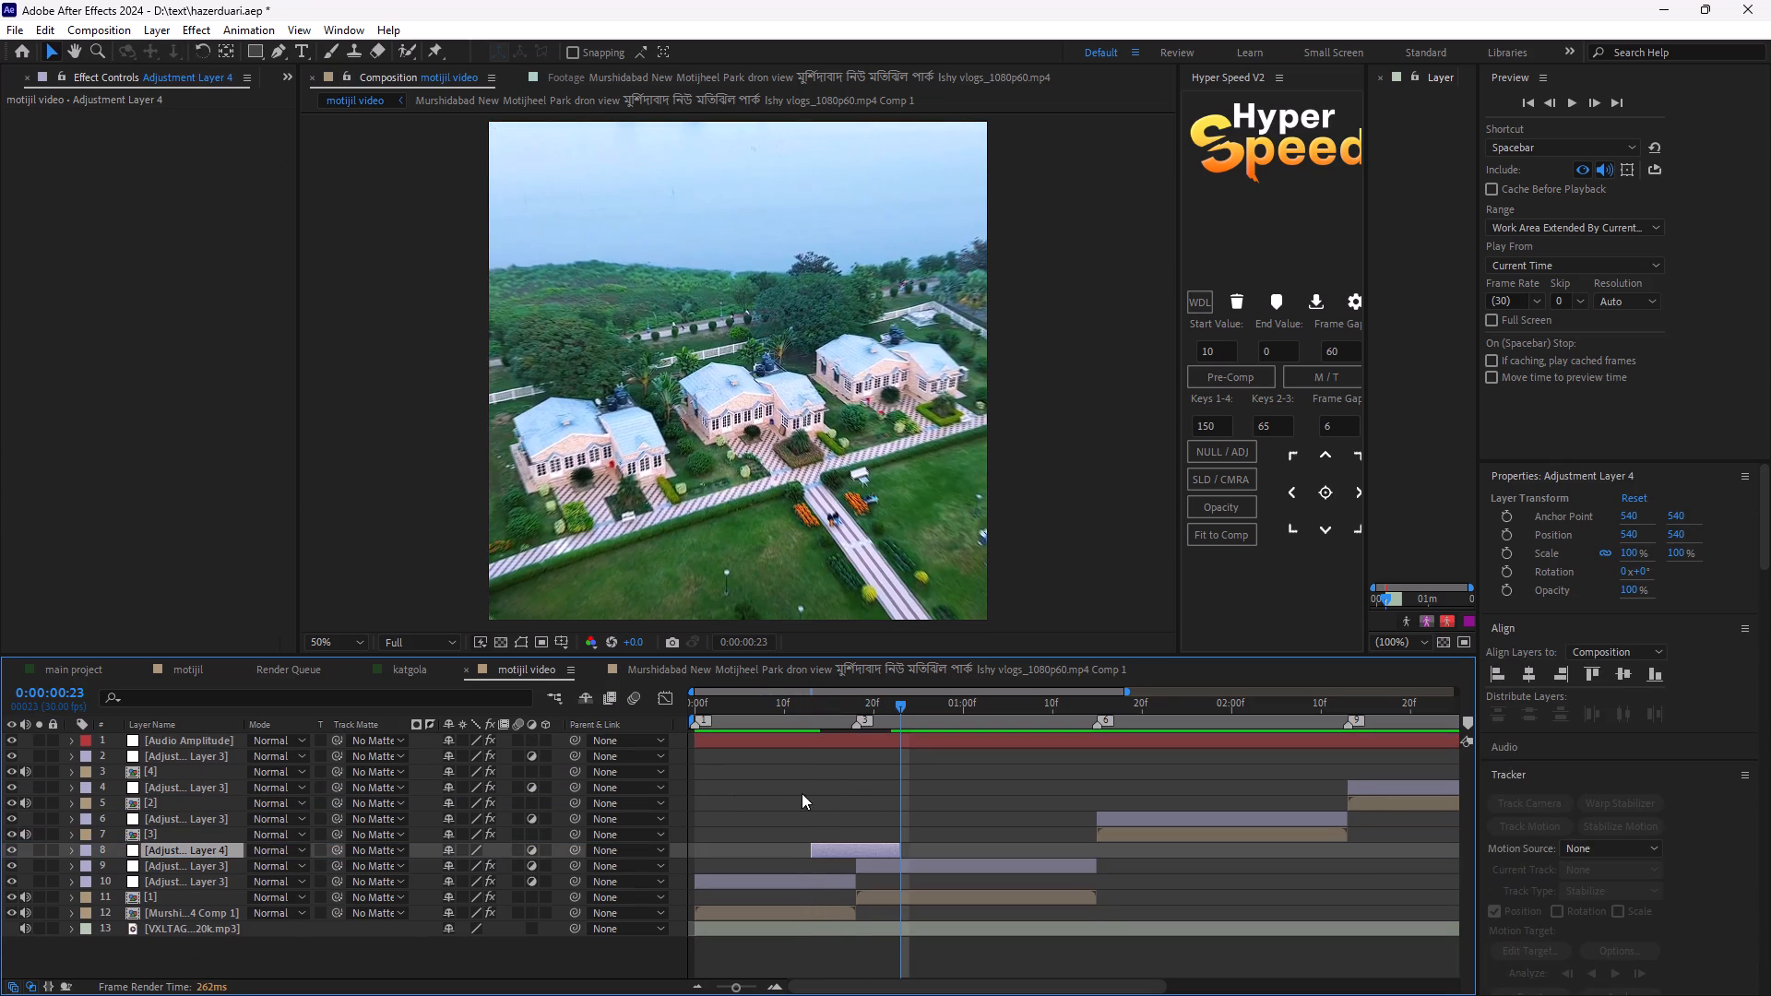
# At 0:00:00:18, apply the S_Shake effect to Adjustment Layer 4 and switch the effect off.
pyautogui.moveTo(892, 704); pyautogui.dragTo(853, 729)
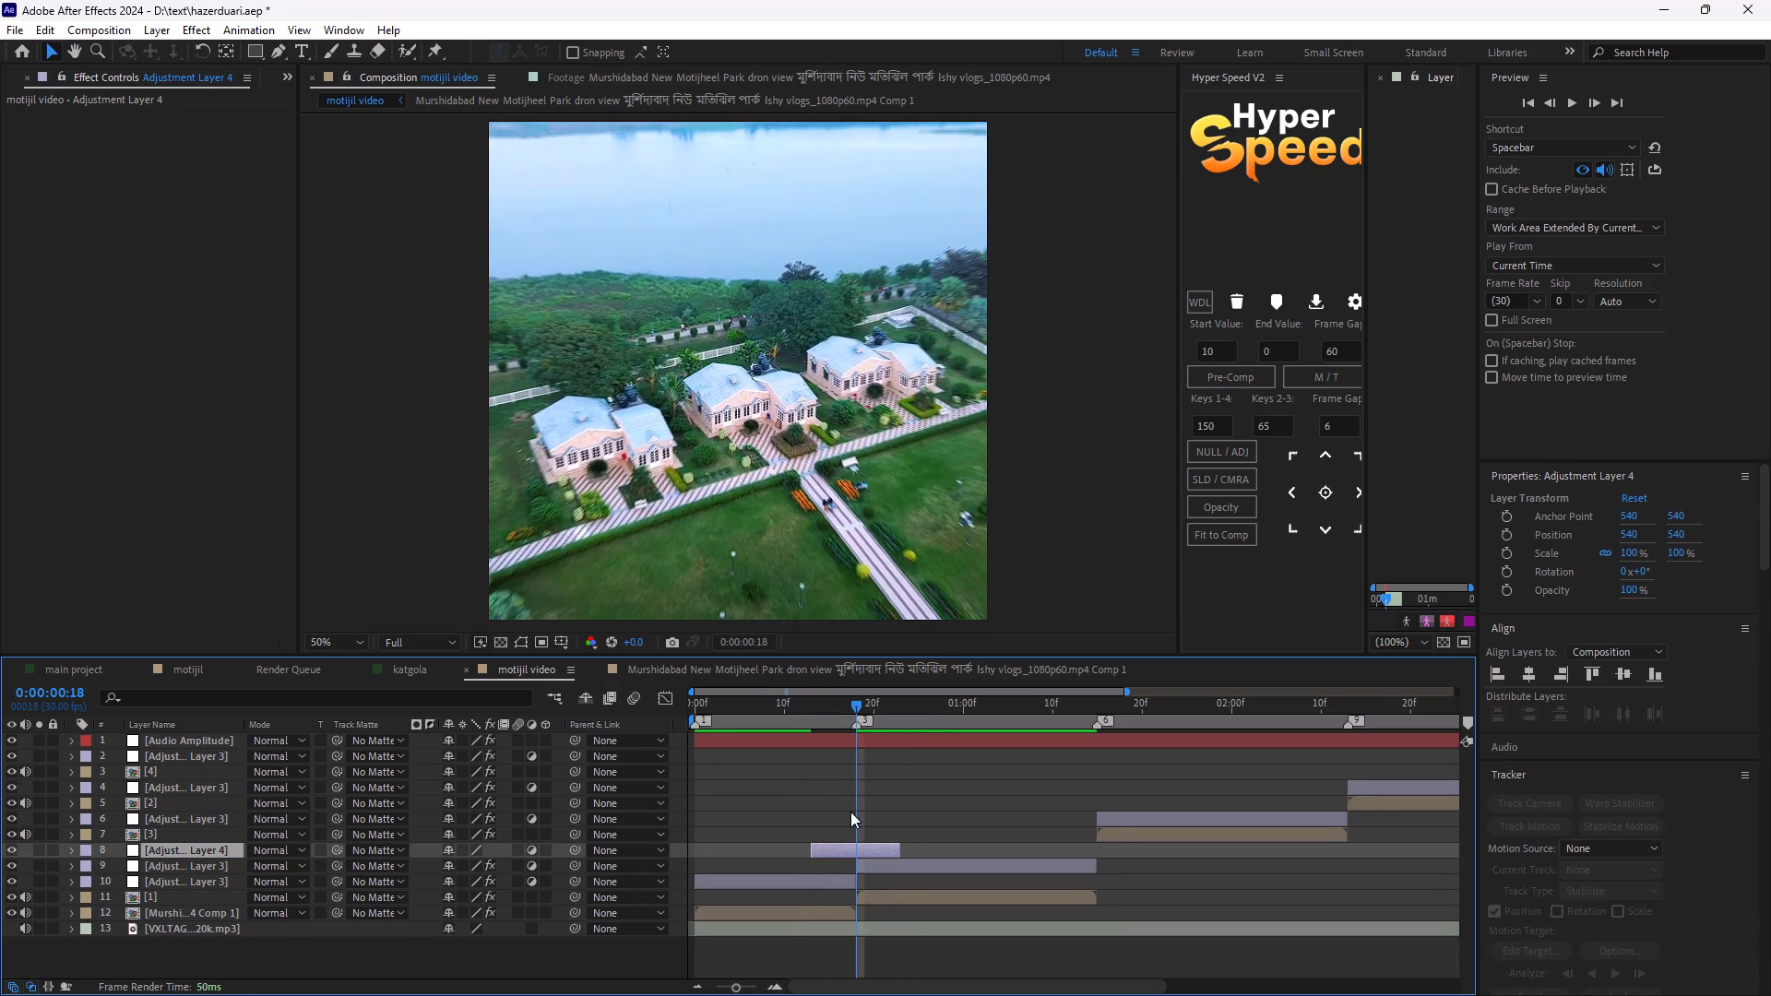
pyautogui.hotkey('ctrl', 'space')
pyautogui.hotkey('ctrl', 'space')
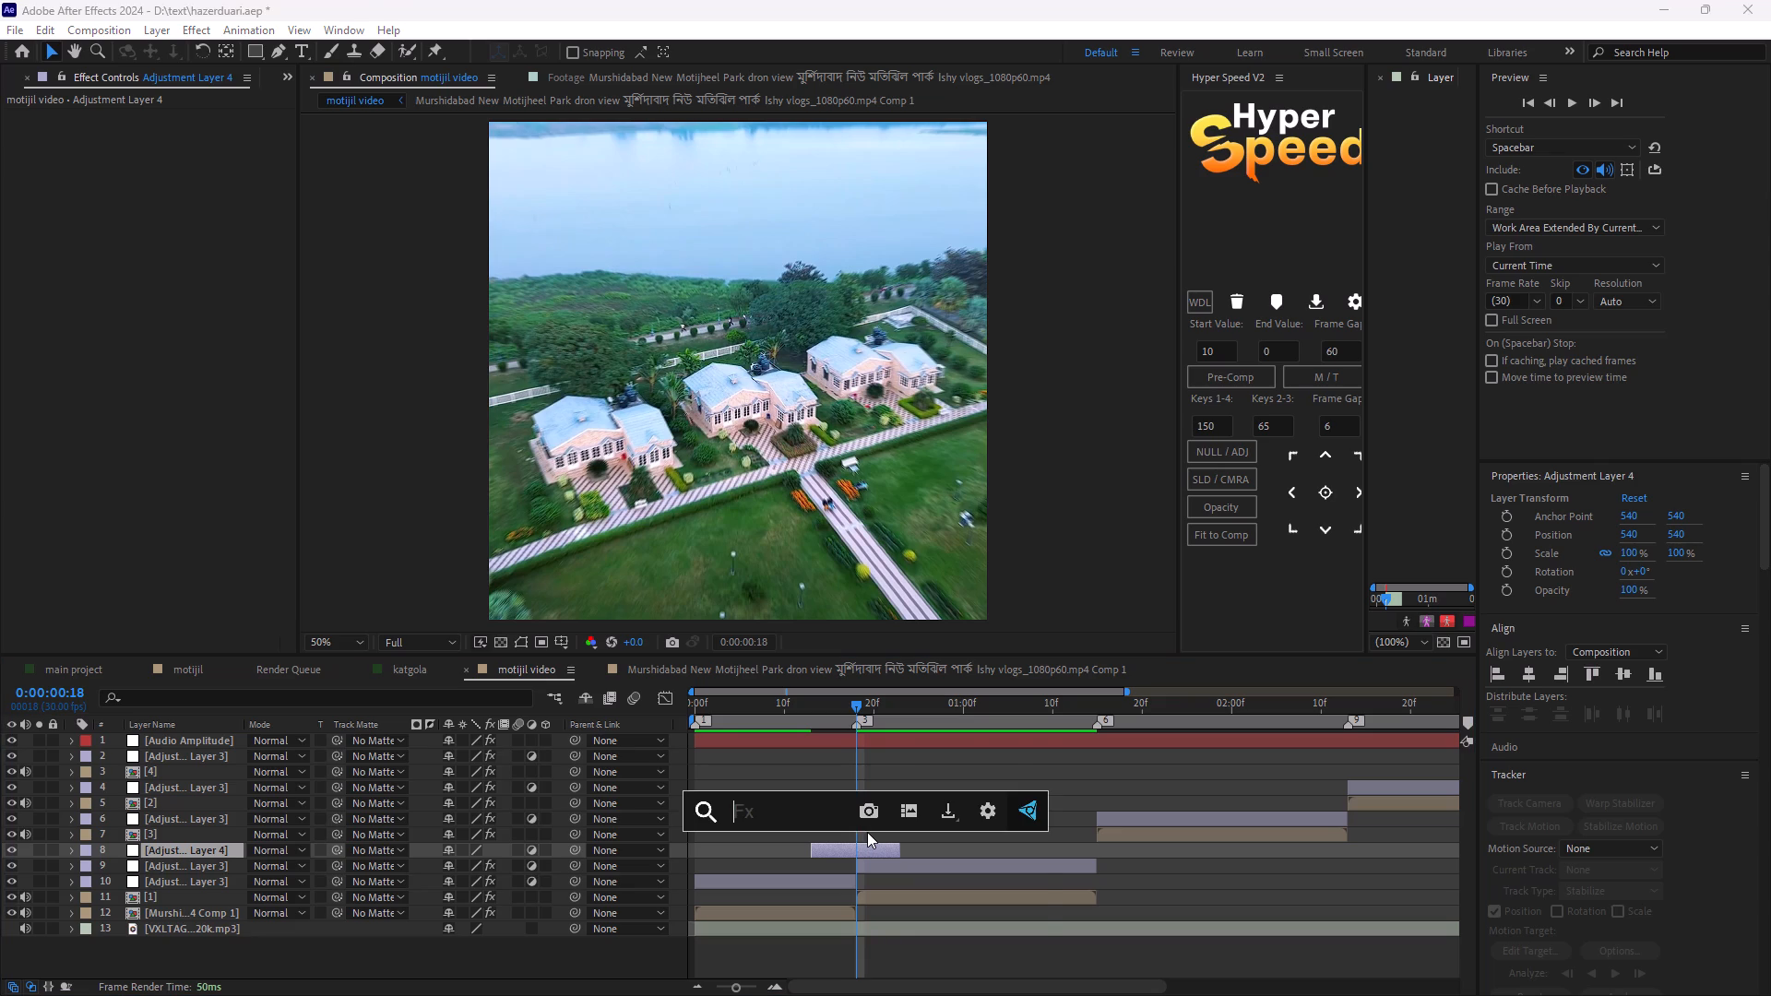
pyautogui.write('s_s')
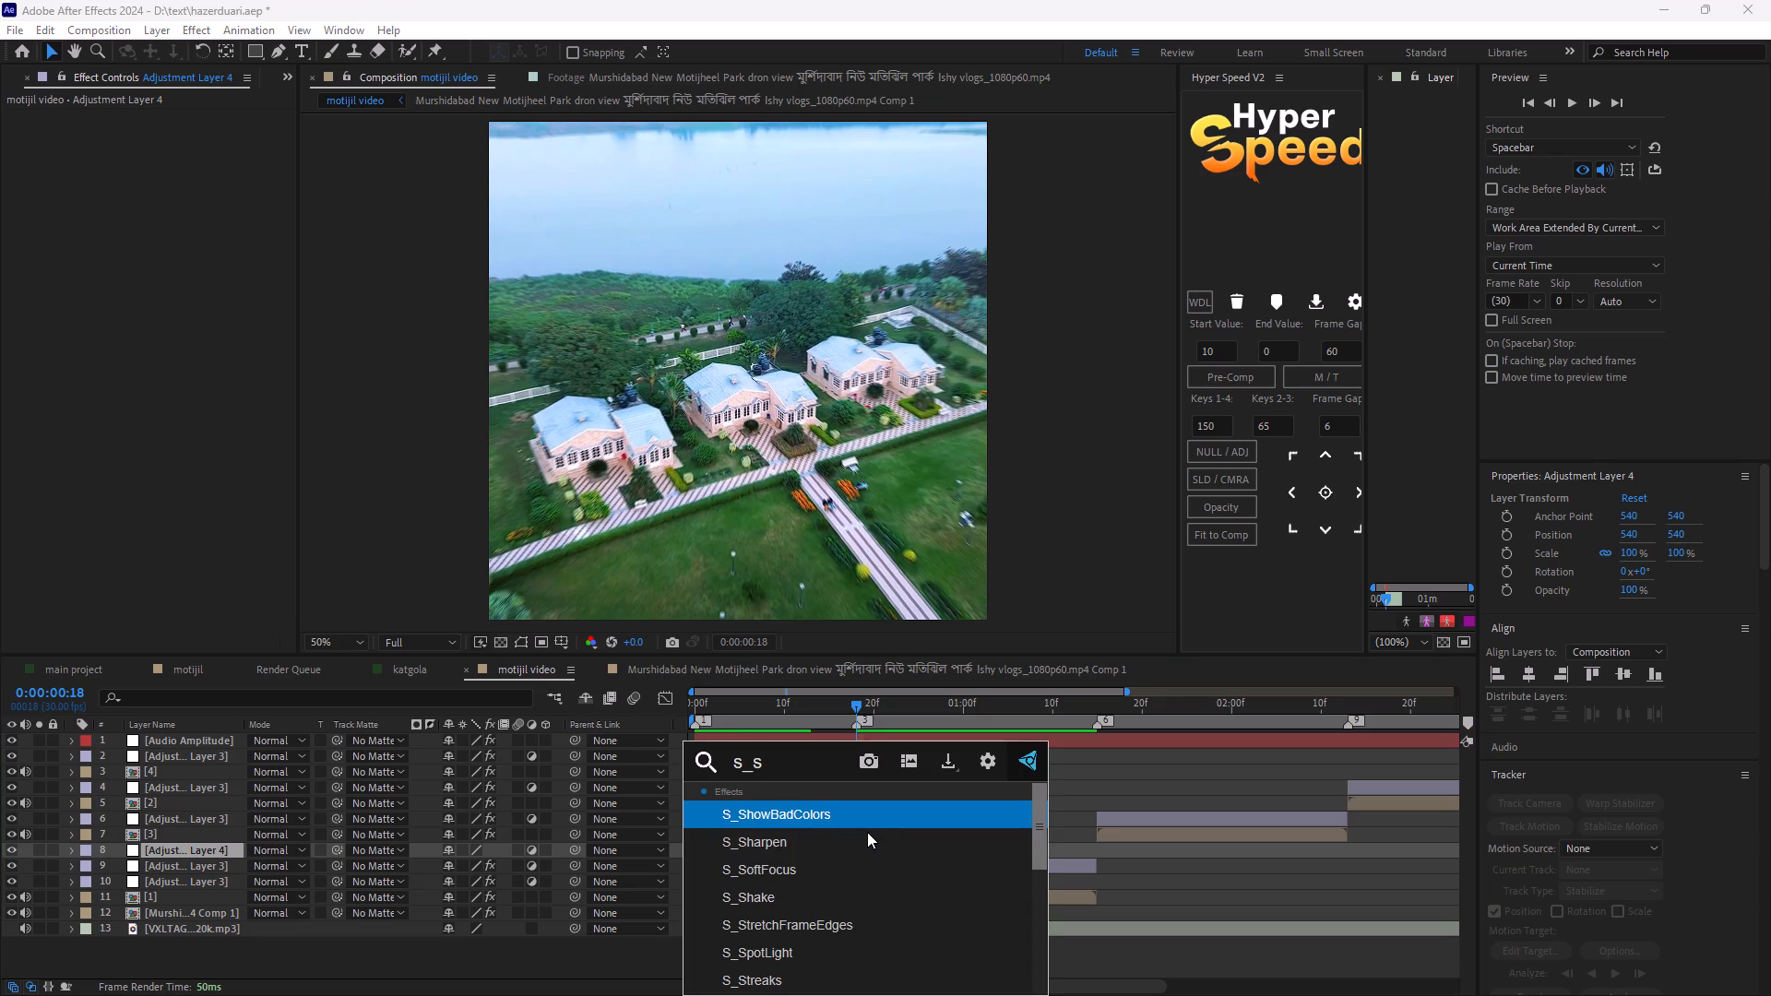
pyautogui.click(879, 899)
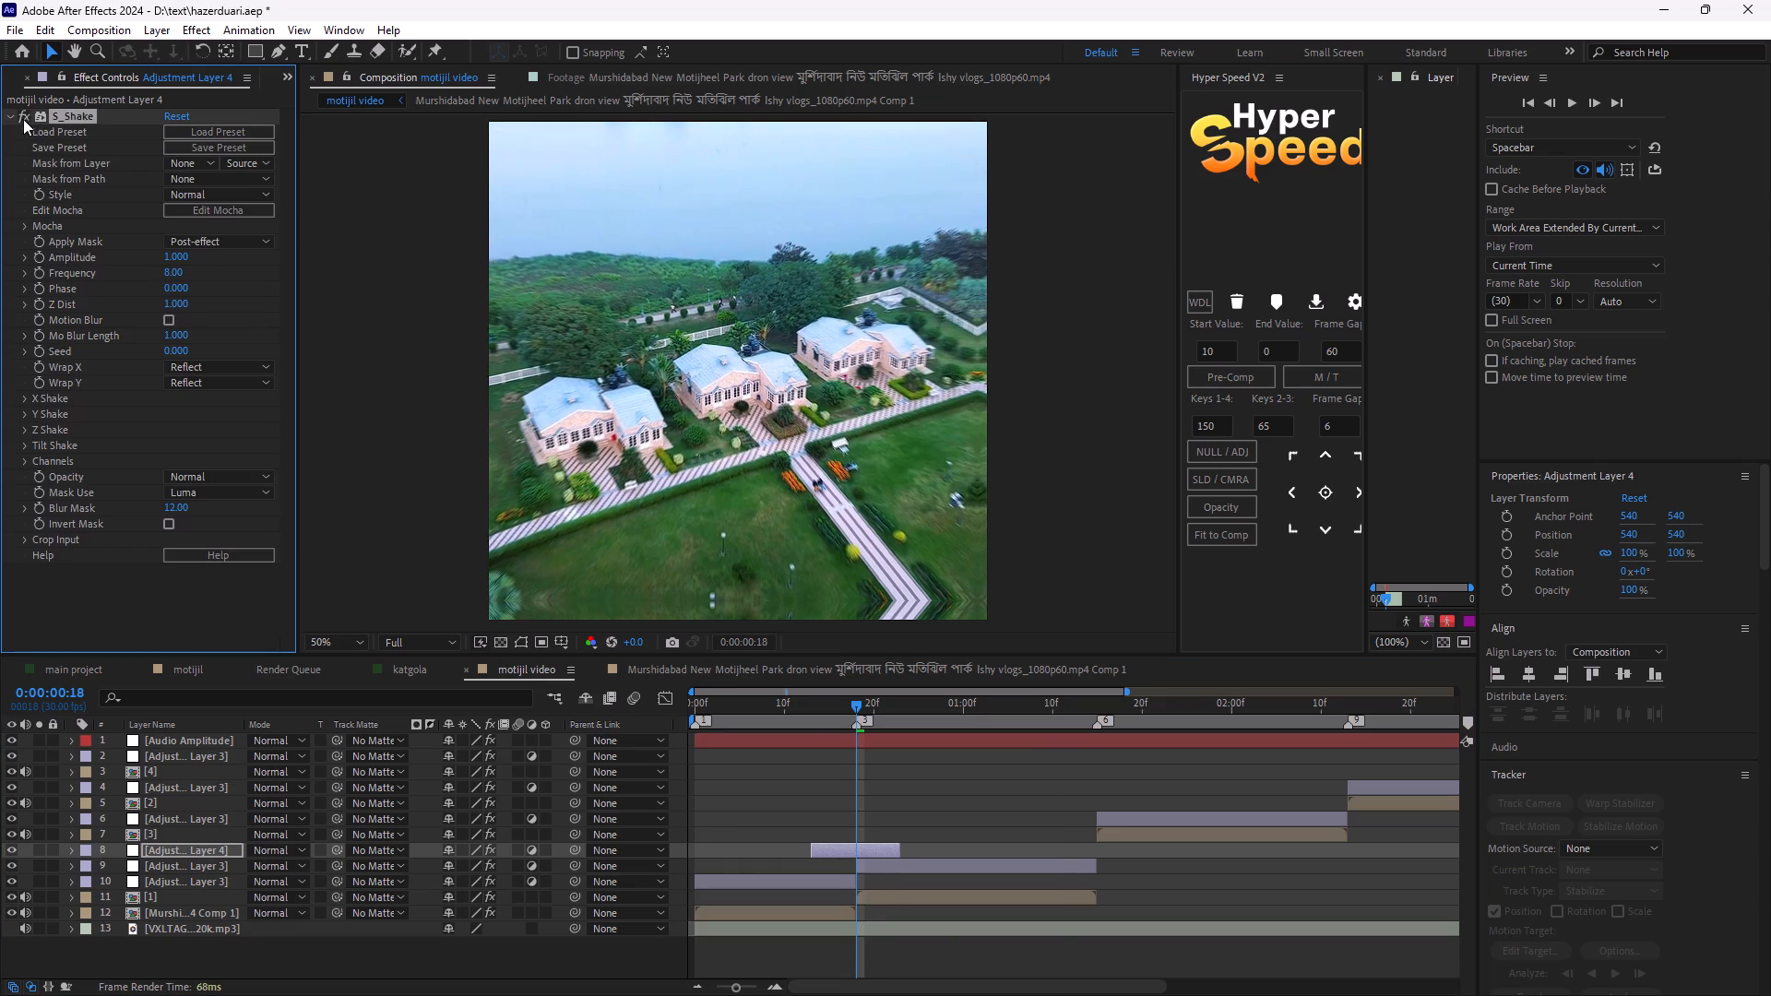
pyautogui.click(23, 119)
# Add the Exposure effect to Adjustment Layer 4.
pyautogui.hotkey('ctrl', 'space')
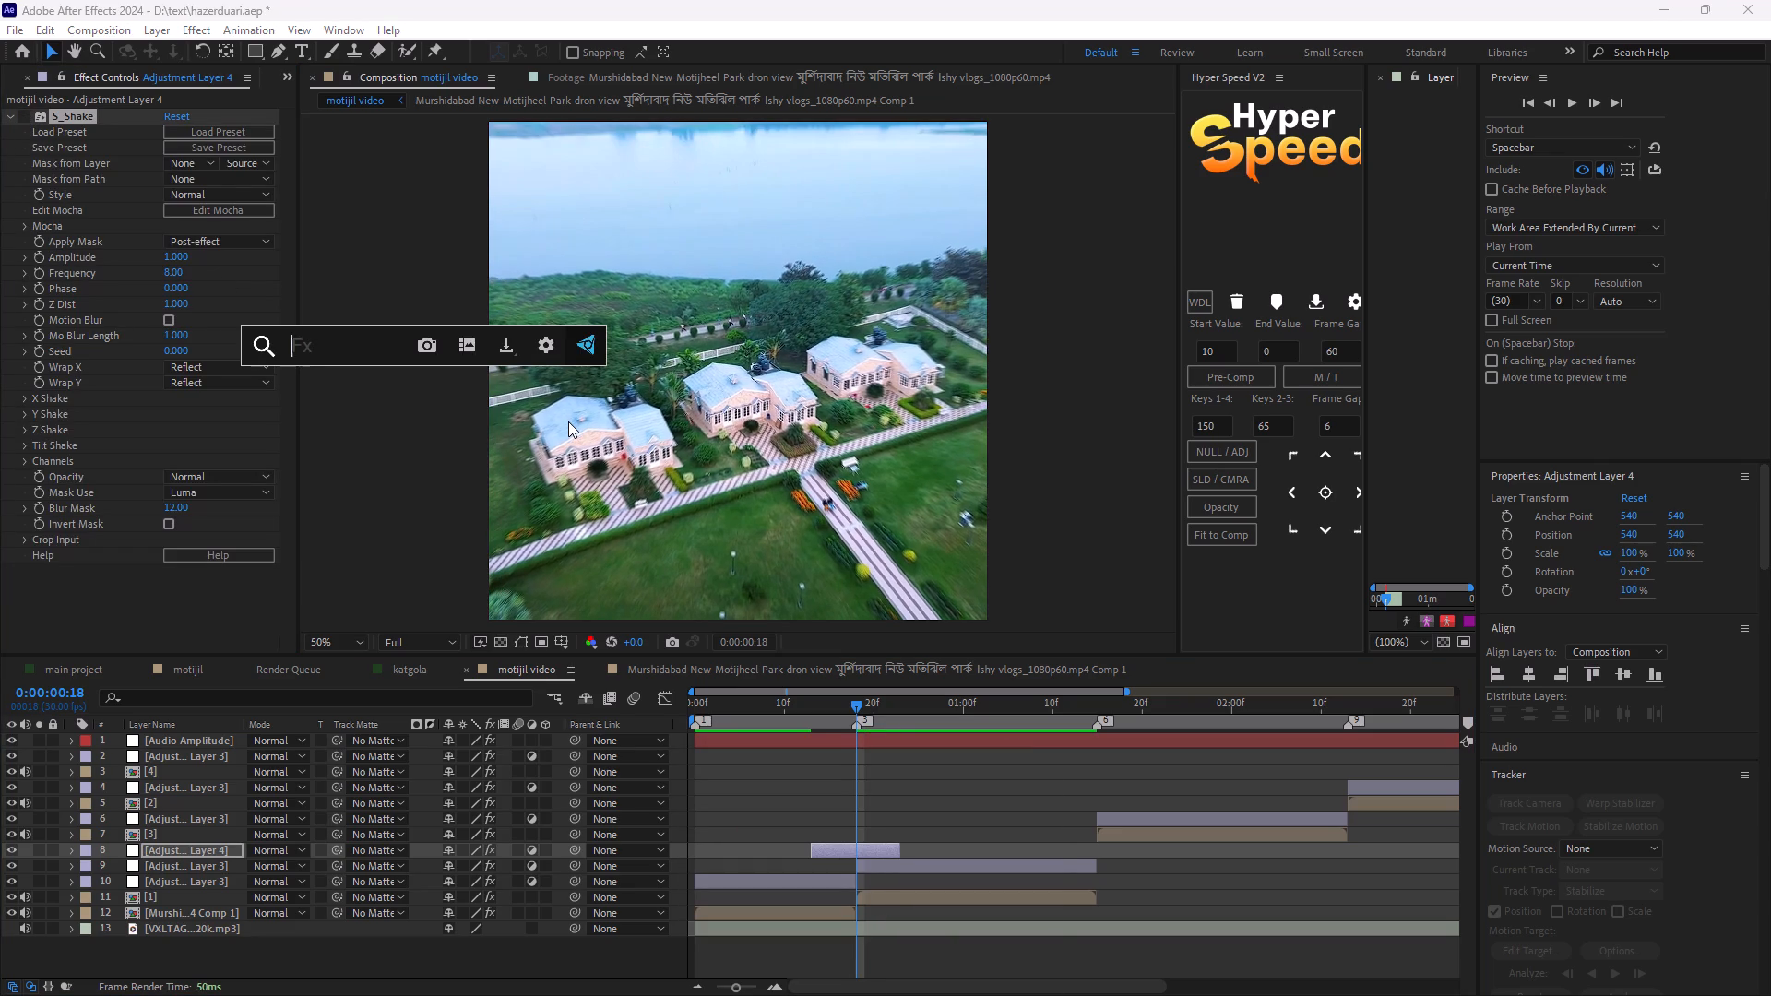
pyautogui.write('exp')
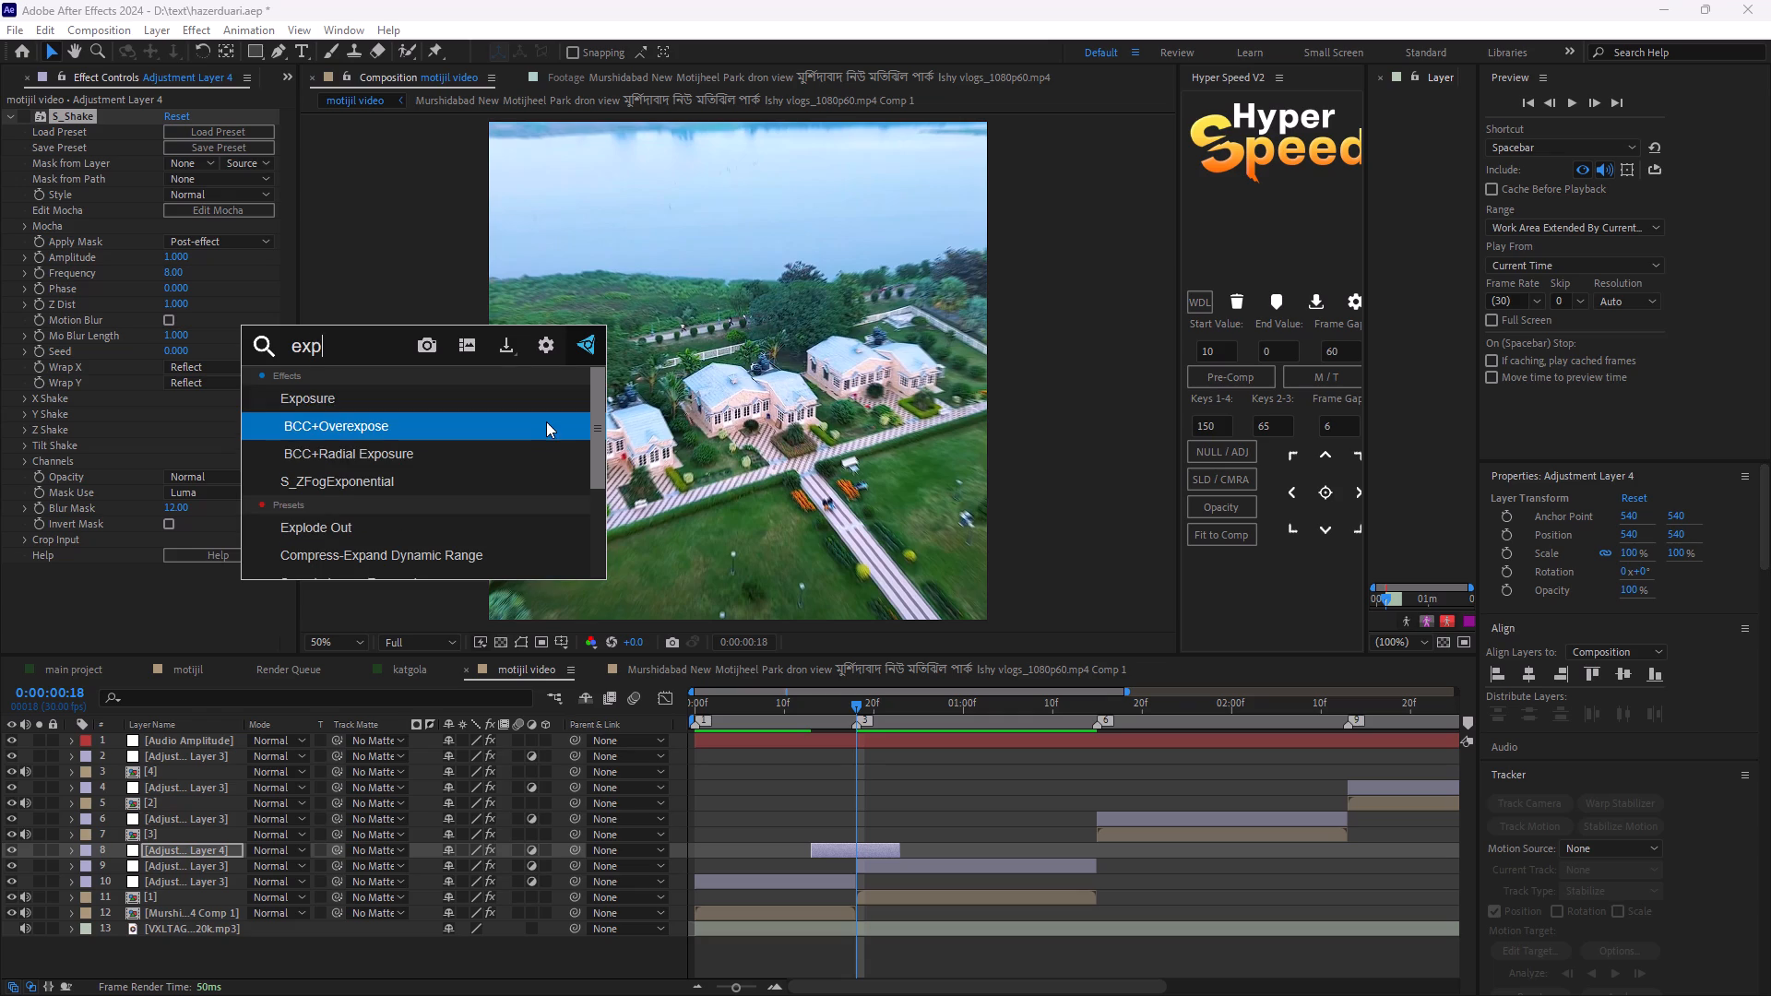
pyautogui.click(536, 399)
# Add the BCC Lens Blur OBS effect to Adjustment Layer 4 and place it between S_Shake and Exposure.
pyautogui.hotkey('ctrl', 'space')
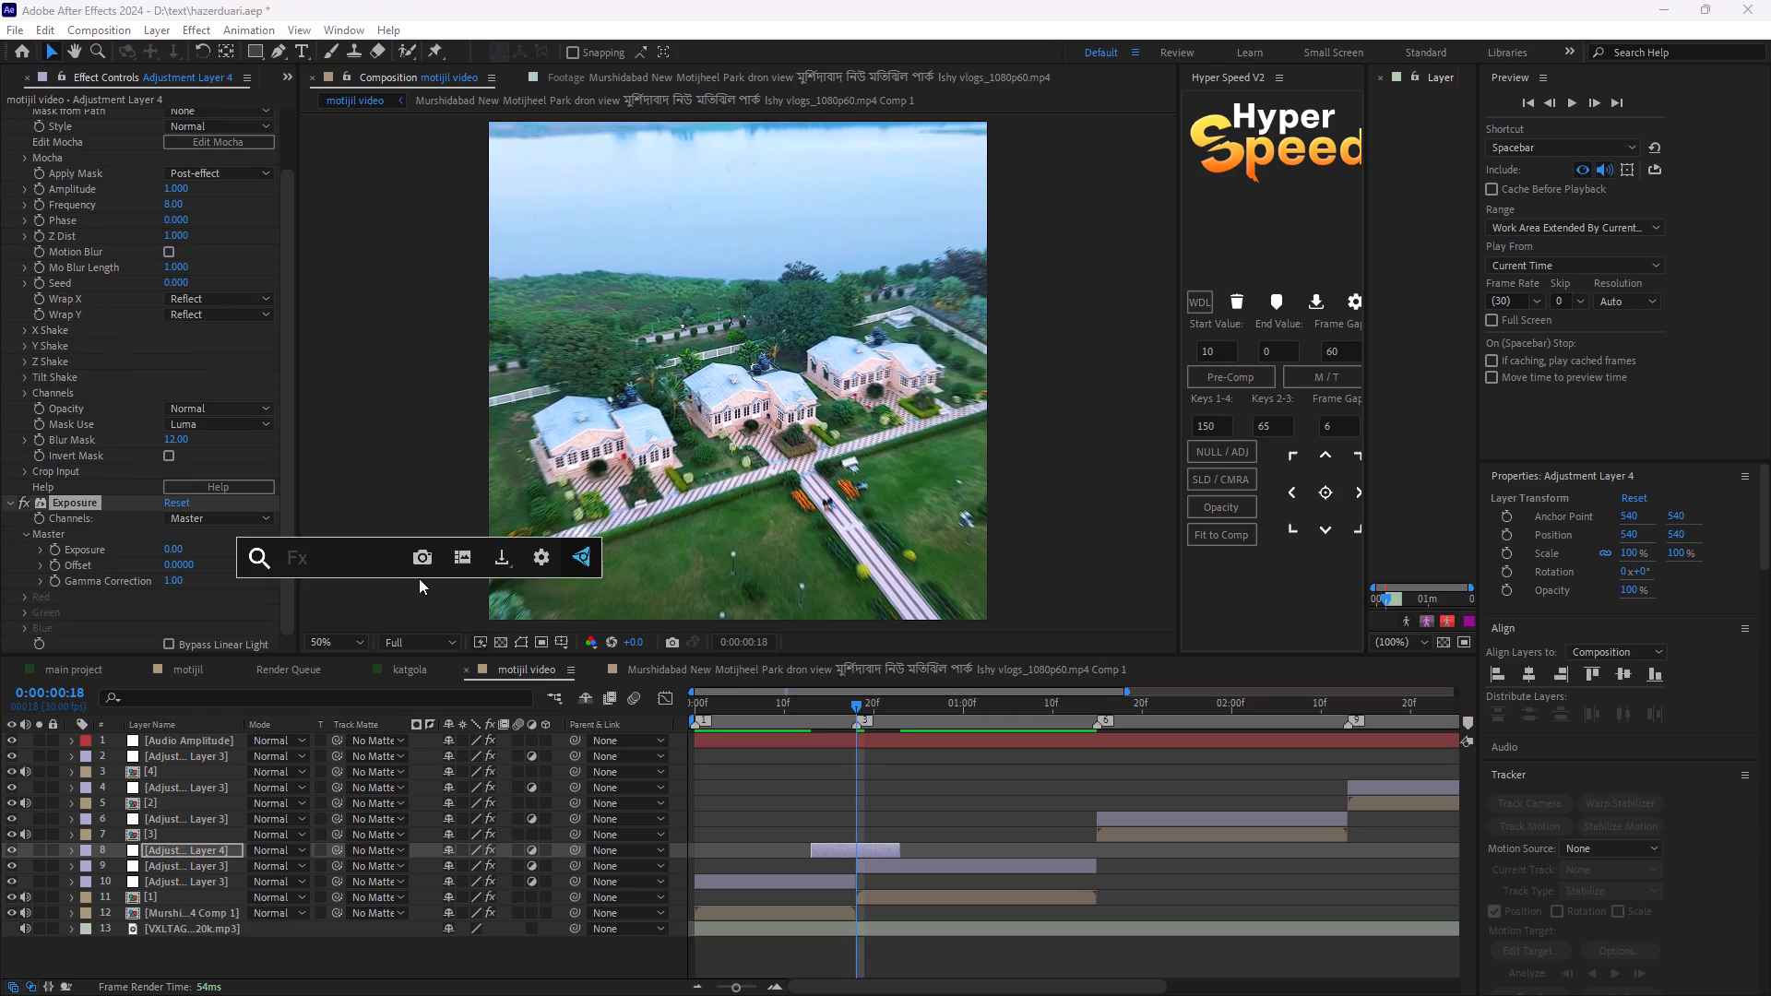
pyautogui.write('blur')
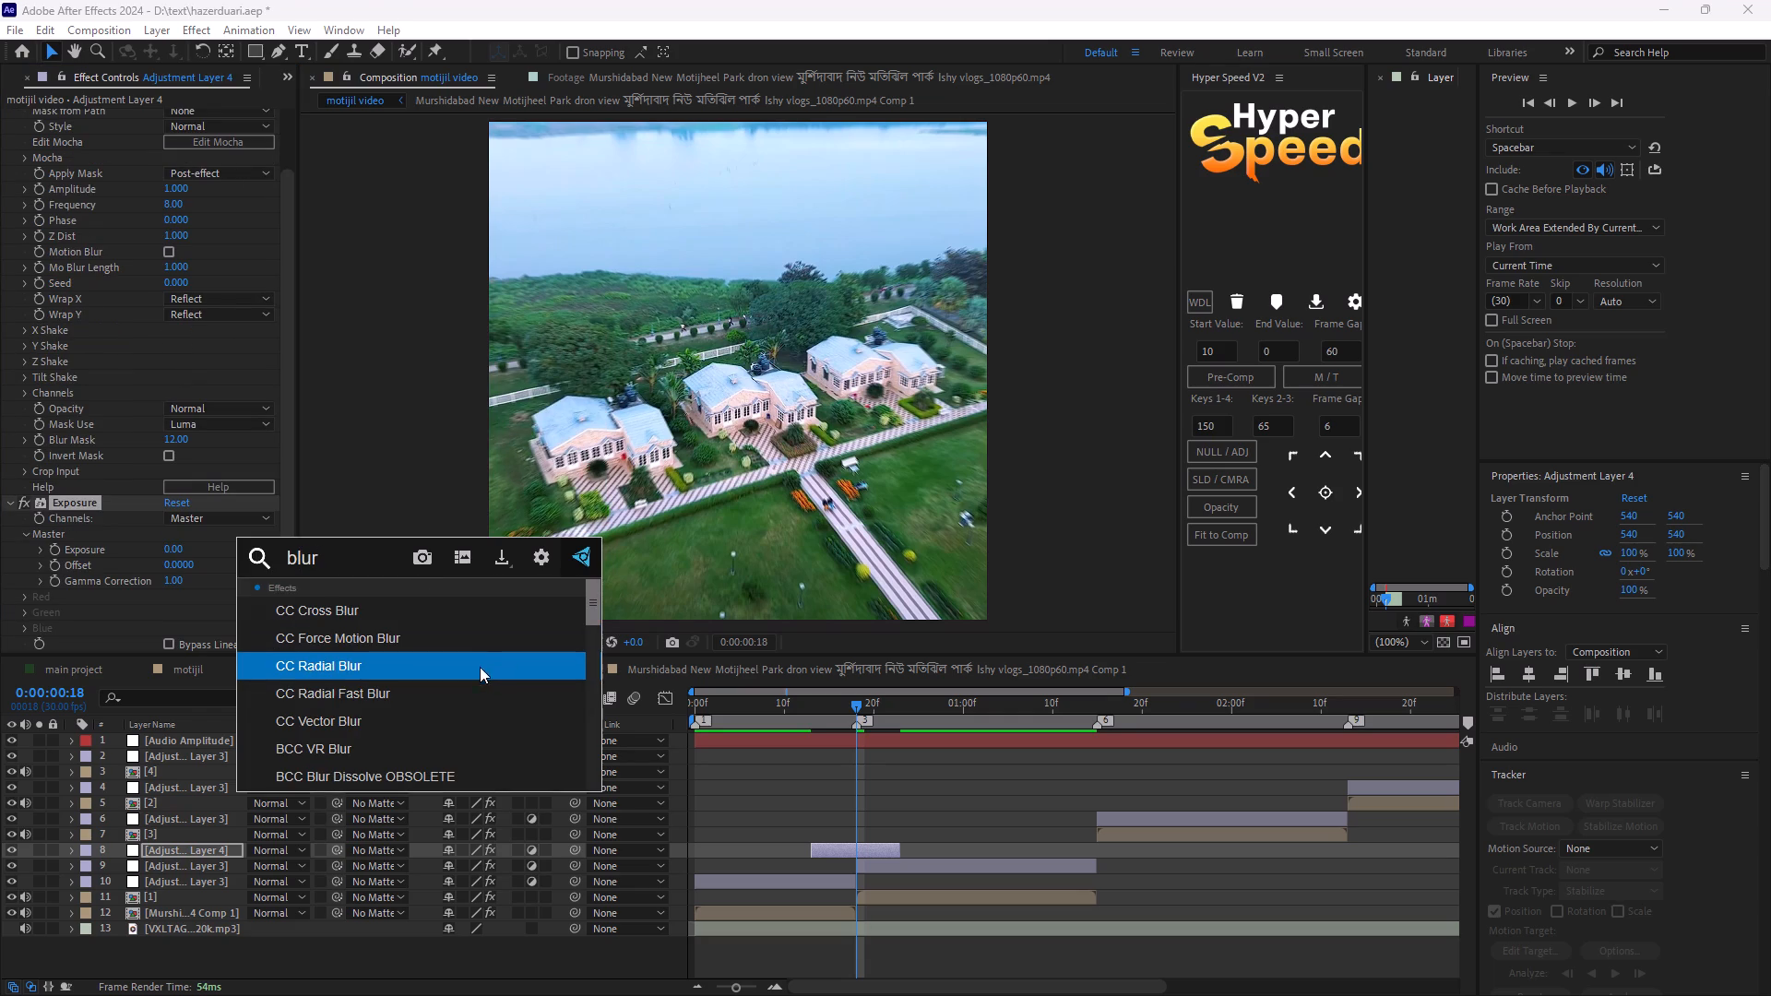
pyautogui.scroll(-2, 459, 718)
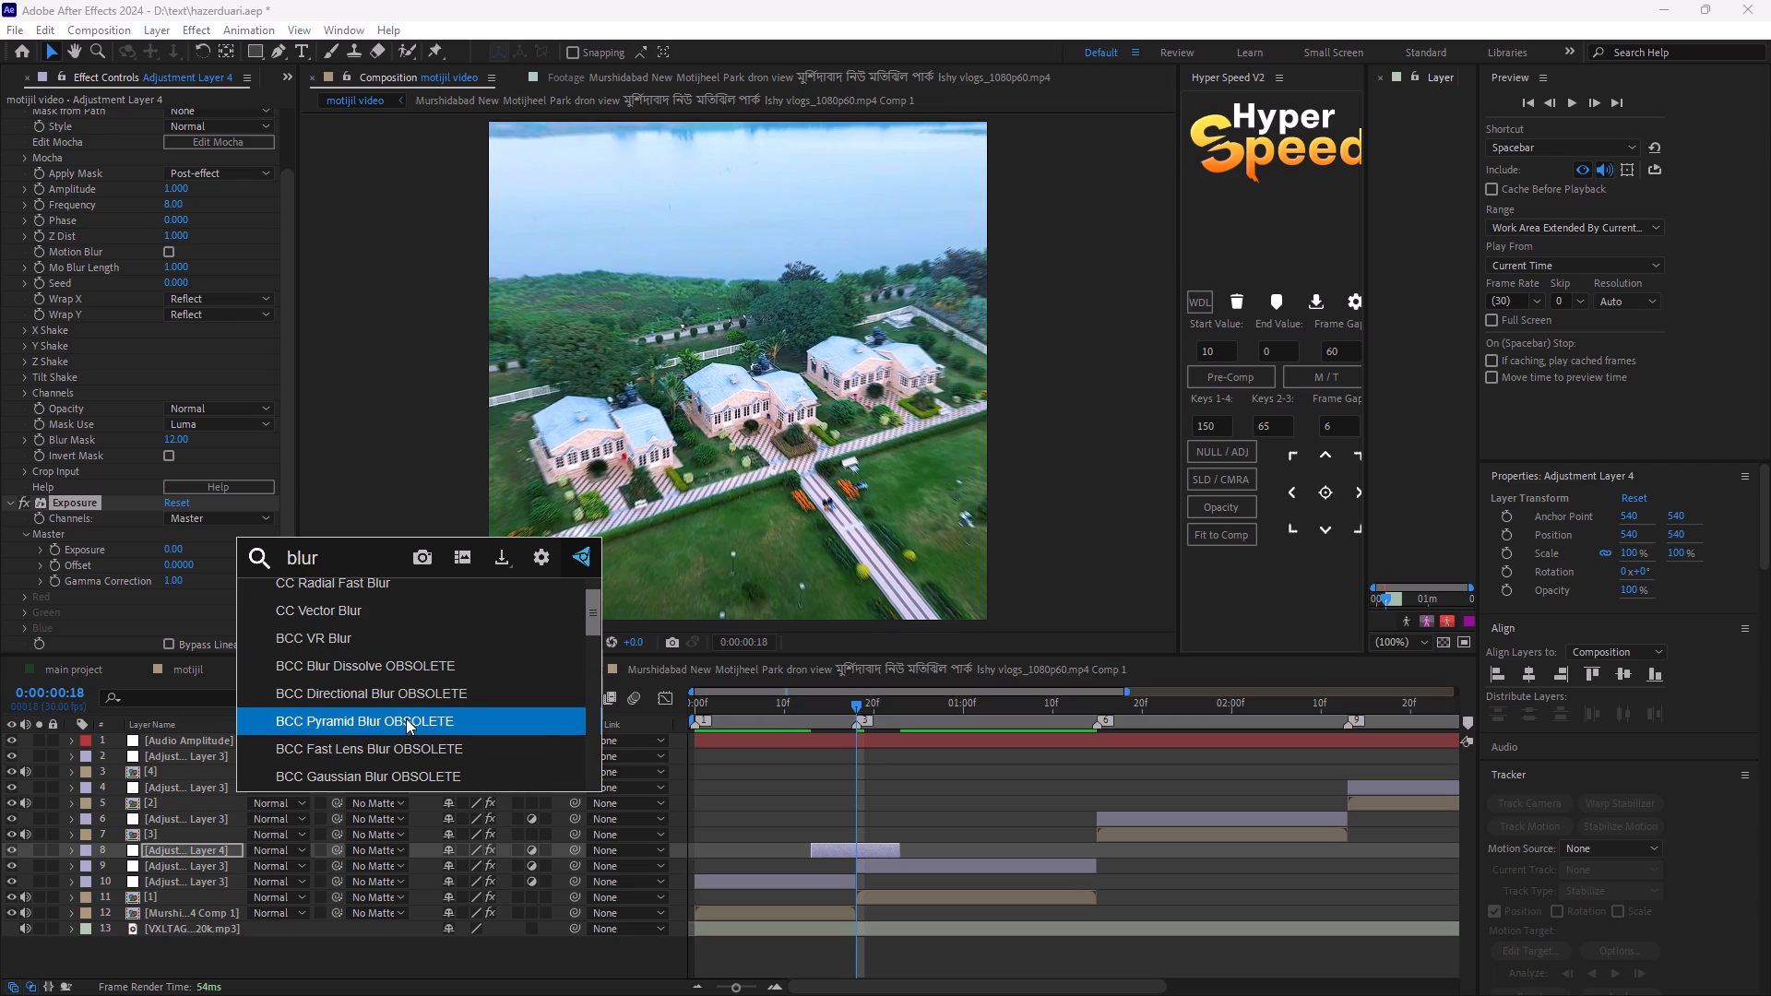
pyautogui.scroll(-6, 406, 721)
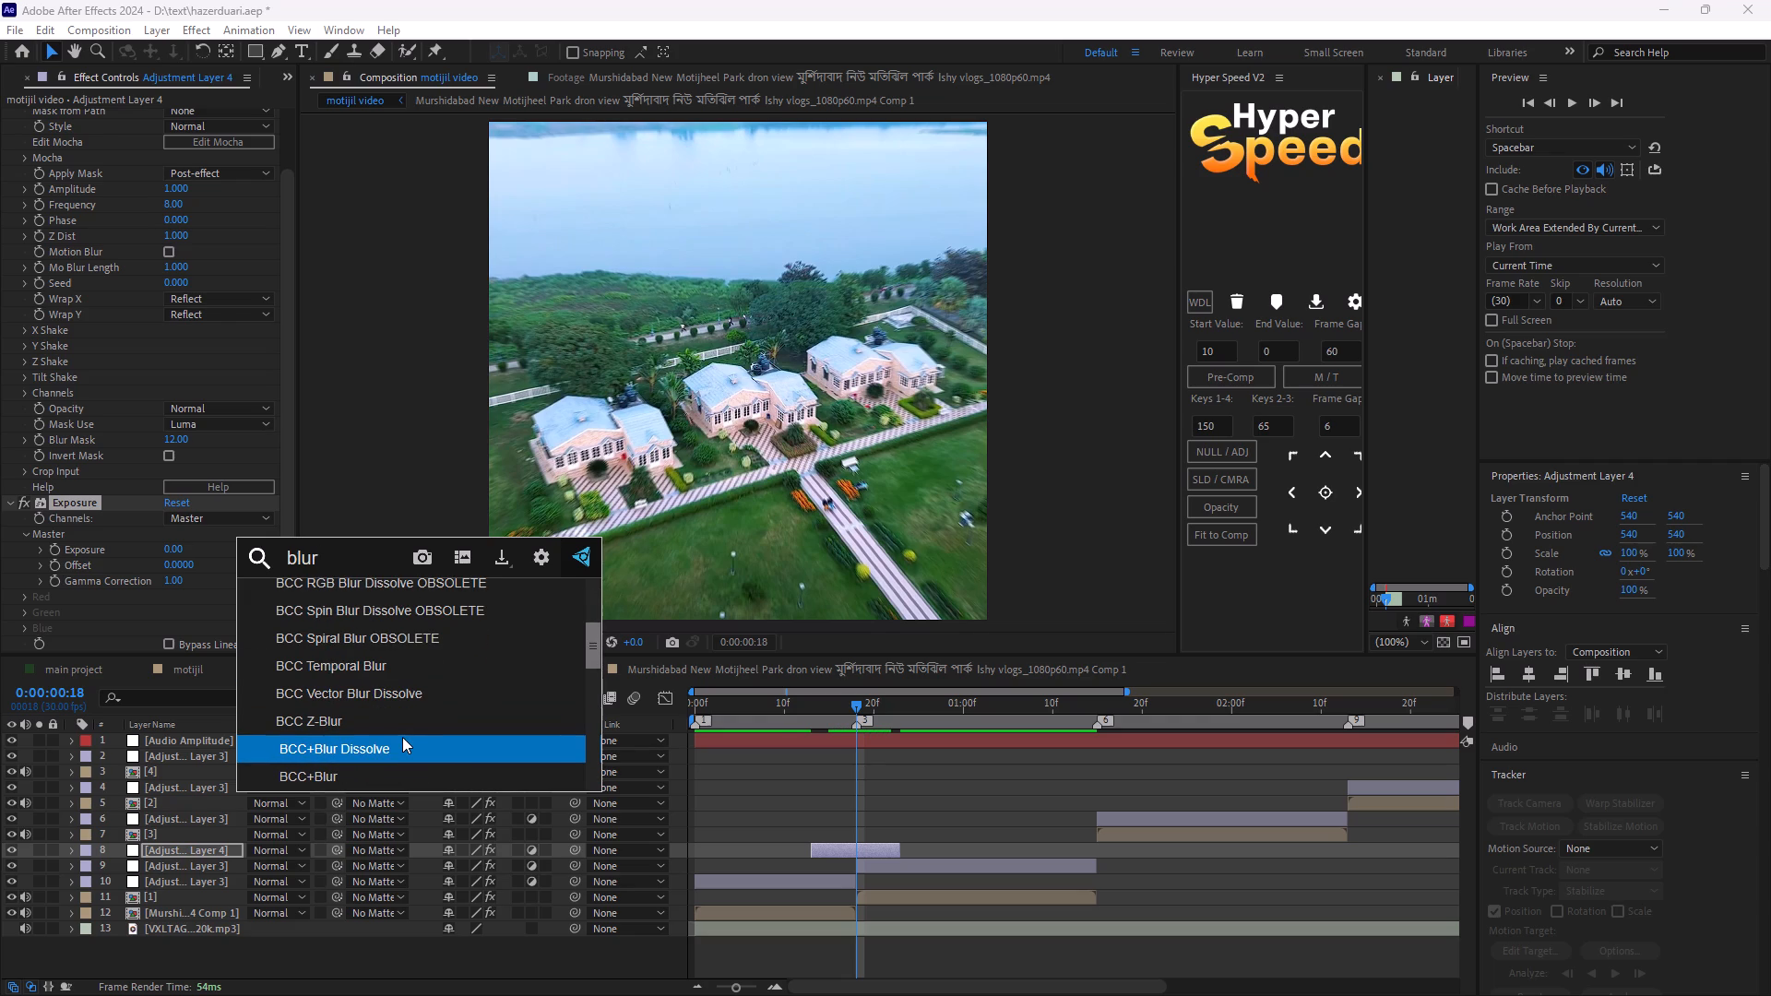
pyautogui.scroll(2, 402, 737)
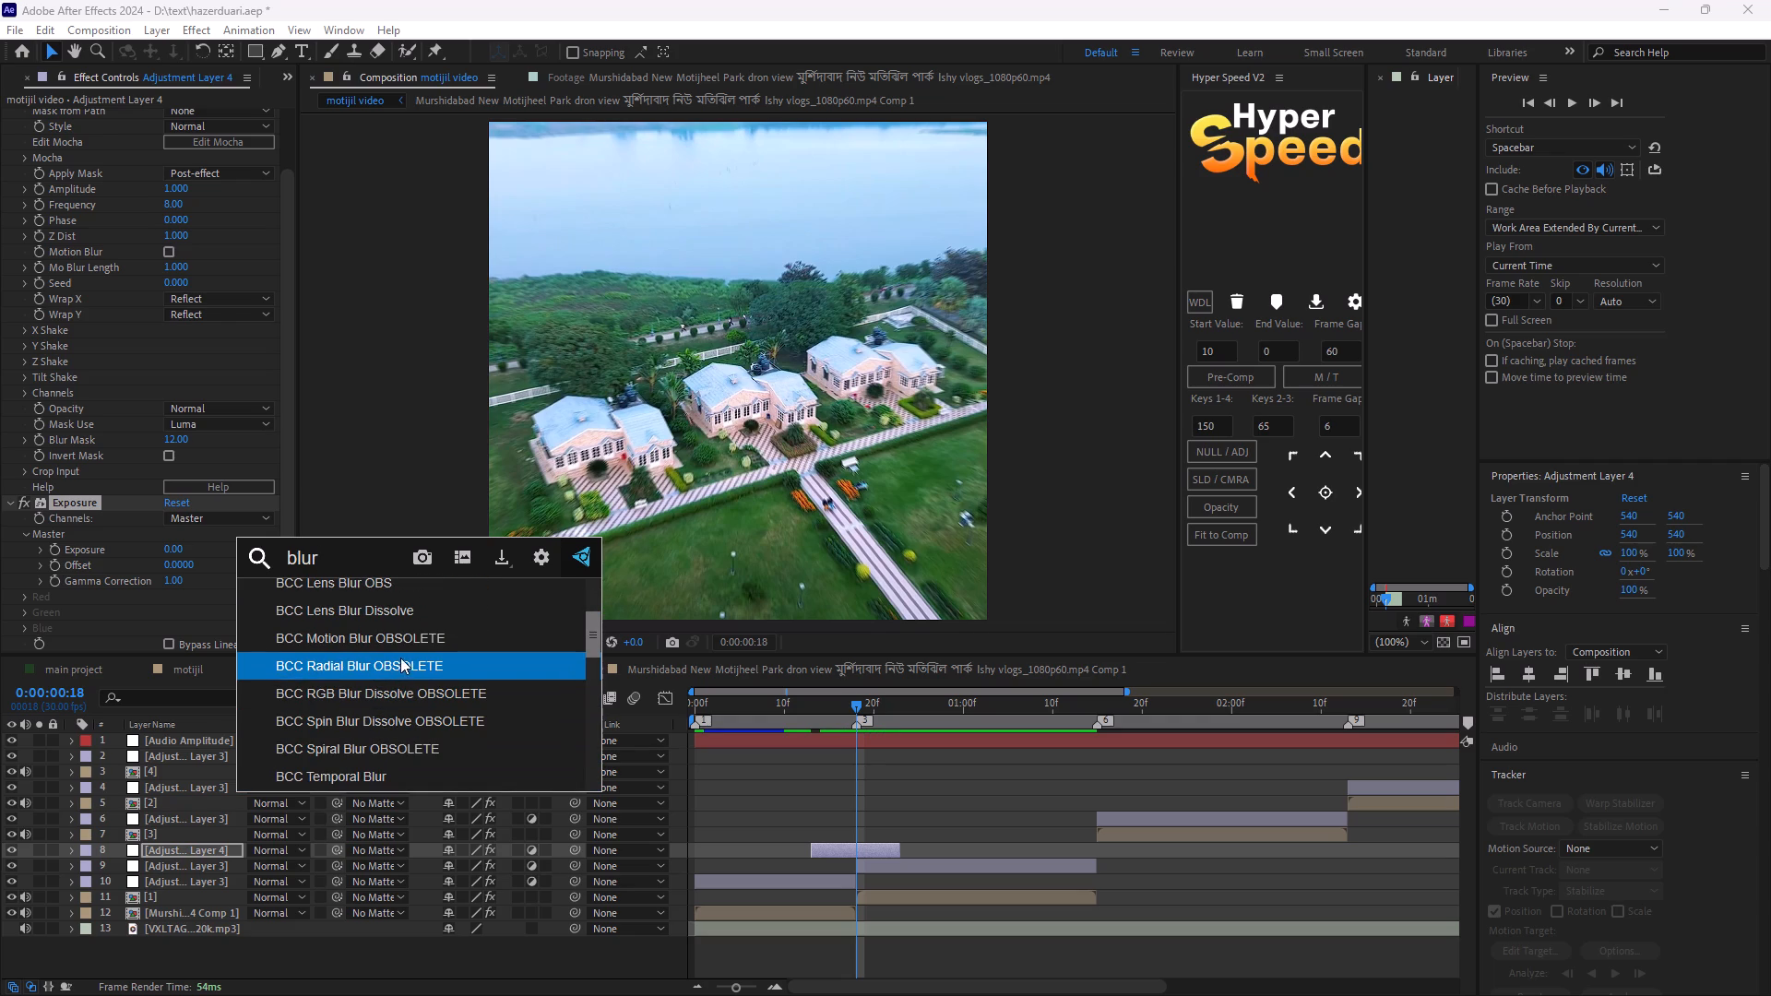
pyautogui.click(407, 591)
pyautogui.scroll(-5, 70, 548)
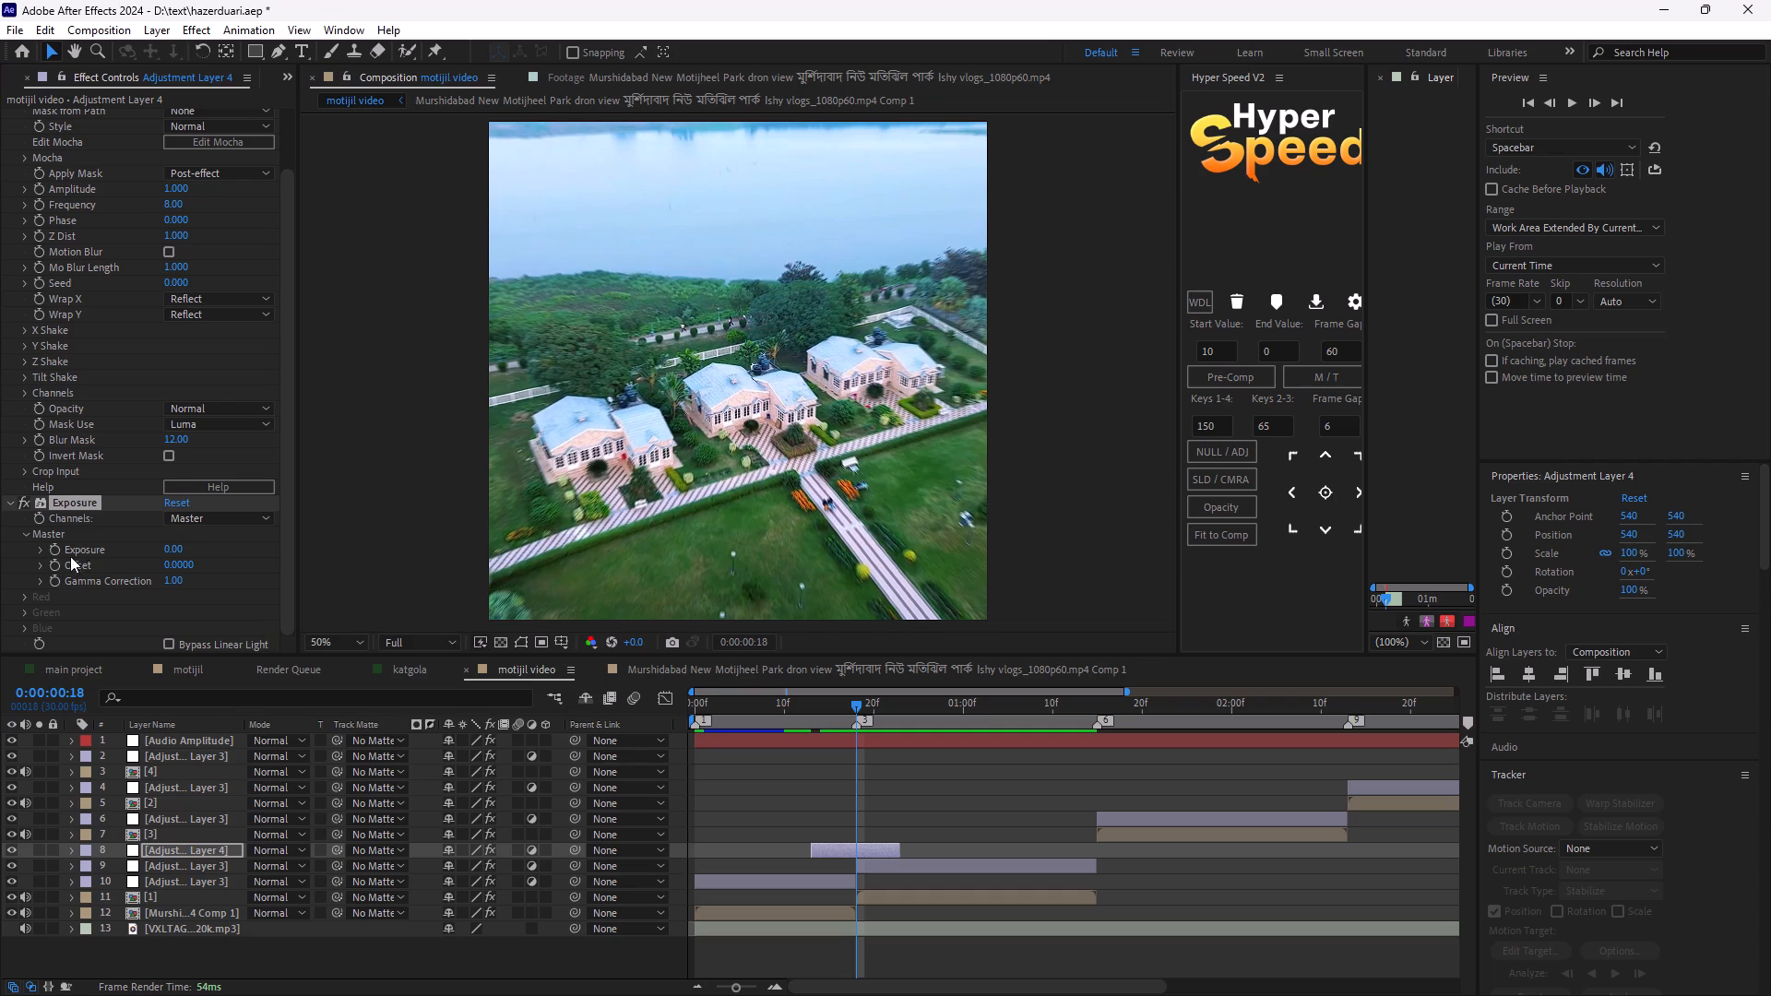
pyautogui.moveTo(86, 362); pyautogui.dragTo(79, 197)
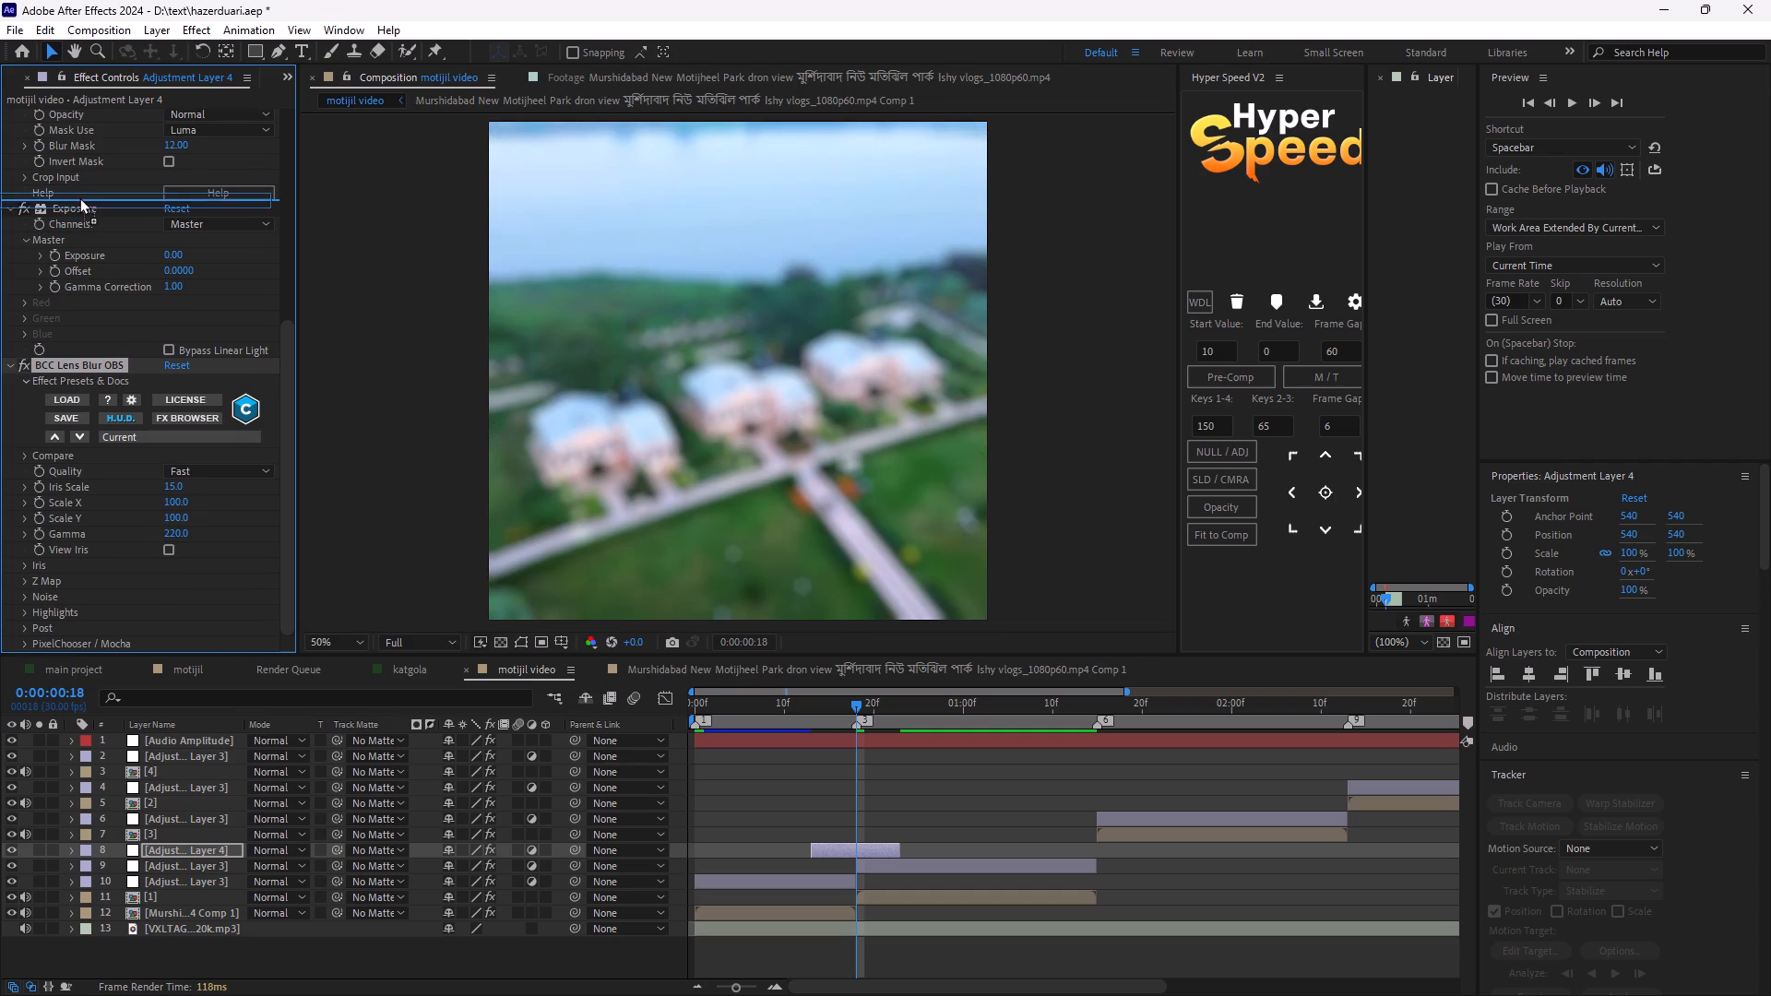
pyautogui.moveTo(79, 197); pyautogui.dragTo(81, 203)
# Set the S_Shake Frequency to 0 on Adjustment Layer 4.
pyautogui.scroll(13, 152, 362)
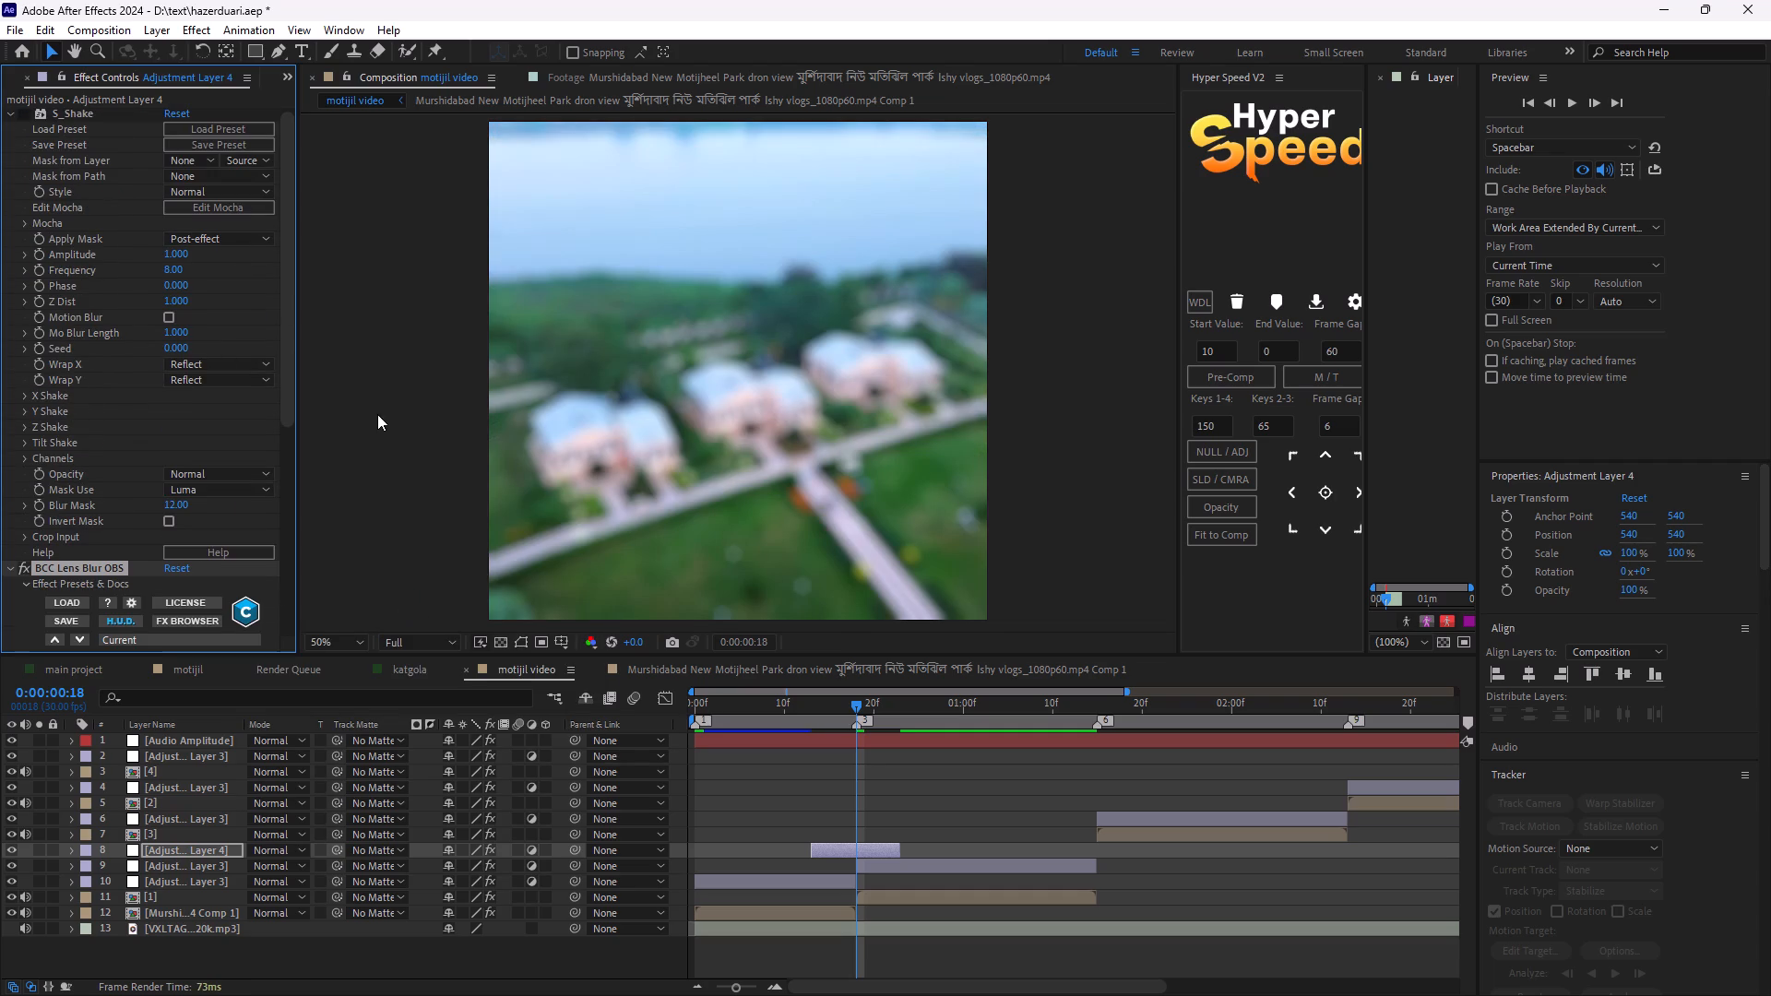
pyautogui.scroll(6, 377, 414)
pyautogui.scroll(-6, 800, 528)
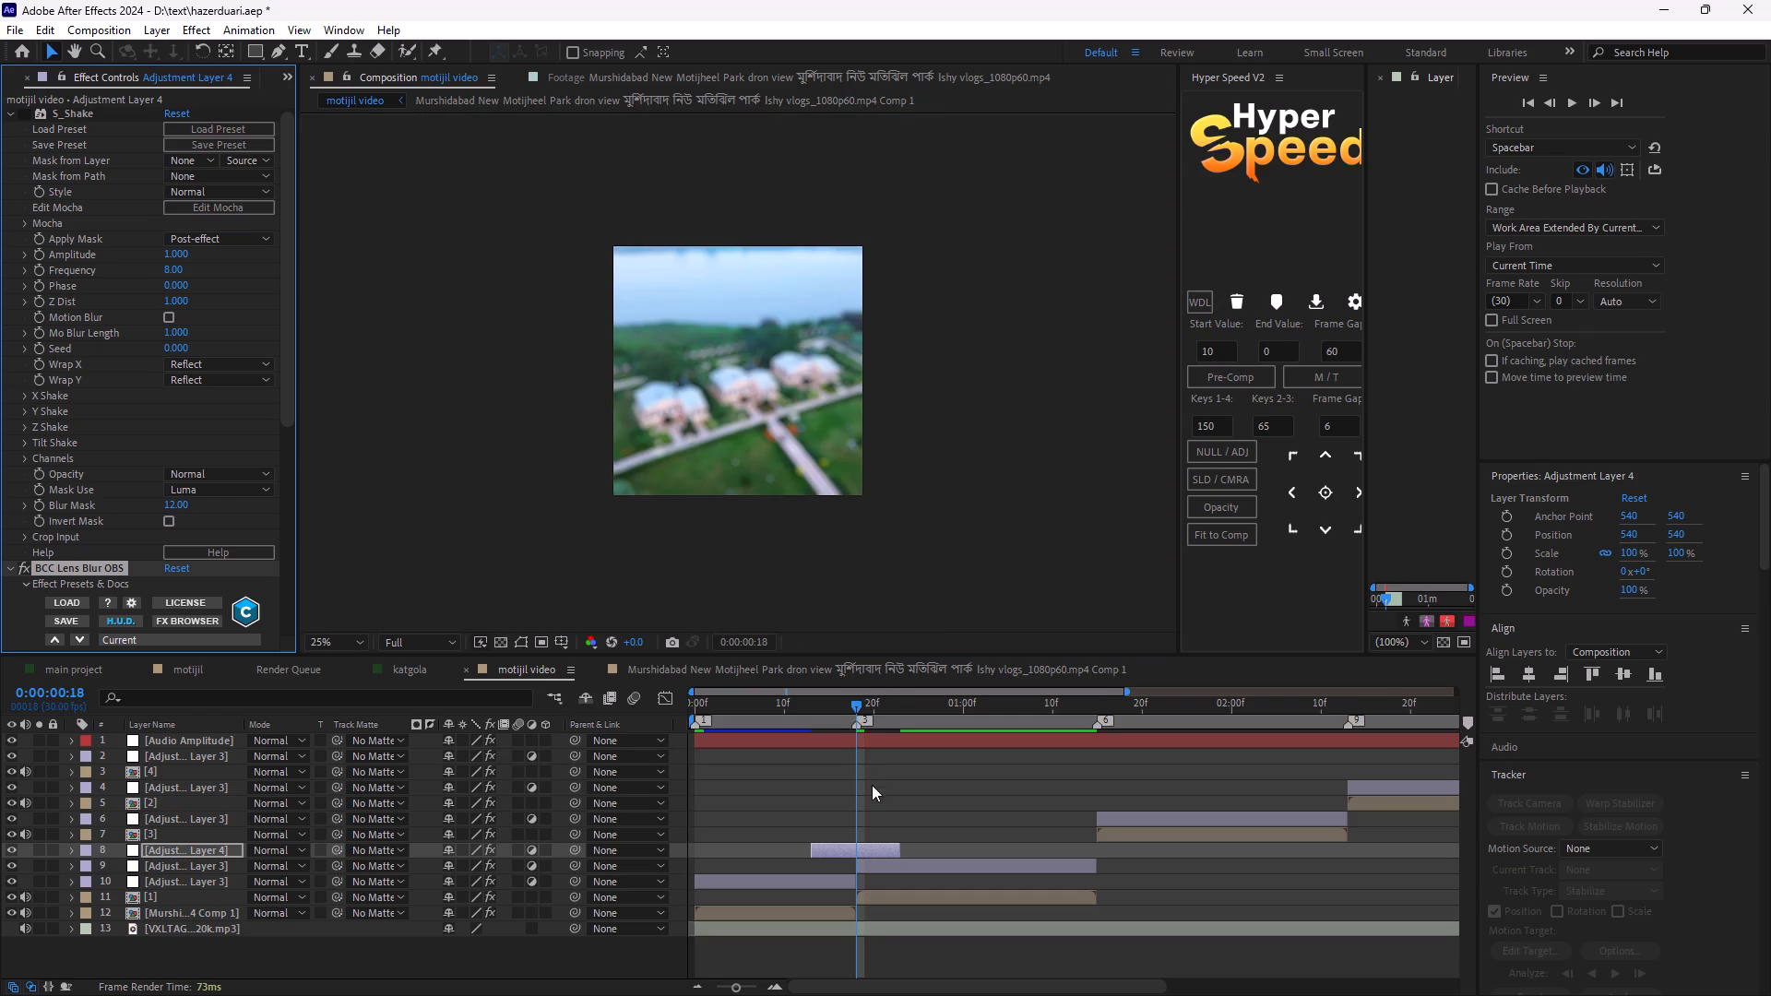
pyautogui.scroll(5, 94, 299)
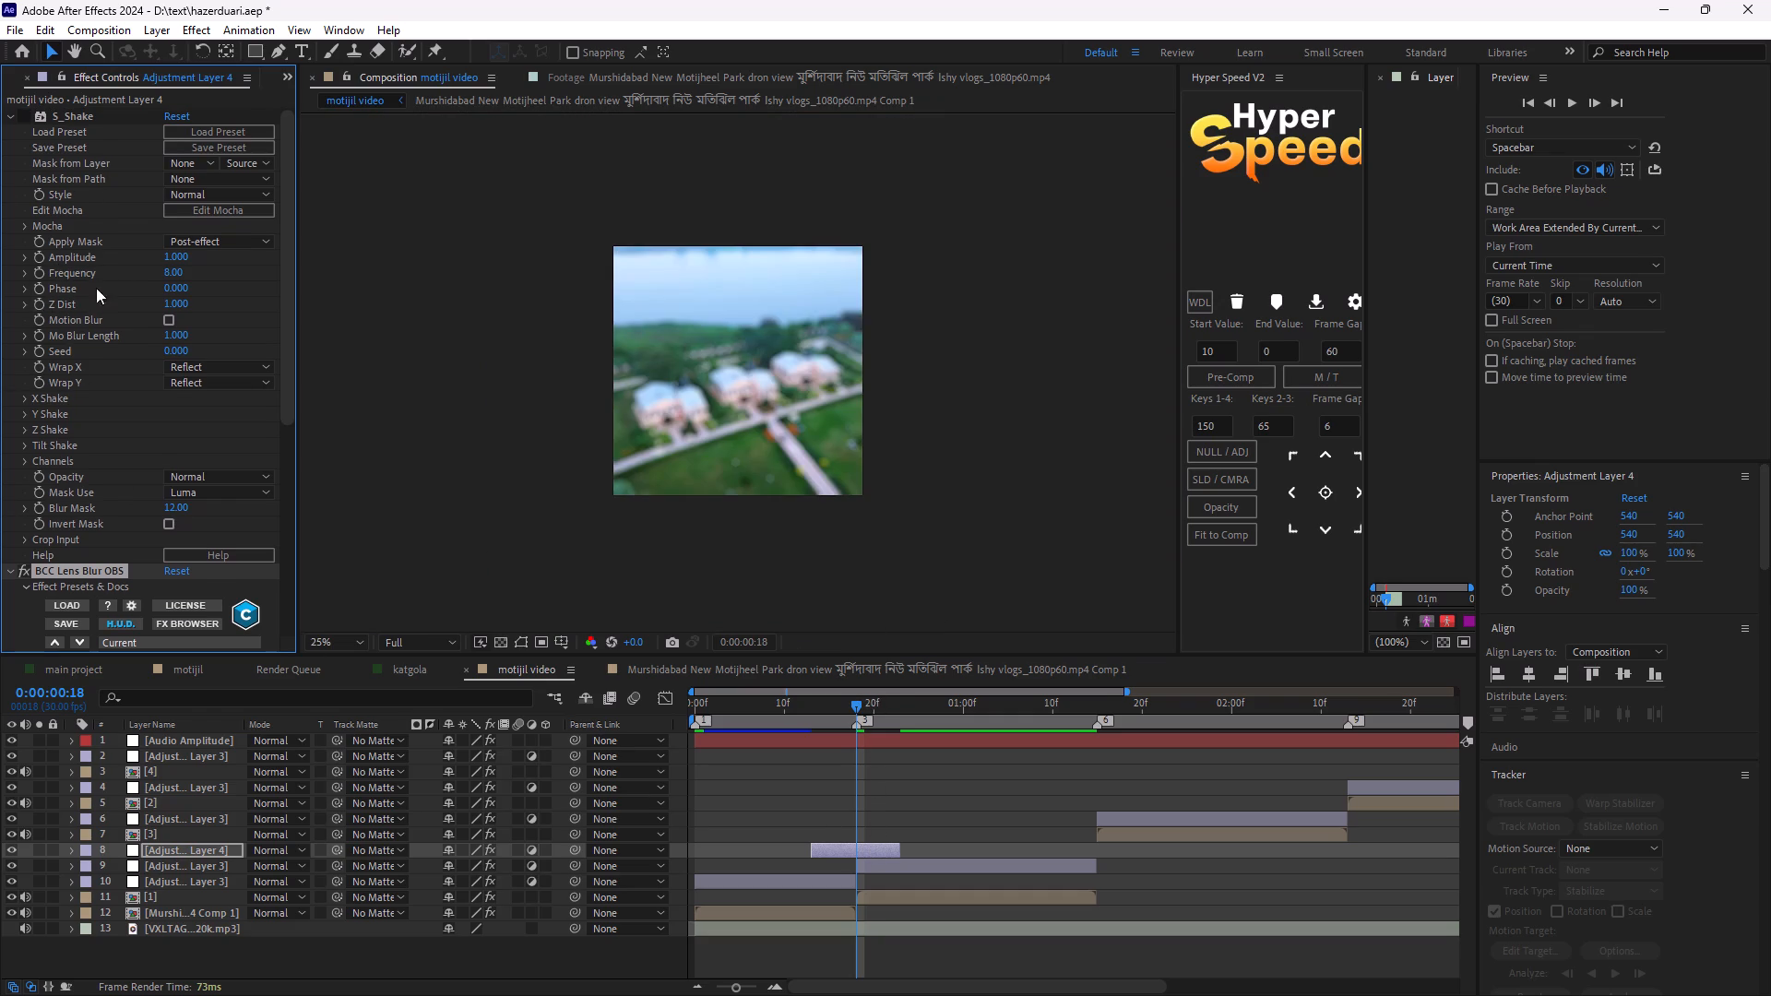
pyautogui.click(182, 271)
pyautogui.press('BackSpace')
pyautogui.press('Return')
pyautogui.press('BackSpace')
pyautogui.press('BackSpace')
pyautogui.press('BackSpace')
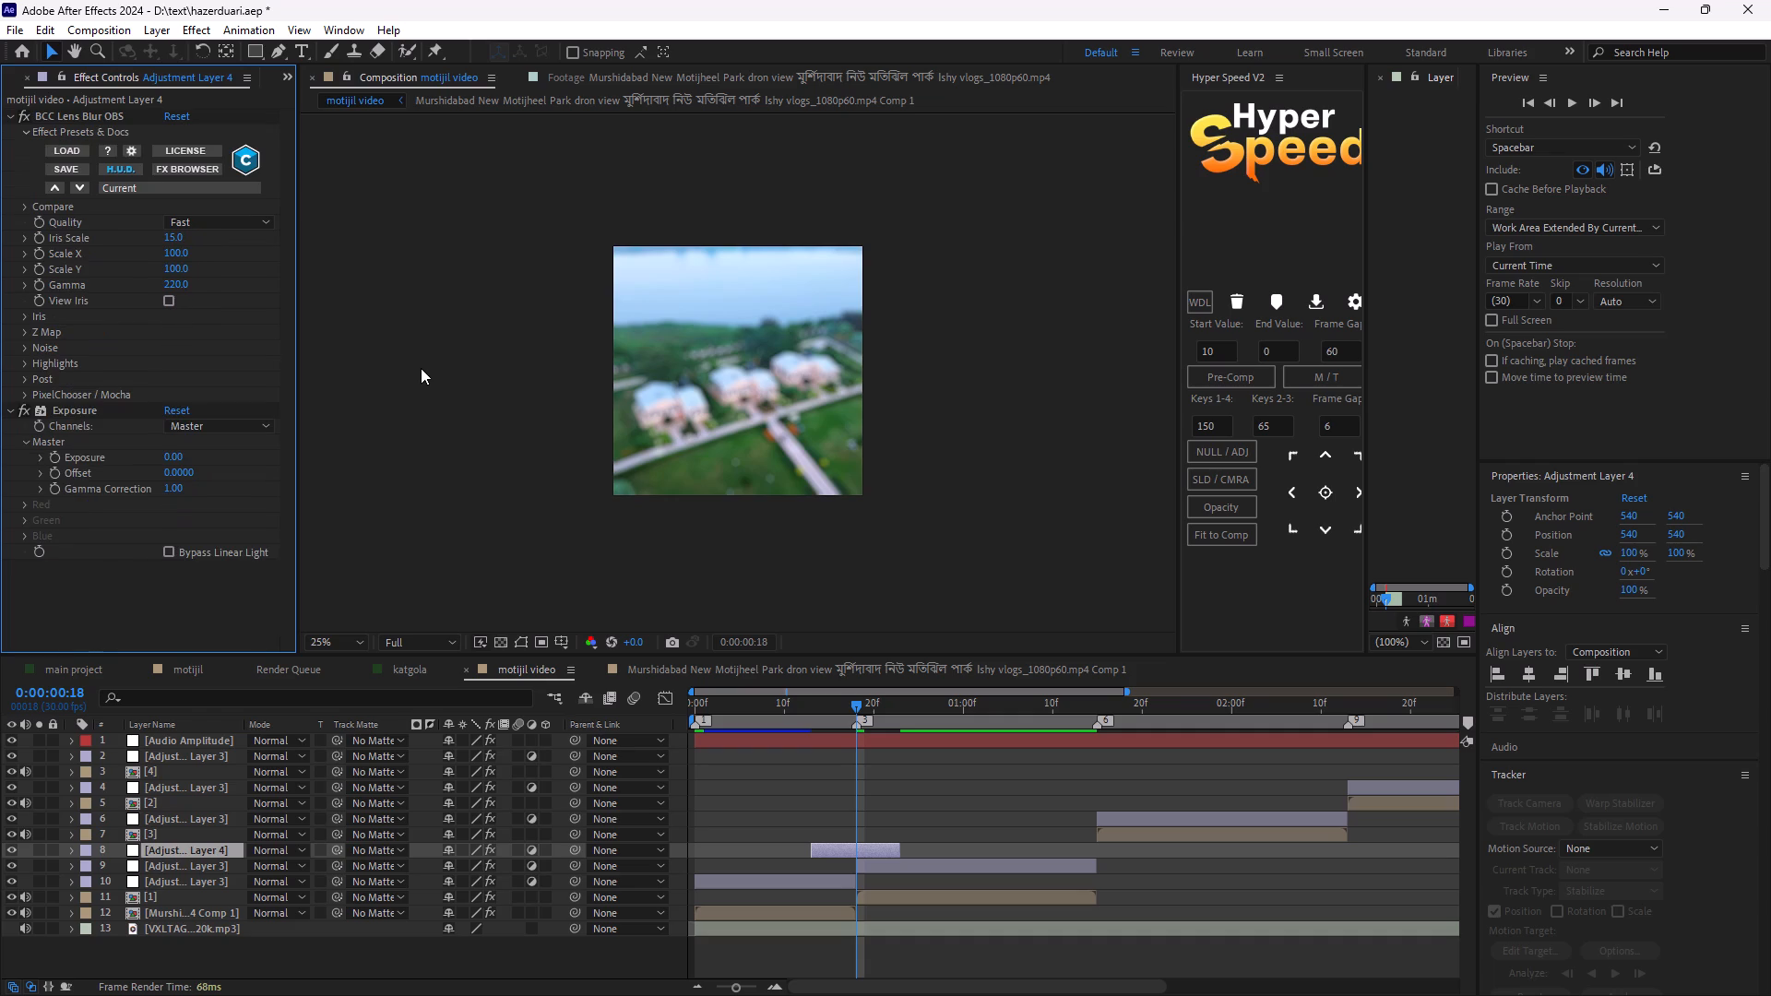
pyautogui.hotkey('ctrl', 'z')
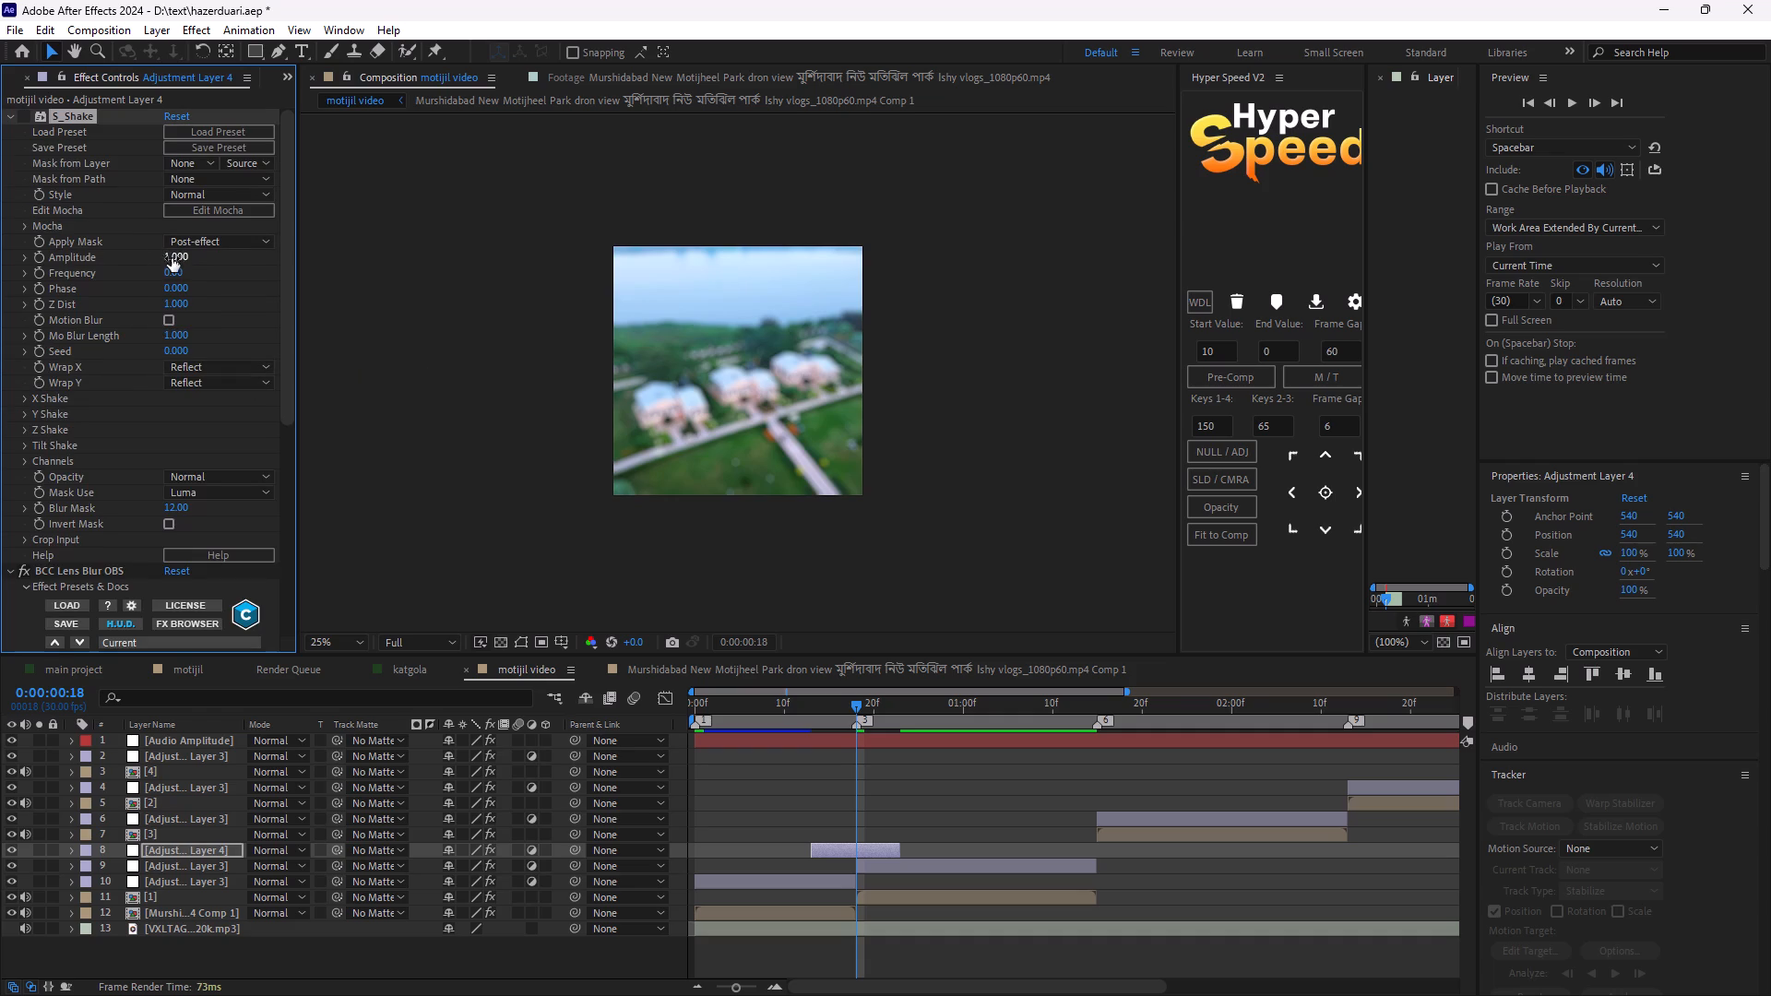
# Set the S_Shake Amplitude to 0.0667 and keyframe it at the cut, 0:00:00:18.
pyautogui.click(202, 267)
pyautogui.click(184, 252)
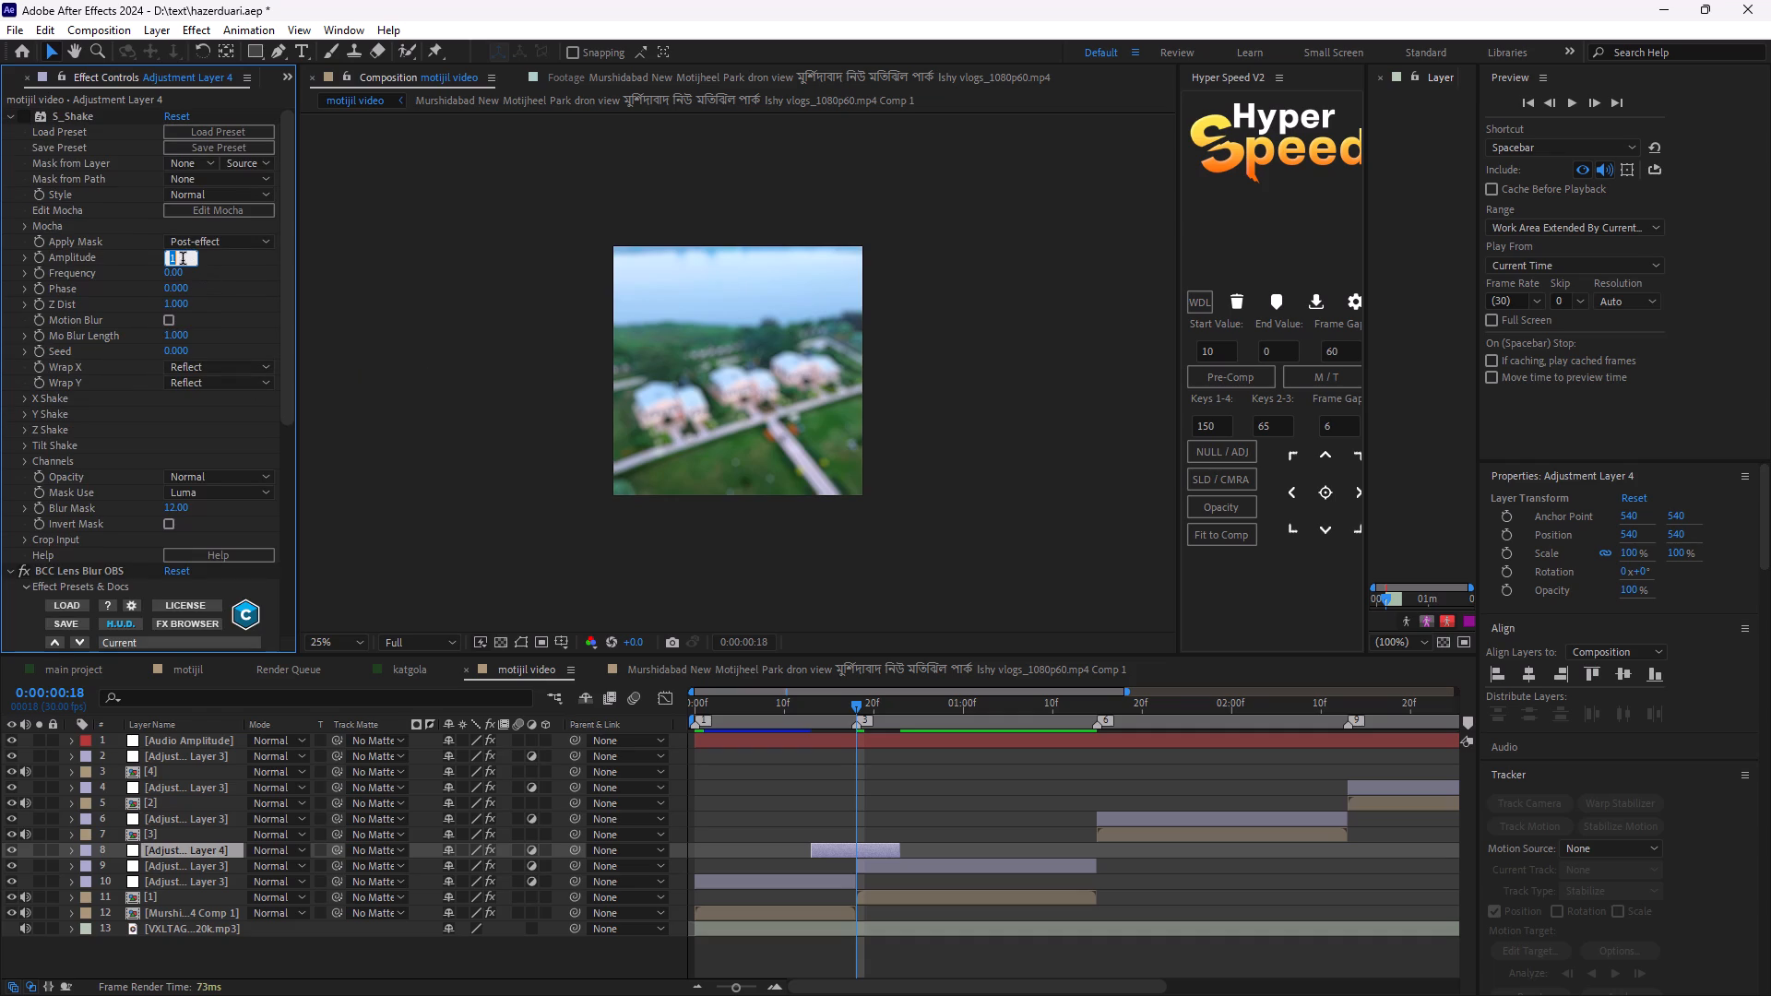
pyautogui.press('BackSpace')
pyautogui.press('.')
pyautogui.write('0667')
pyautogui.press('BackSpace')
pyautogui.press('7')
pyautogui.press('Return')
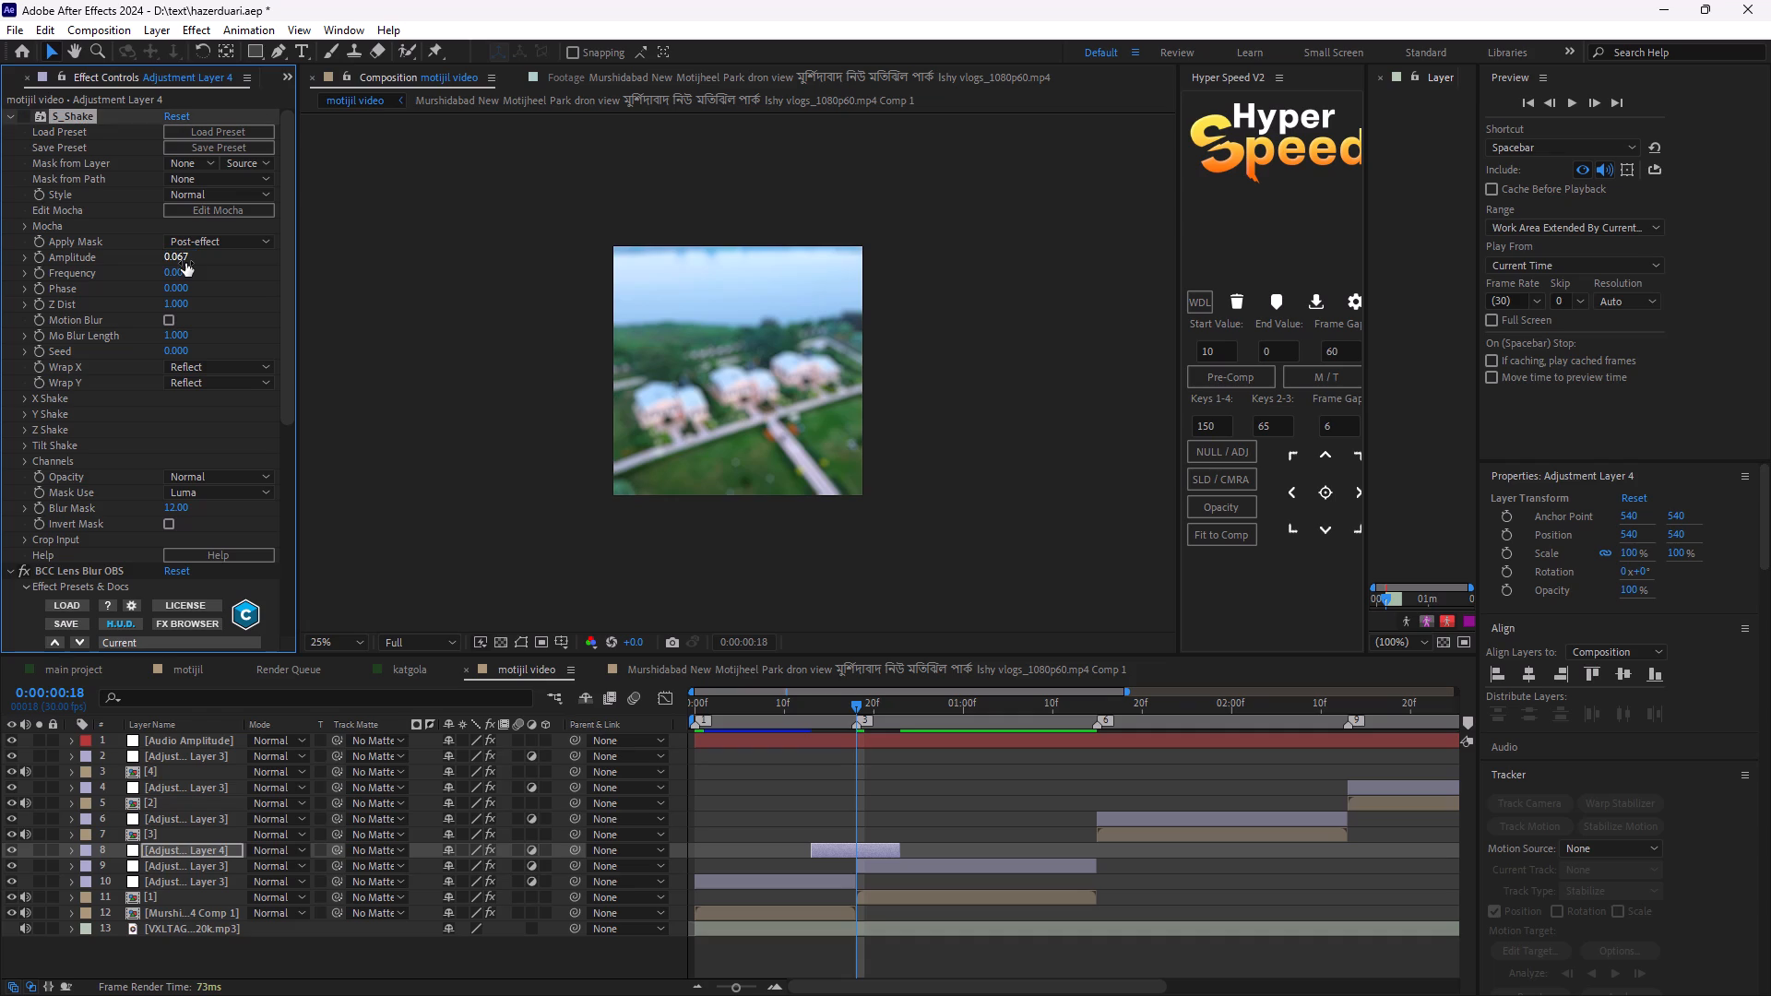
pyautogui.click(35, 255)
# Keyframe the S_Shake Amplitude at 0 on Adjustment Layer 4's first frame, 0:00:00:13.
pyautogui.press('i')
pyautogui.click(172, 258)
pyautogui.press('BackSpace')
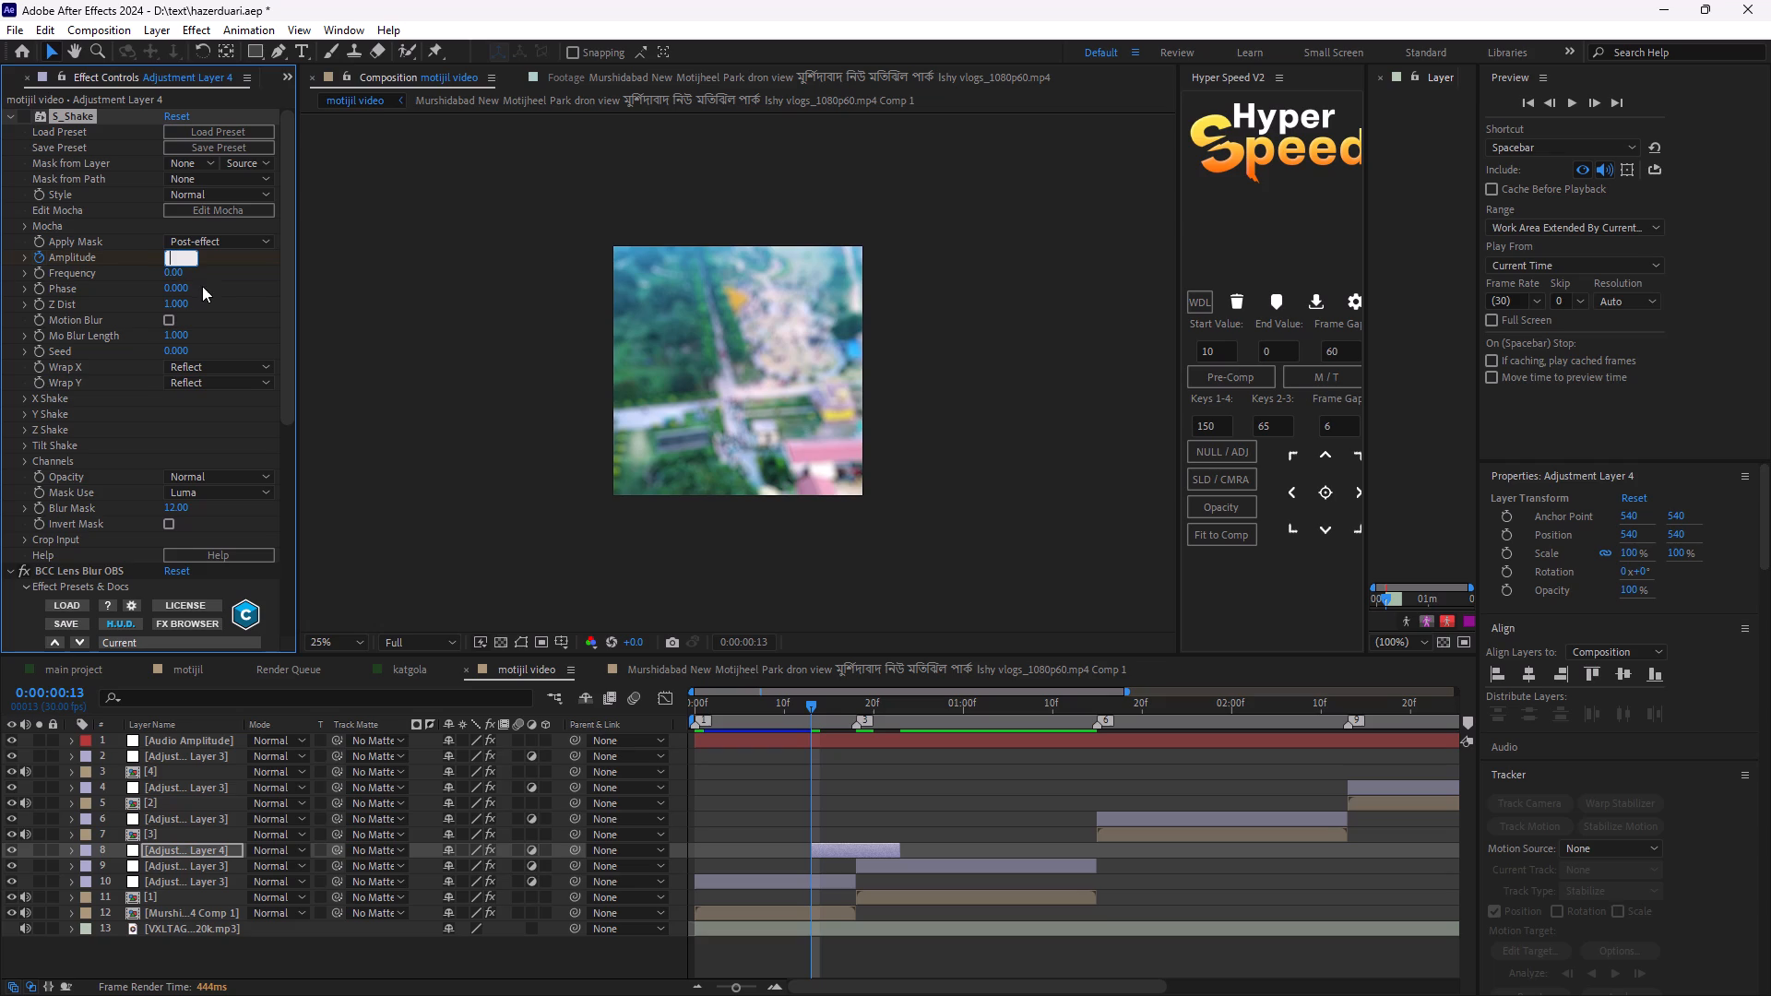
pyautogui.press('o')
pyautogui.press('BackSpace')
pyautogui.press('0')
pyautogui.press('Return')
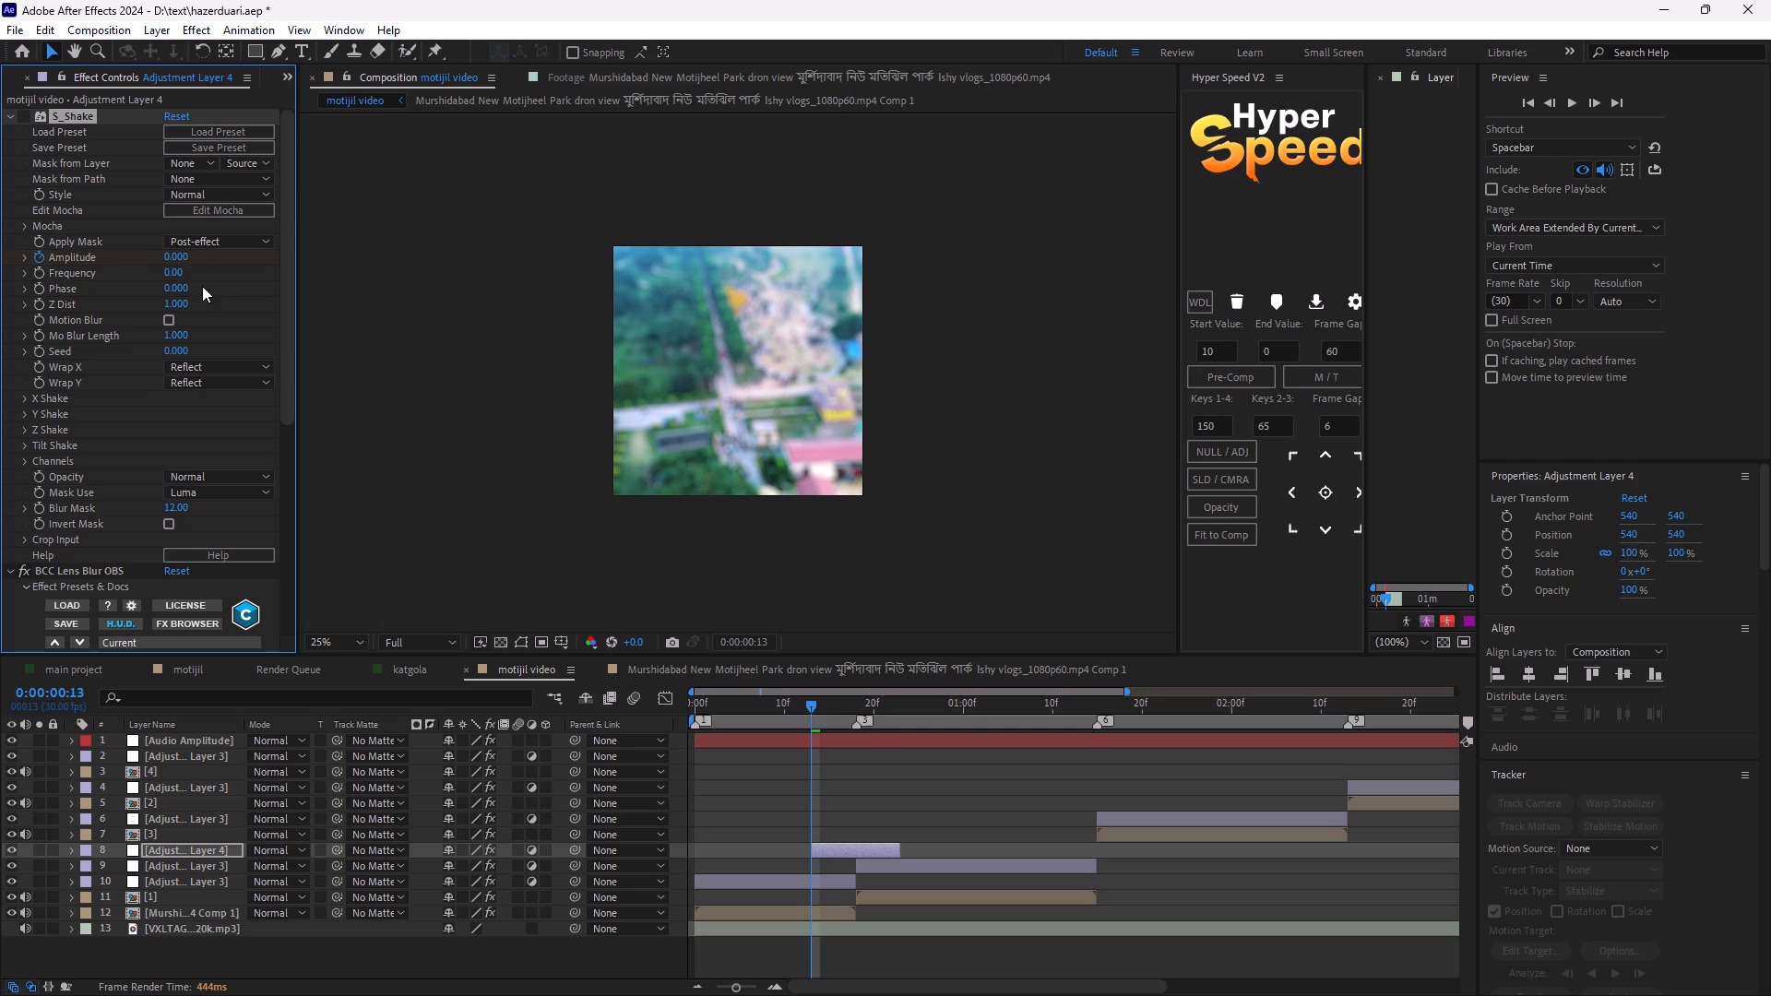
# Keyframe the S_Shake Amplitude at 0 on Adjustment Layer 4's last frame, 0:00:00:22.
pyautogui.press('o')
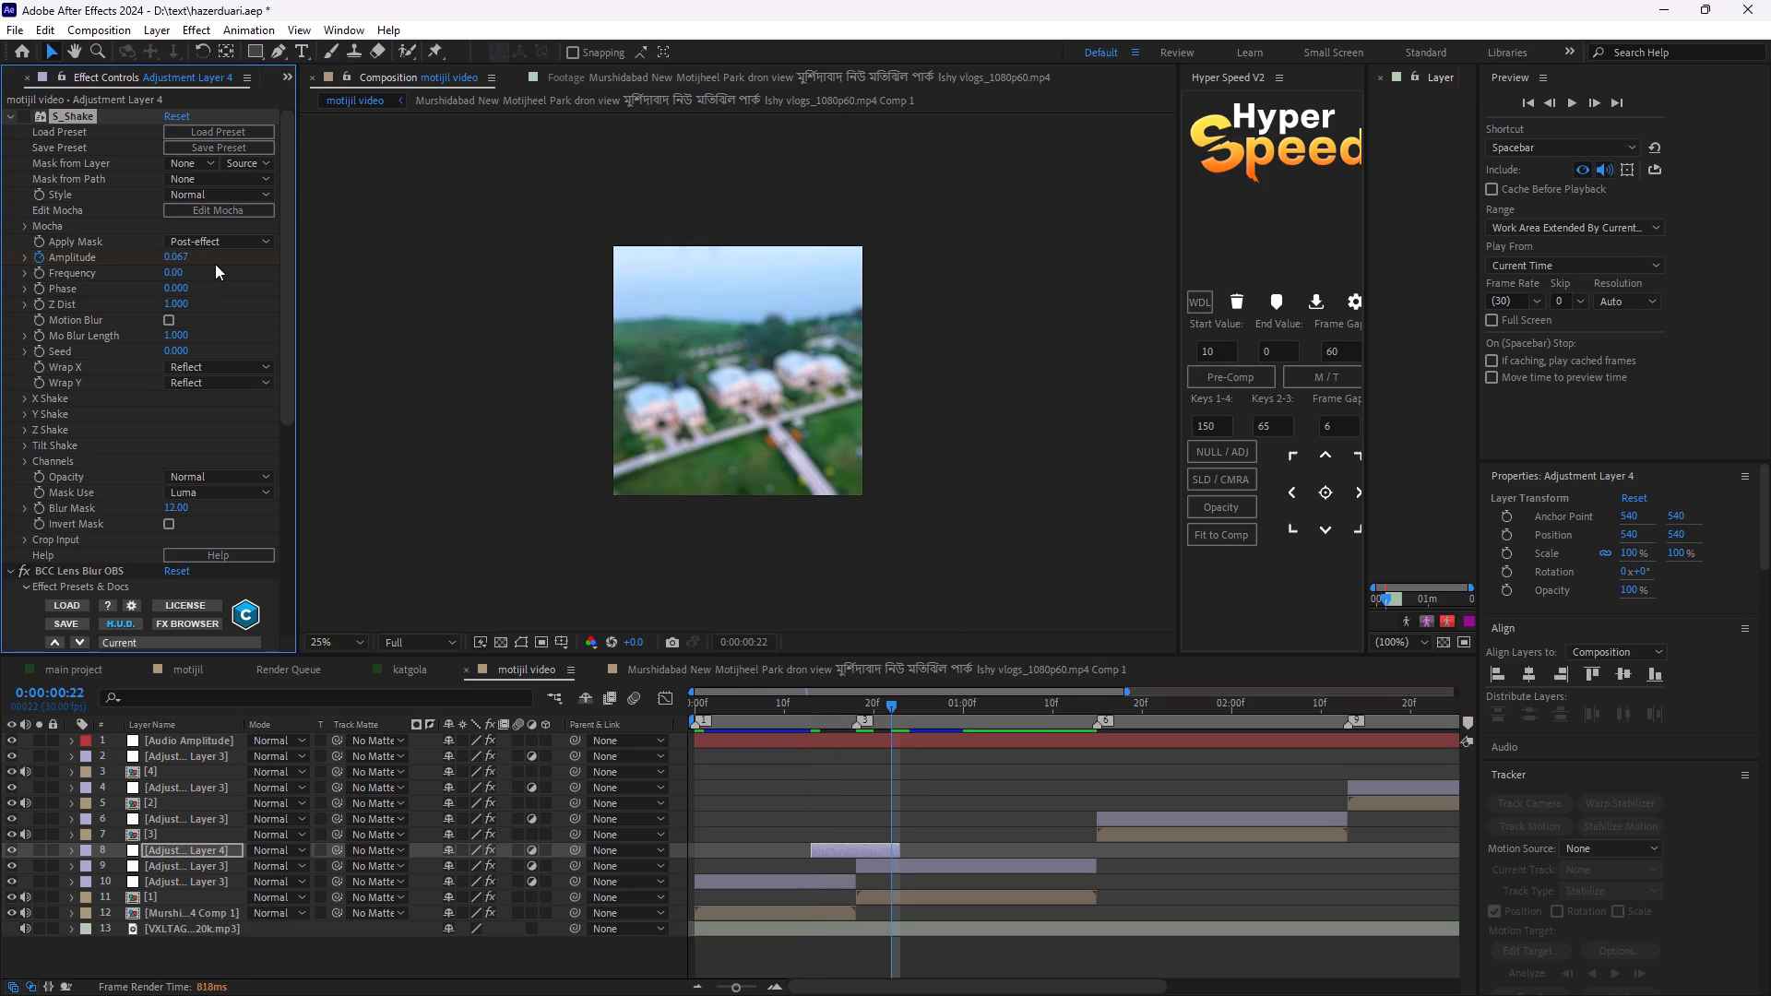
pyautogui.click(176, 252)
pyautogui.press('BackSpace')
pyautogui.press('0')
pyautogui.press('Return')
# Play and scrub through the transition across the first cut to examine the amplitude shake with the lens blur.
pyautogui.moveTo(889, 704); pyautogui.dragTo(826, 727)
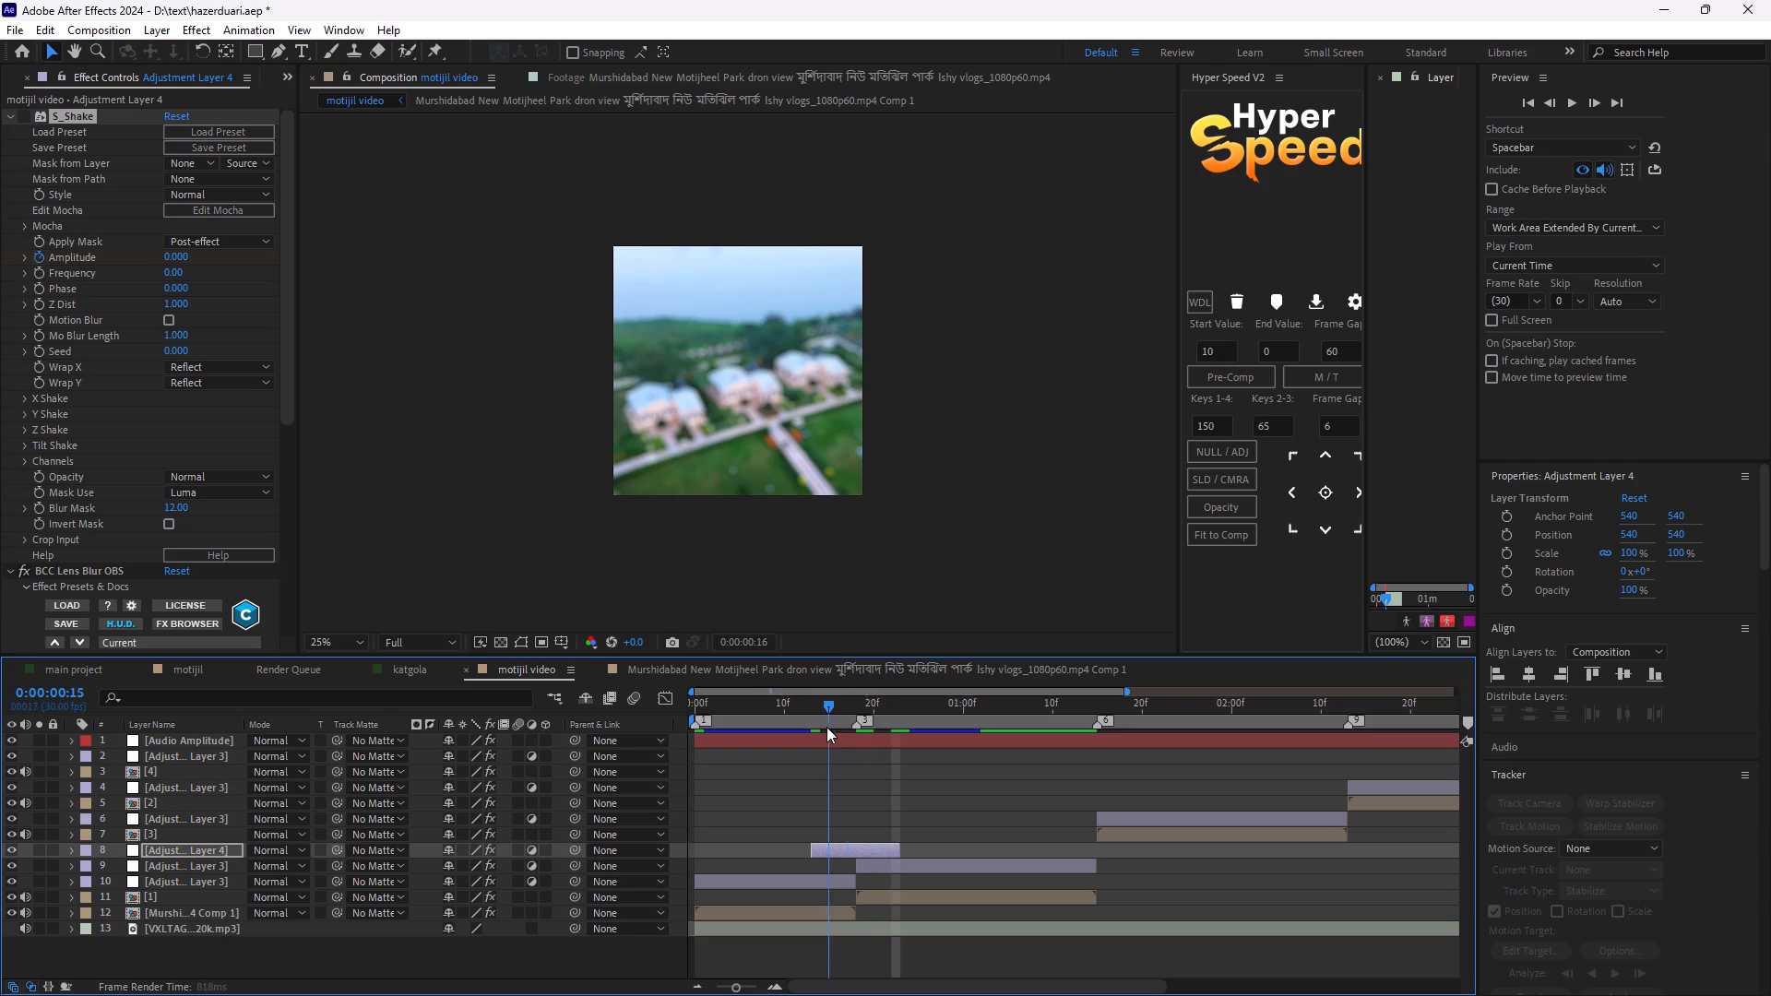
pyautogui.moveTo(826, 727); pyautogui.dragTo(807, 728)
pyautogui.press('space')
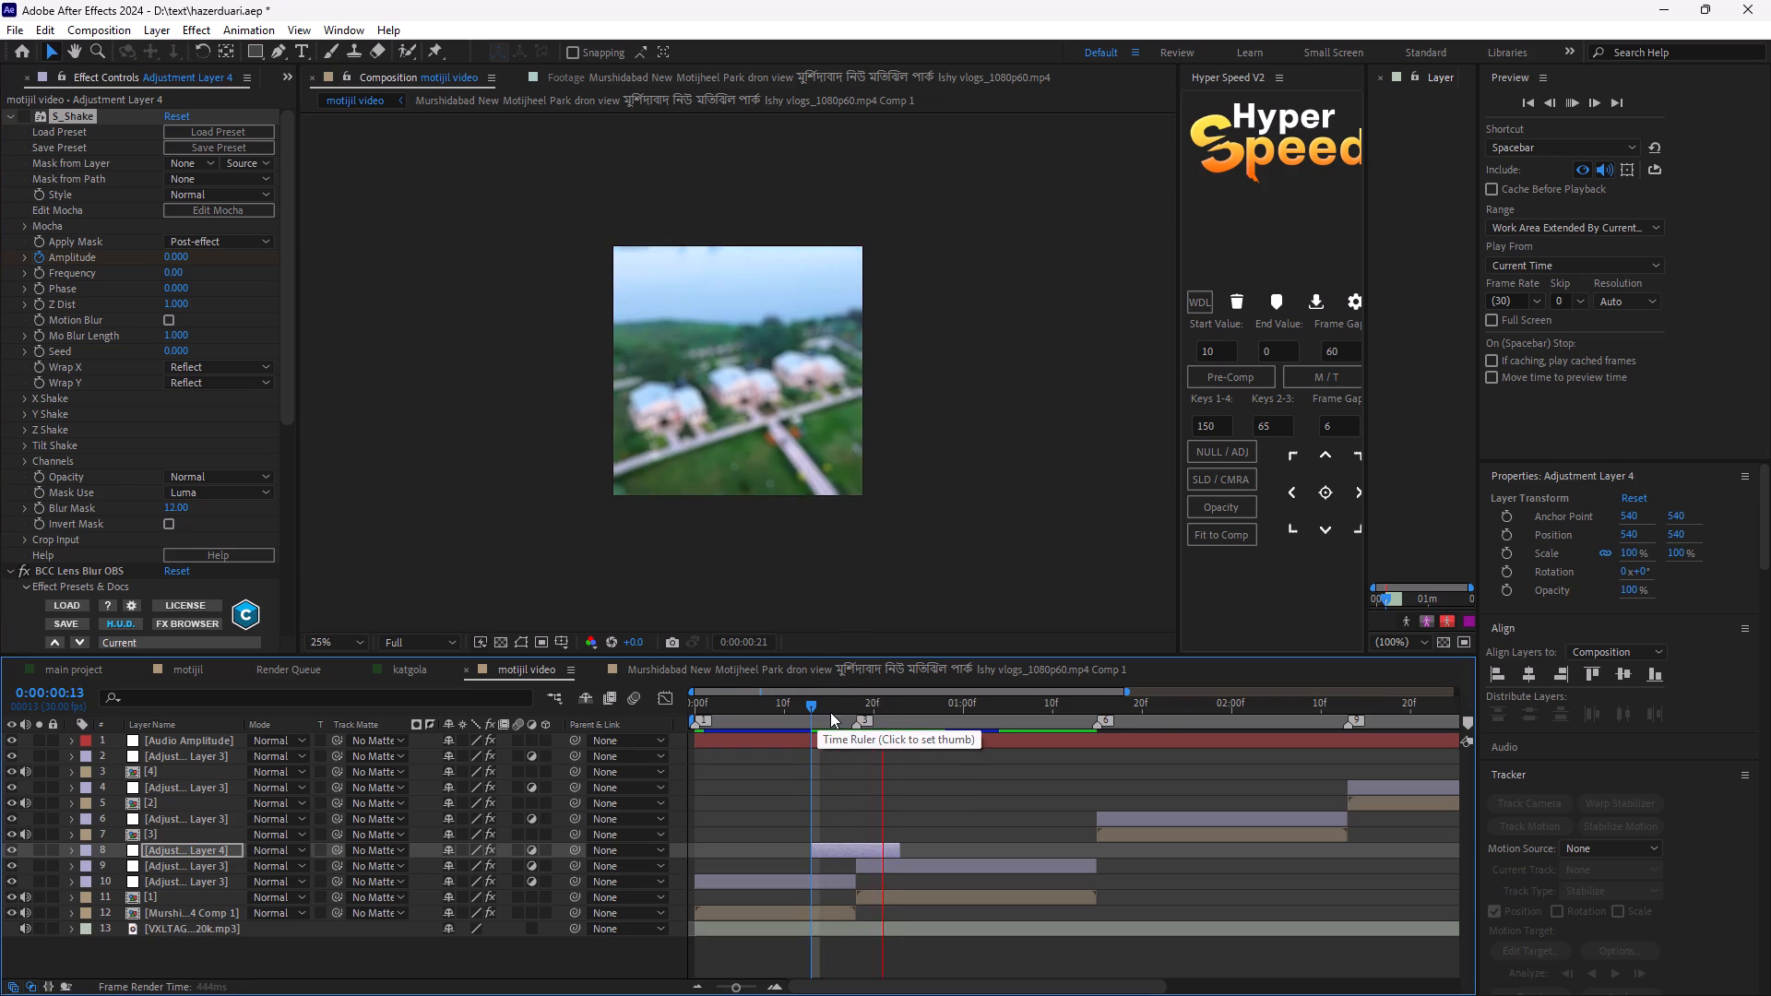
pyautogui.moveTo(822, 708); pyautogui.dragTo(807, 731)
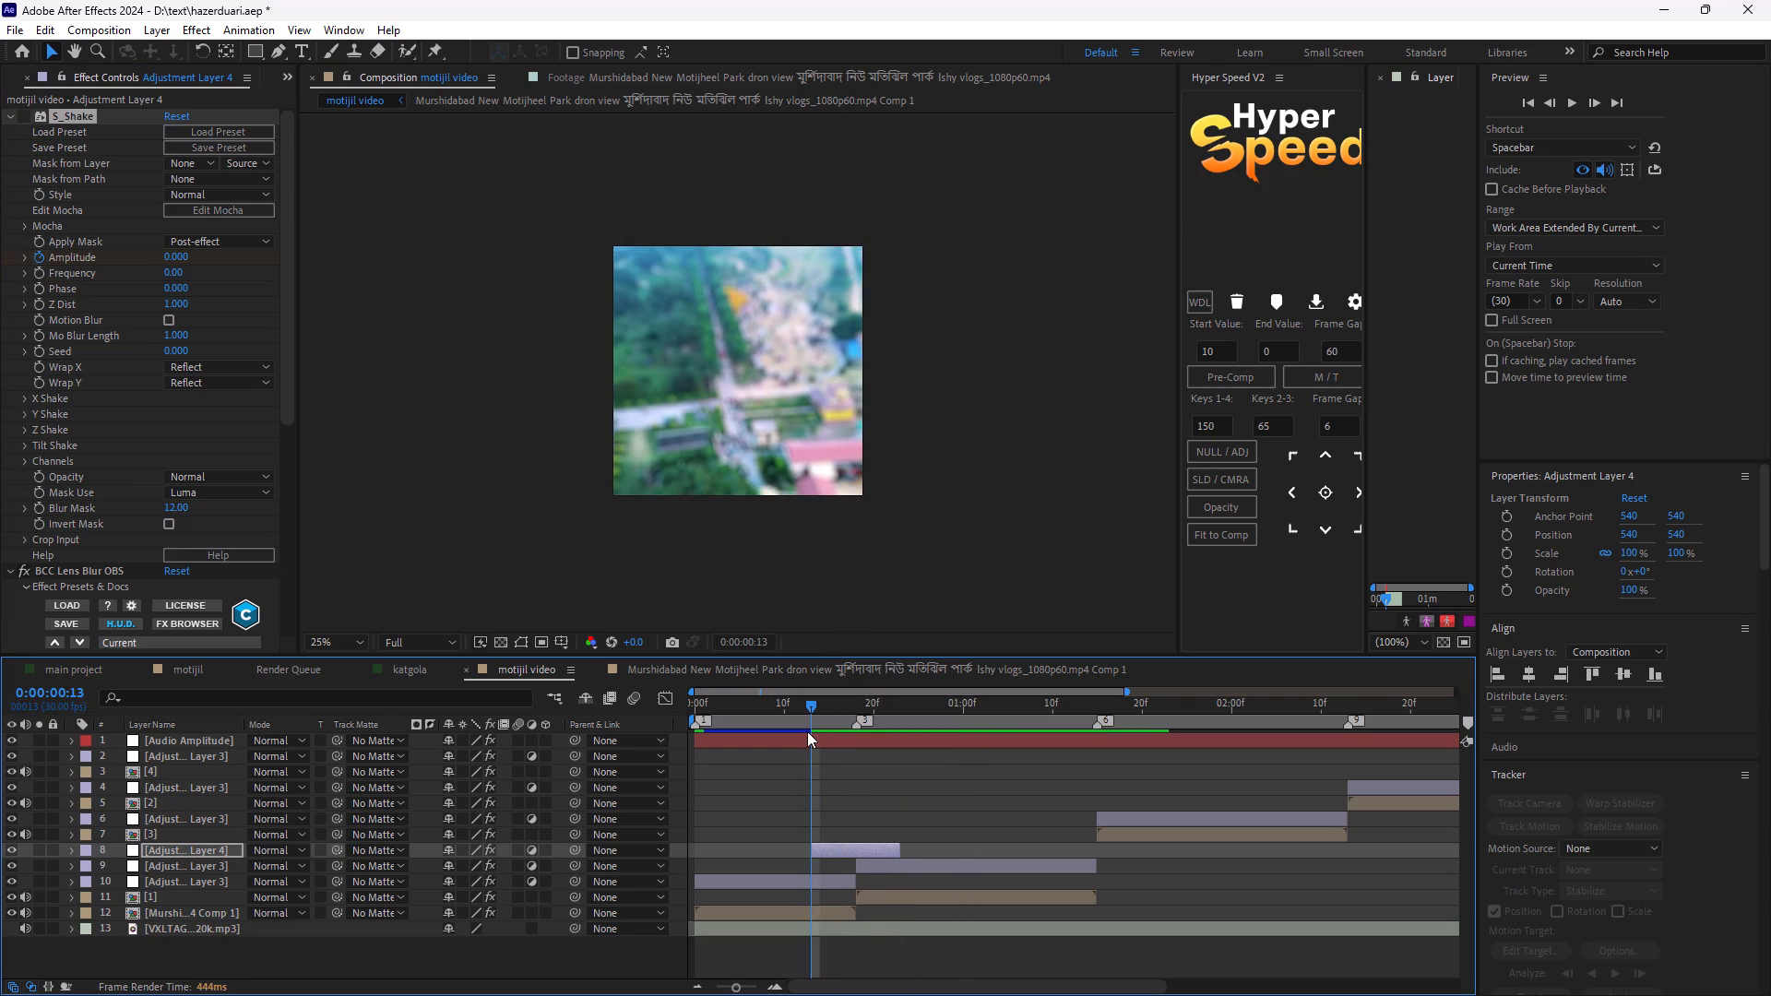
pyautogui.press('space')
pyautogui.press('space')
pyautogui.moveTo(815, 702); pyautogui.dragTo(812, 703)
pyautogui.moveTo(812, 703); pyautogui.dragTo(800, 706)
pyautogui.press('space')
pyautogui.press('space')
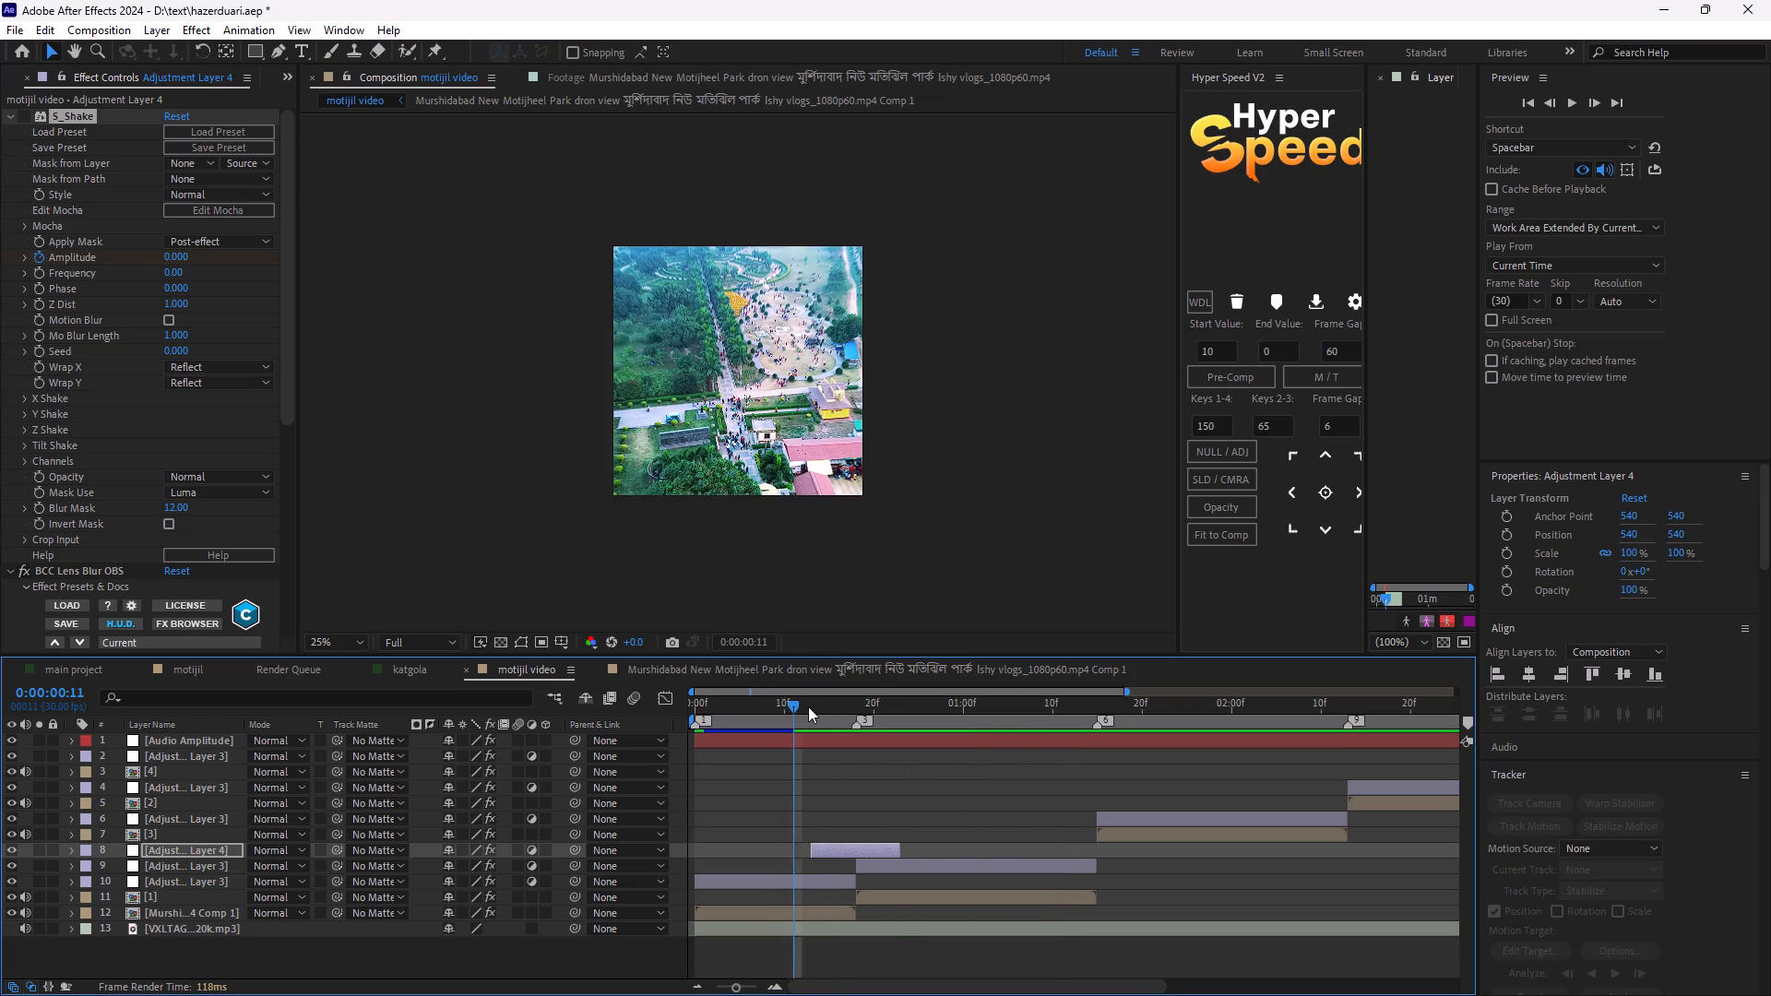
pyautogui.press('space')
pyautogui.press('space')
pyautogui.moveTo(796, 697); pyautogui.dragTo(818, 712)
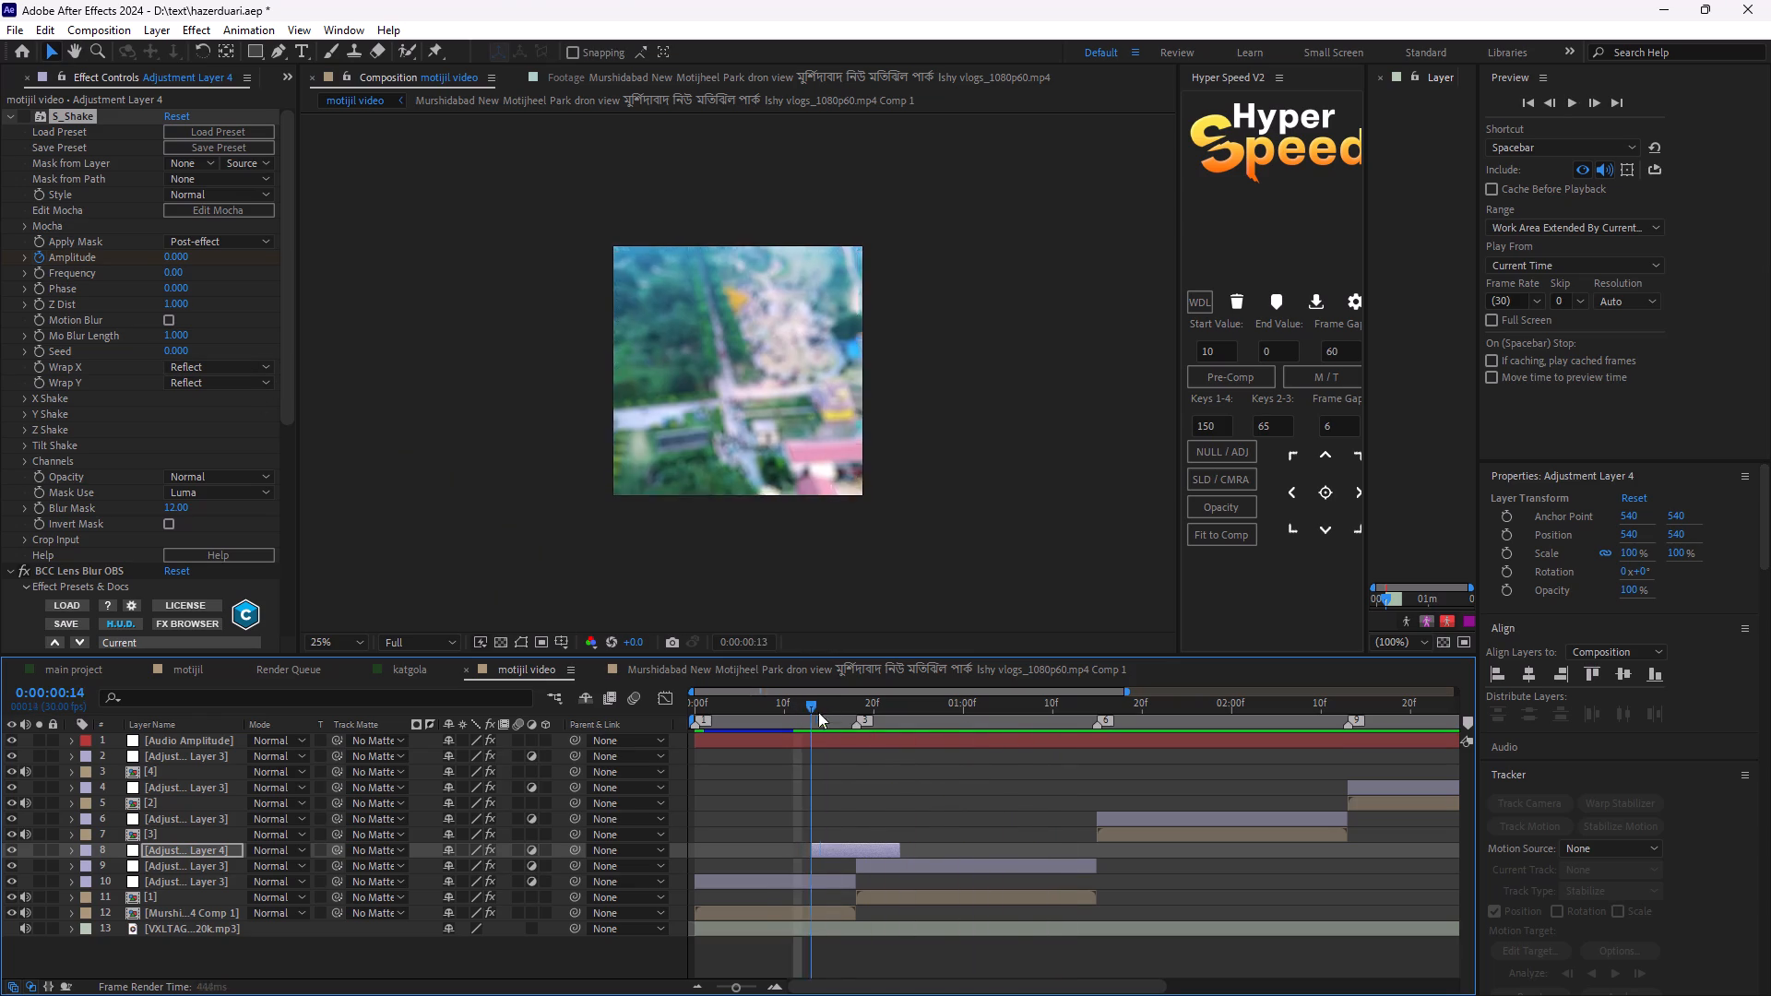
pyautogui.moveTo(818, 712); pyautogui.dragTo(847, 734)
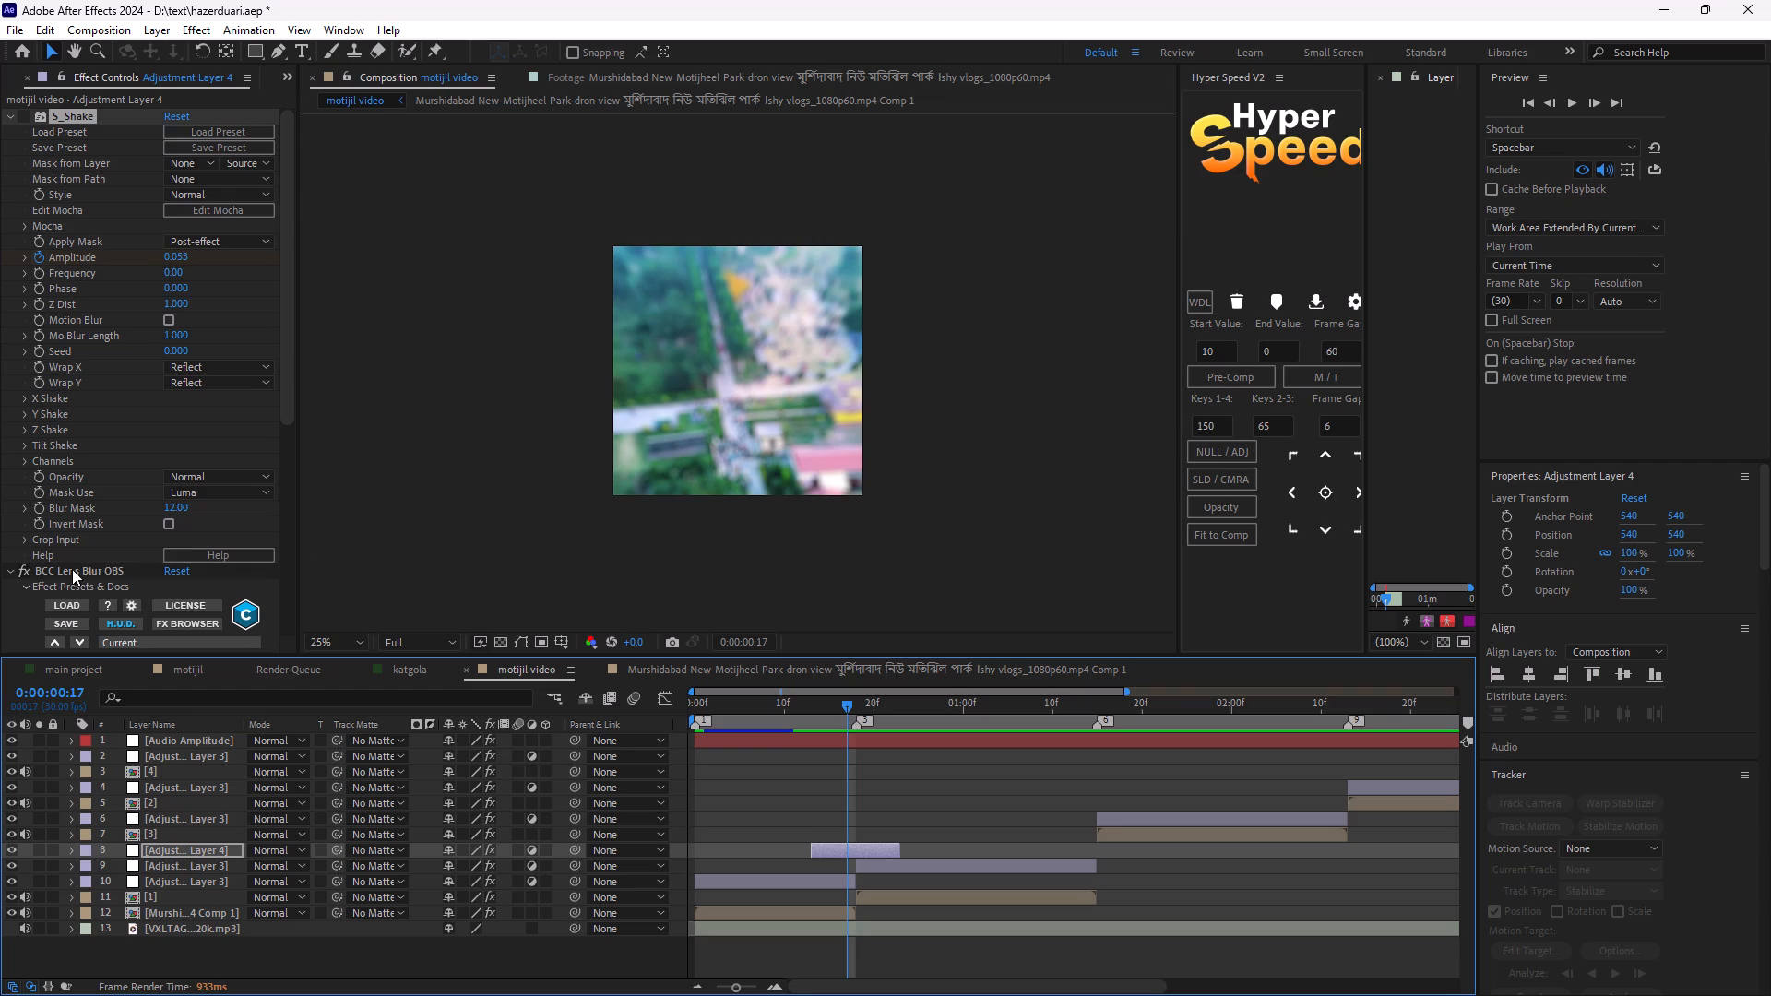
# Switch off the BCC Lens Blur OBS effect on Adjustment Layer 4 and preview the transition with its keyframed properties shown.
pyautogui.click(27, 570)
pyautogui.press('space')
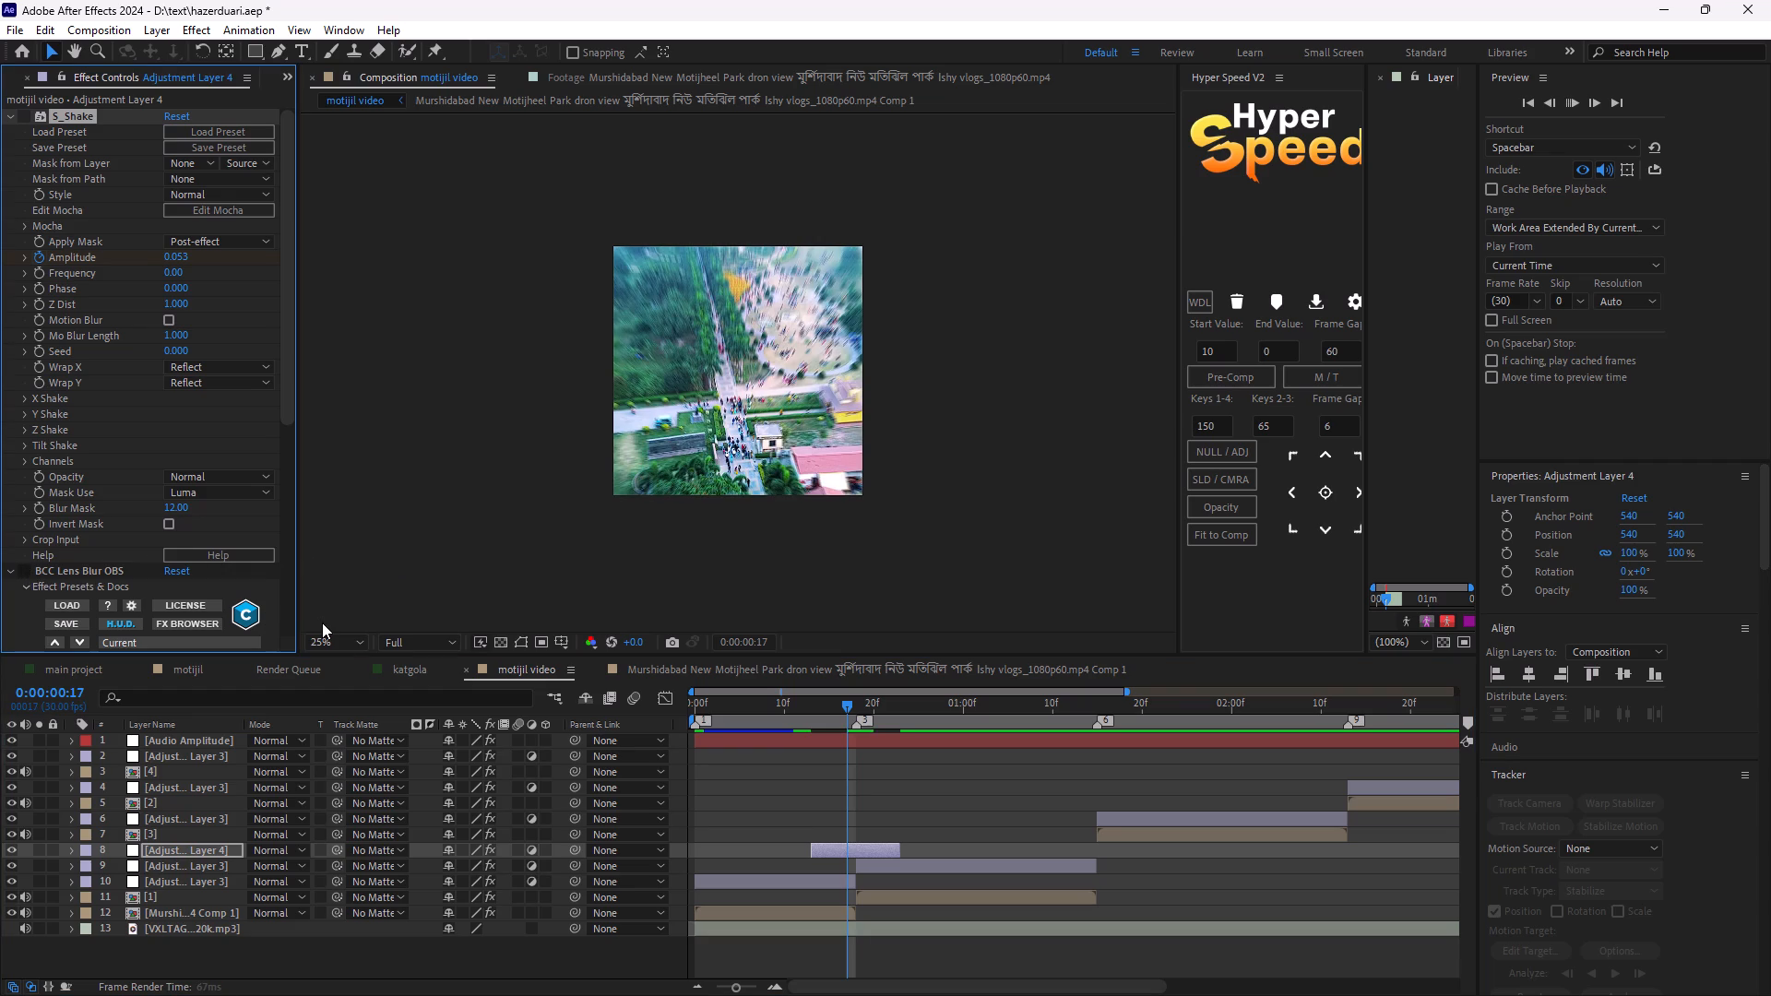
pyautogui.press('space')
pyautogui.moveTo(842, 705); pyautogui.dragTo(816, 720)
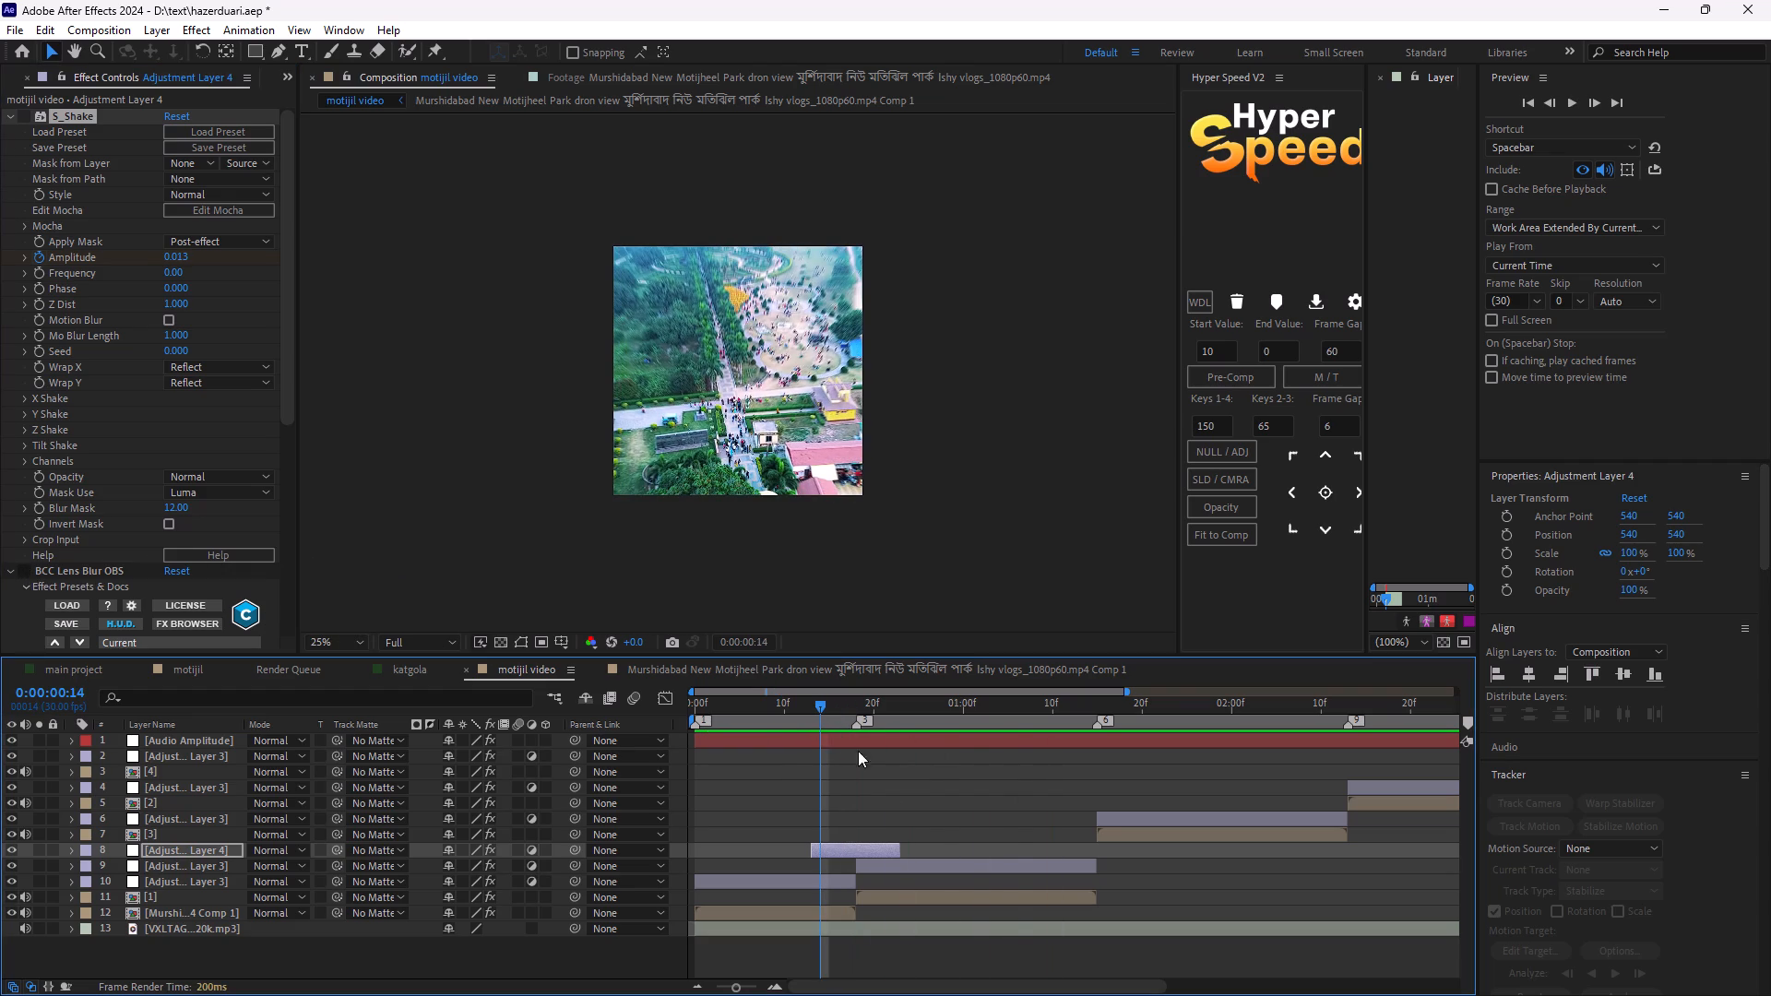
pyautogui.write('uu')
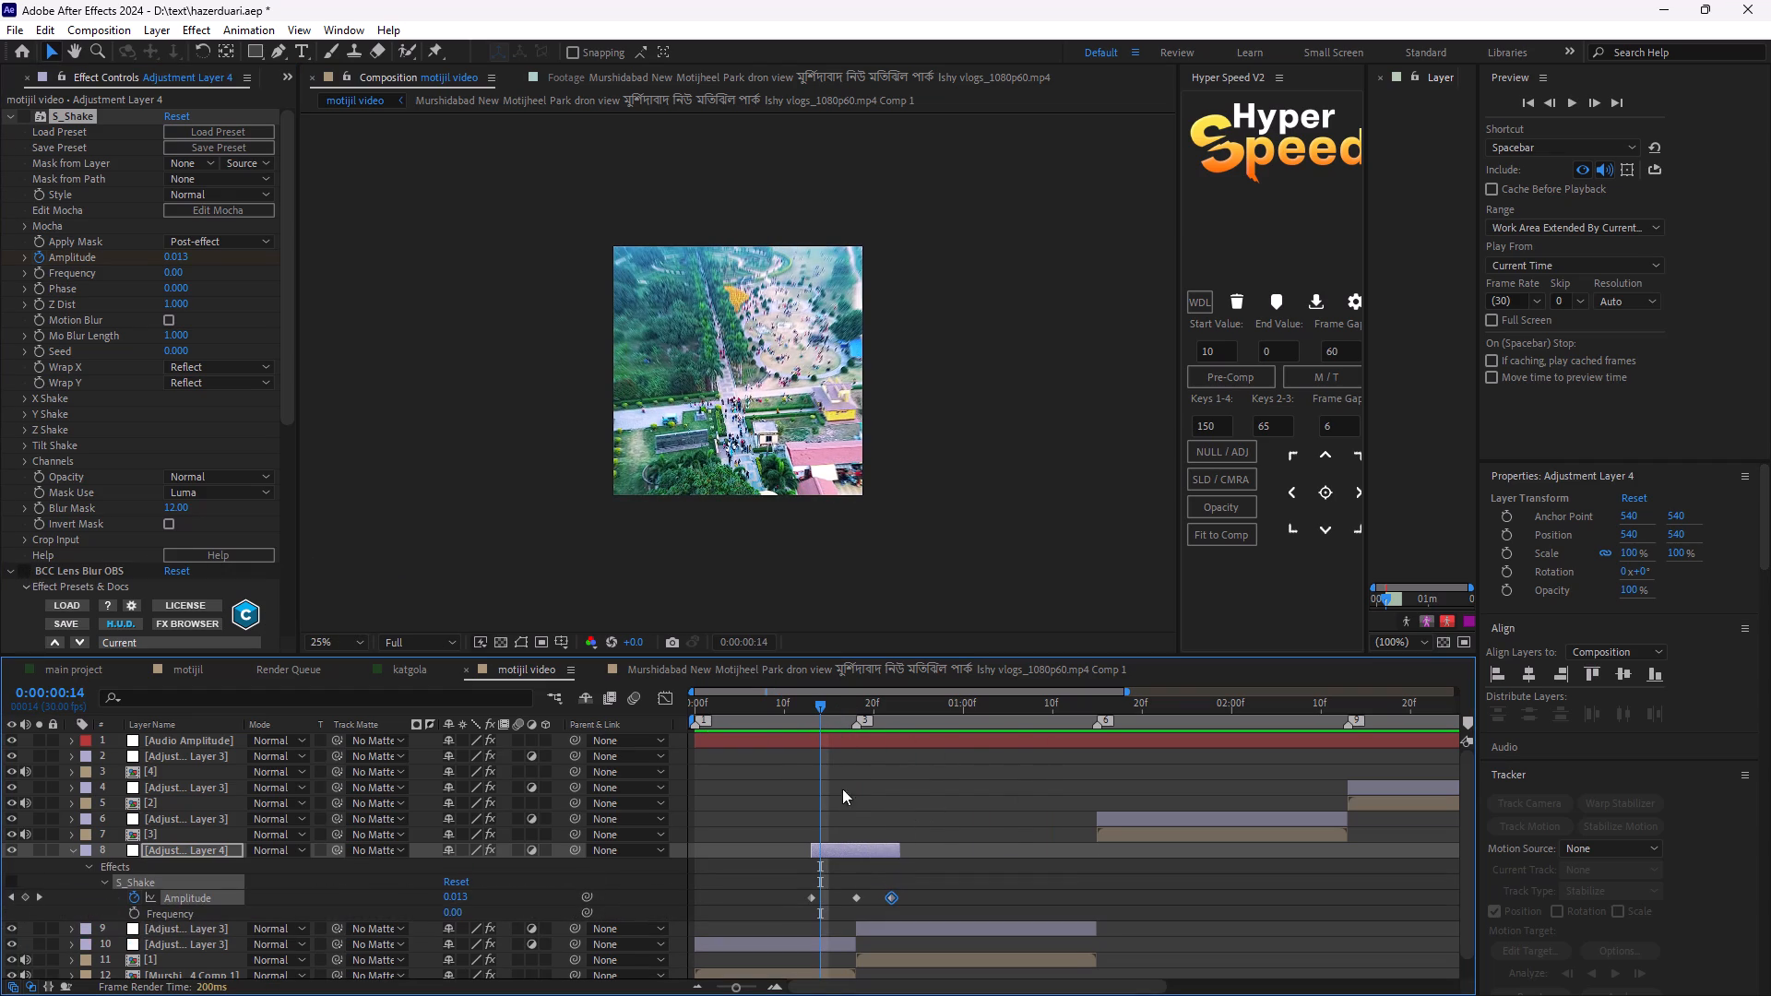
pyautogui.moveTo(821, 705); pyautogui.dragTo(833, 756)
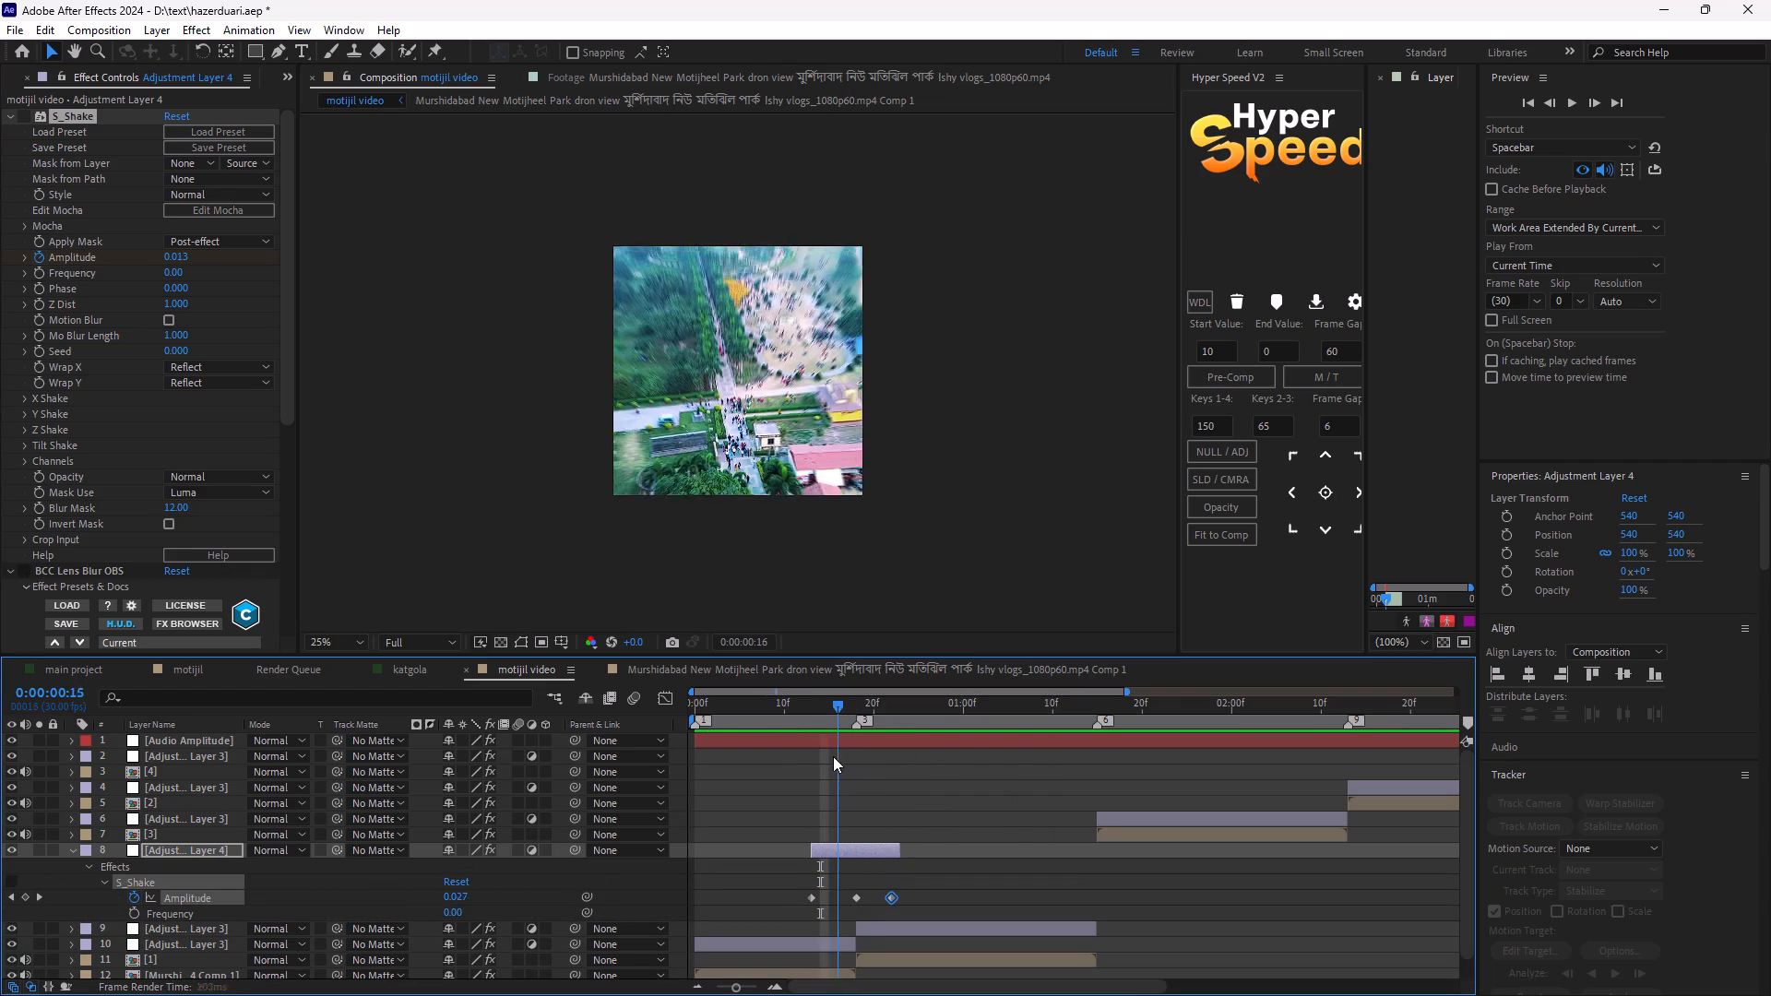
pyautogui.moveTo(833, 756); pyautogui.dragTo(799, 755)
pyautogui.press('space')
pyautogui.press('space')
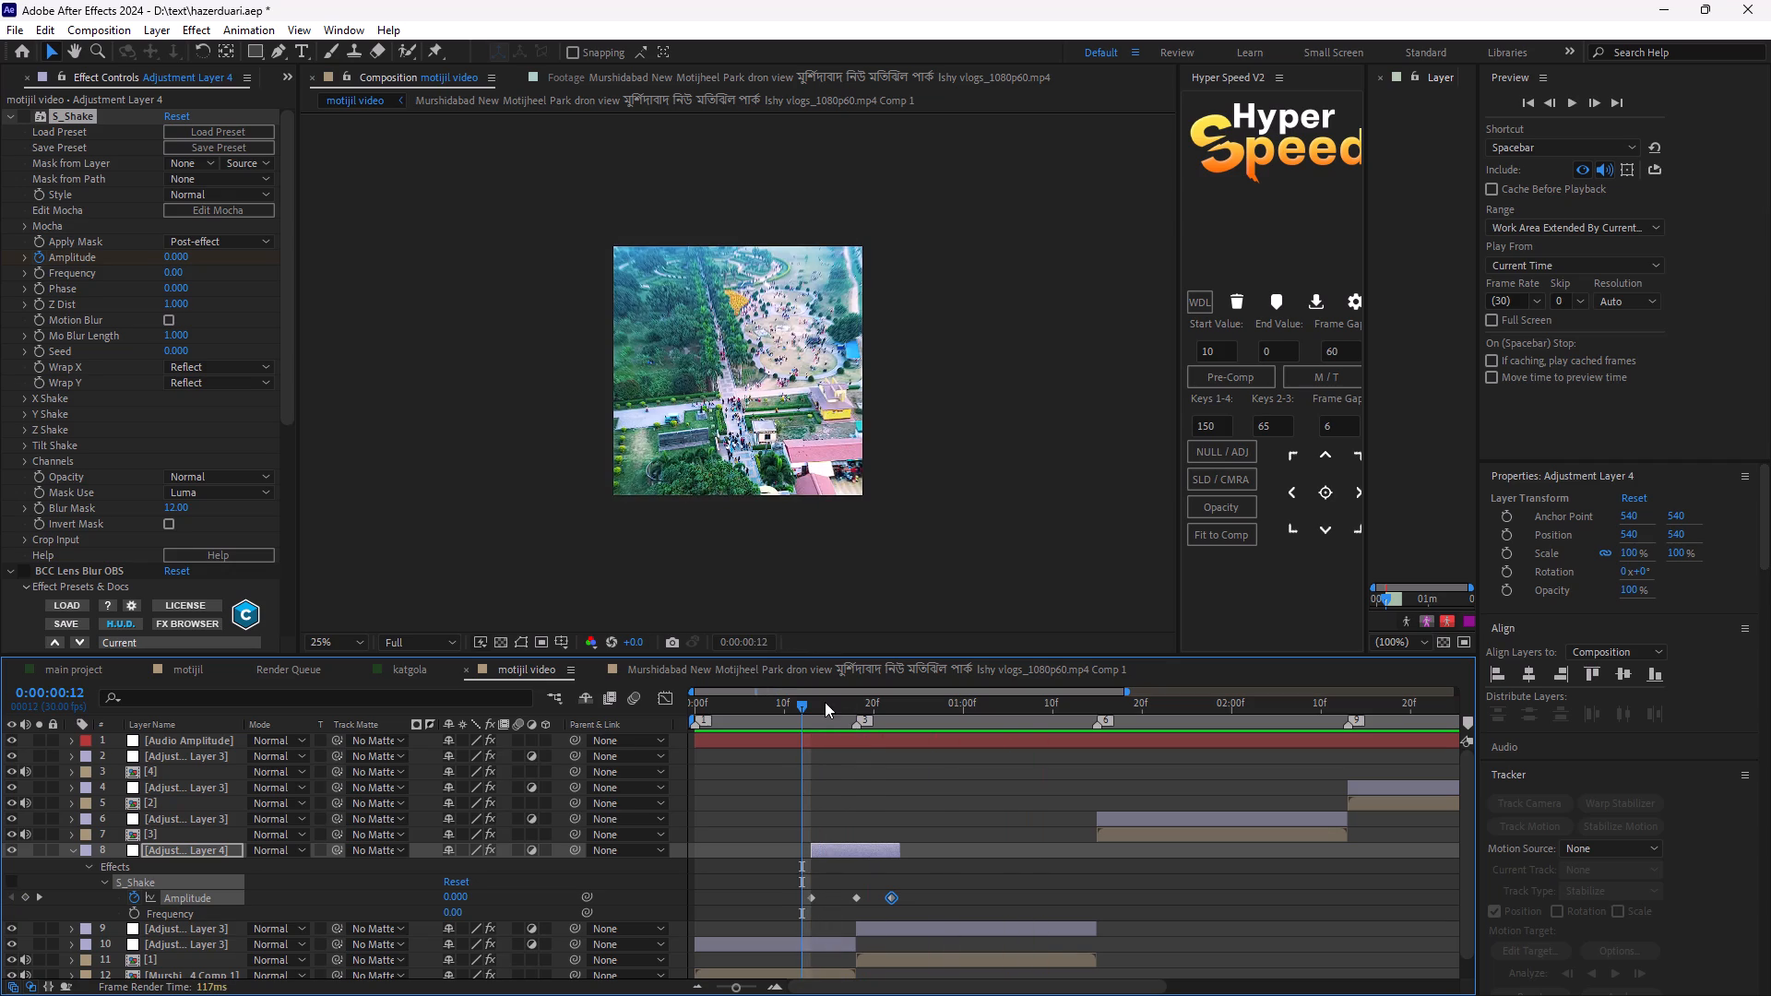
# Keyframe the S_Shake Frequency on Adjustment Layer 4 at 8 on the cut, 0:00:00:18.
pyautogui.moveTo(805, 704); pyautogui.dragTo(856, 776)
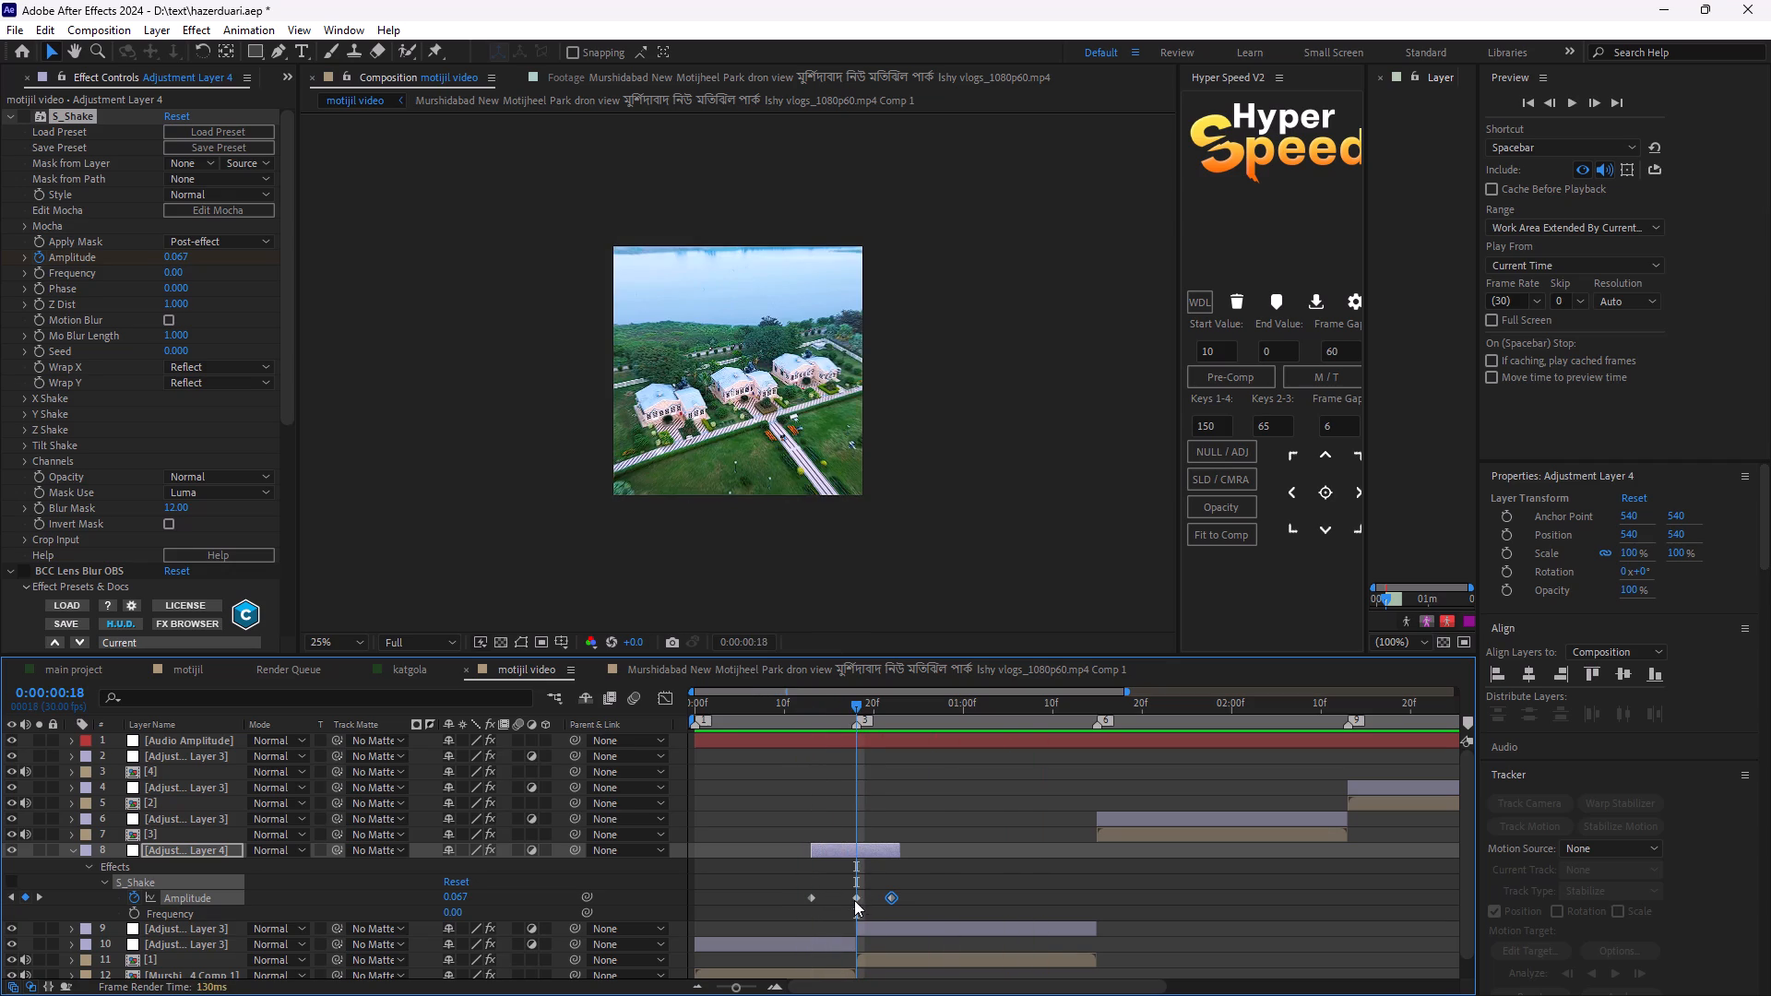
pyautogui.click(854, 900)
pyautogui.click(858, 884)
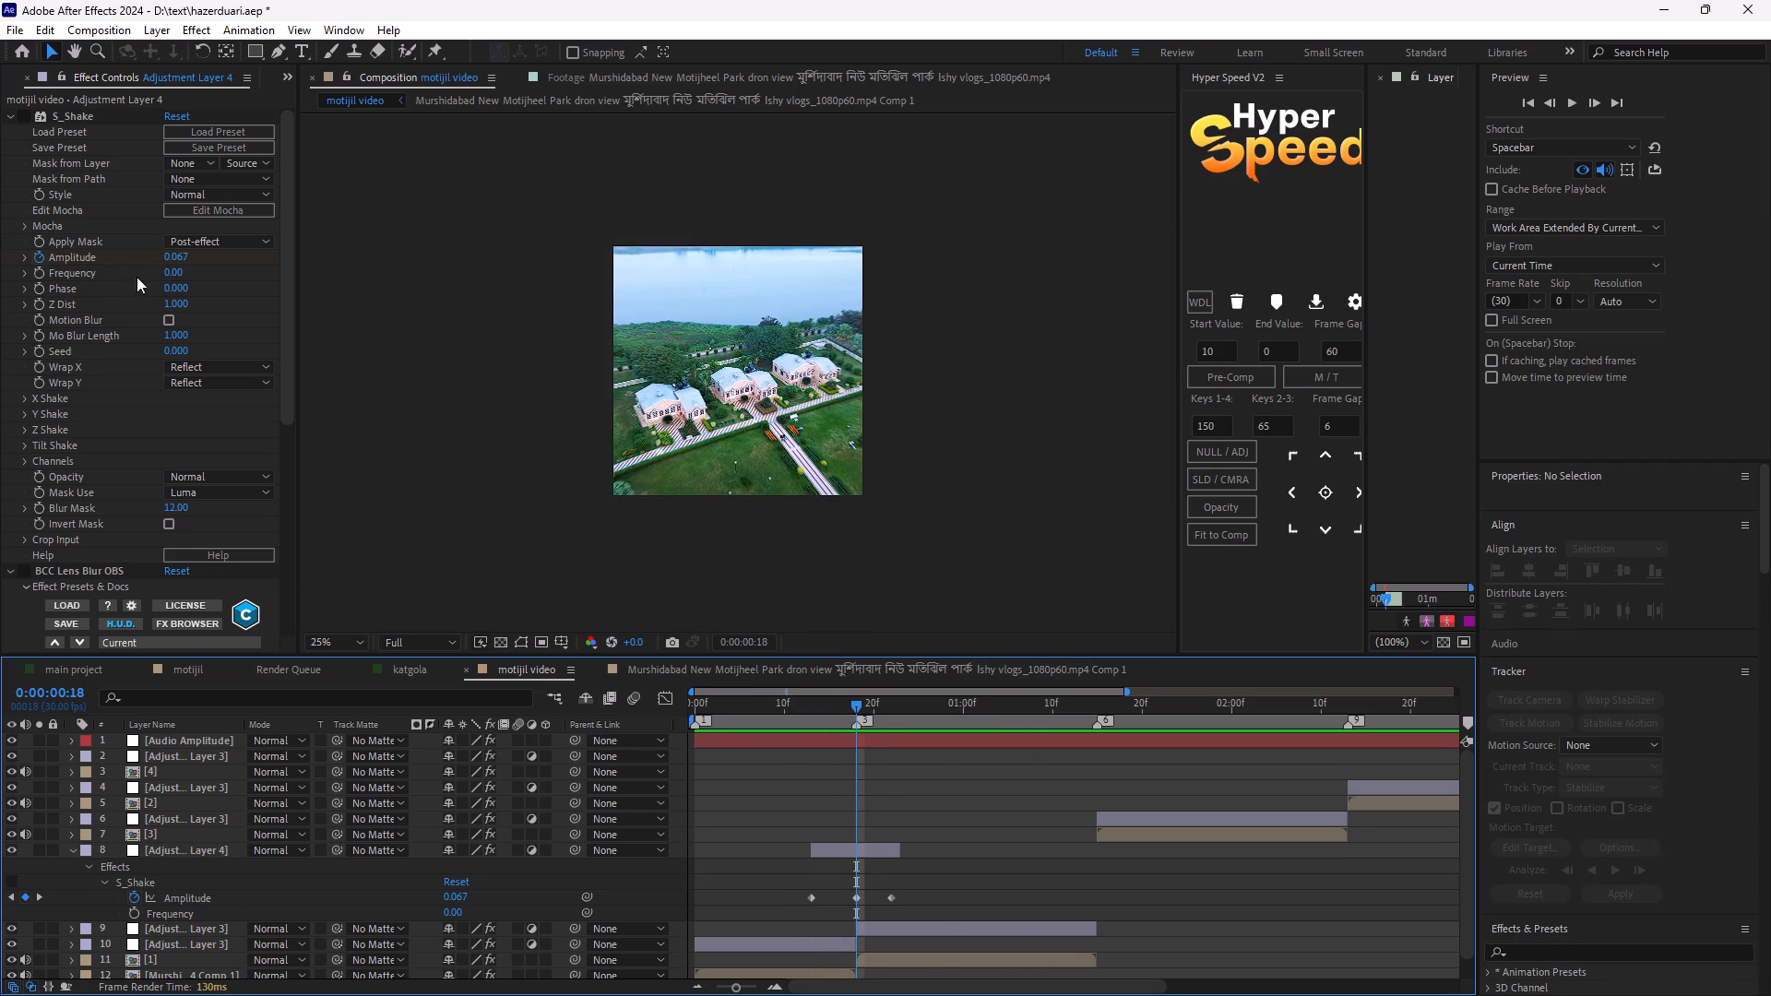
pyautogui.click(42, 274)
pyautogui.click(174, 273)
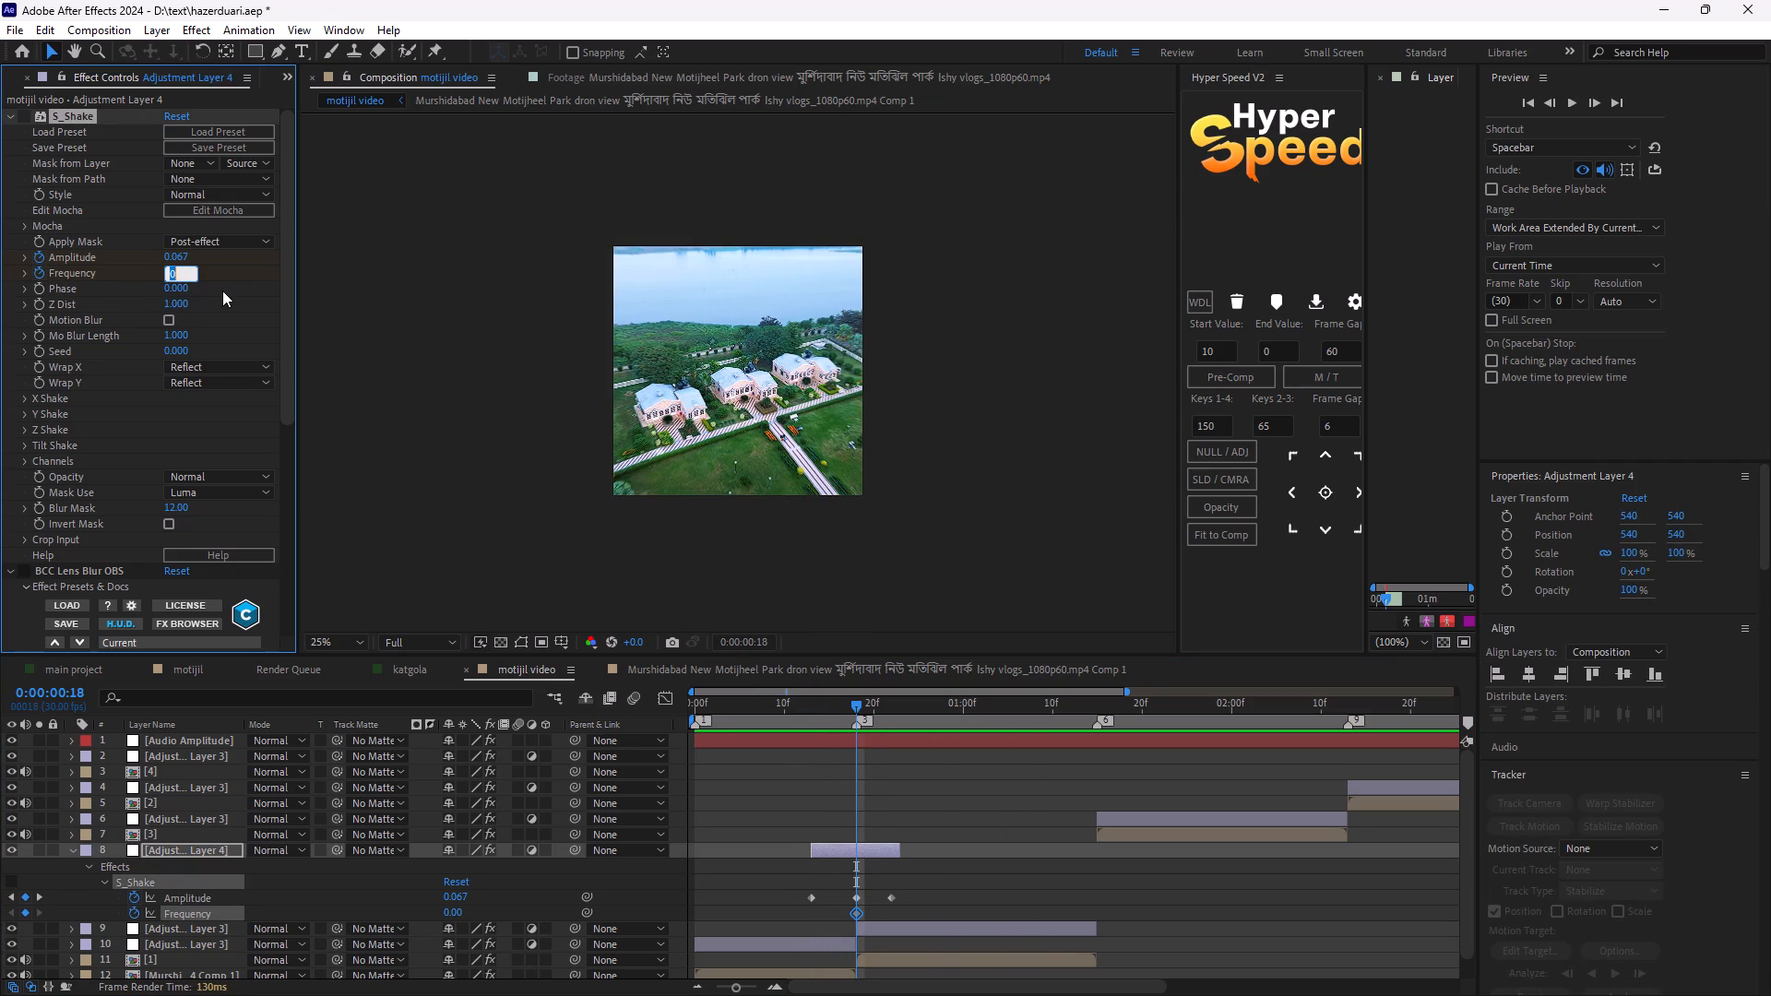
pyautogui.press('BackSpace')
pyautogui.press('8')
pyautogui.press('Return')
# Keyframe the S_Shake Frequency at 0 on Adjustment Layer 4's first frame, 0:00:00:13.
pyautogui.press('i')
pyautogui.click(167, 270)
pyautogui.press('BackSpace')
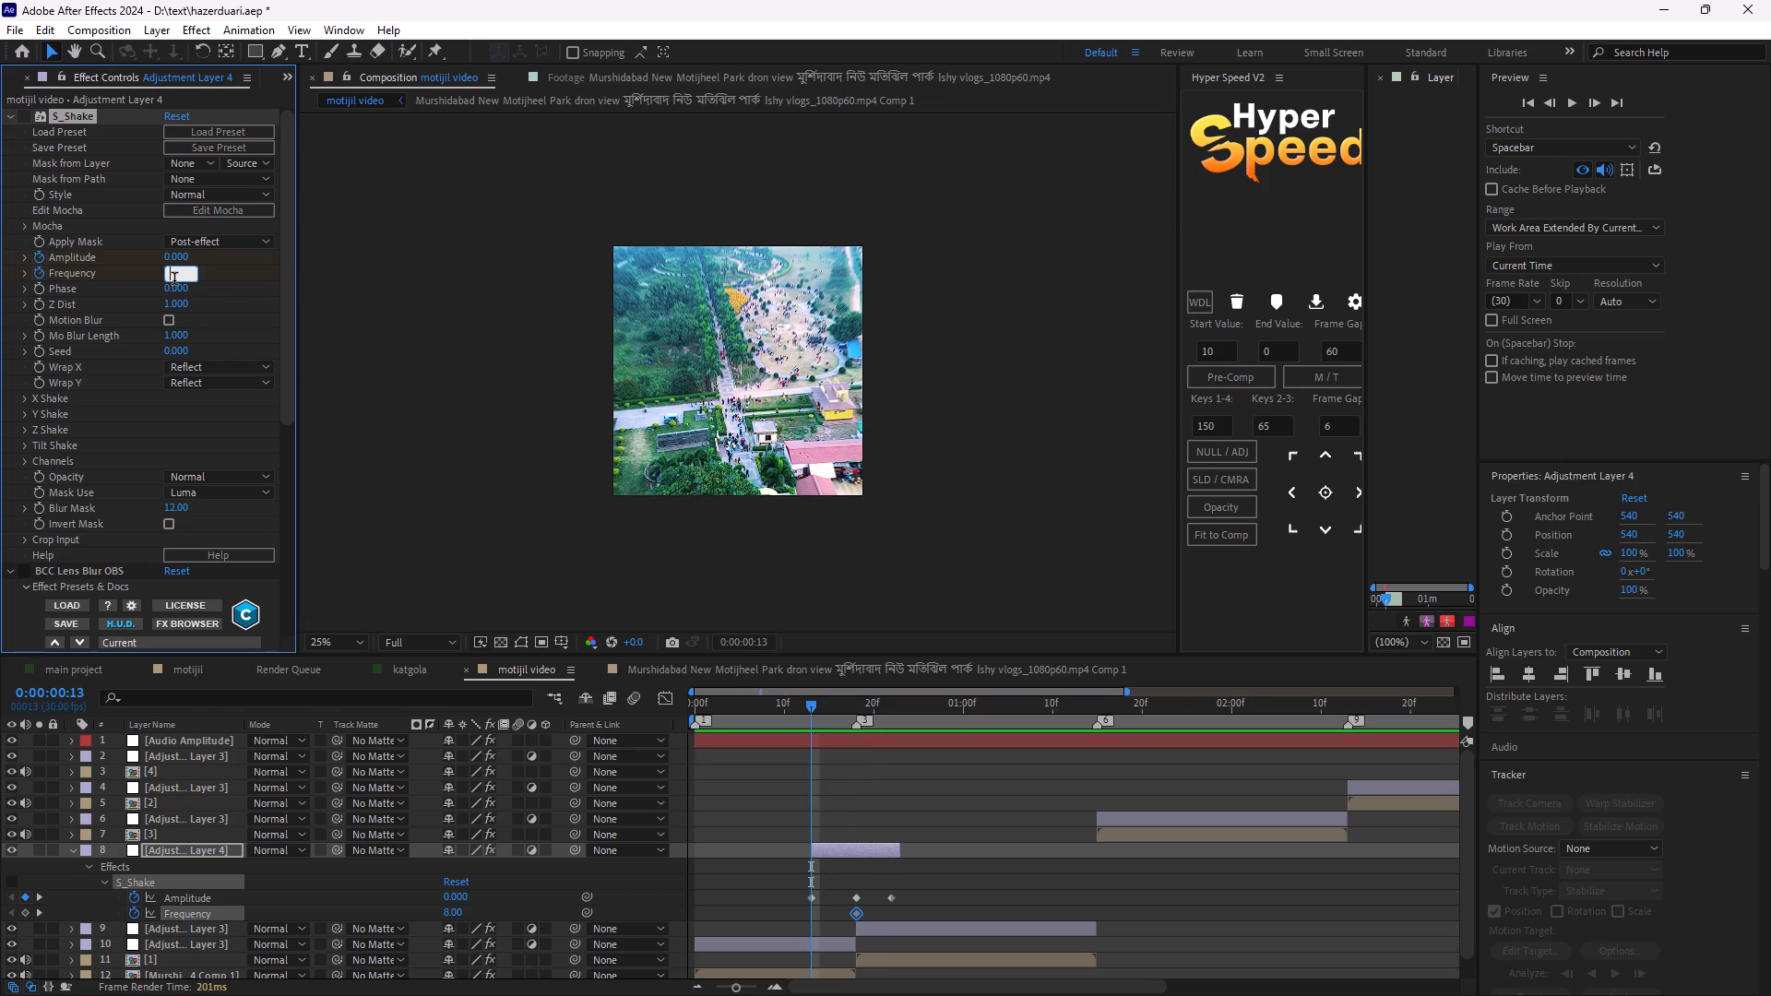
pyautogui.press('0')
pyautogui.press('Return')
# Keyframe the S_Shake Frequency at 0 on Adjustment Layer 4's last frame, 0:00:00:22.
pyautogui.press('o')
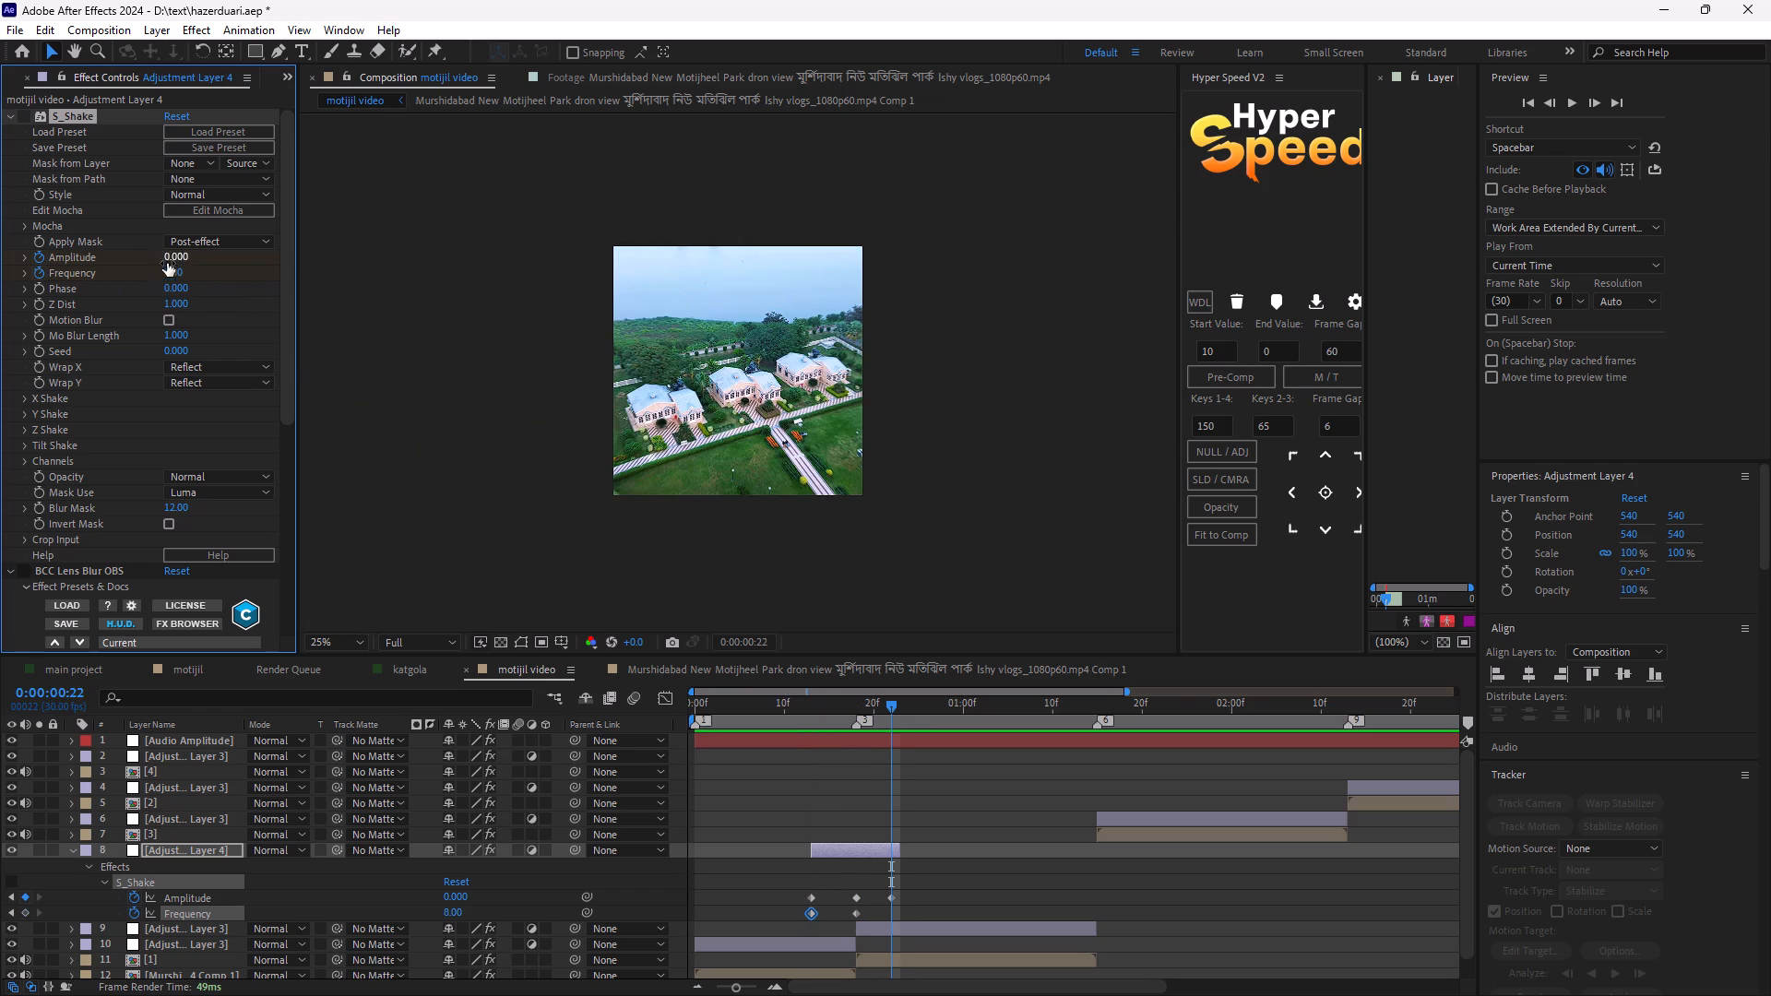
pyautogui.click(177, 269)
pyautogui.press('BackSpace')
pyautogui.press('0')
pyautogui.press('Return')
# Play the transition from 0:00:00:12 to check the keyframed shake across the cut.
pyautogui.moveTo(890, 706); pyautogui.dragTo(799, 752)
pyautogui.press('space')
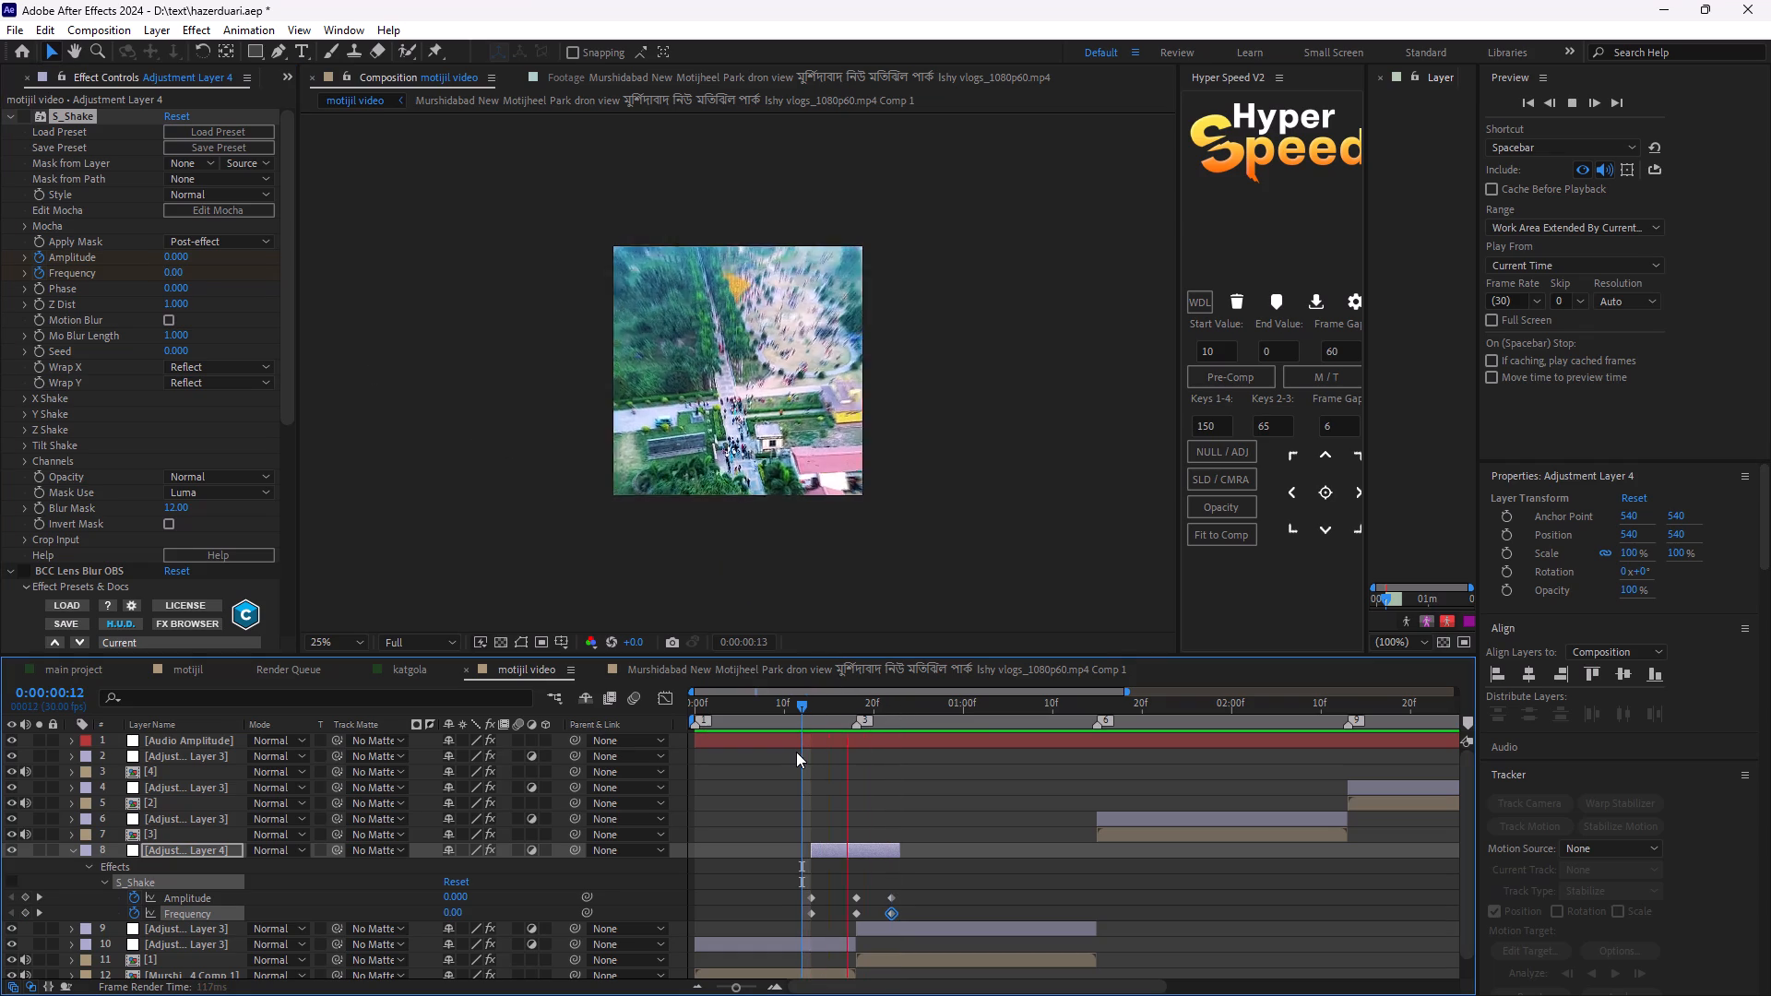
pyautogui.press('space')
pyautogui.press('space')
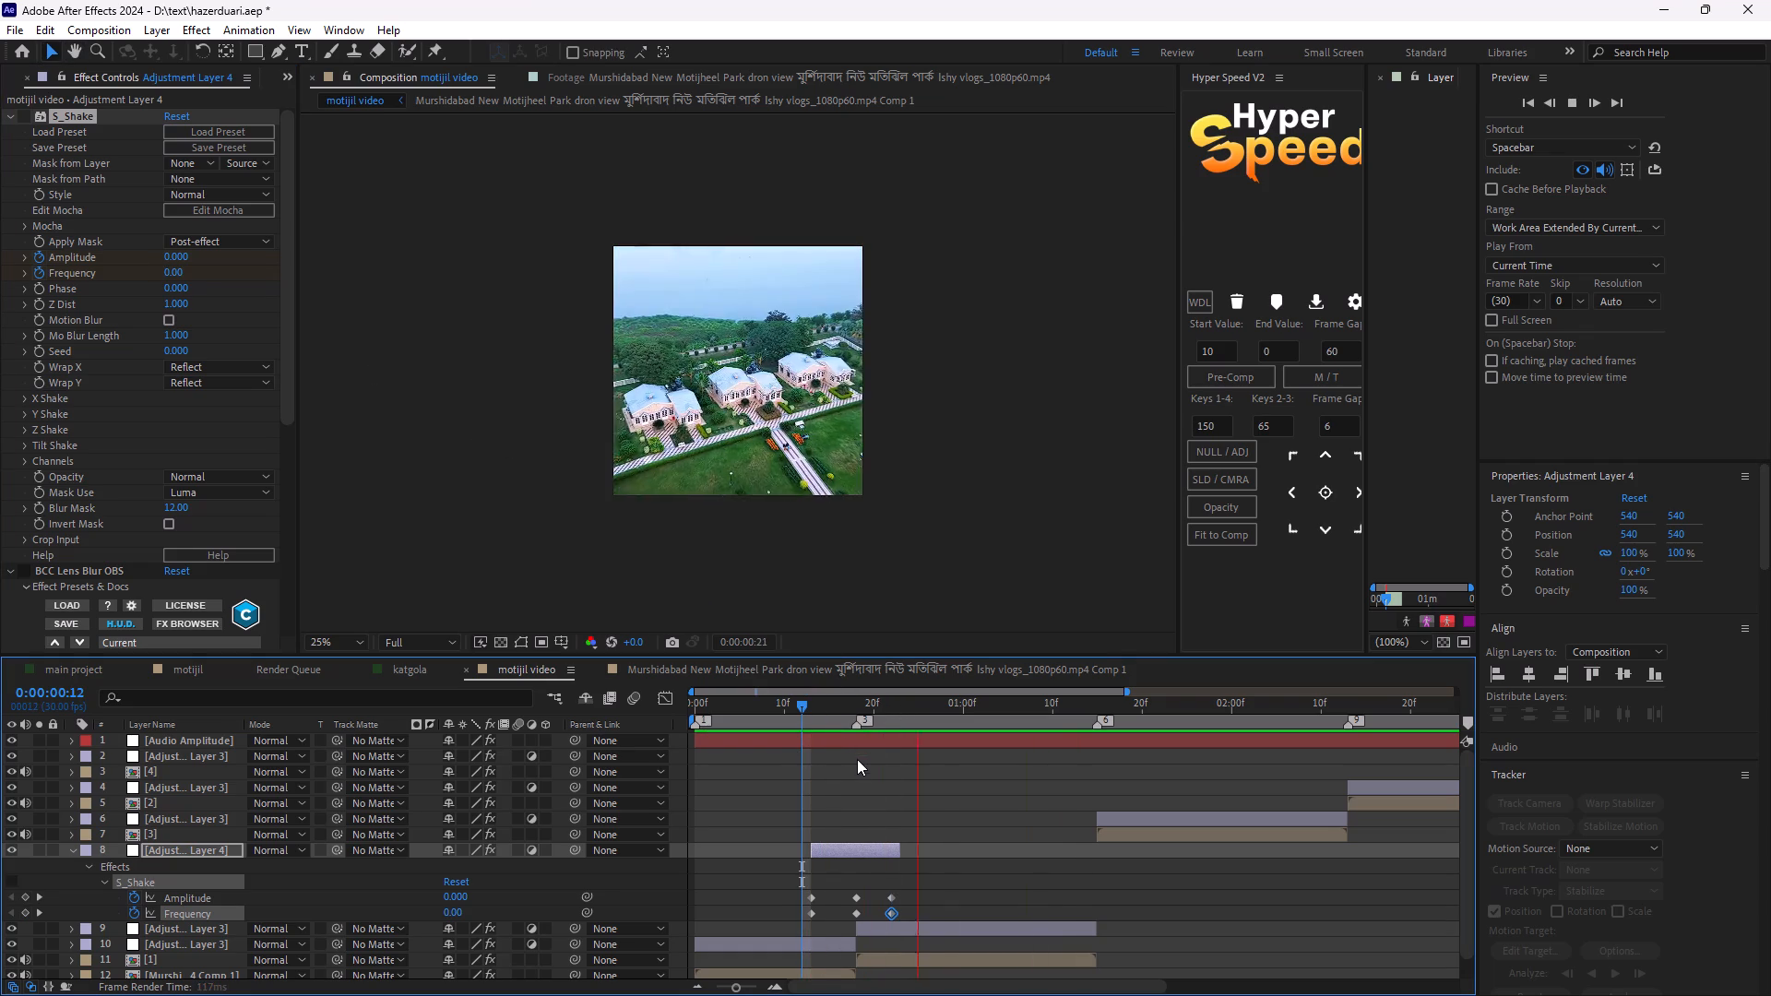
pyautogui.press('space')
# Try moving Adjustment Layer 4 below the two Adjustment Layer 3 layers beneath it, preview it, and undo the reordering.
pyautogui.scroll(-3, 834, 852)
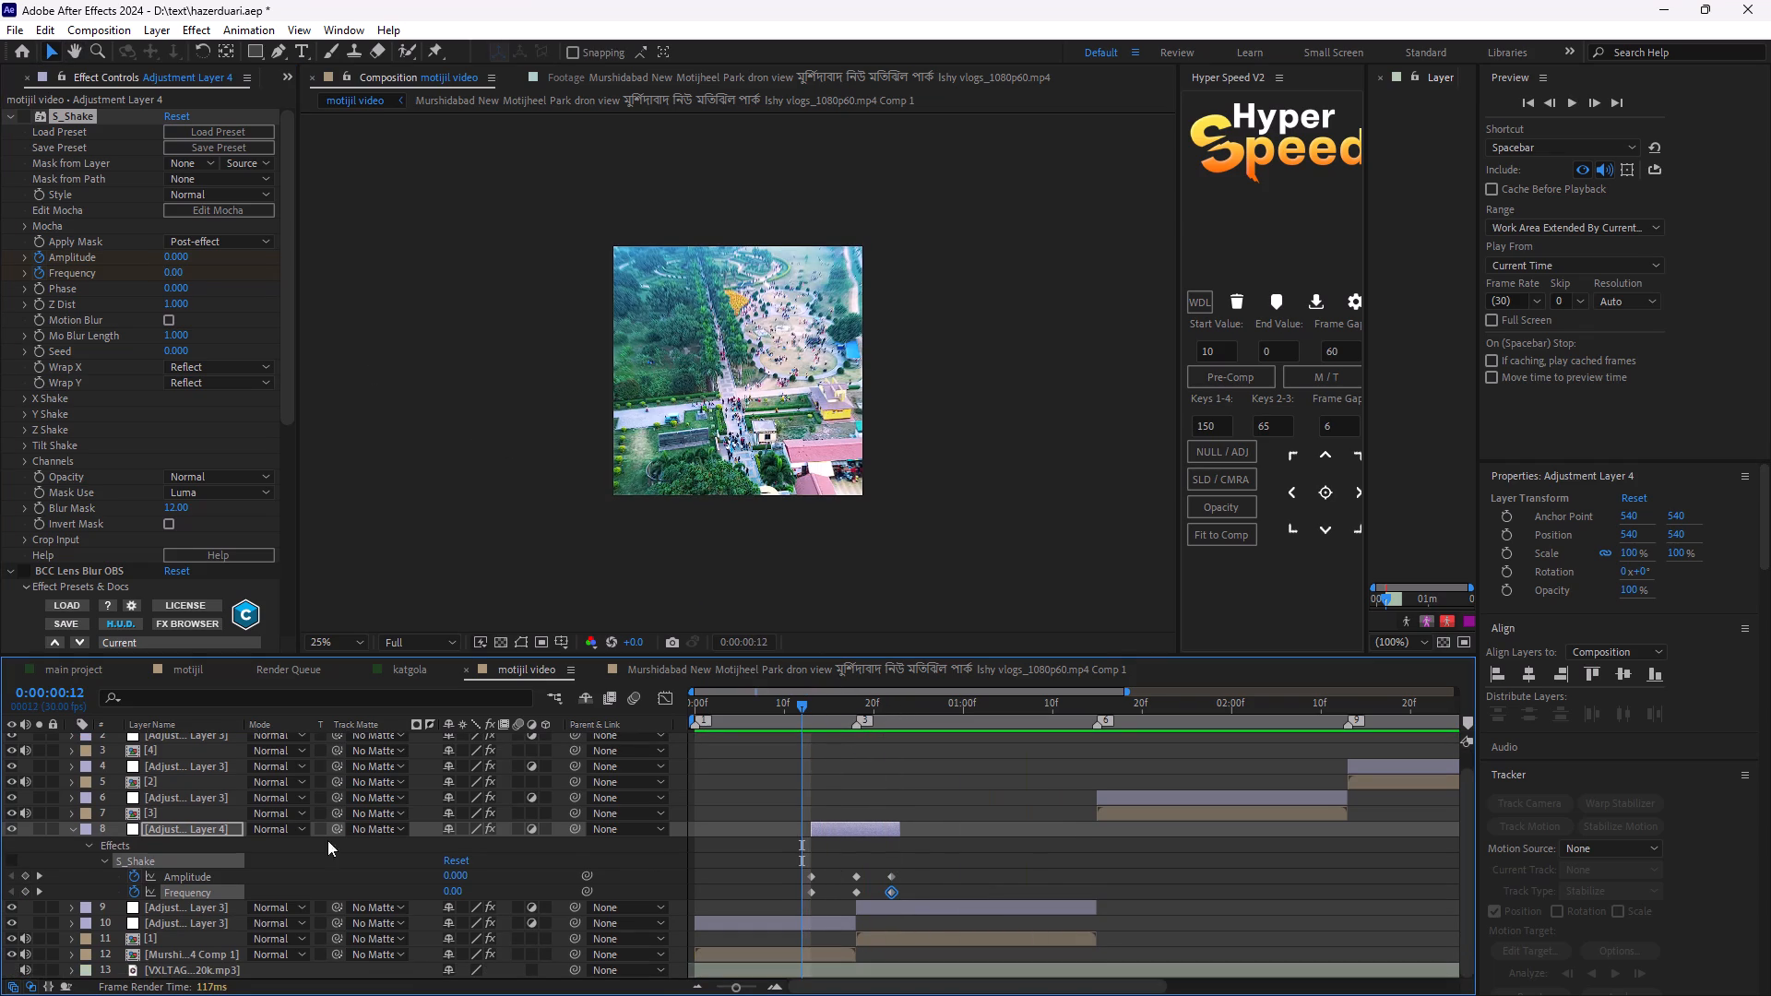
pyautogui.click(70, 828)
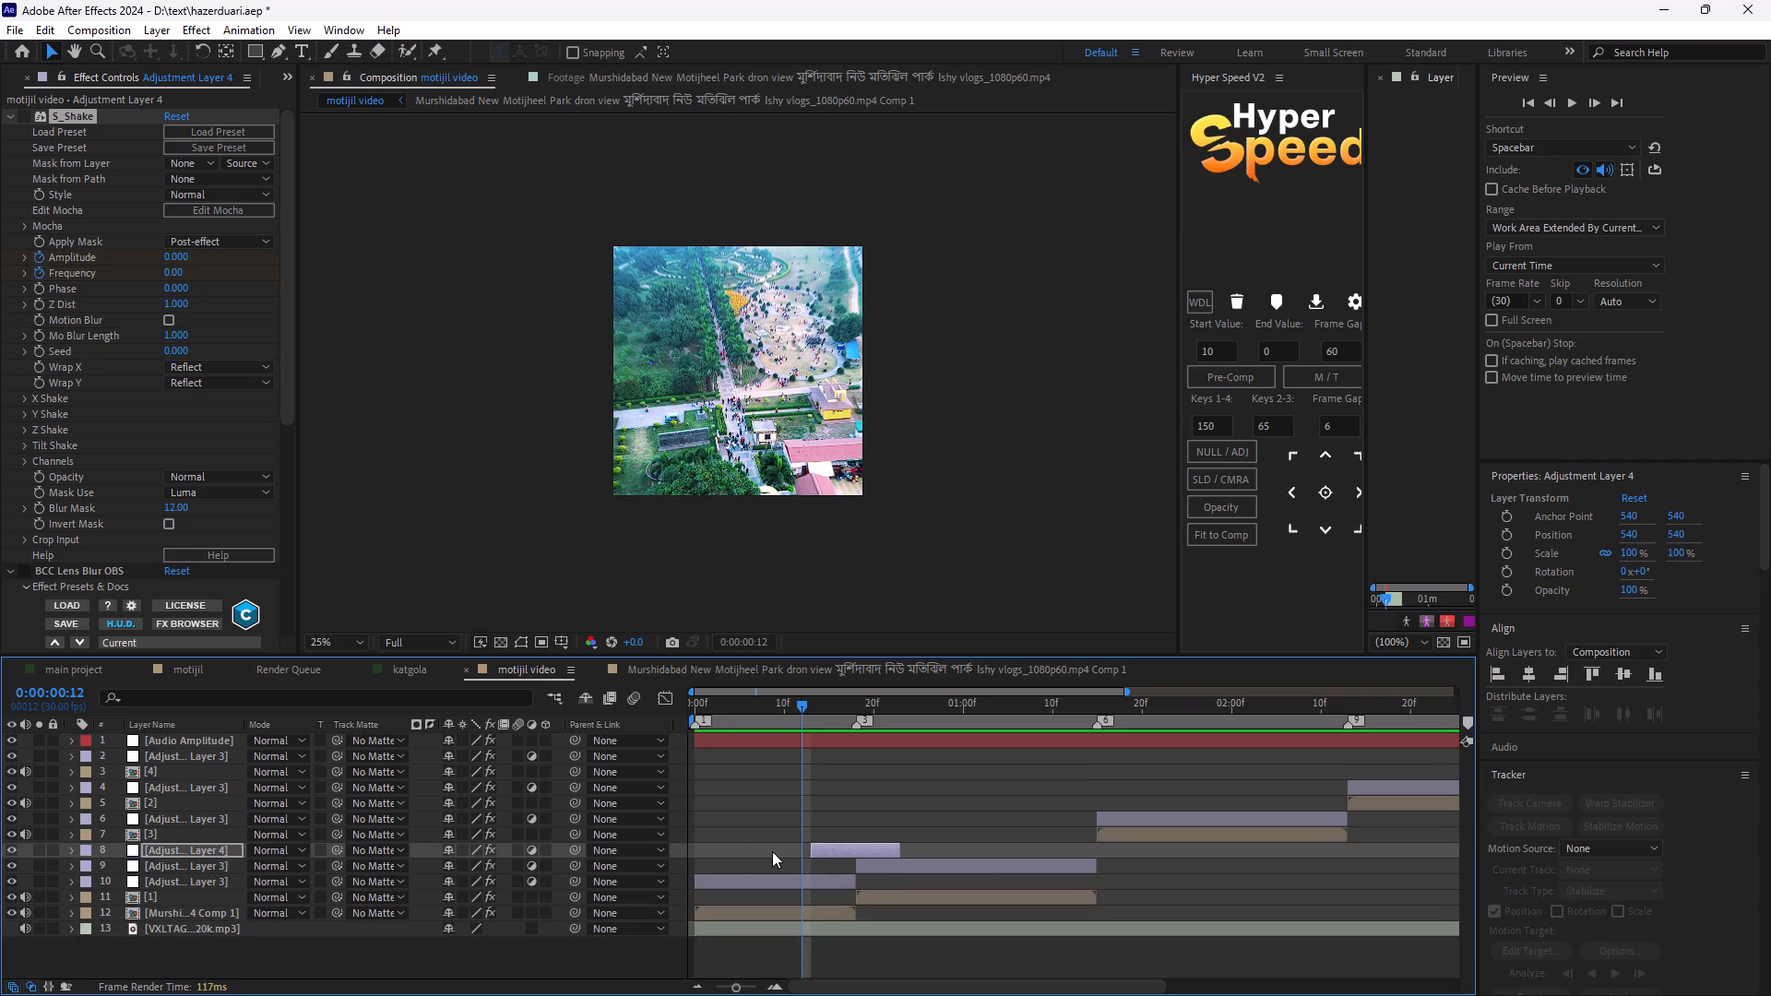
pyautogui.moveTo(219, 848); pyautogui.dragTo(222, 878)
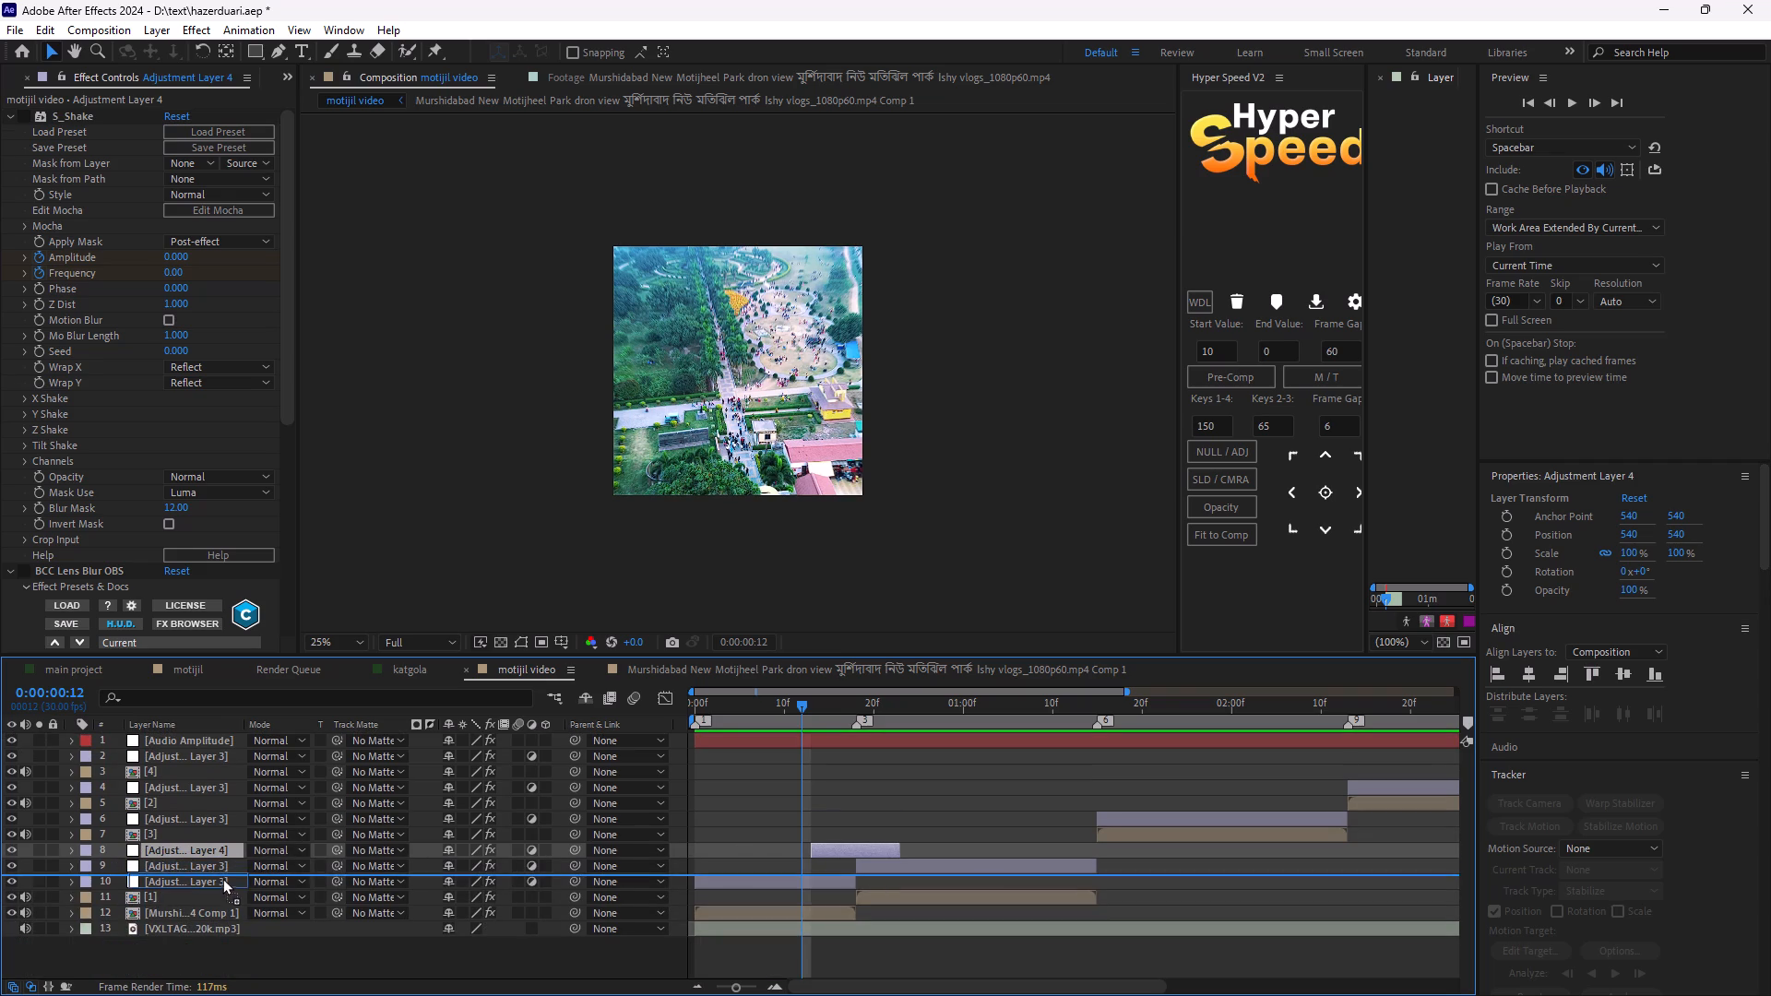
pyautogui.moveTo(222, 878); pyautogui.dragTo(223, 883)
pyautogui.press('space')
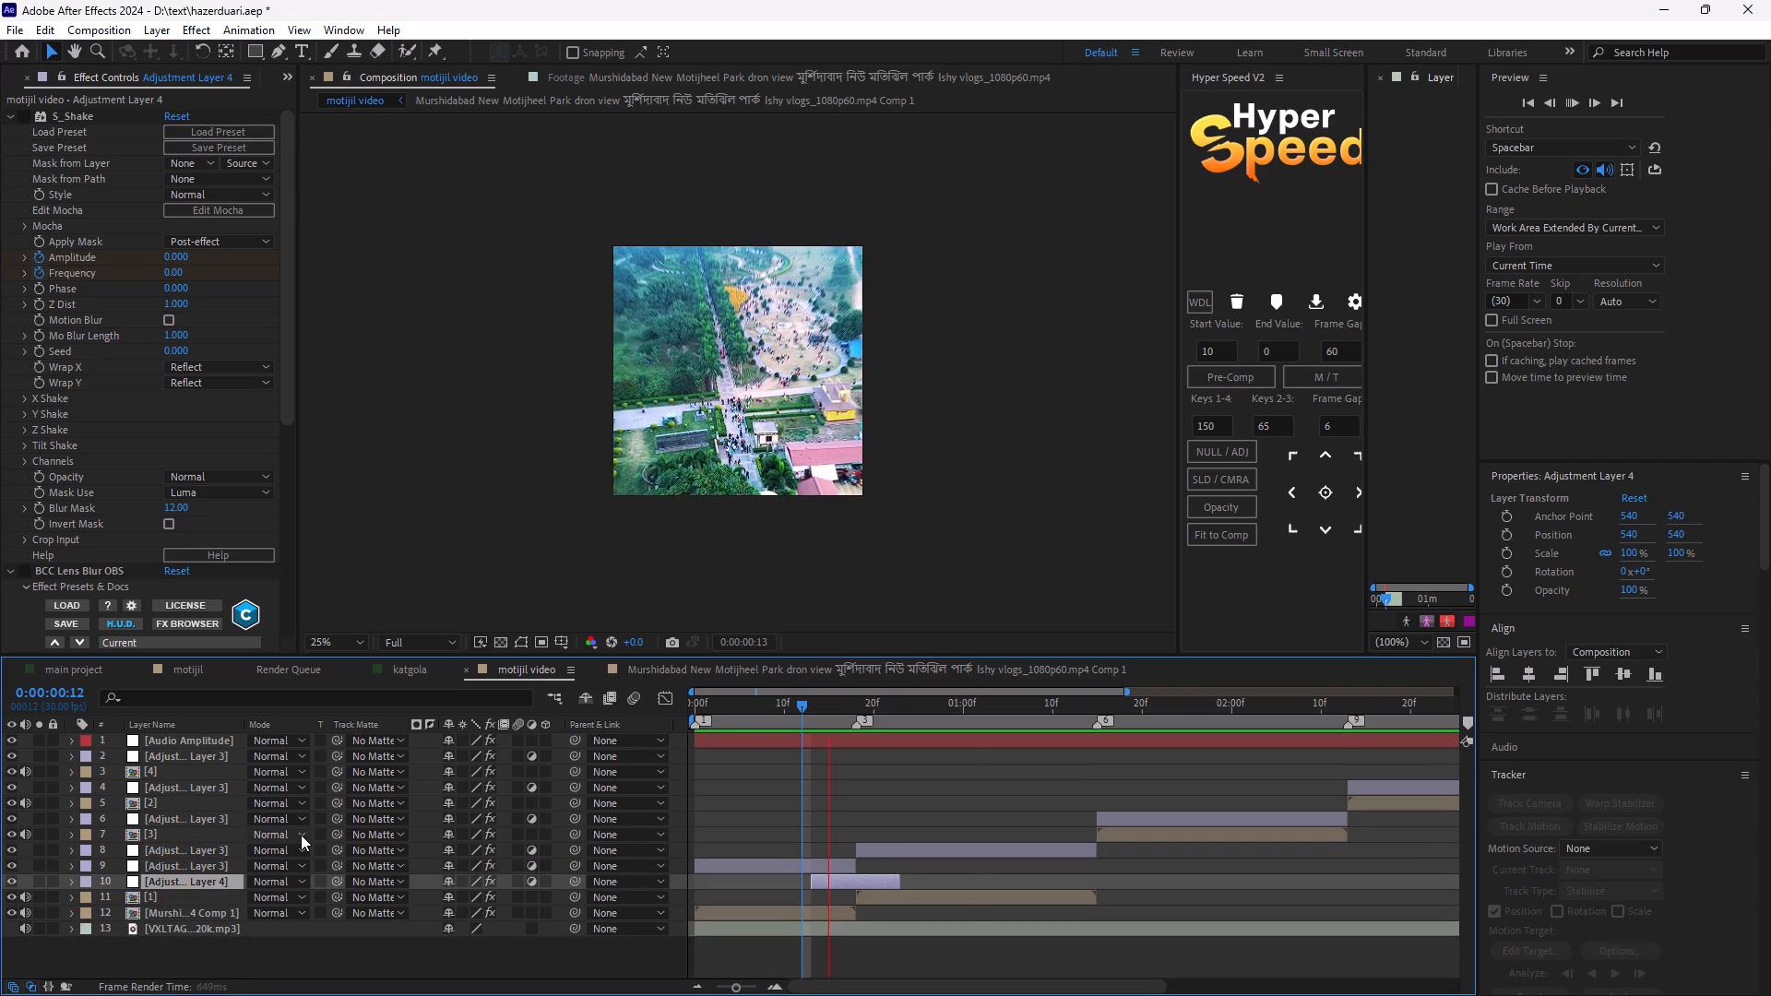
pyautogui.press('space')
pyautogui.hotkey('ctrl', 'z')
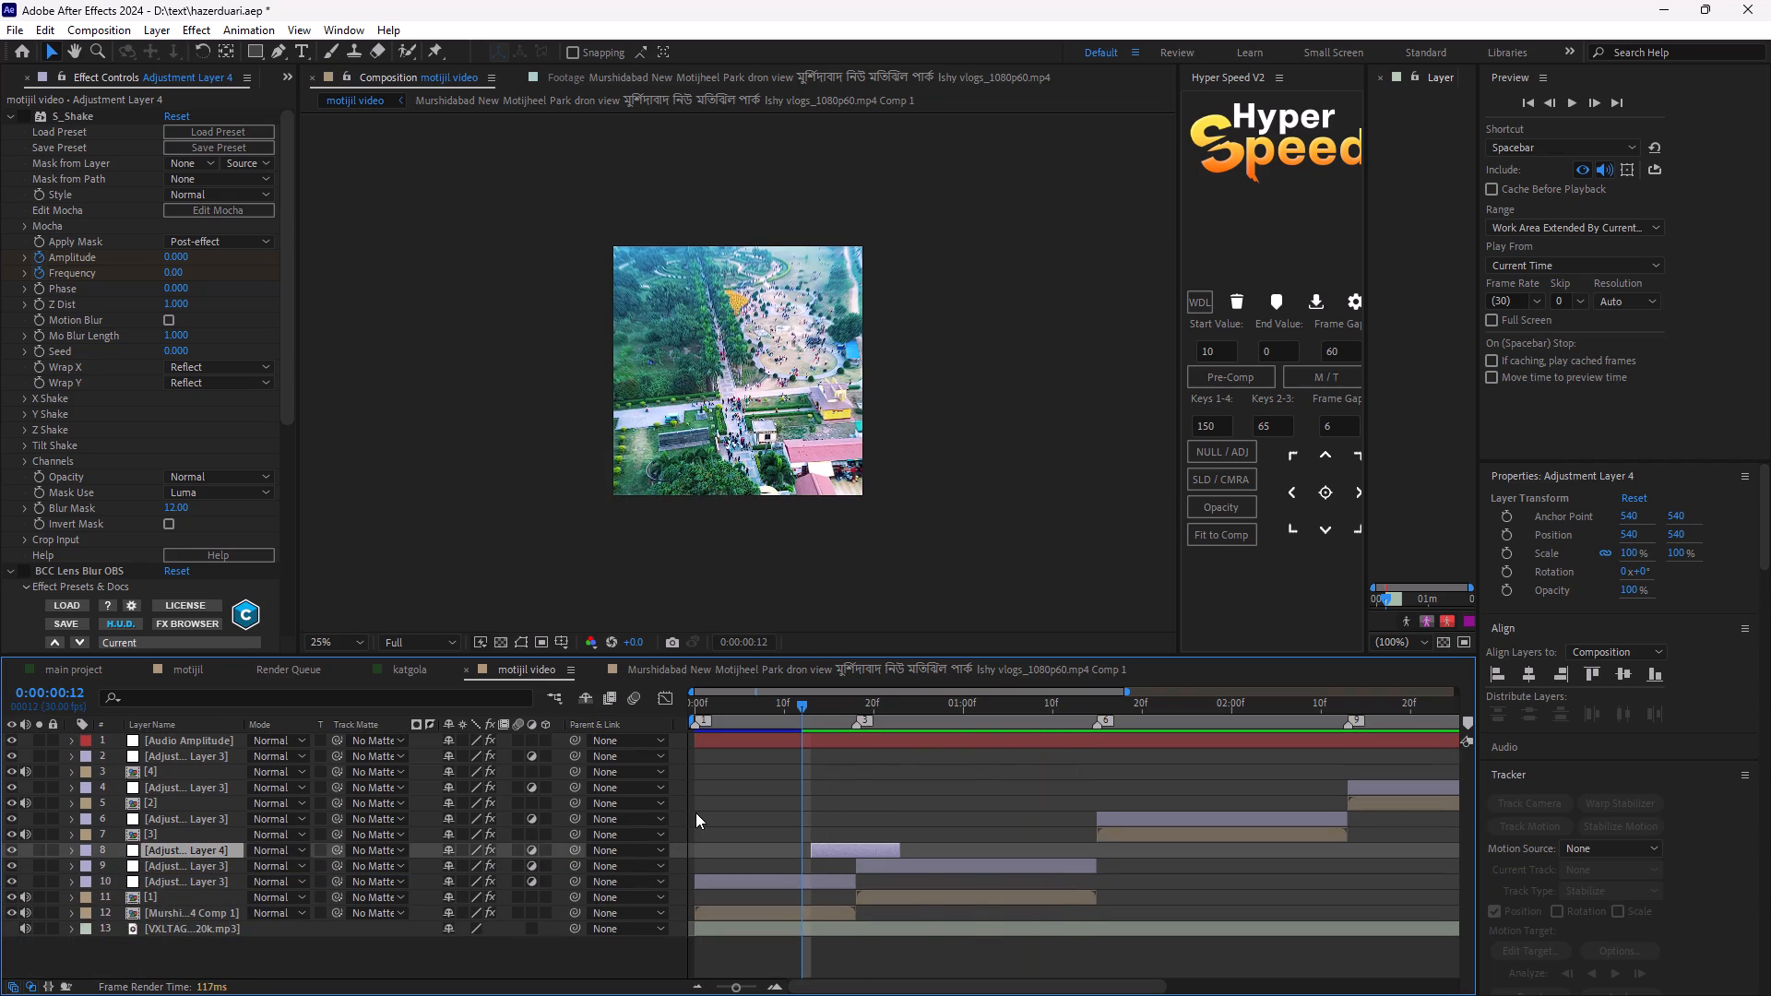
# Play and scrub the transition around the cut at 0:00:00:18, checking the S_Shake Amplitude and Frequency keyframes.
pyautogui.press('space')
pyautogui.press('space')
pyautogui.press('space')
pyautogui.press('space')
pyautogui.moveTo(810, 702); pyautogui.dragTo(849, 760)
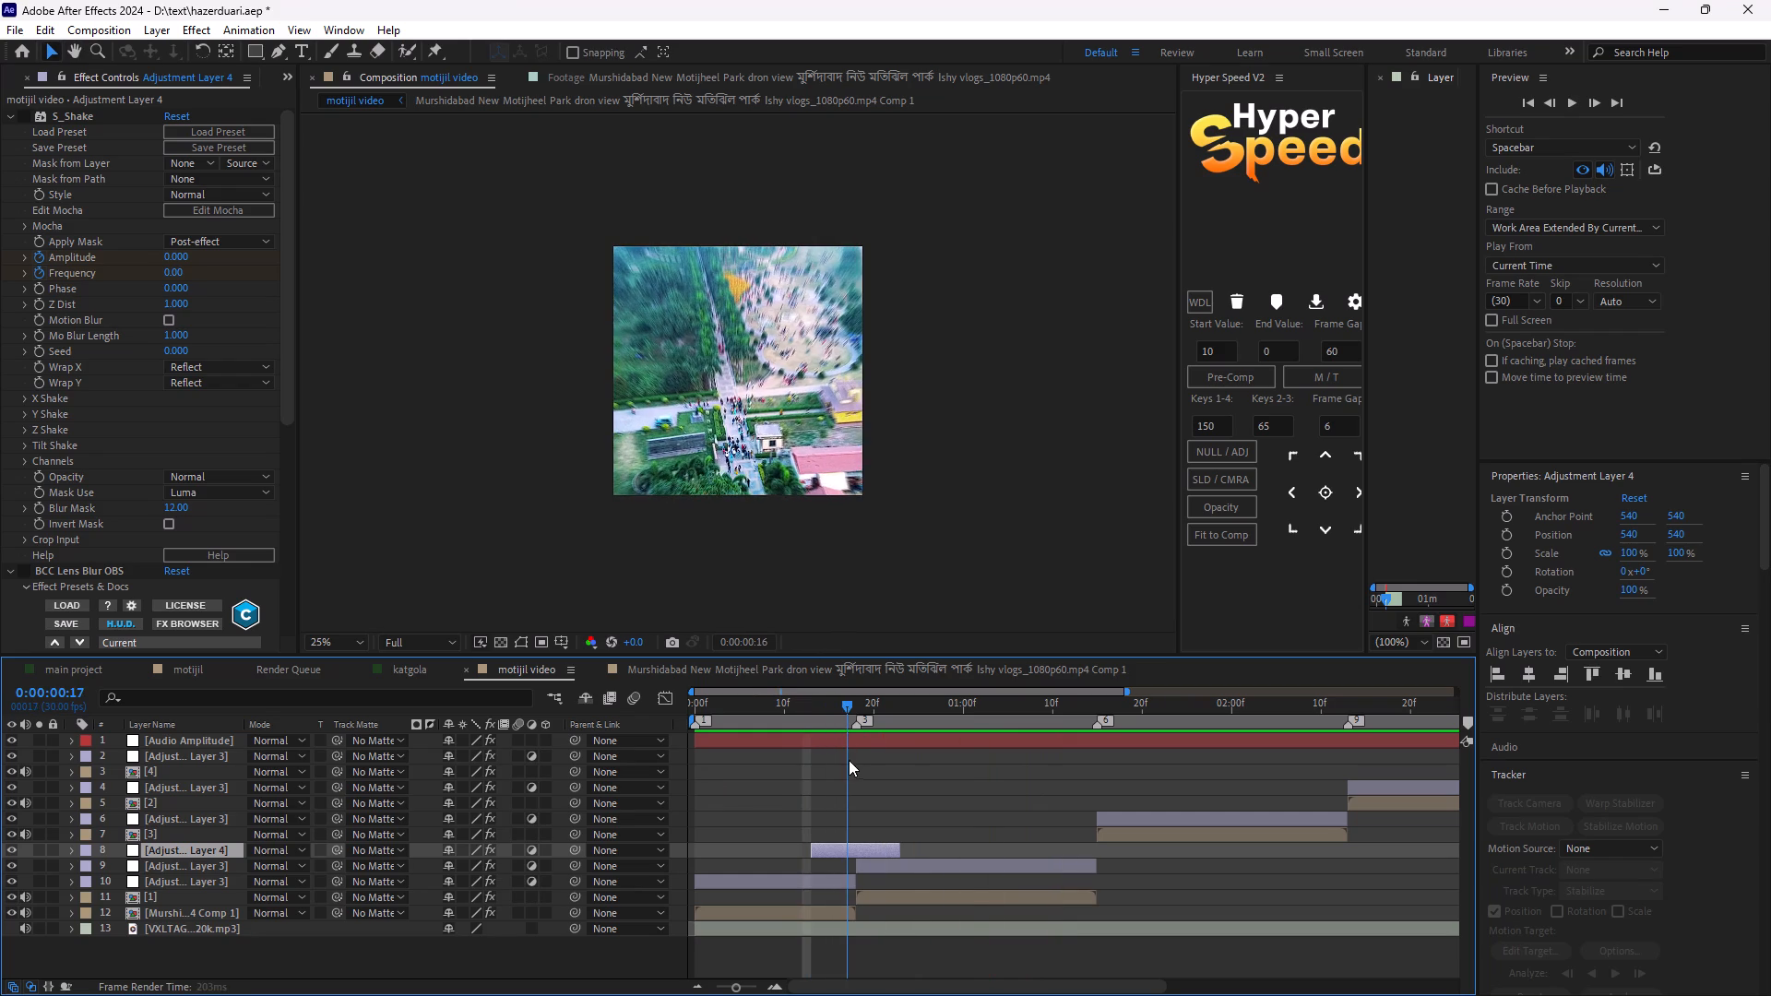
pyautogui.moveTo(849, 760); pyautogui.dragTo(853, 770)
pyautogui.press('u')
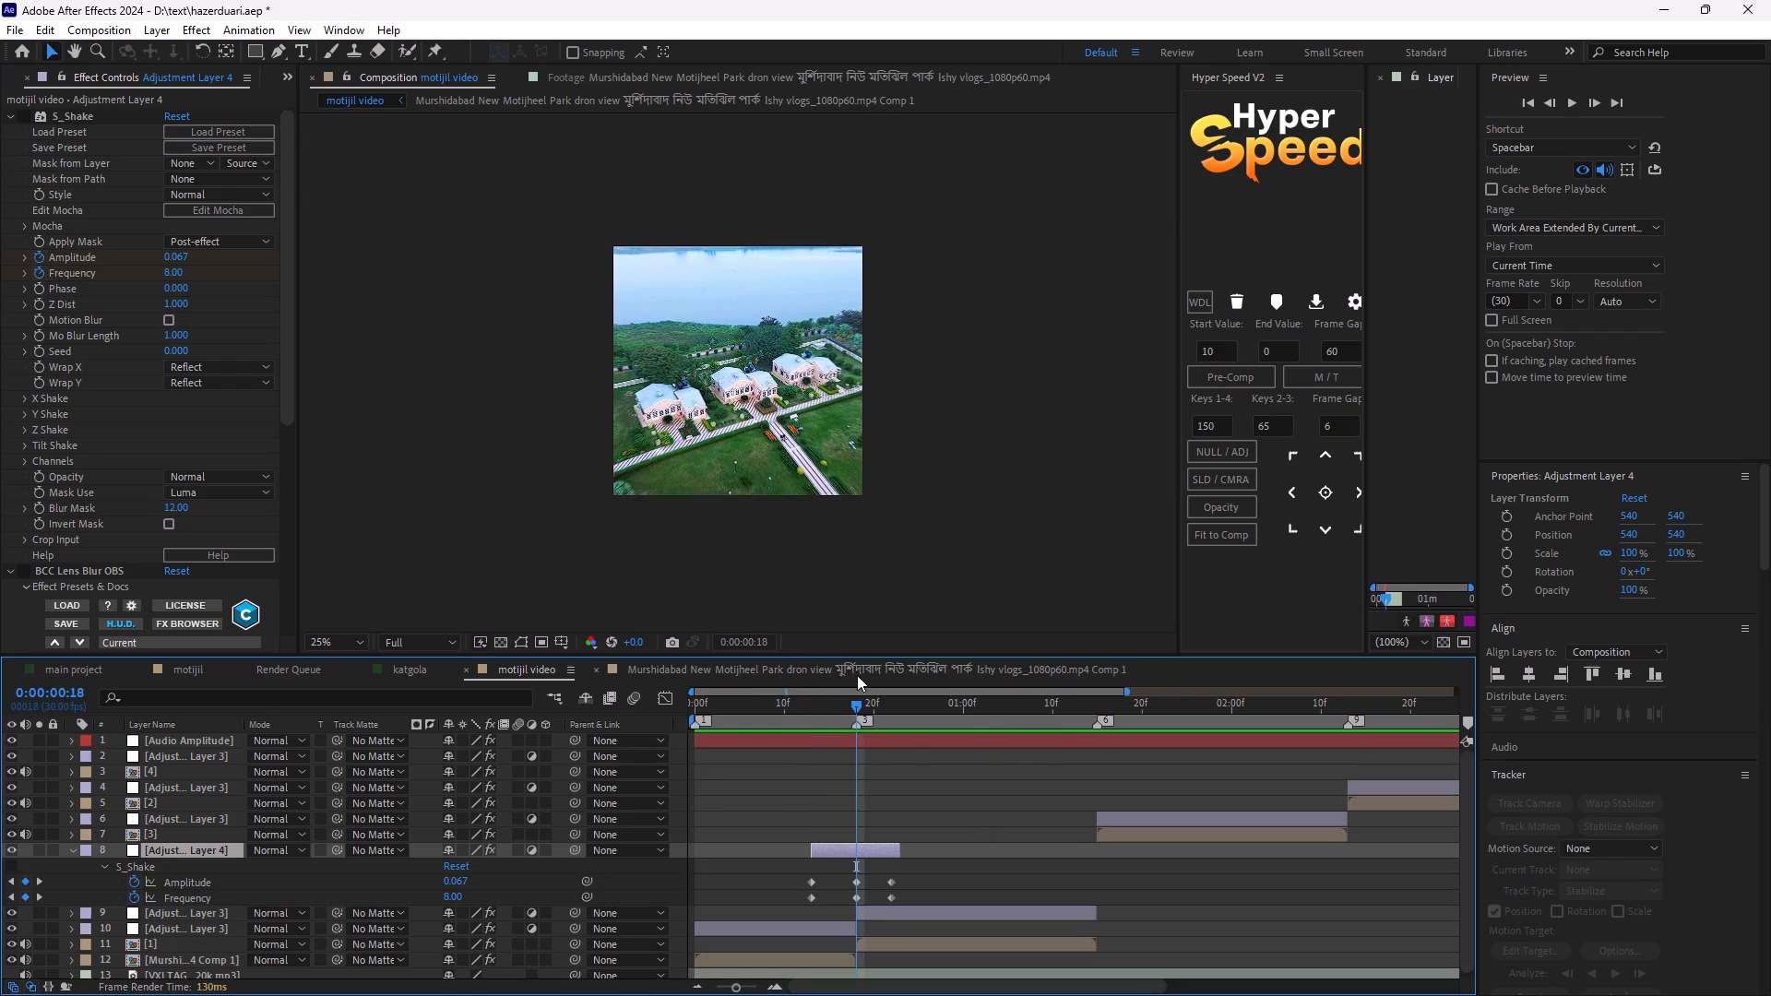
pyautogui.moveTo(859, 708); pyautogui.dragTo(842, 722)
# Set the composition view to 50% magnification and replay the transition from 0:00:00:12.
pyautogui.click(405, 647)
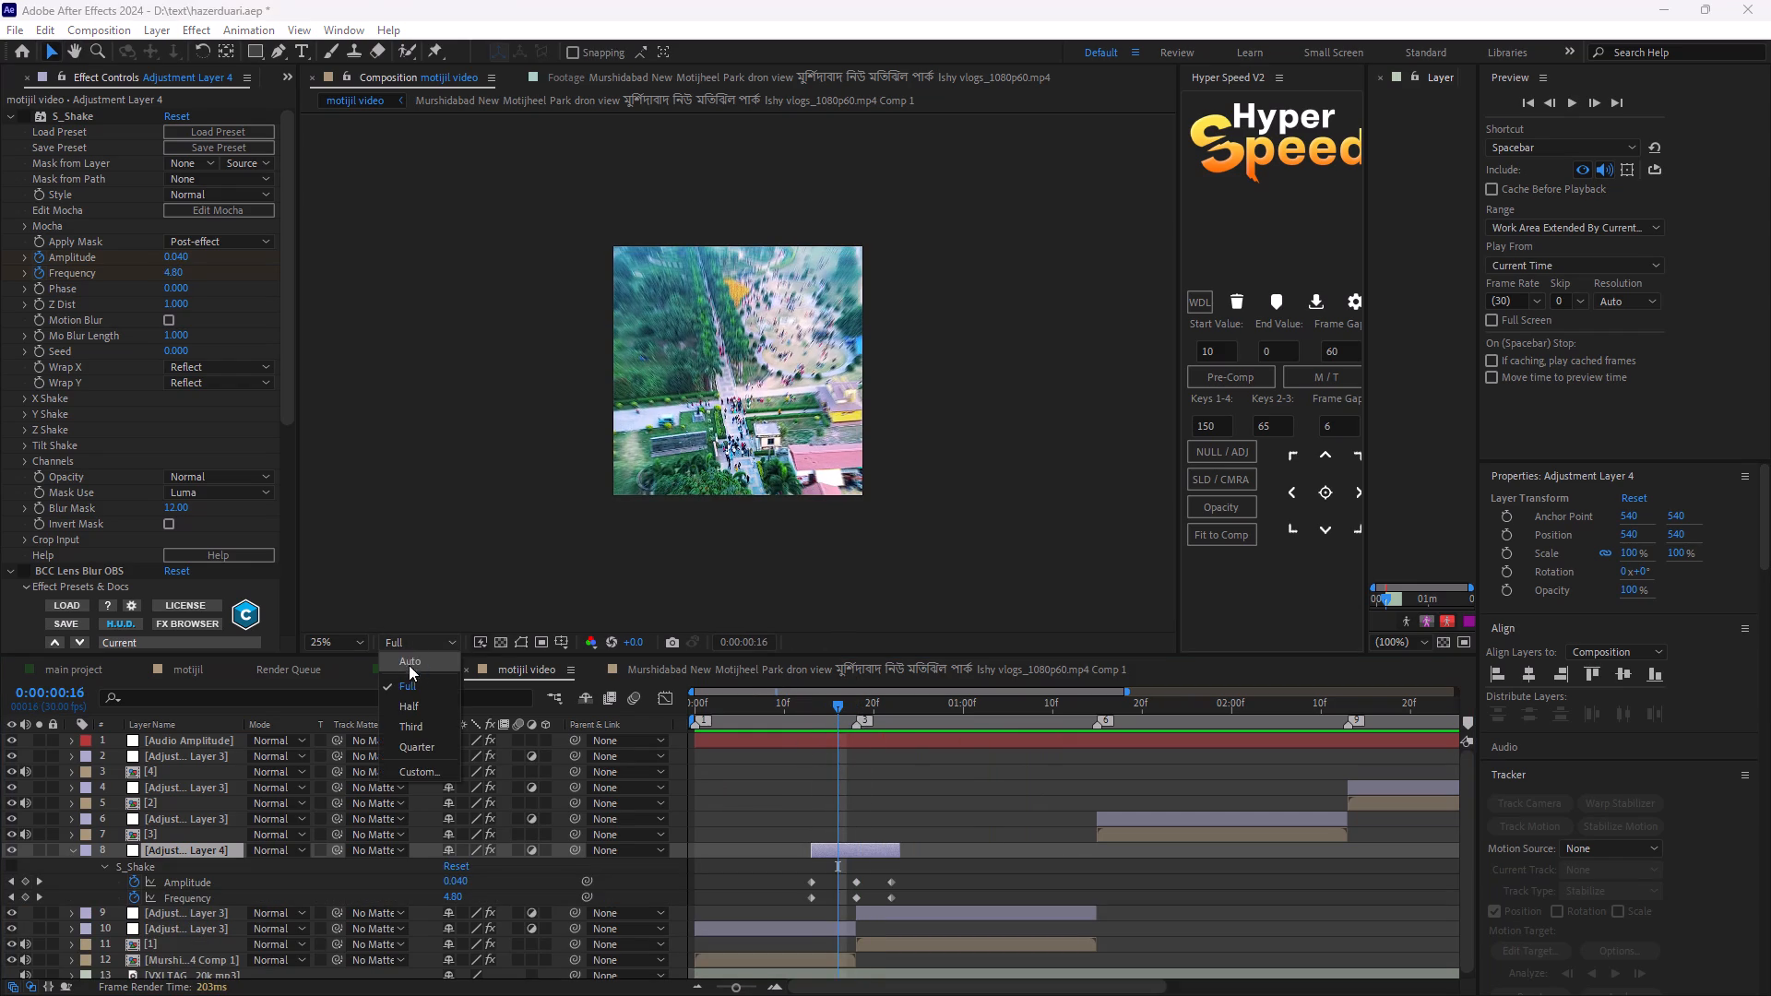
pyautogui.click(331, 650)
pyautogui.click(339, 659)
pyautogui.press('space')
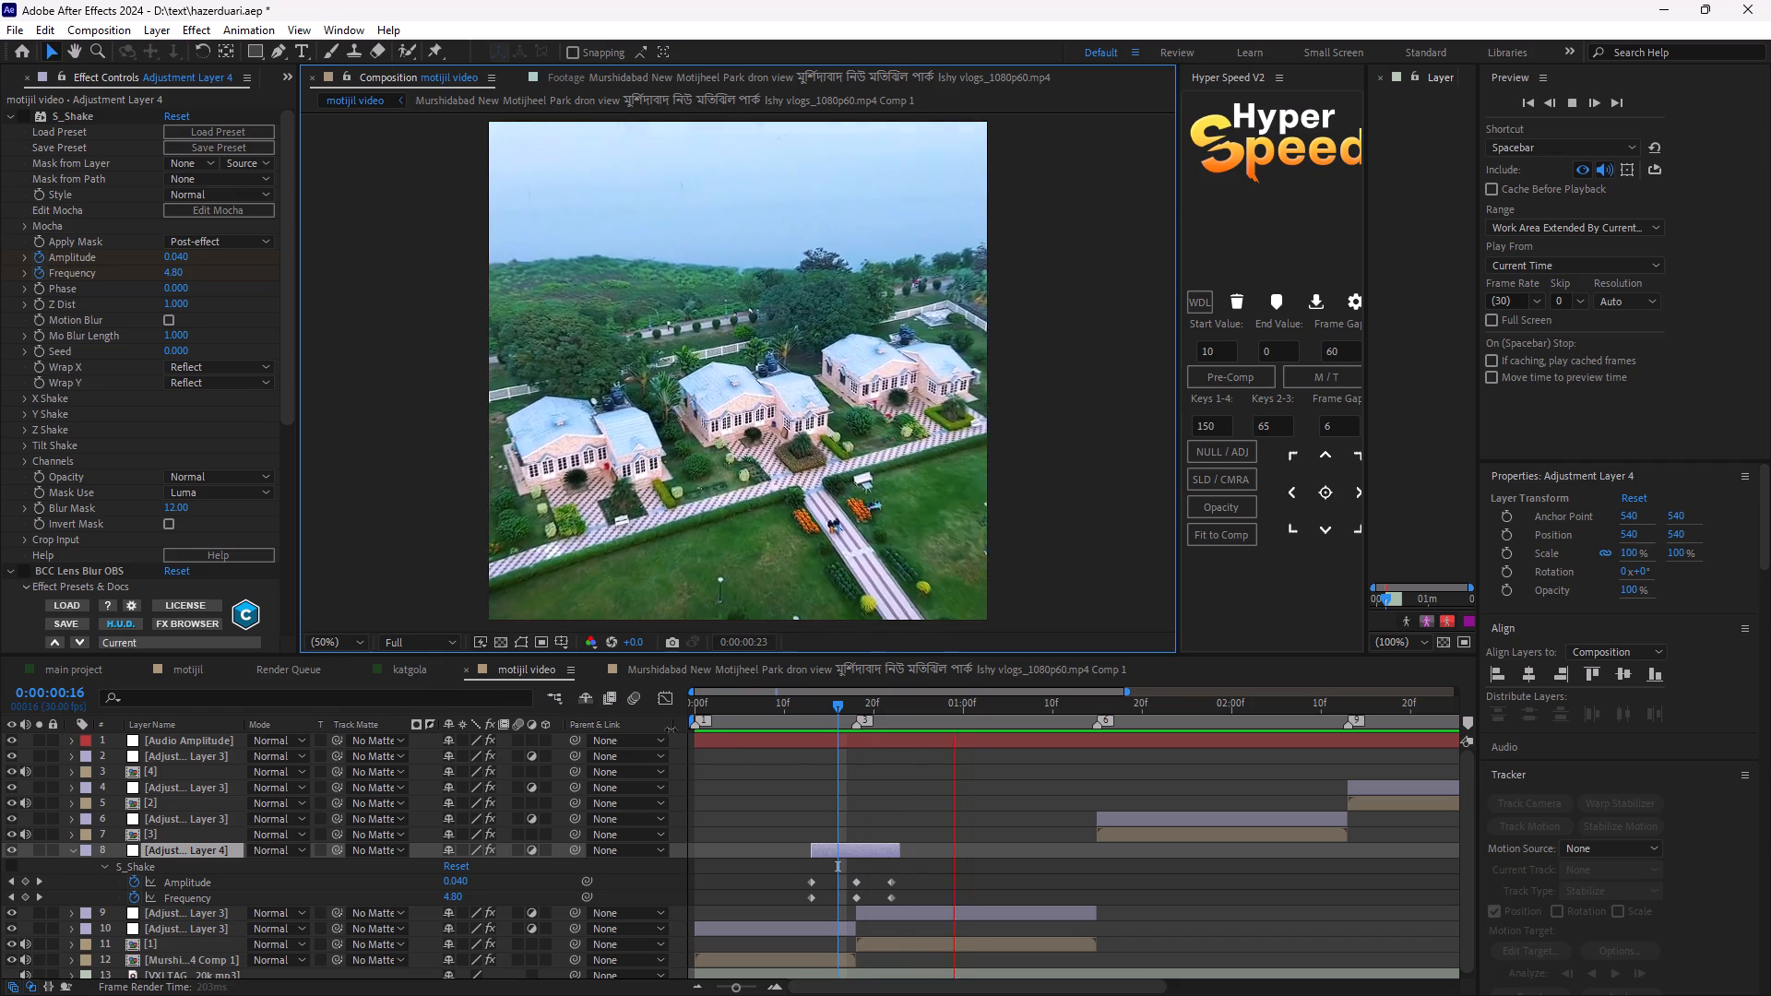
pyautogui.press('space')
pyautogui.moveTo(840, 707); pyautogui.dragTo(806, 730)
pyautogui.press('space')
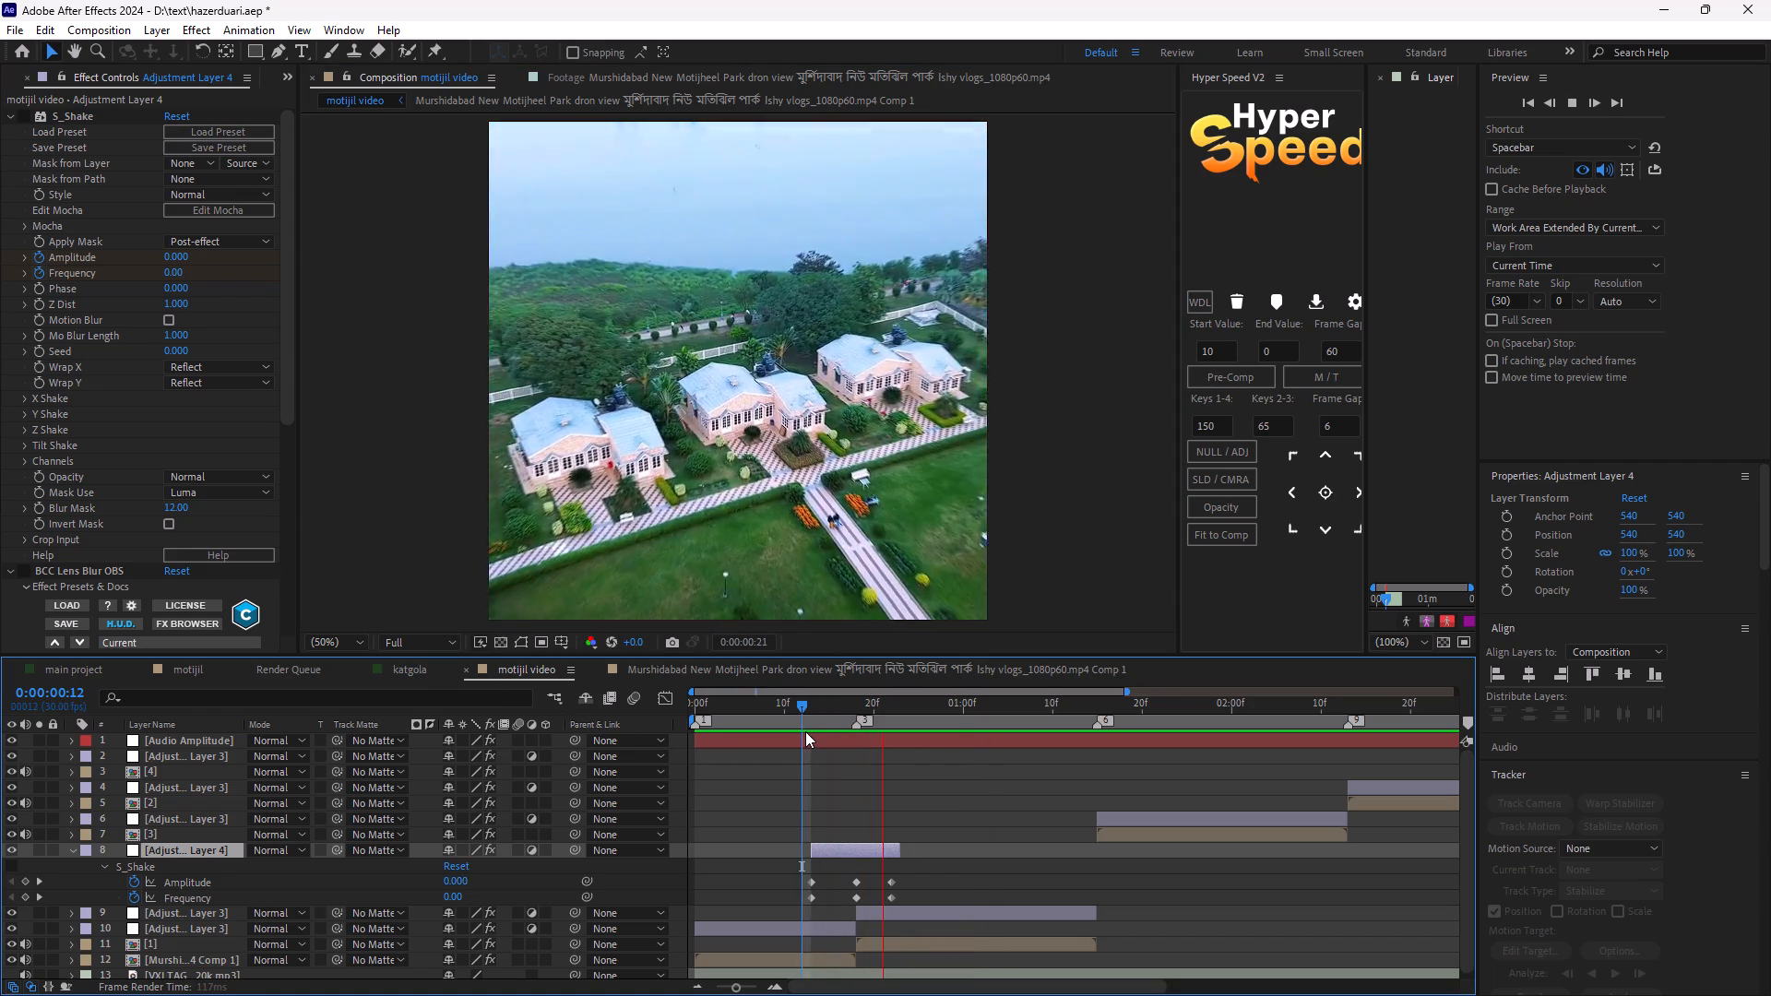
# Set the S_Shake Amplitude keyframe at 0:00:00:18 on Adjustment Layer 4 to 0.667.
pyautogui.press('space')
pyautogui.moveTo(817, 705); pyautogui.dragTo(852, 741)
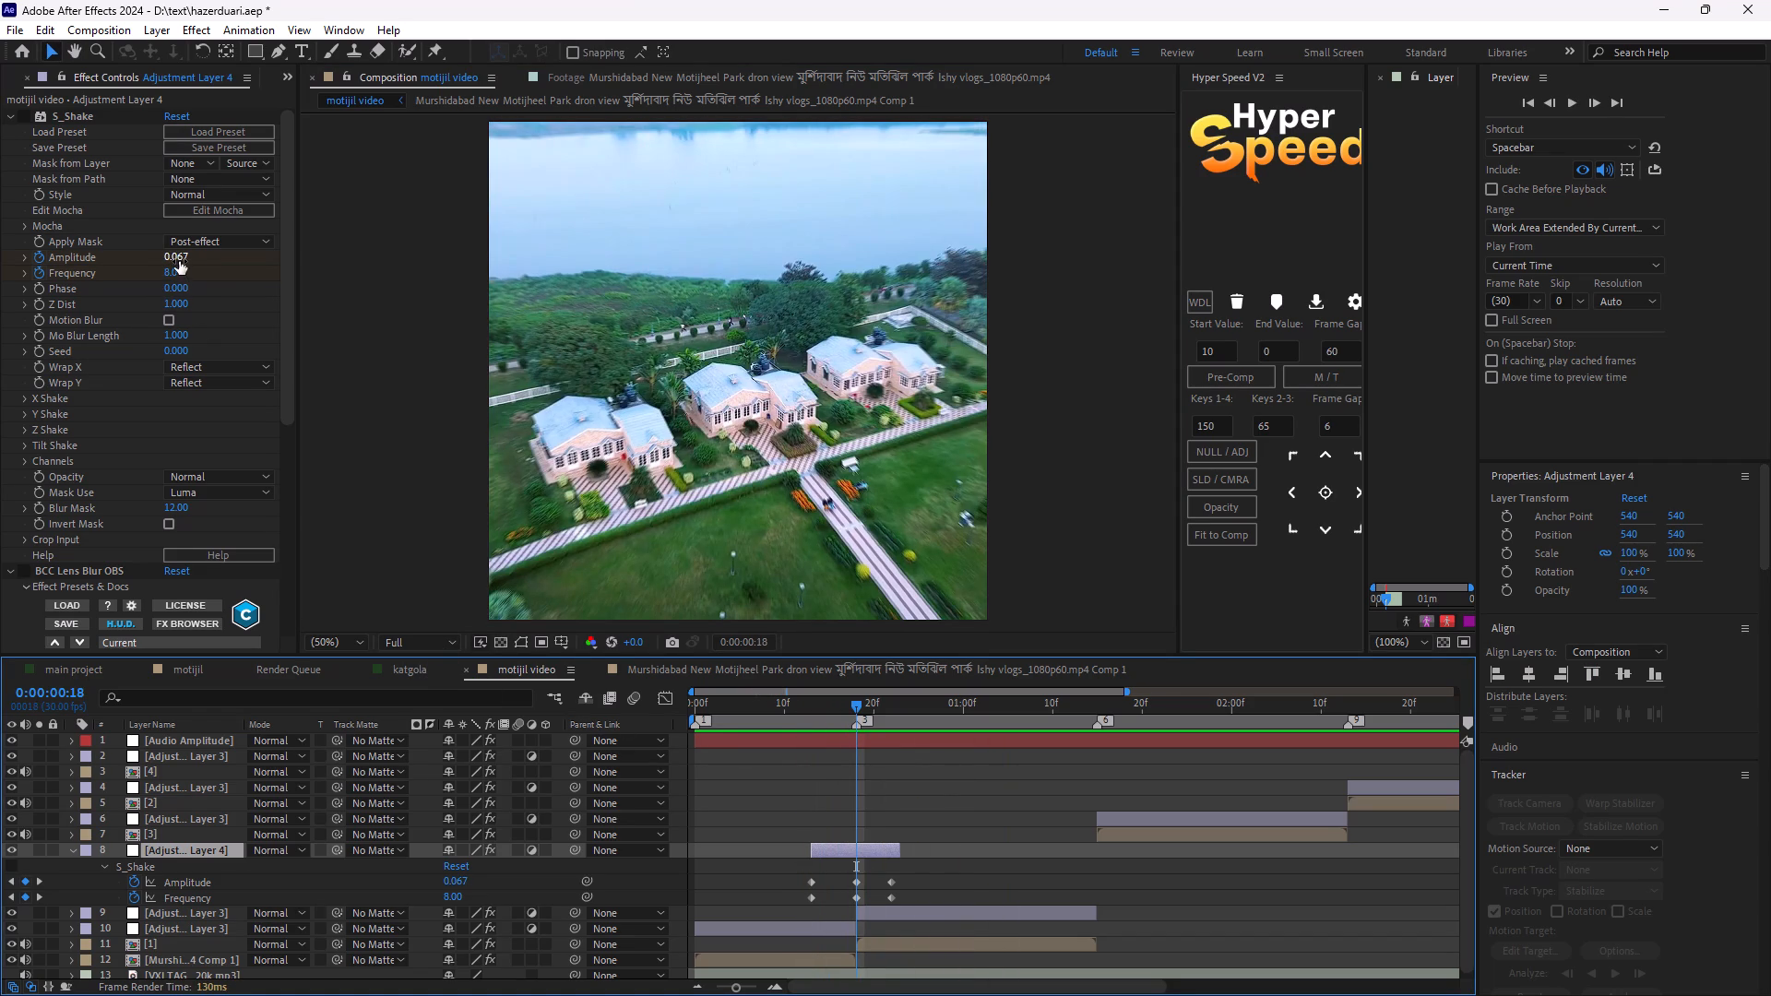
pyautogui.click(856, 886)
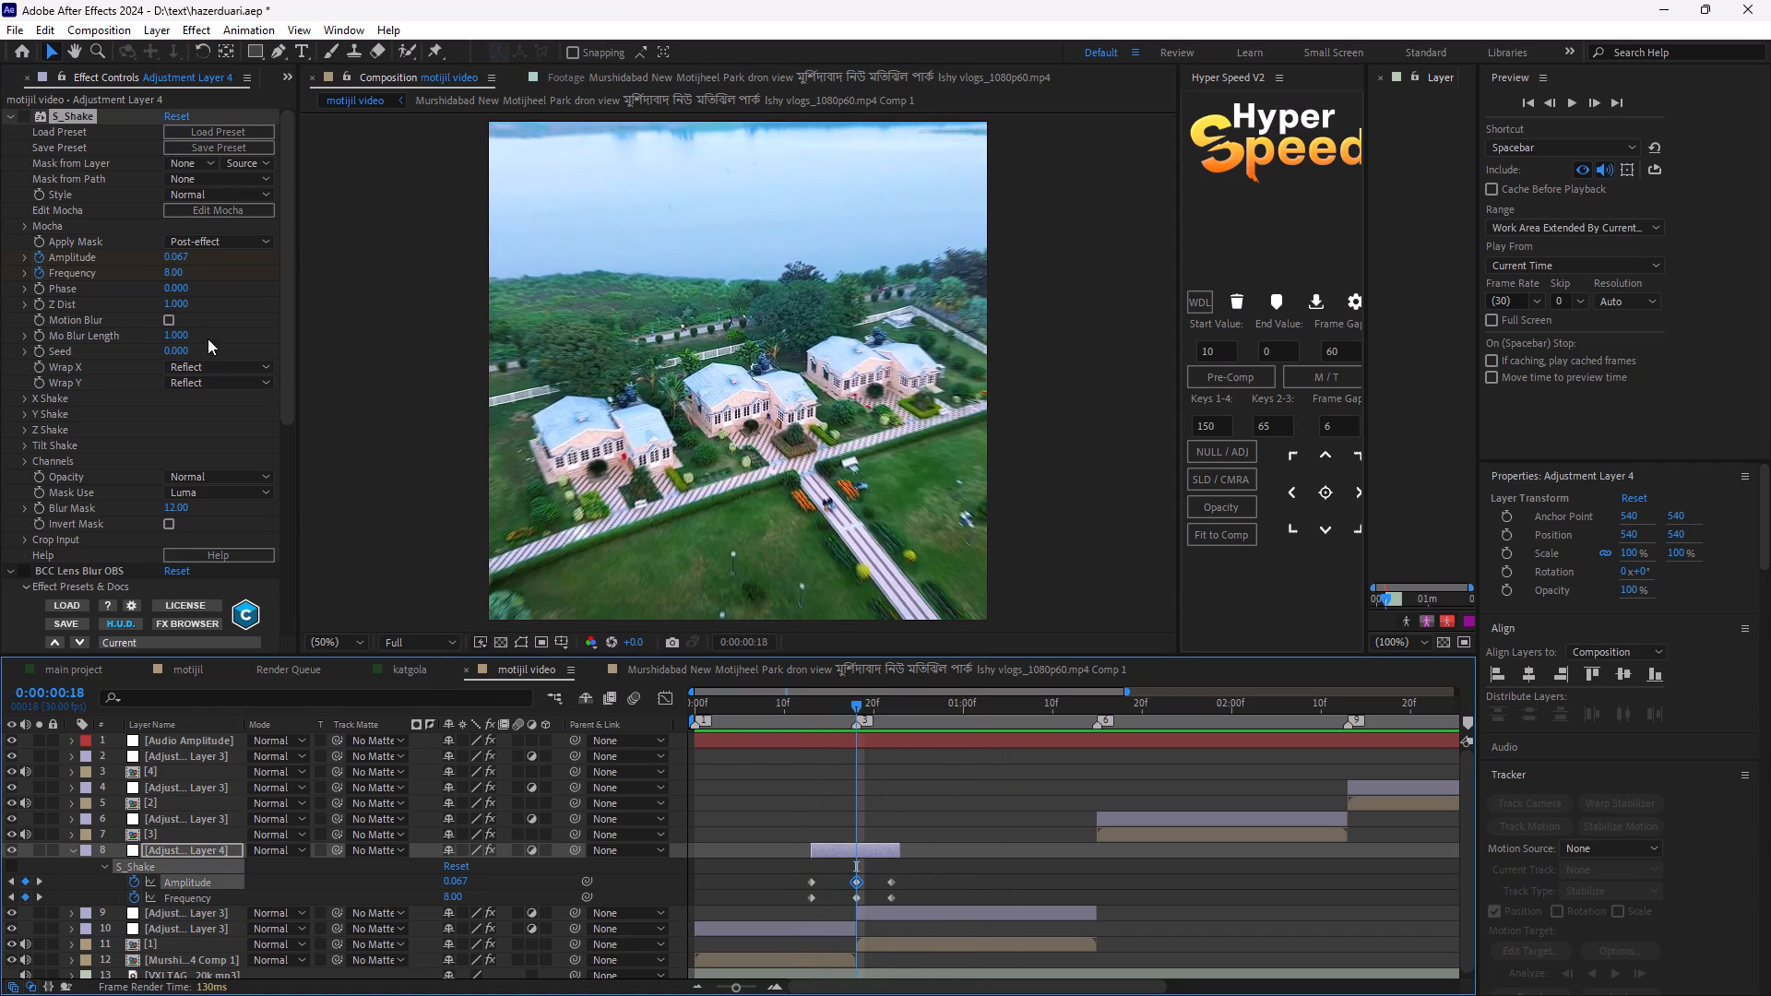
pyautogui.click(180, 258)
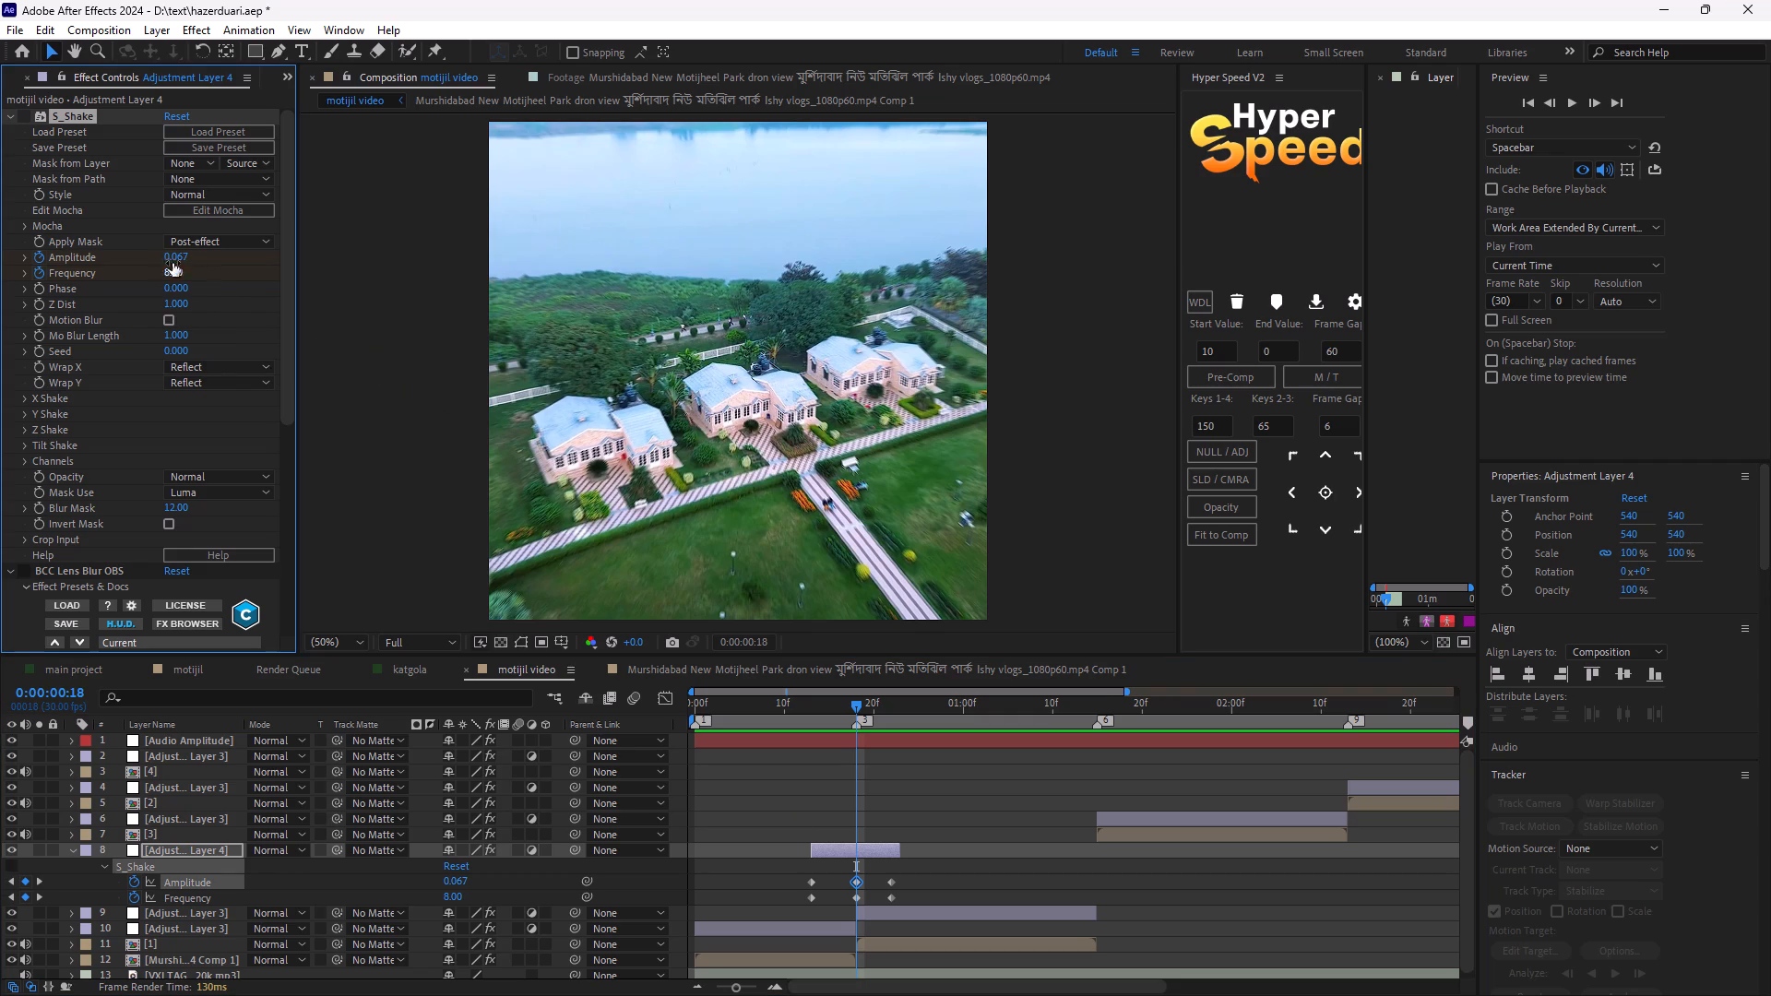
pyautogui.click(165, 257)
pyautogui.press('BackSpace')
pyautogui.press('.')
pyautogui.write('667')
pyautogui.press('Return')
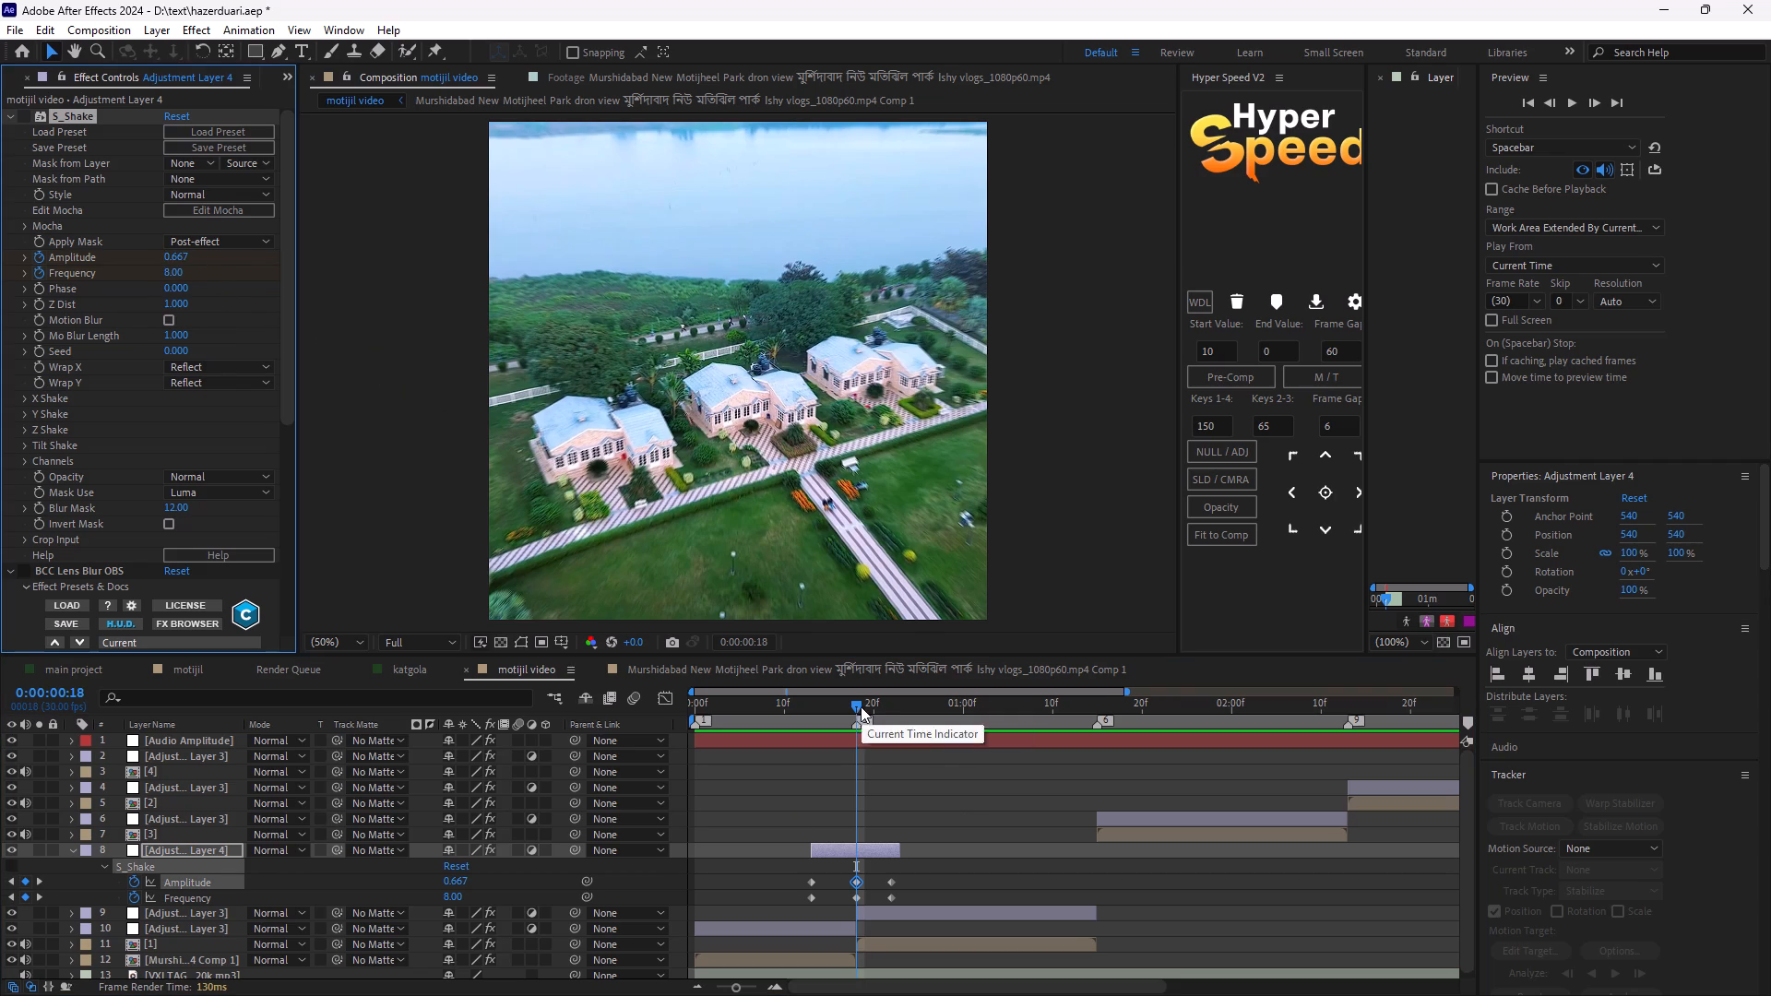
# Replay the transition from 0:00:00:11 and scrub to the cut at 0:00:00:18 to check the shake.
pyautogui.moveTo(861, 706); pyautogui.dragTo(801, 726)
pyautogui.press('space')
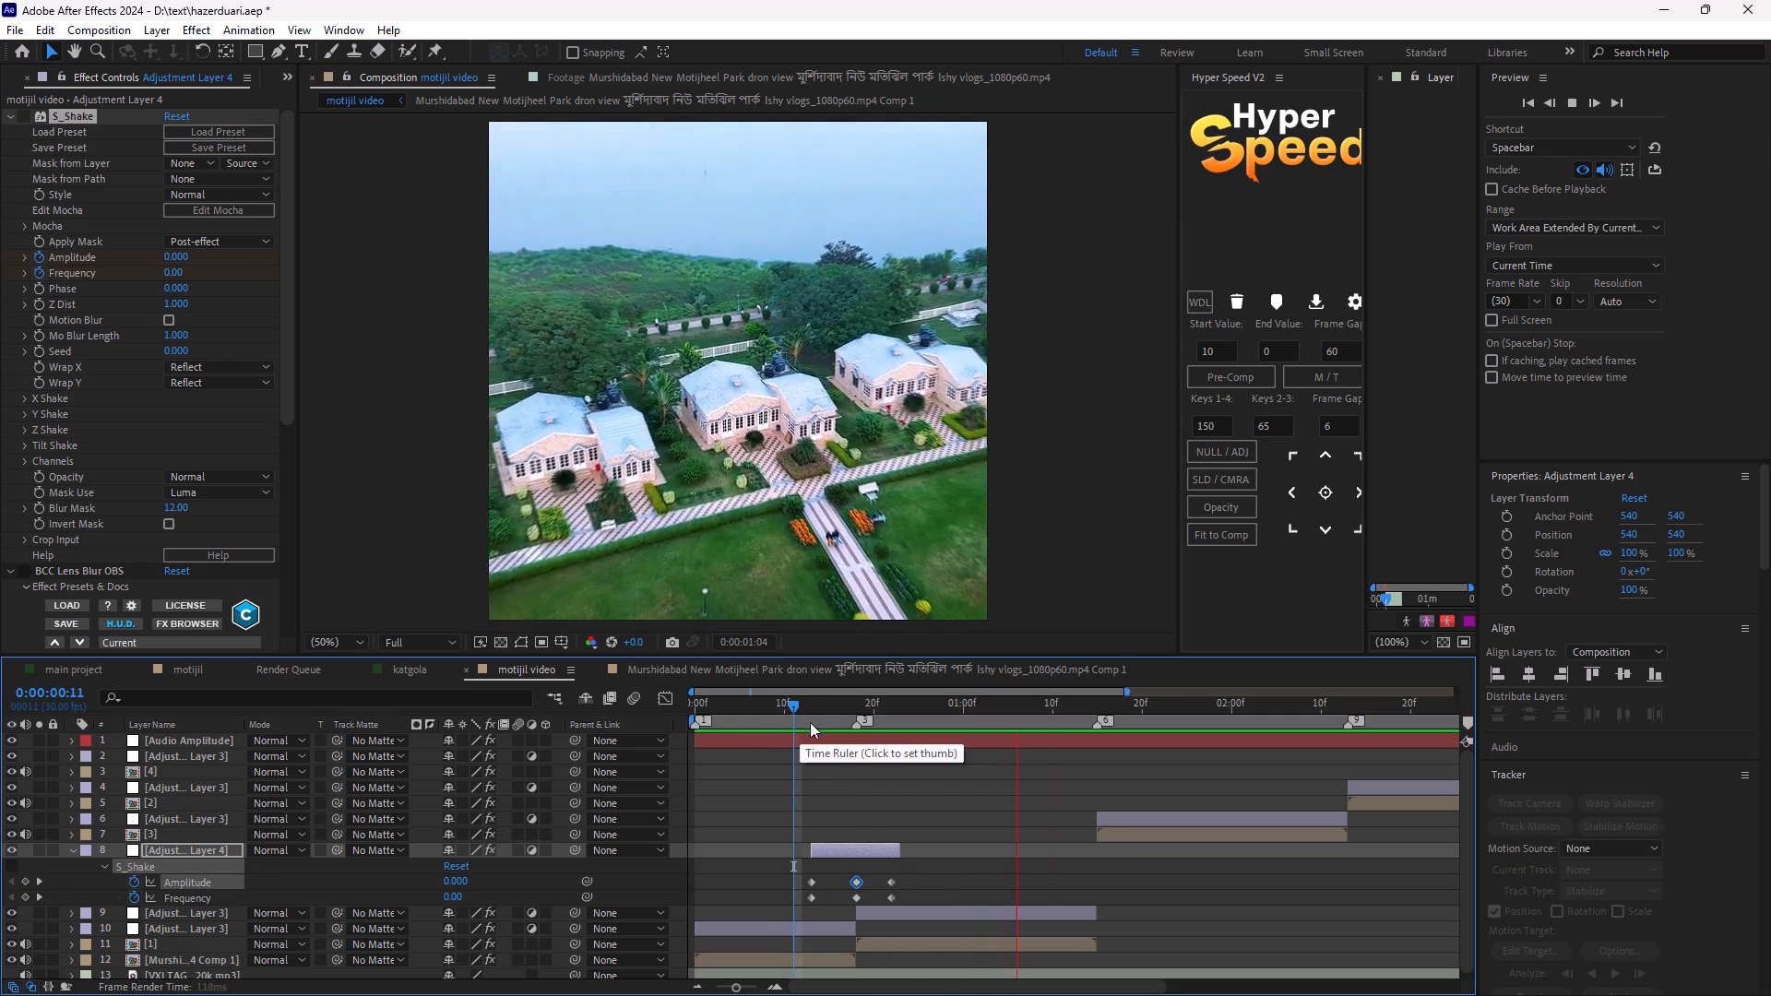
pyautogui.press('space')
pyautogui.press('space')
pyautogui.press('space')
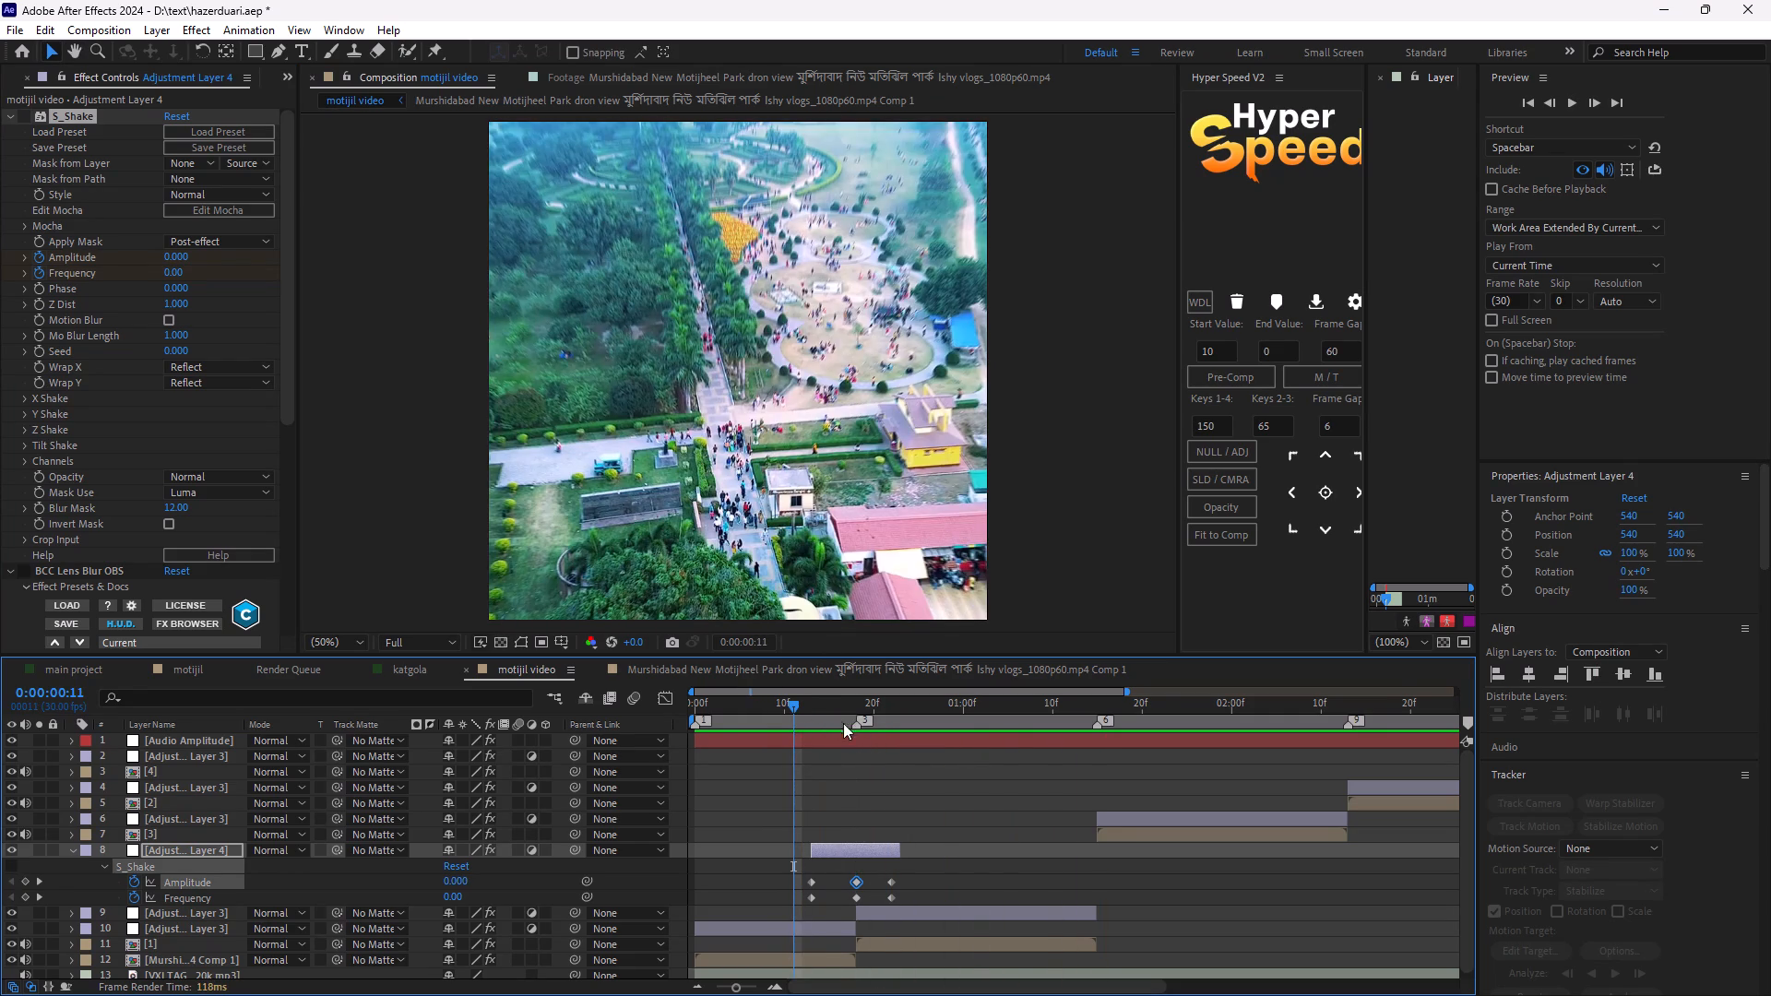
pyautogui.moveTo(793, 702); pyautogui.dragTo(853, 745)
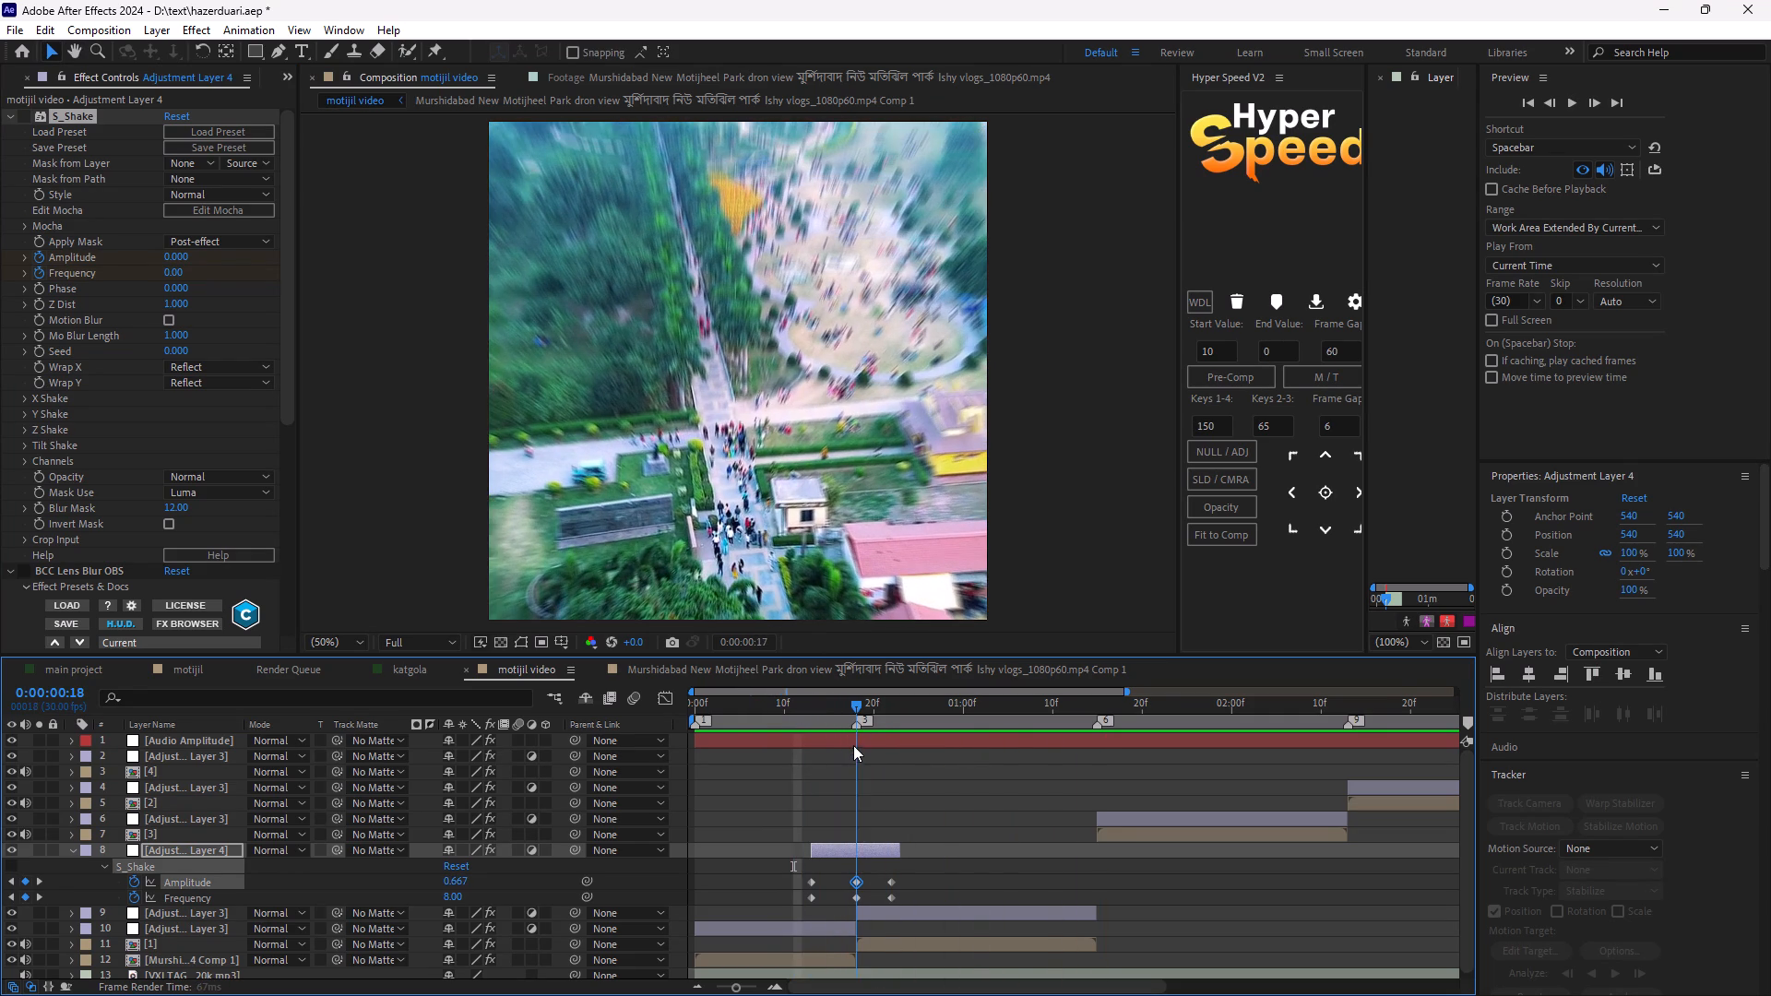
pyautogui.moveTo(853, 745); pyautogui.dragTo(853, 747)
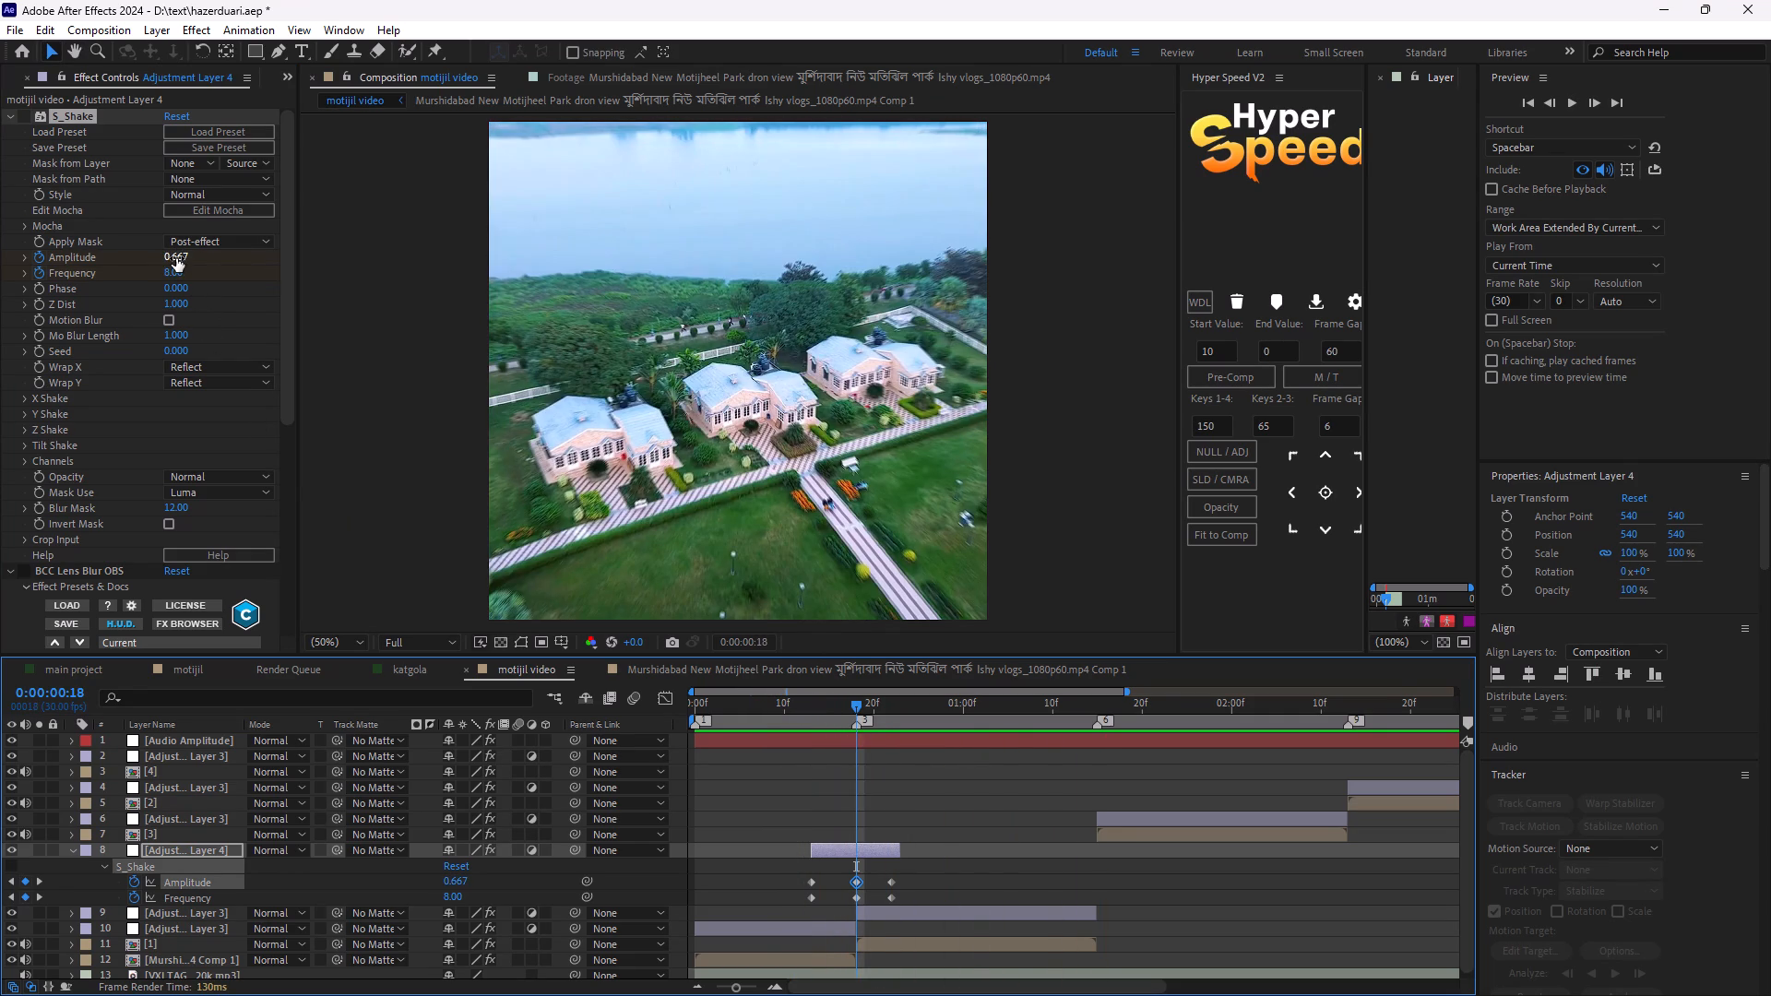
# Move the last S_Shake Amplitude and Frequency keyframes on Adjustment Layer 4 one frame later, to 0:00:00:23.
pyautogui.moveTo(862, 704); pyautogui.dragTo(877, 709)
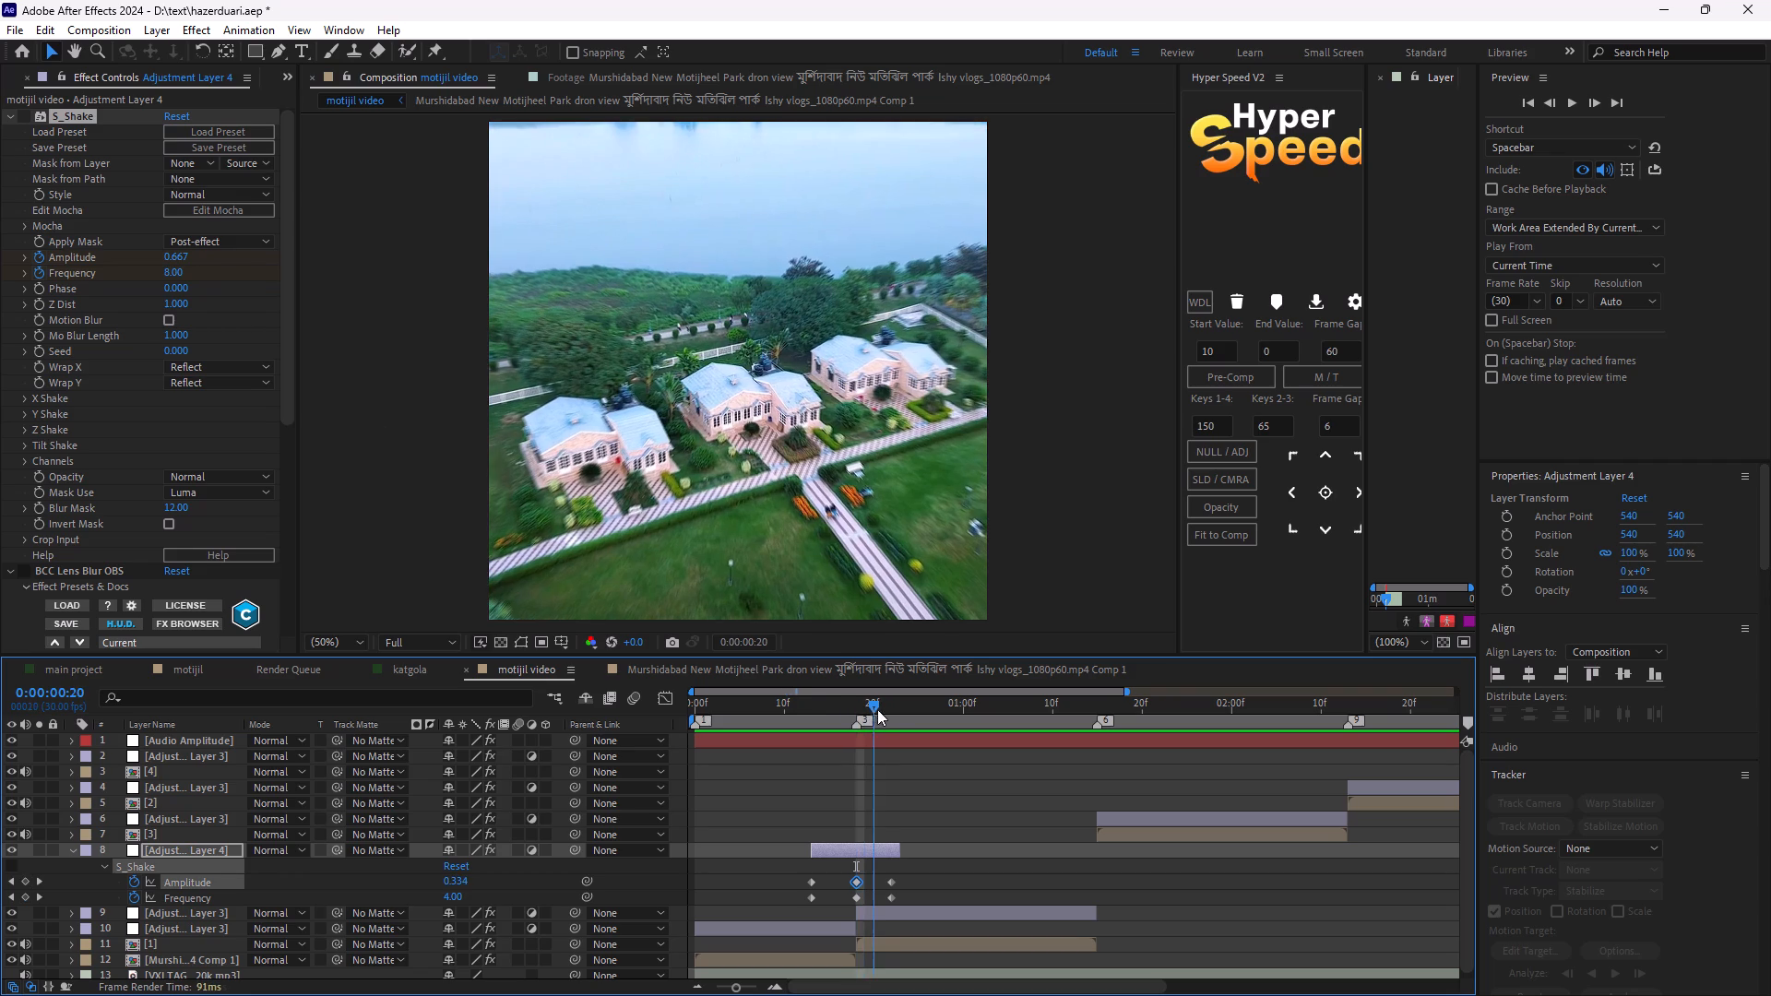
pyautogui.moveTo(877, 709); pyautogui.dragTo(930, 732)
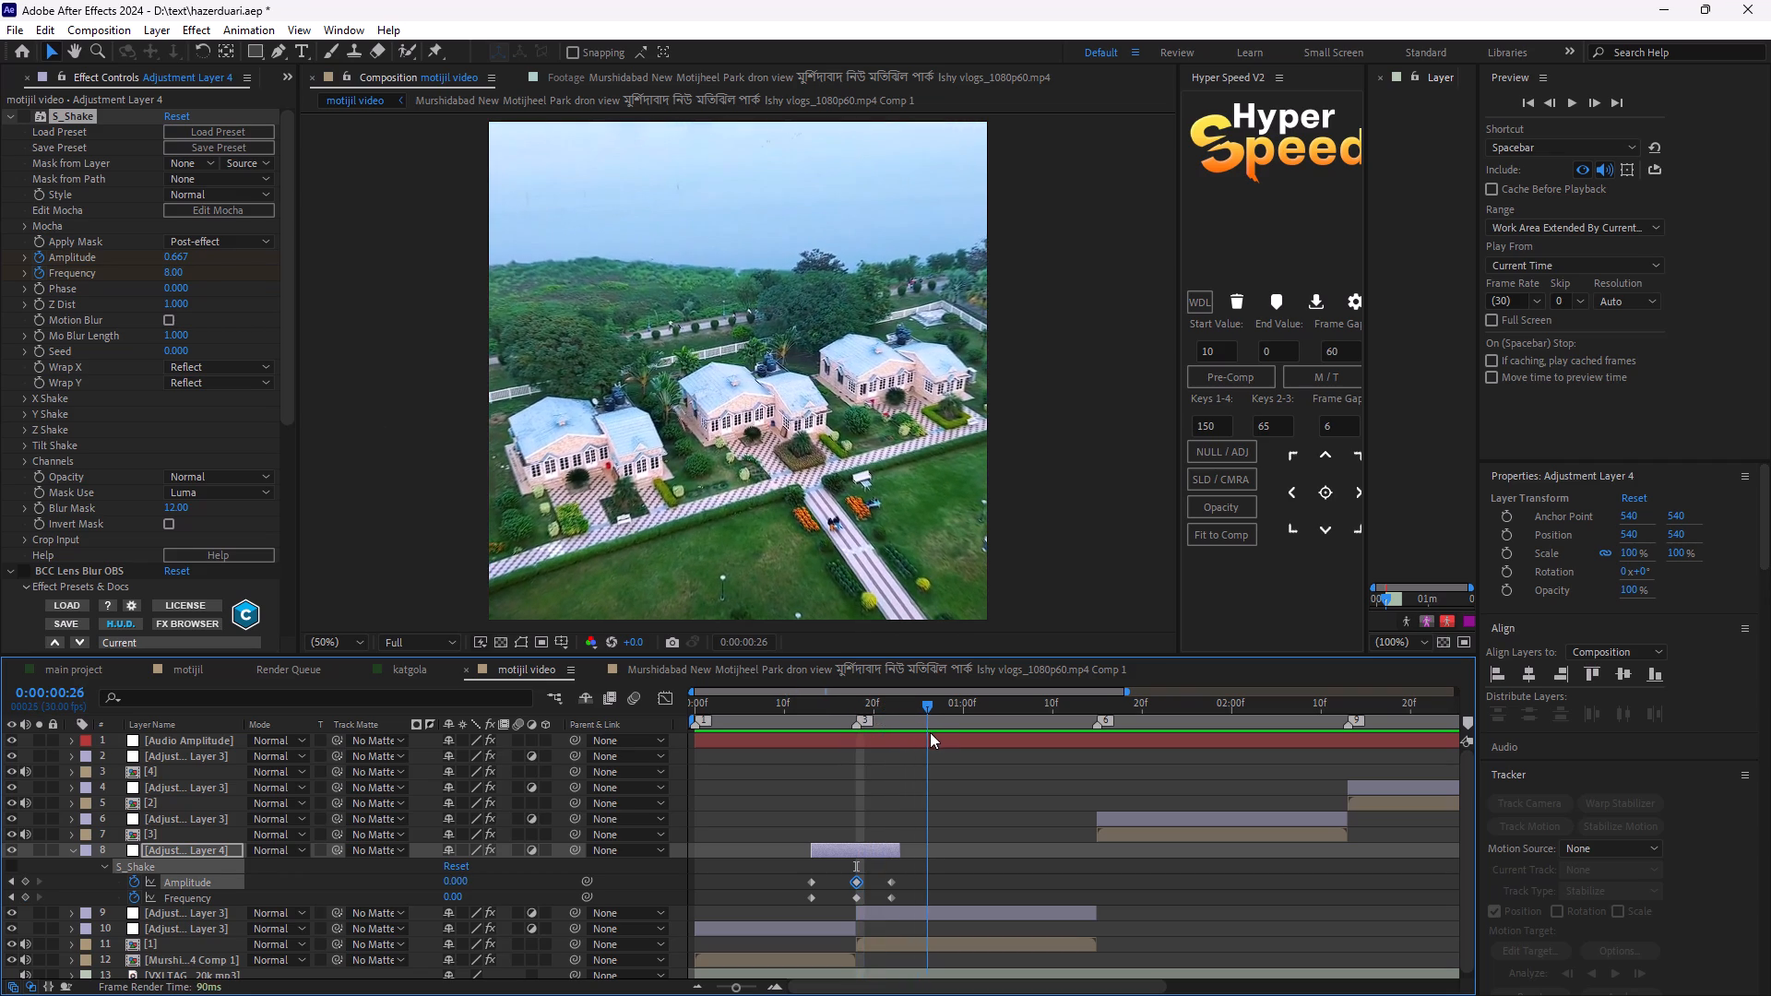
pyautogui.moveTo(930, 732); pyautogui.dragTo(899, 729)
pyautogui.click(891, 881)
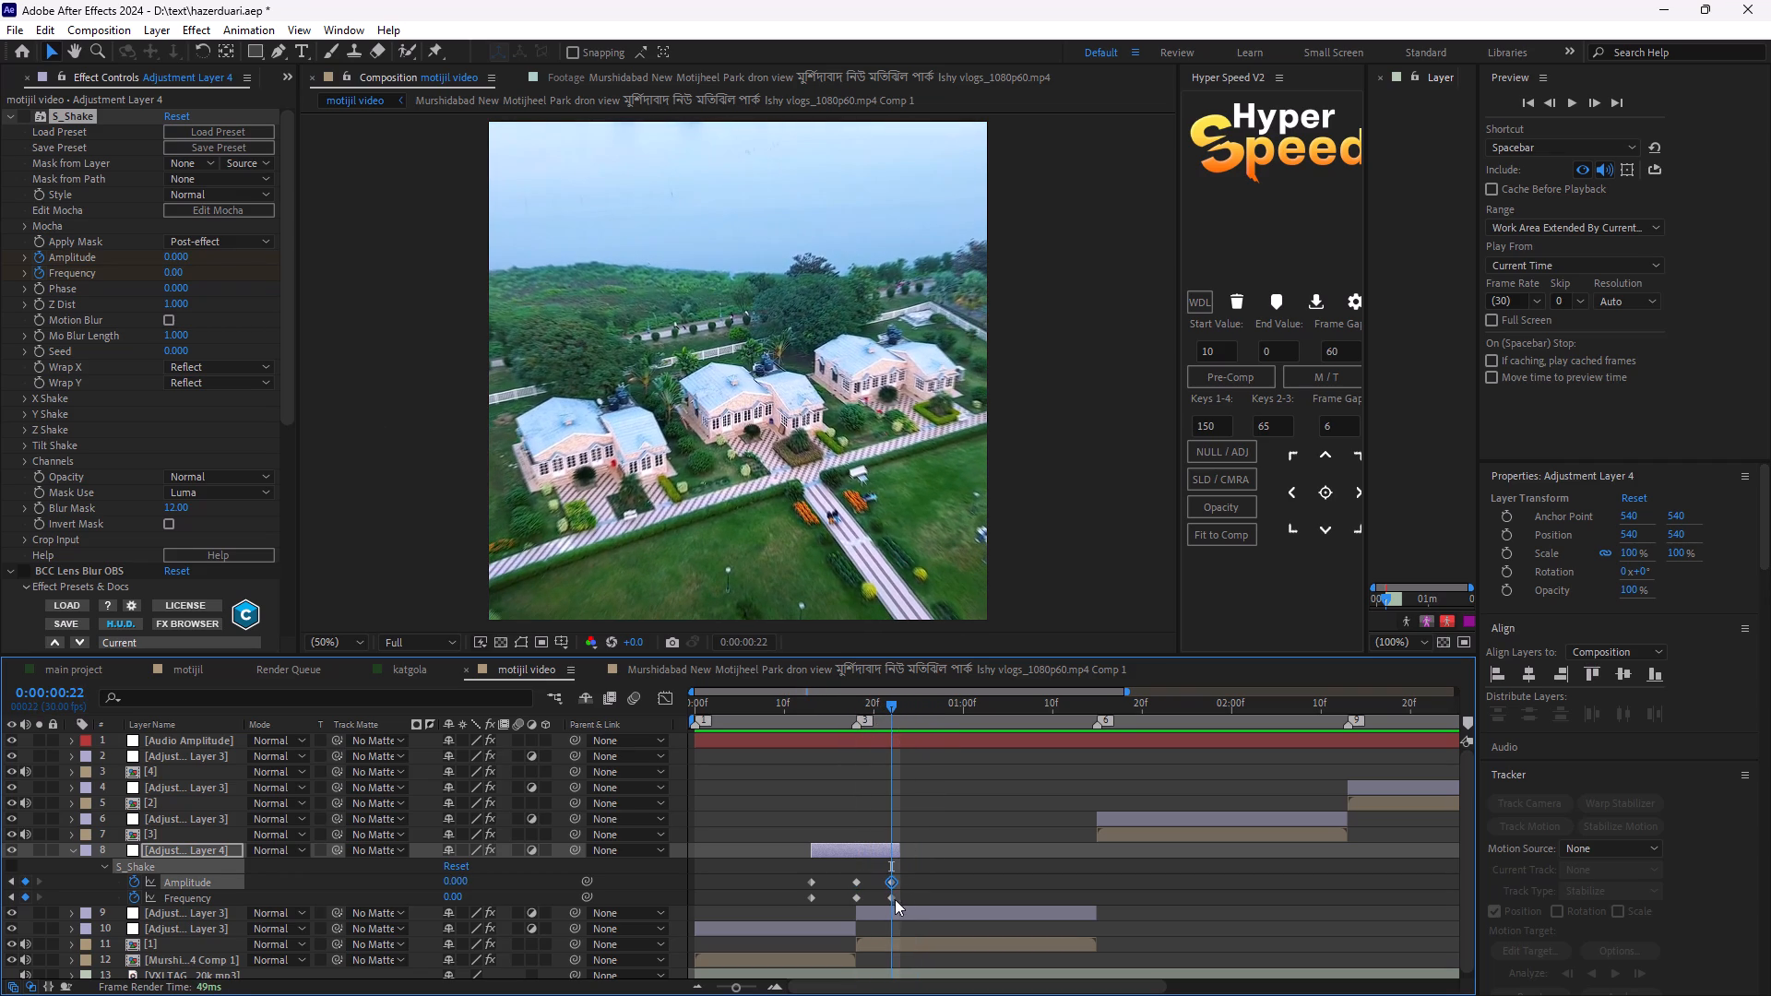
pyautogui.keyDown('ctrl'); pyautogui.click(890, 900); pyautogui.keyUp('ctrl')
pyautogui.hotkey('ctrl', 'z')
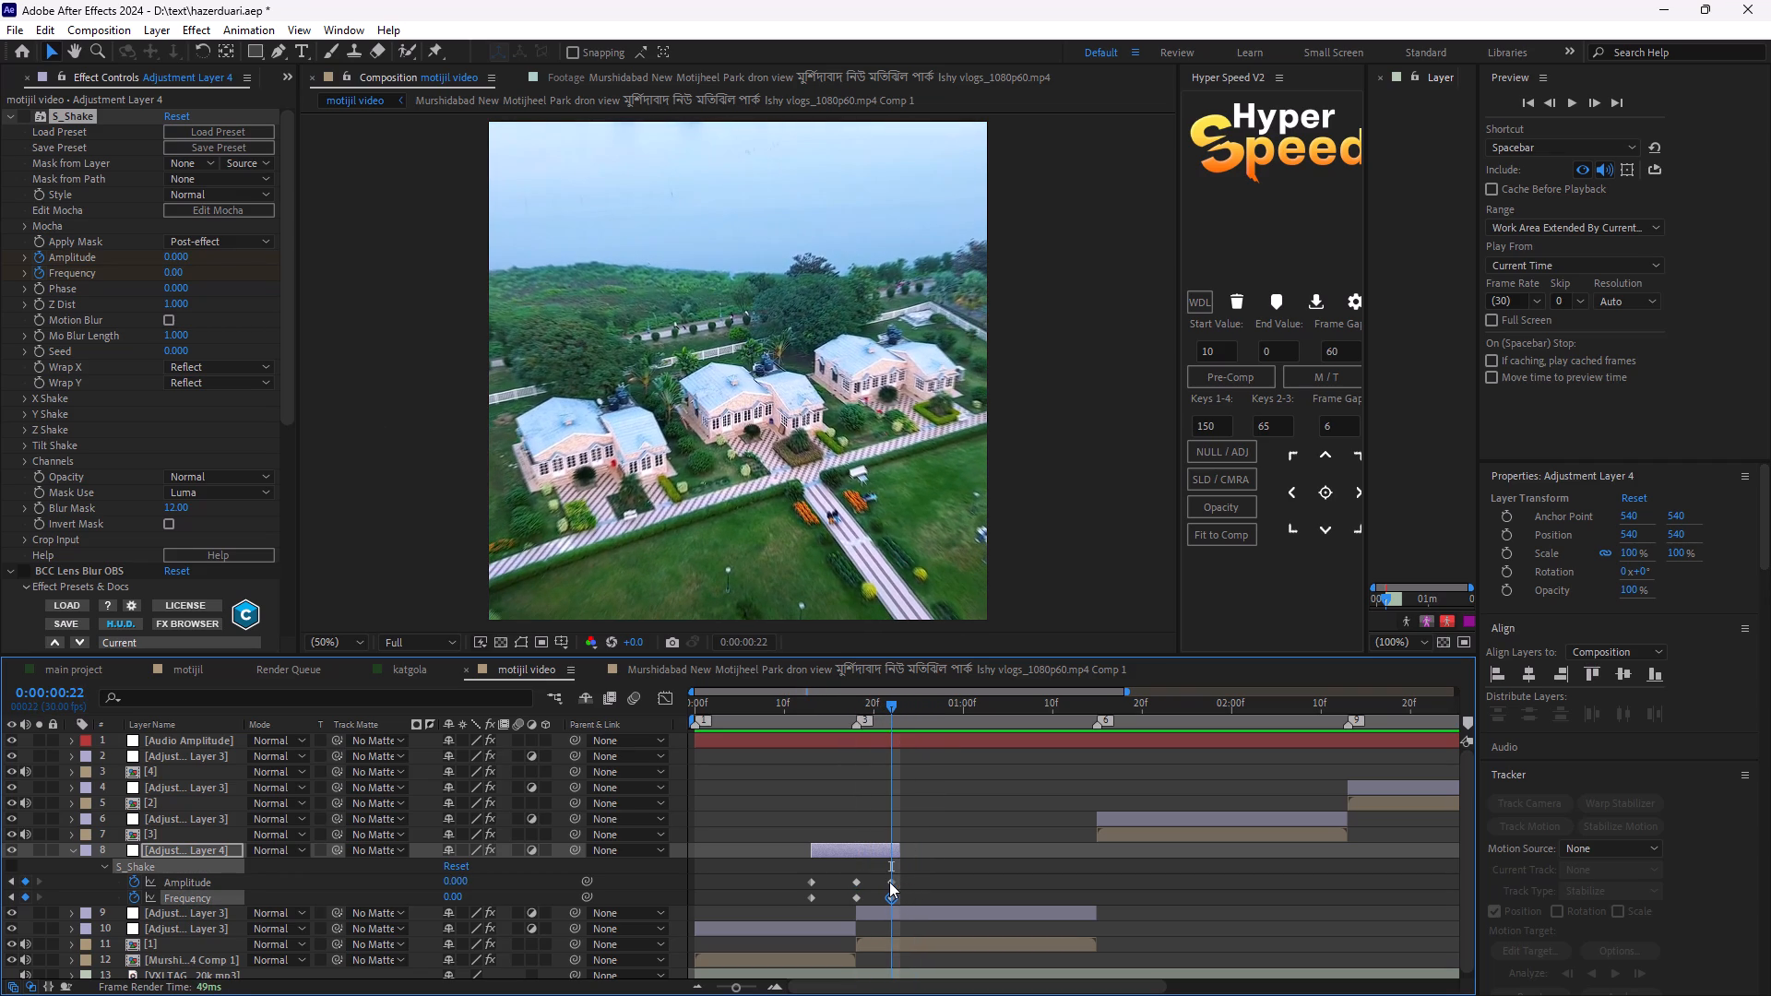
pyautogui.click(890, 882)
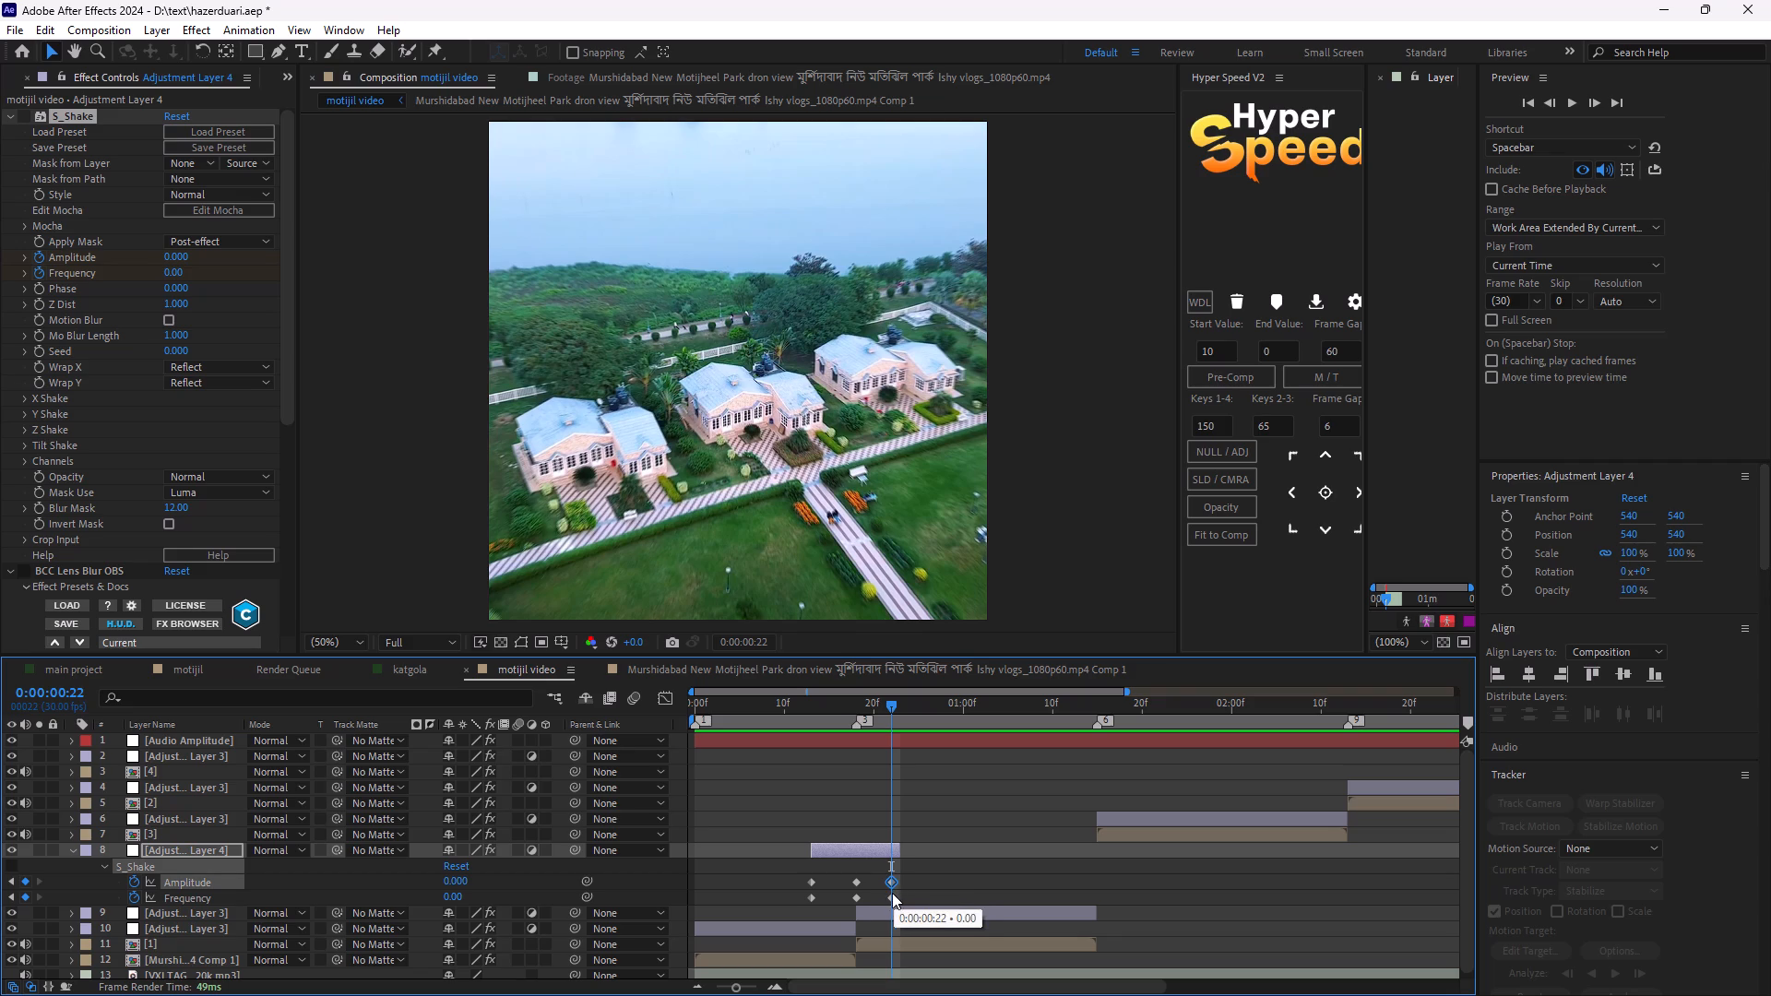
pyautogui.keyDown('shift'); pyautogui.click(892, 893); pyautogui.keyUp('shift')
pyautogui.moveTo(891, 880); pyautogui.dragTo(894, 883)
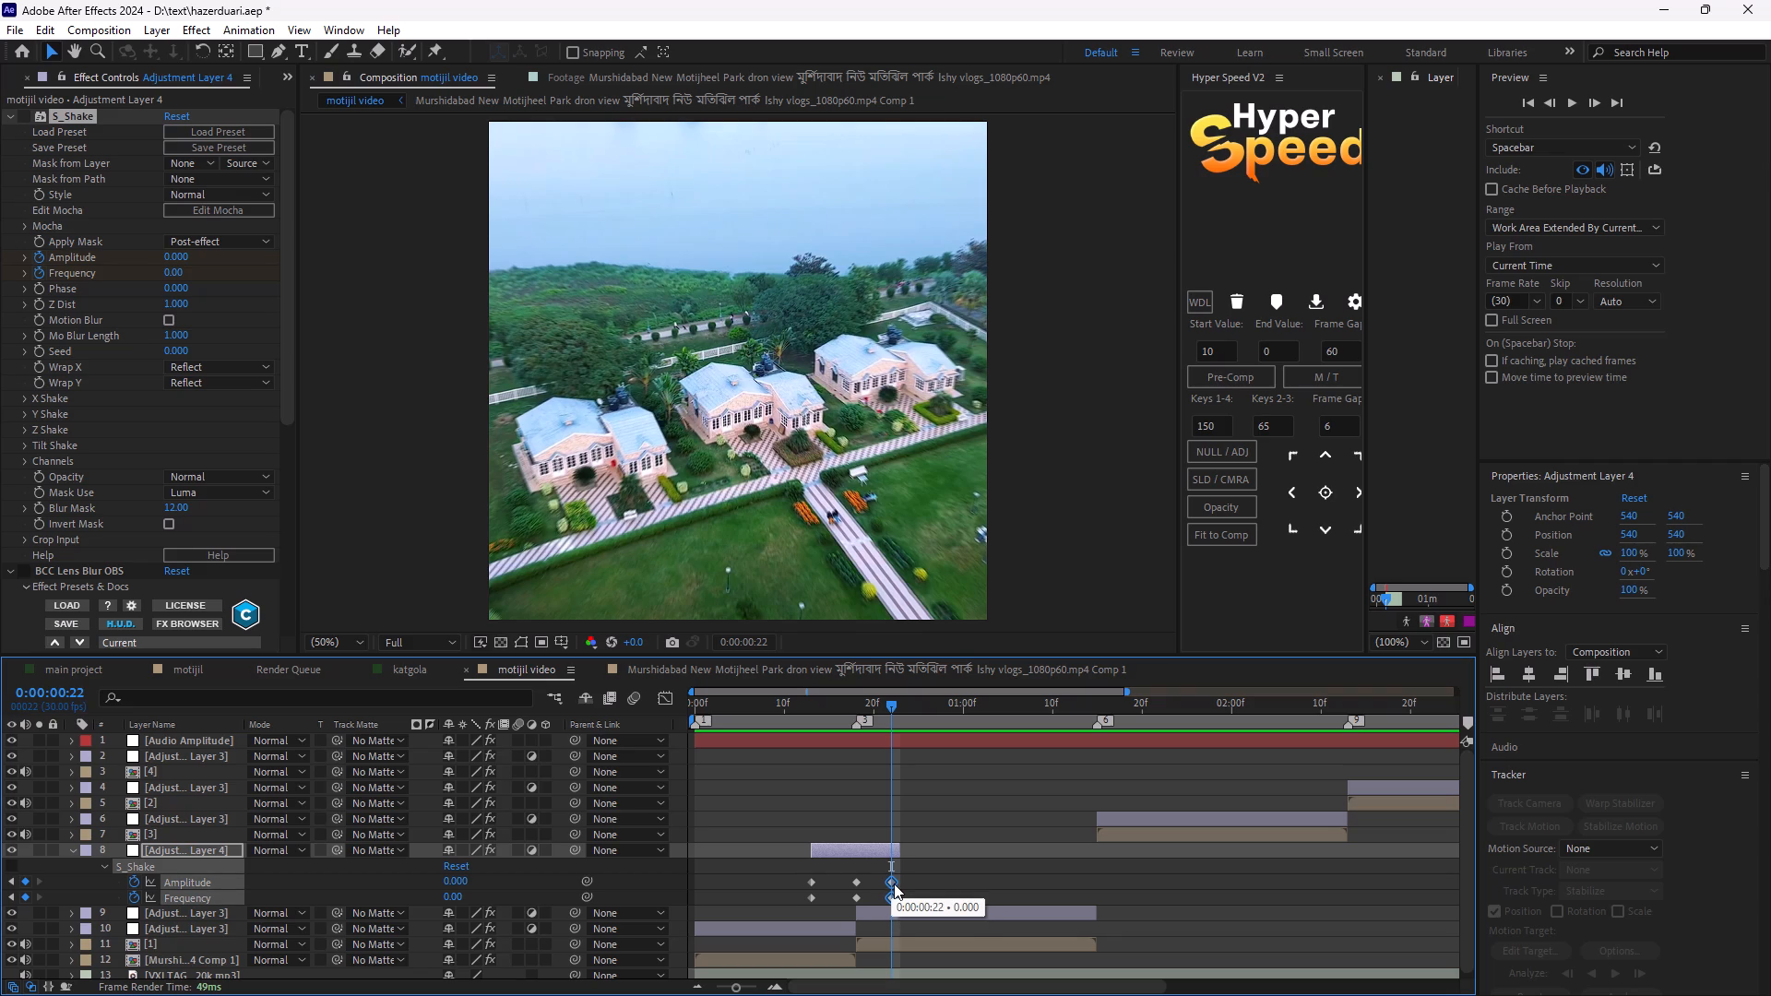
pyautogui.moveTo(894, 883); pyautogui.dragTo(897, 889)
pyautogui.moveTo(890, 712); pyautogui.dragTo(874, 727)
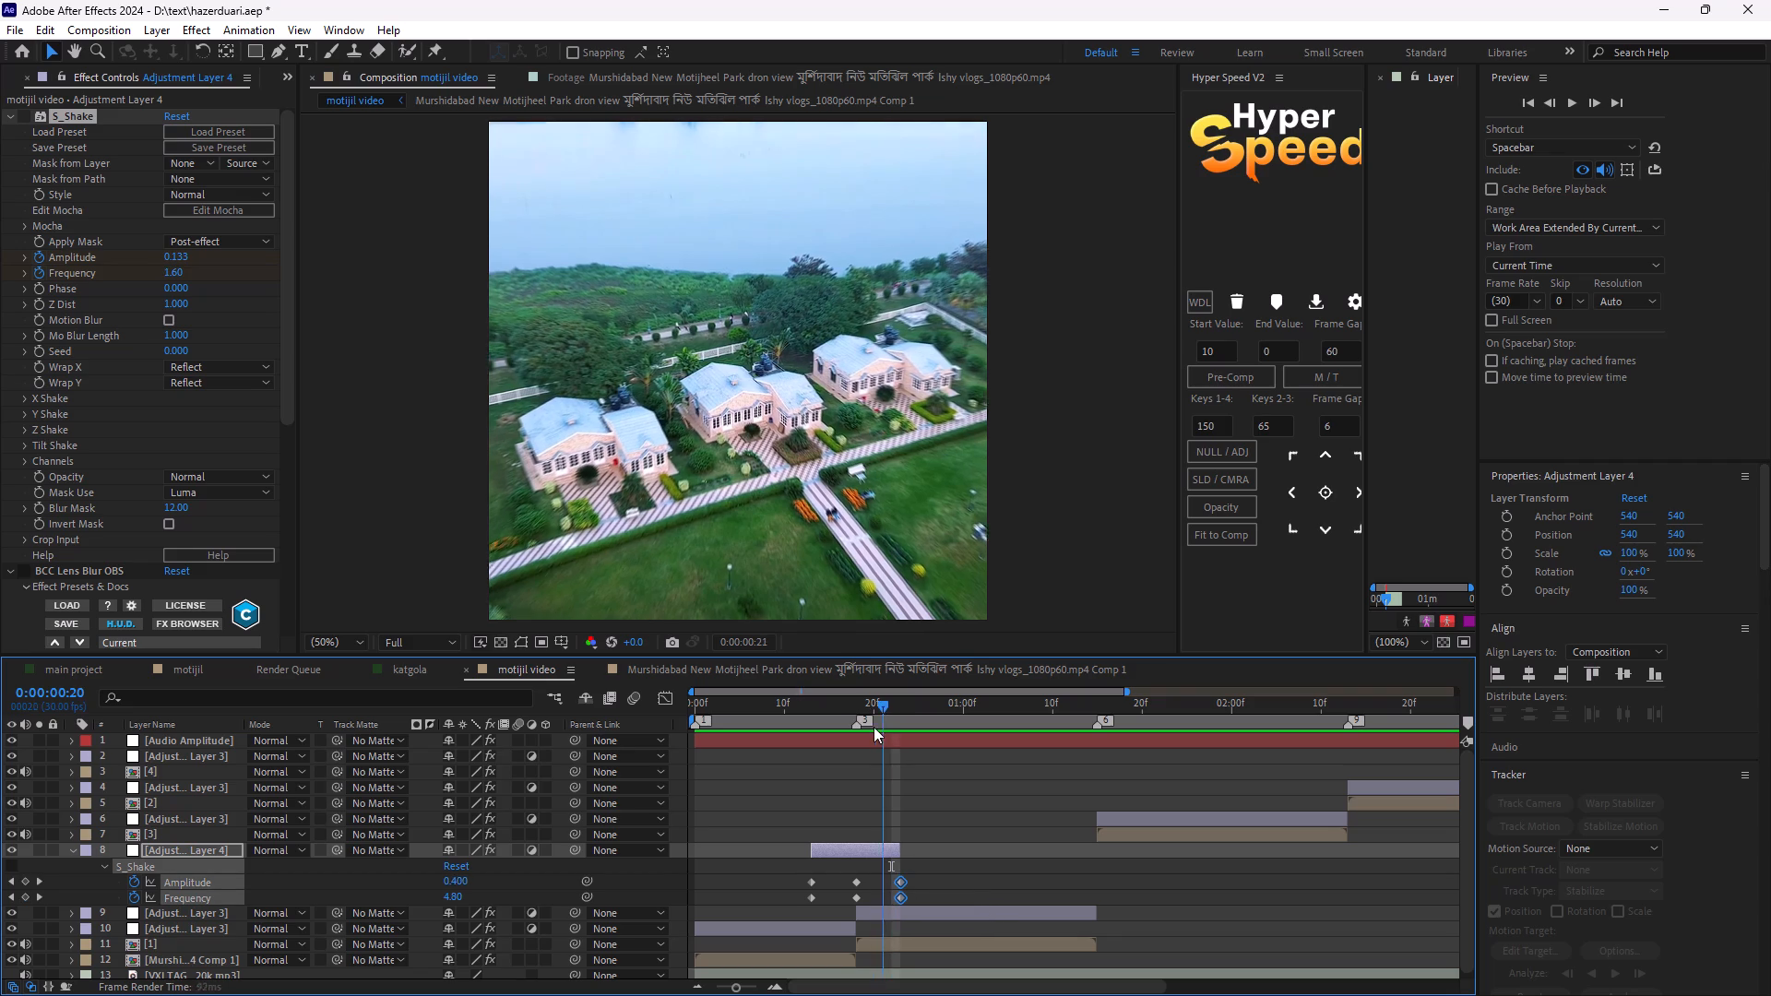
pyautogui.moveTo(874, 727); pyautogui.dragTo(901, 745)
pyautogui.click(897, 883)
pyautogui.click(917, 883)
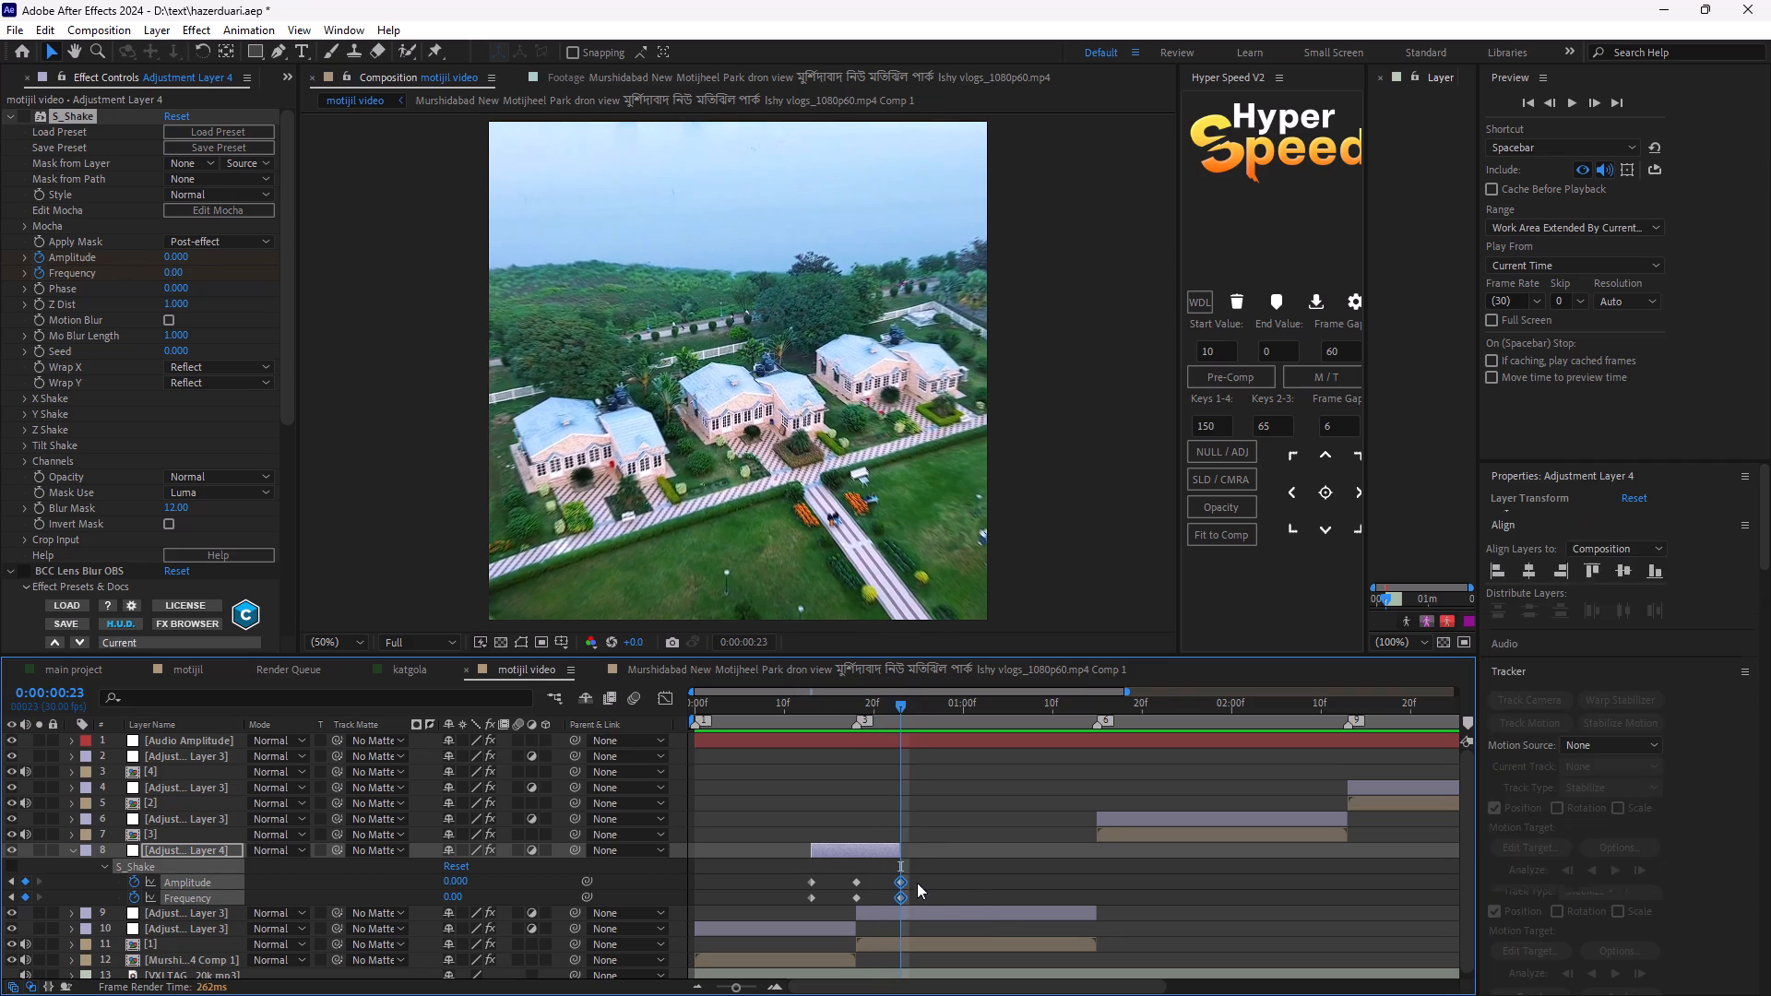
pyautogui.click(899, 883)
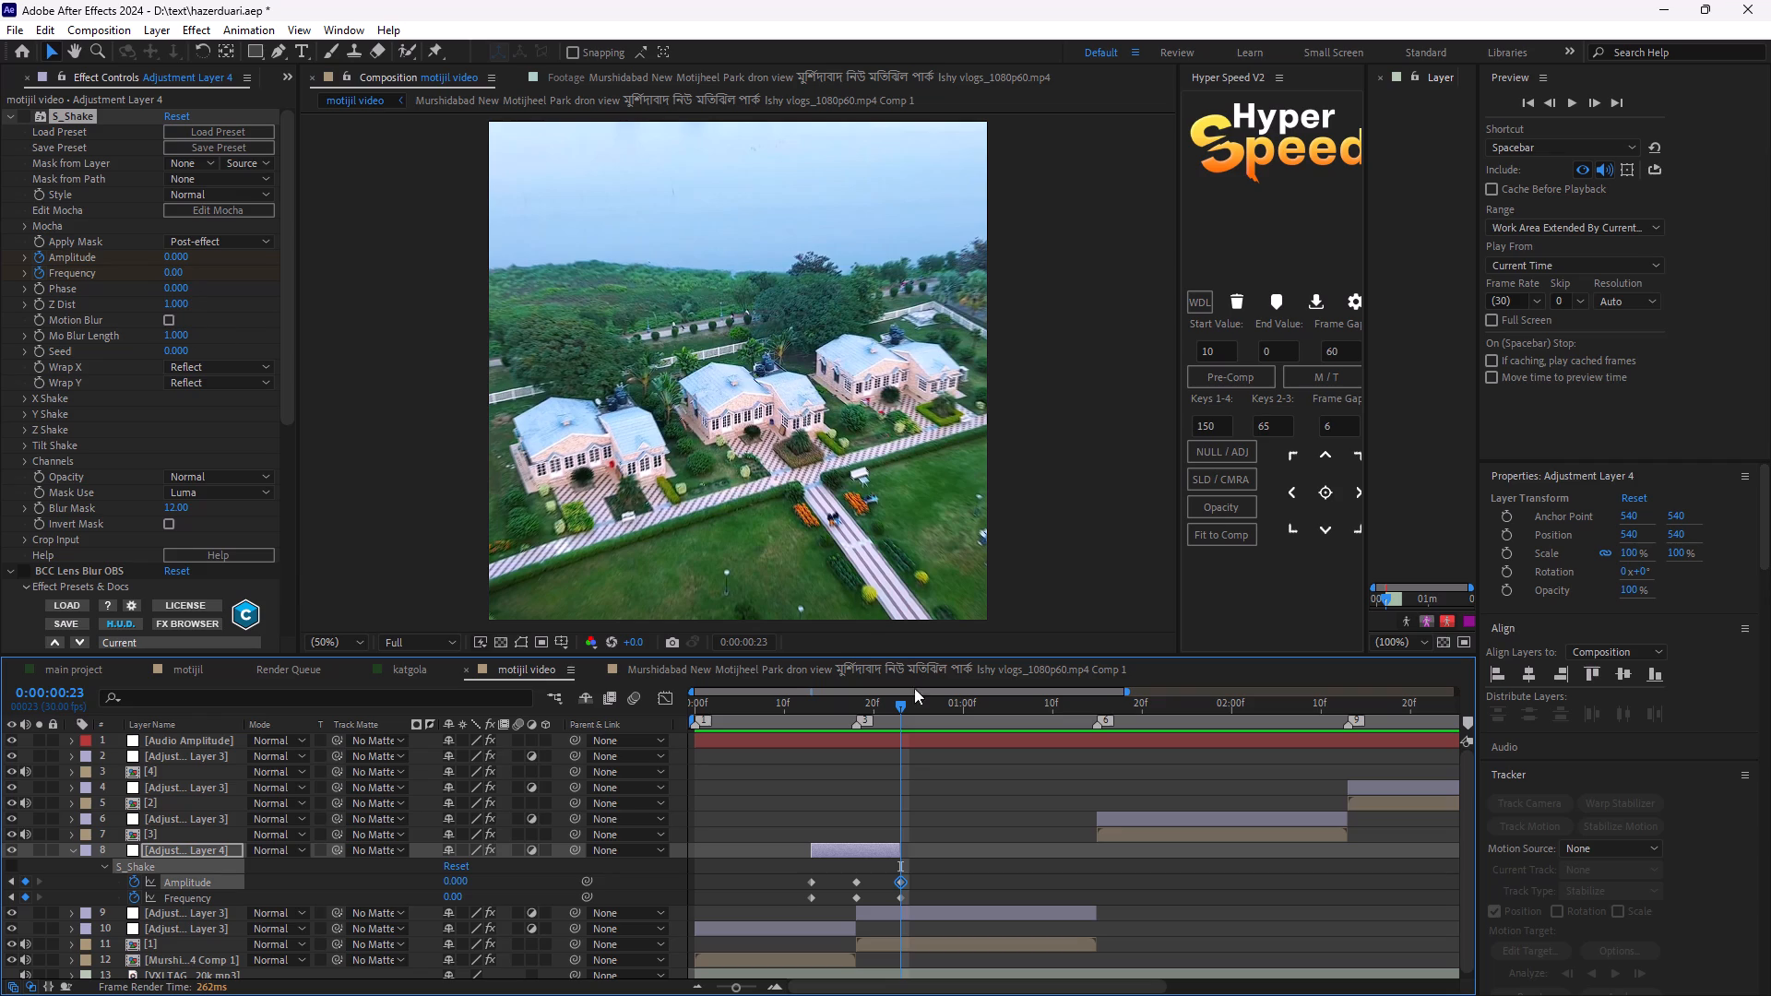
# Scrub back and replay the transition from 0:00:00:11 to check the keyframe timing.
pyautogui.moveTo(899, 698); pyautogui.dragTo(885, 724)
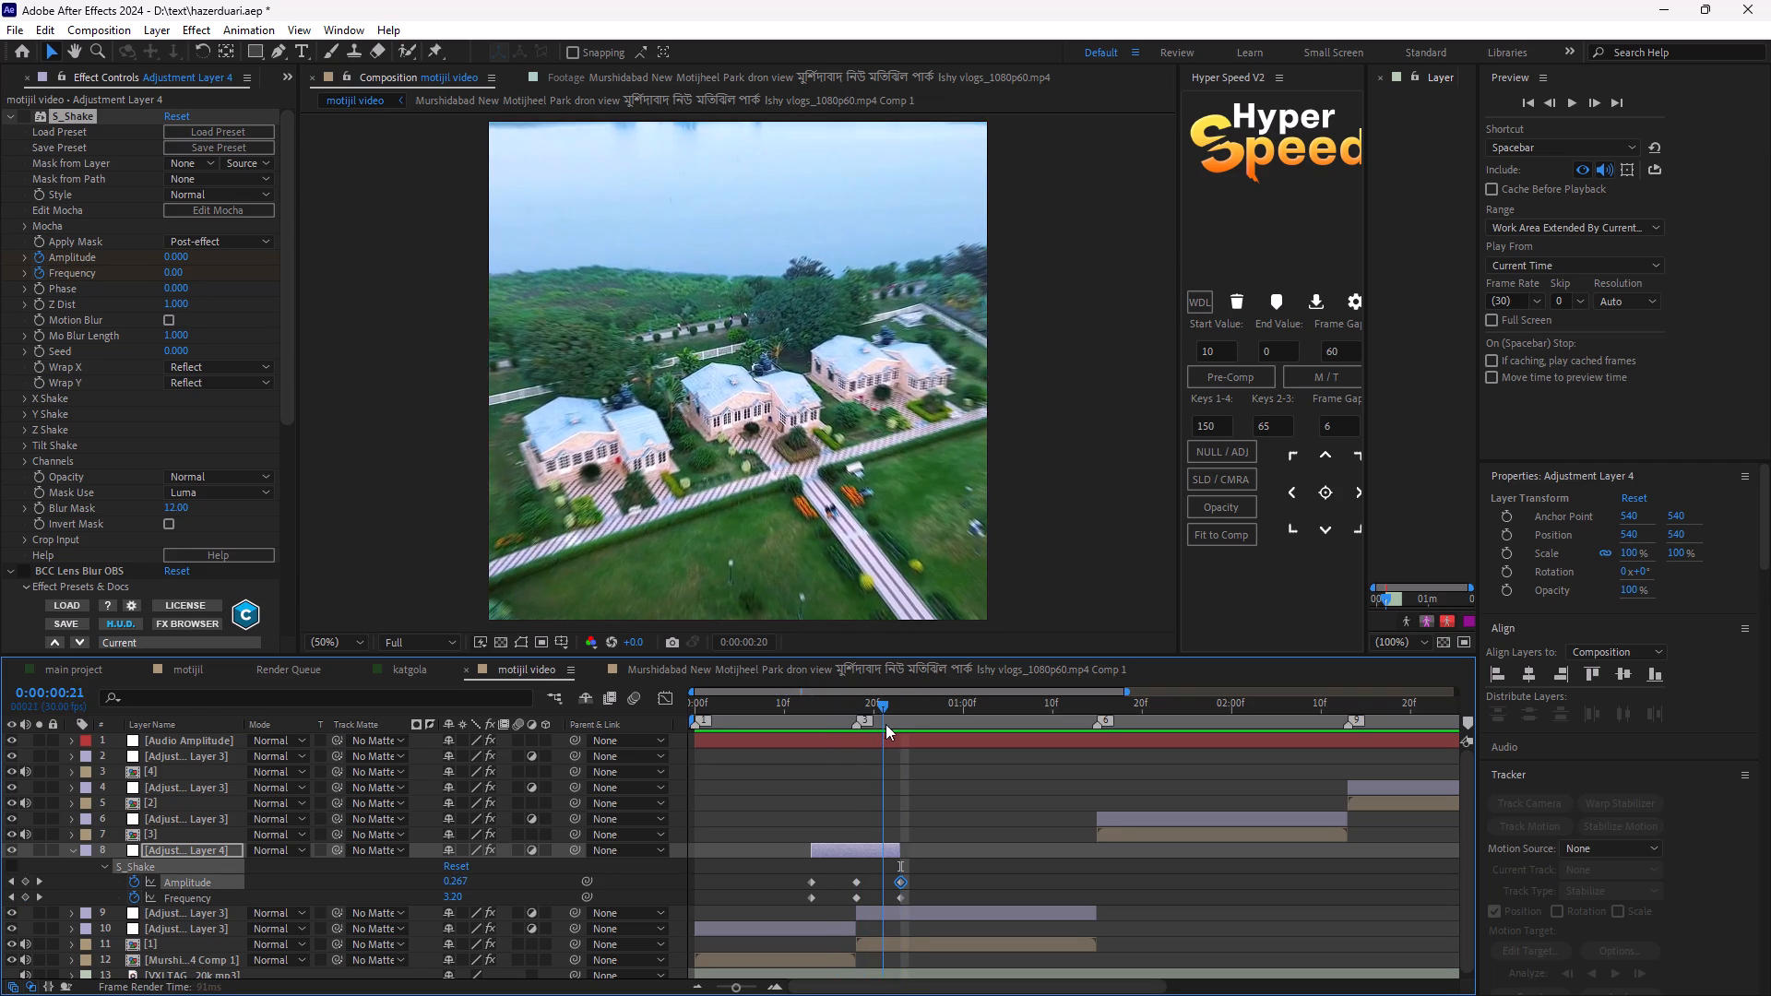
pyautogui.moveTo(885, 724); pyautogui.dragTo(797, 738)
pyautogui.press('space')
pyautogui.press('space')
pyautogui.press('space')
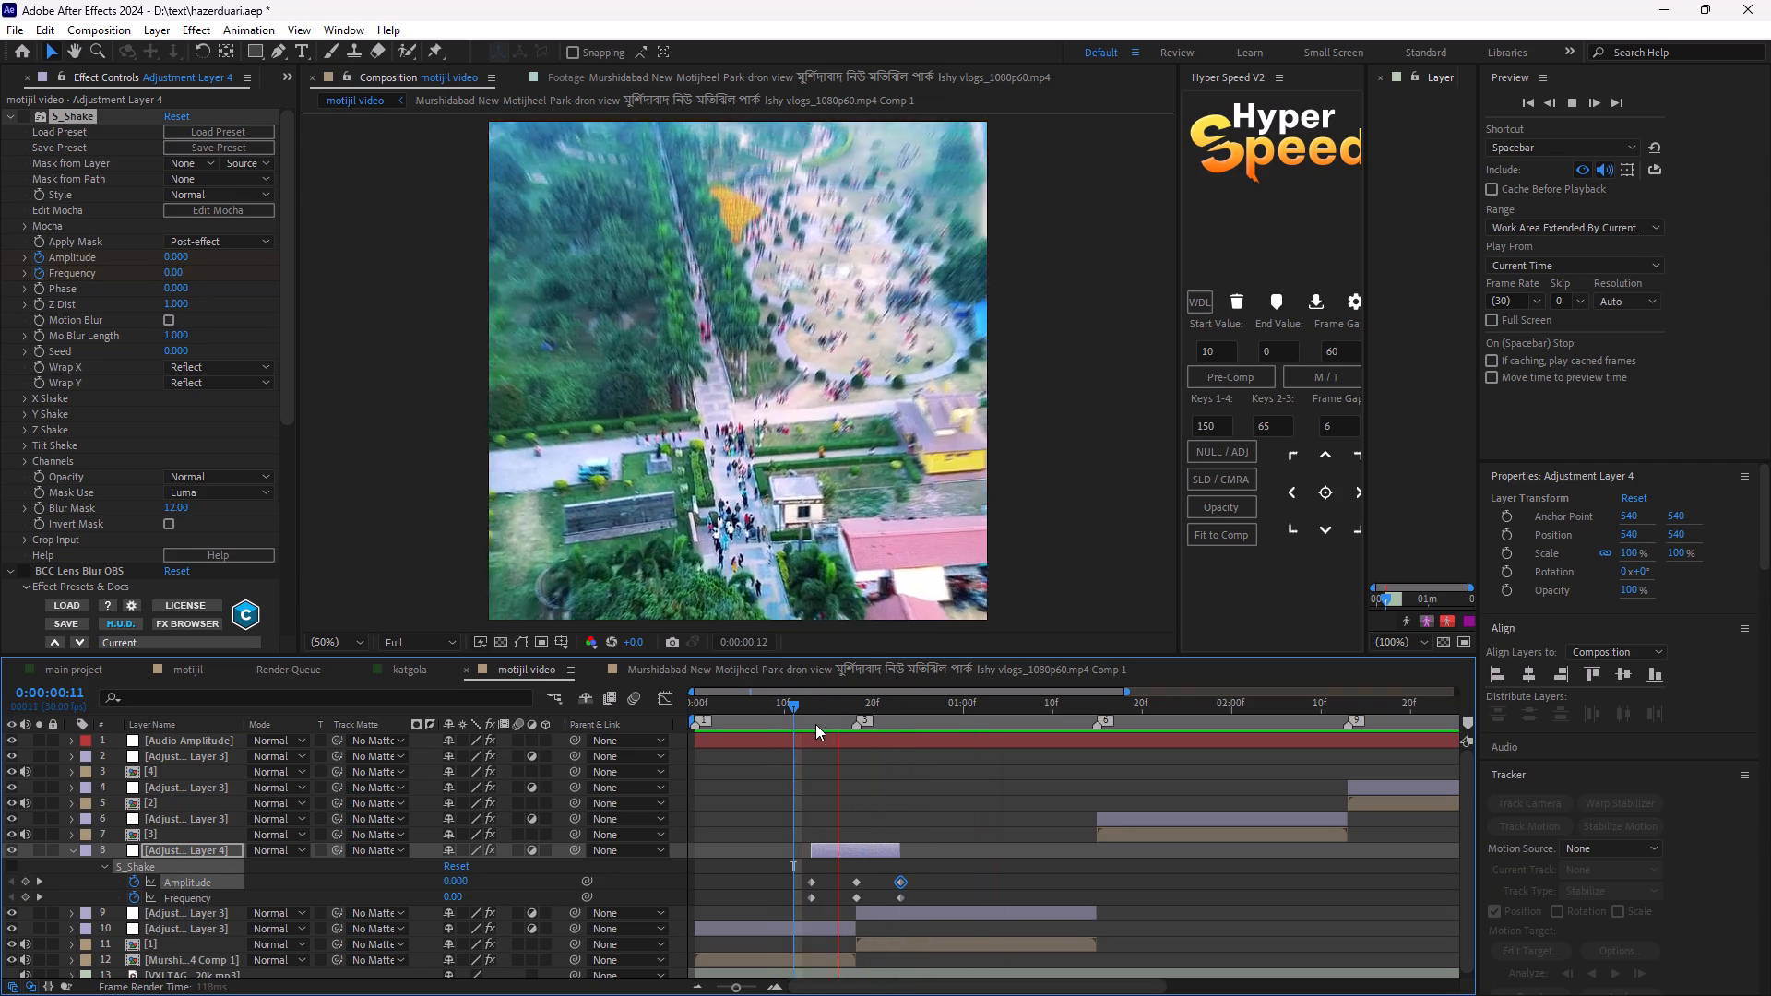
pyautogui.press('space')
# Set the S_Shake Amplitude keyframe at 0:00:00:18 to 1.
pyautogui.moveTo(798, 706); pyautogui.dragTo(858, 777)
pyautogui.click(857, 881)
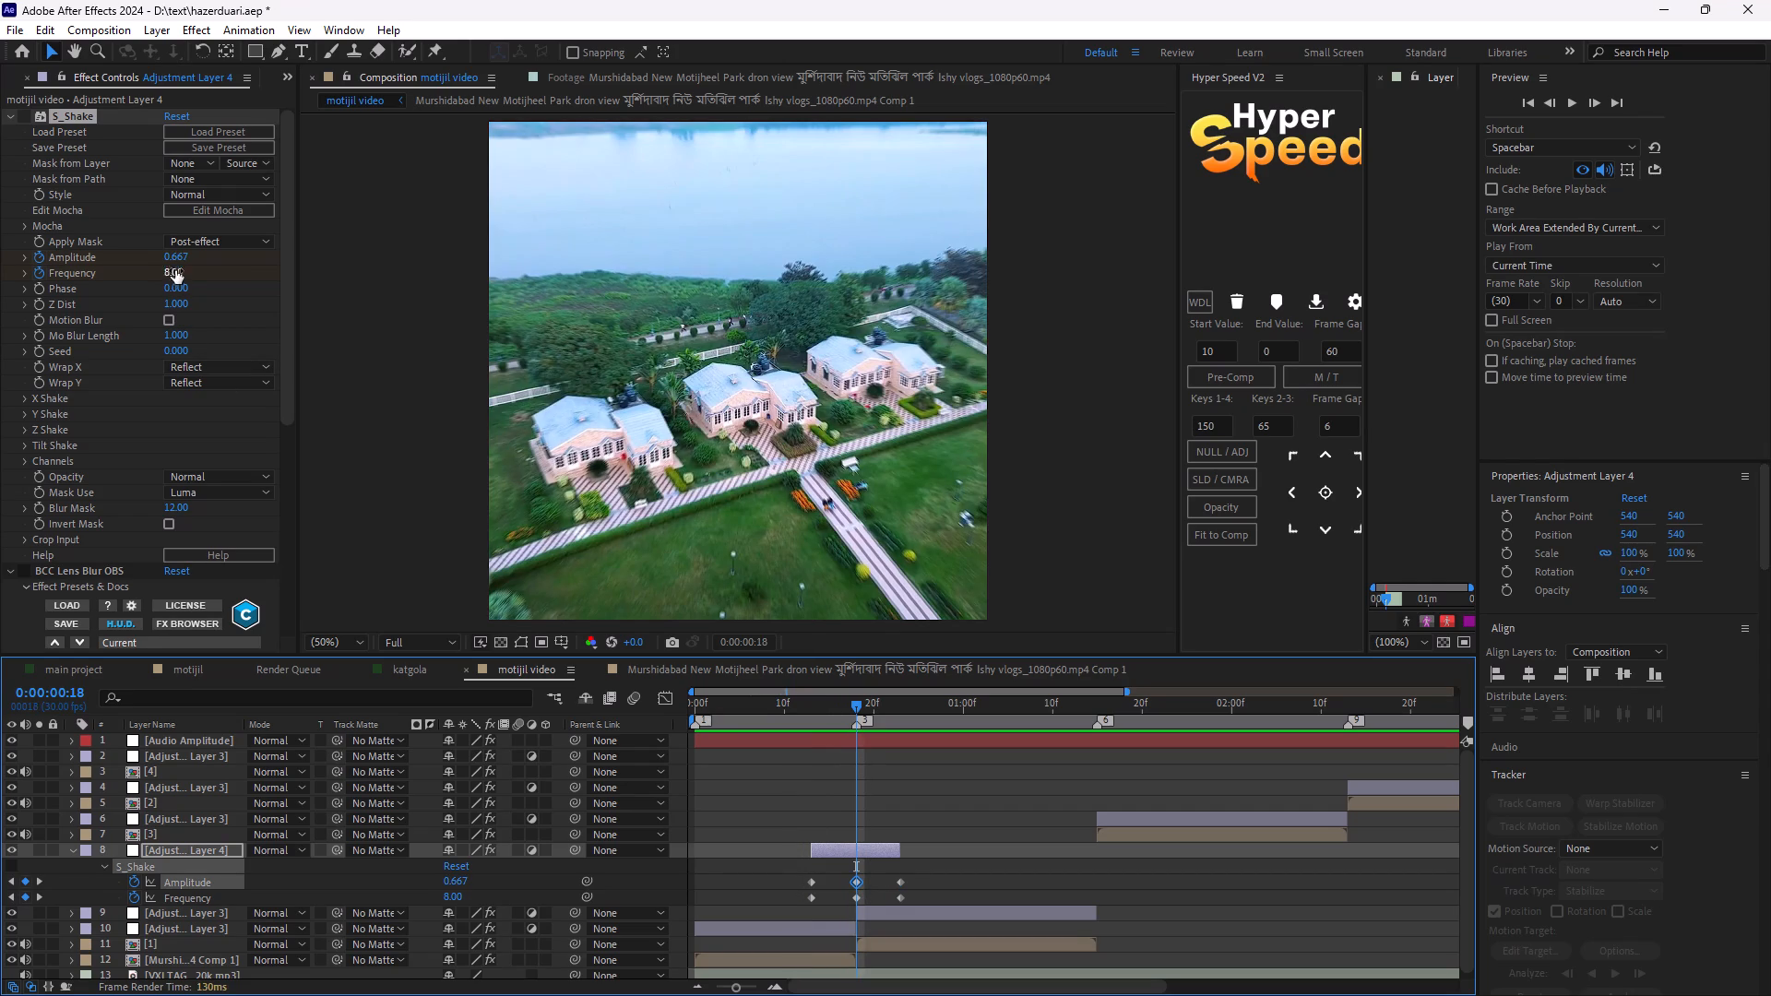
pyautogui.click(179, 263)
pyautogui.press('BackSpace')
pyautogui.press('1')
pyautogui.press('Return')
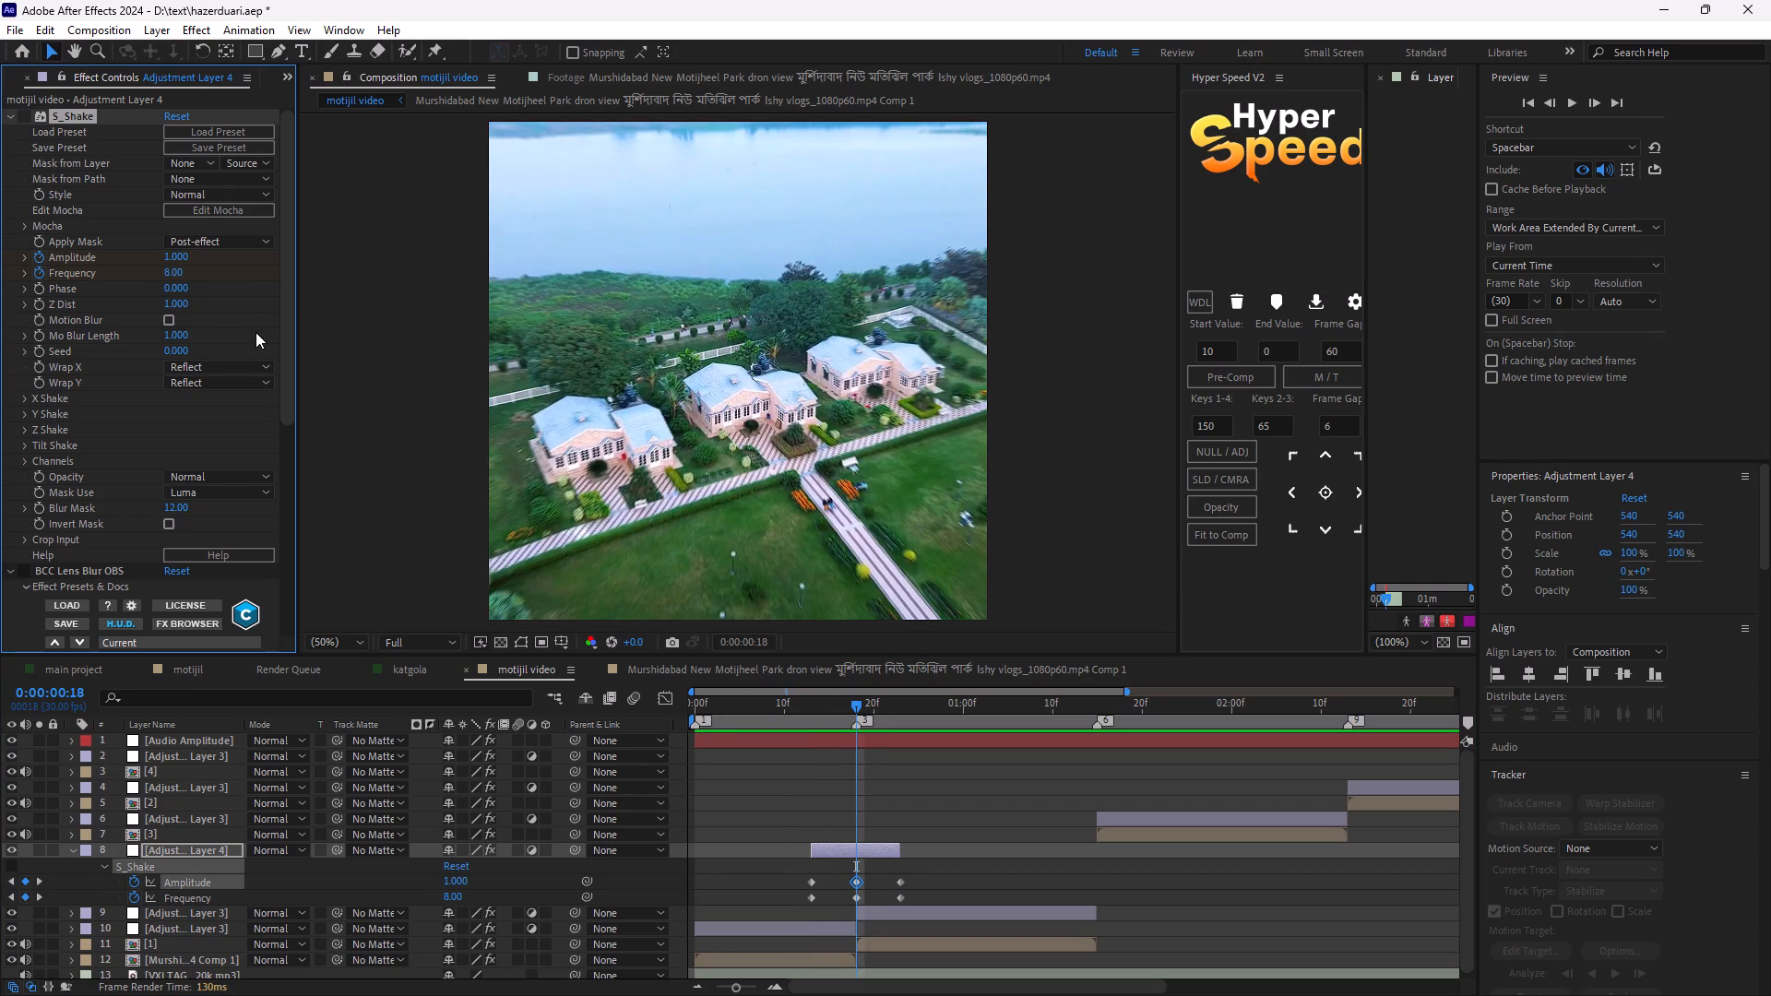
# Replay the transition from 0:00:00:12 to check the shake strength across the cut.
pyautogui.moveTo(860, 705); pyautogui.dragTo(841, 714)
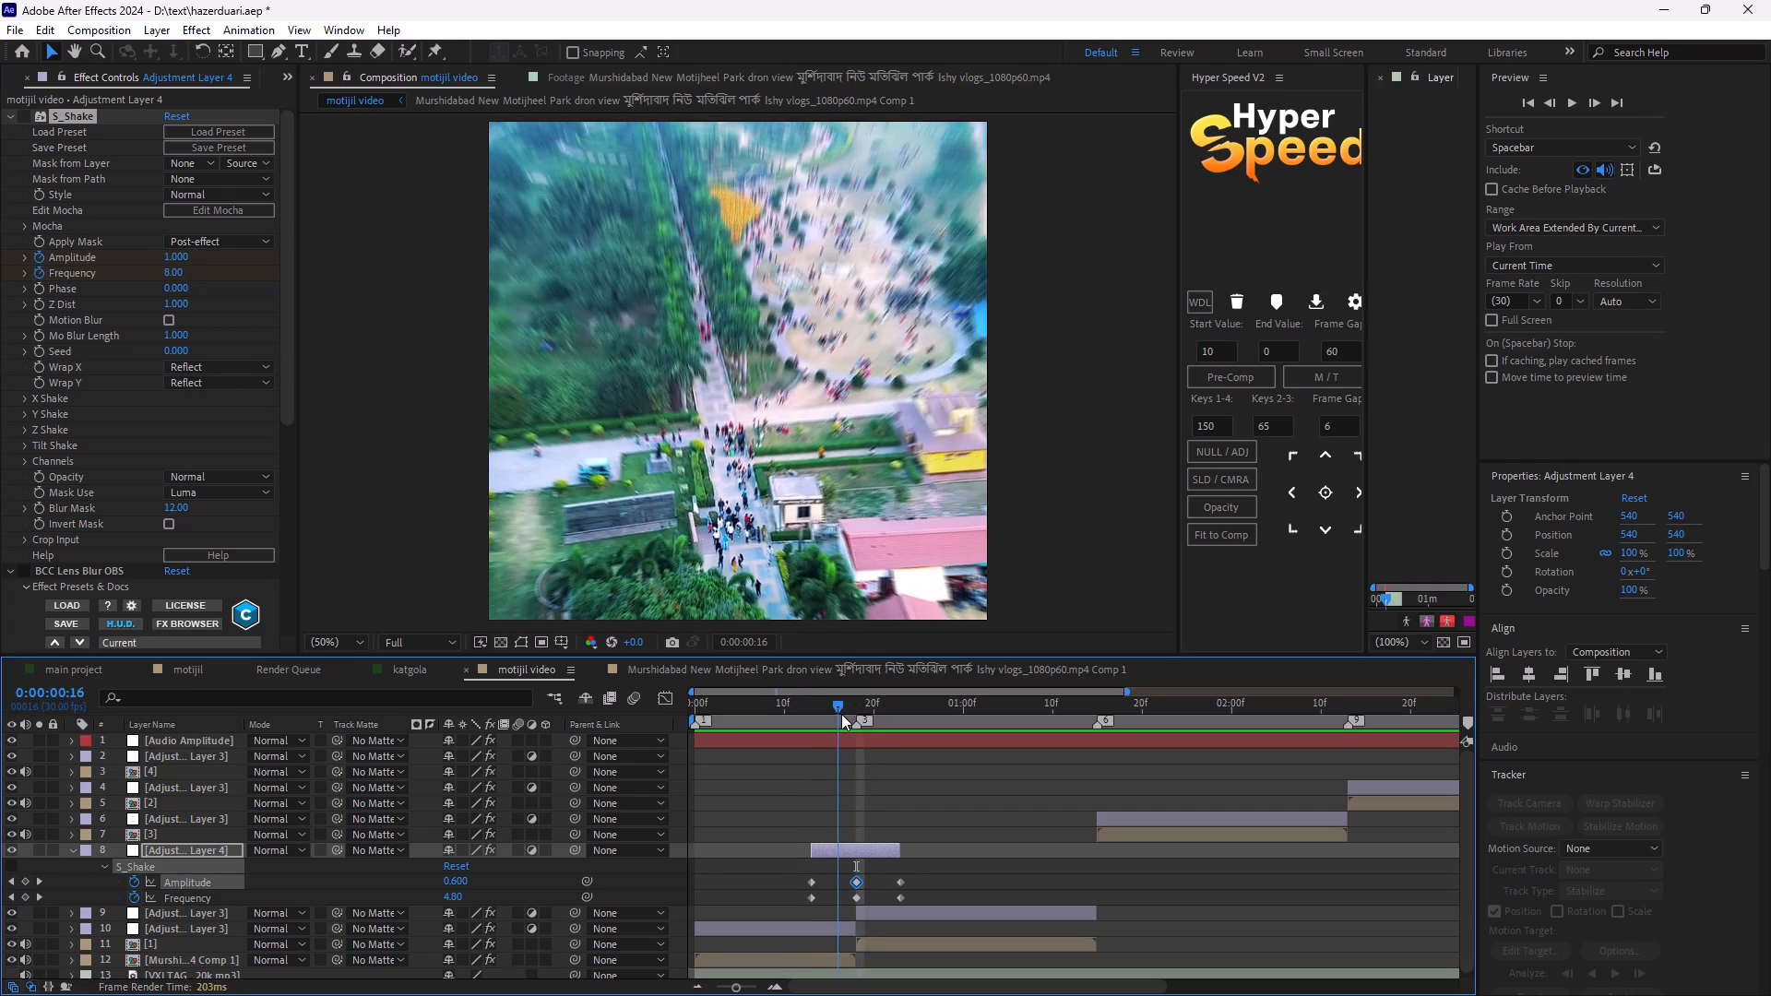
pyautogui.moveTo(841, 714); pyautogui.dragTo(802, 729)
pyautogui.press('space')
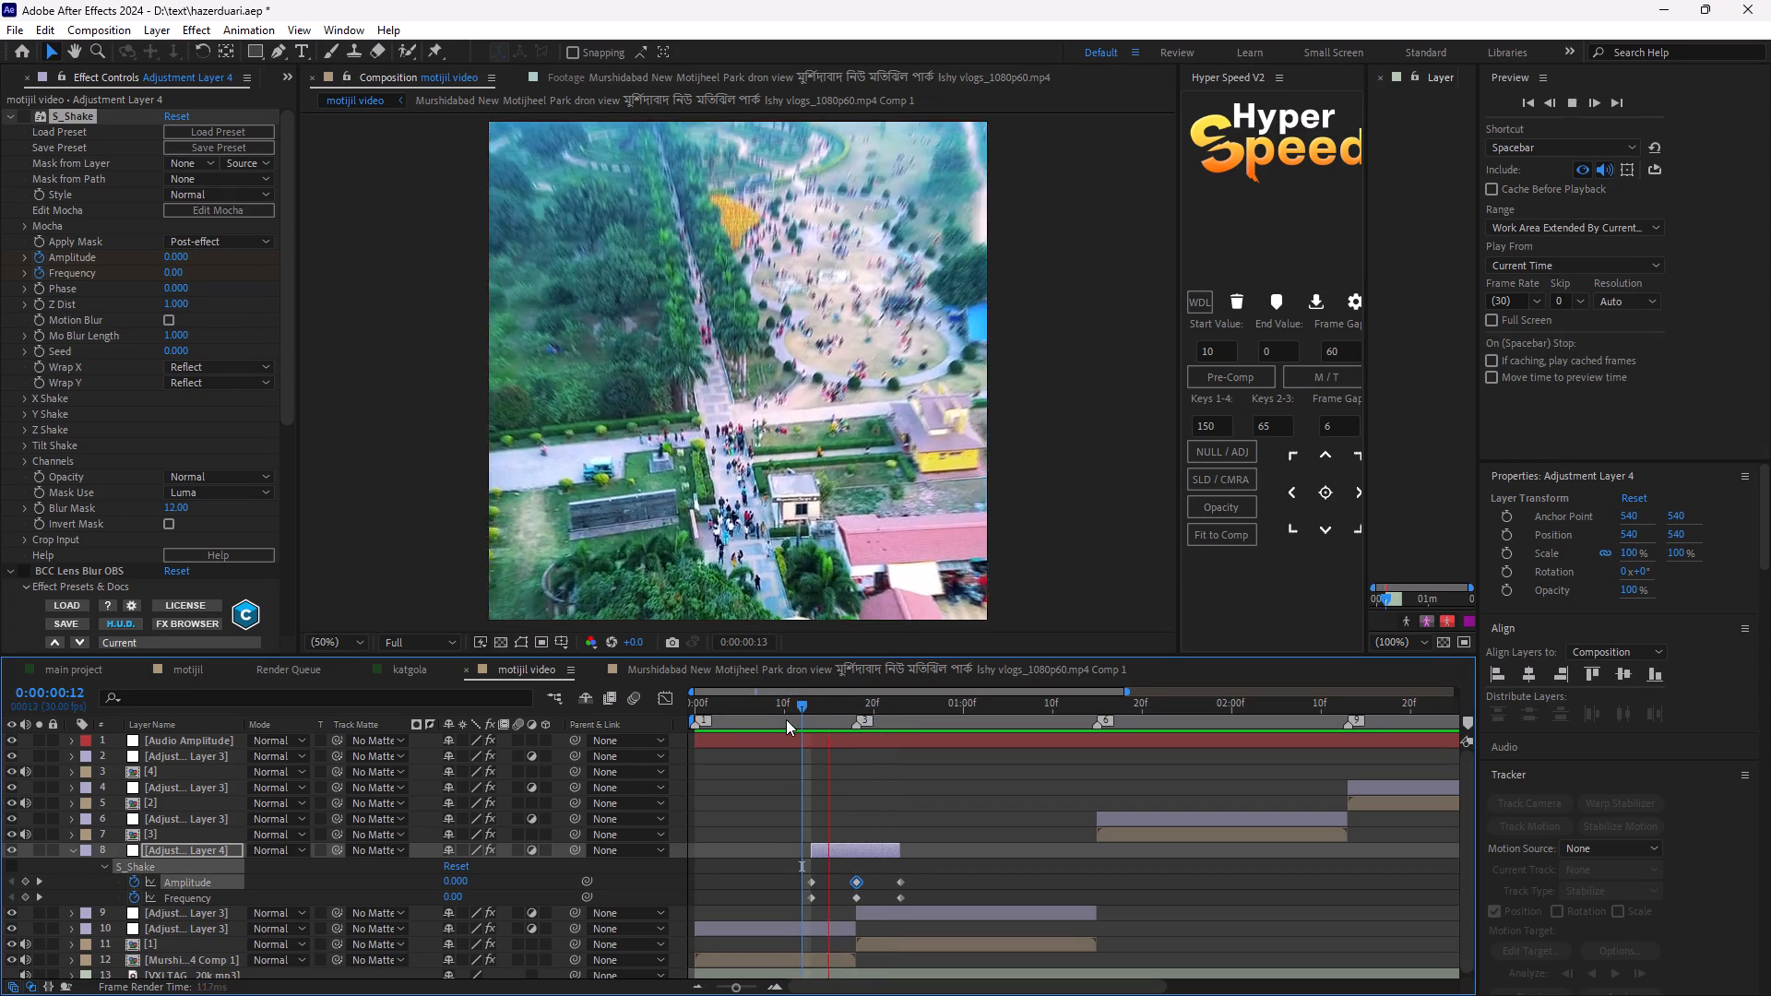
pyautogui.press('space')
pyautogui.press('space')
pyautogui.press('space')
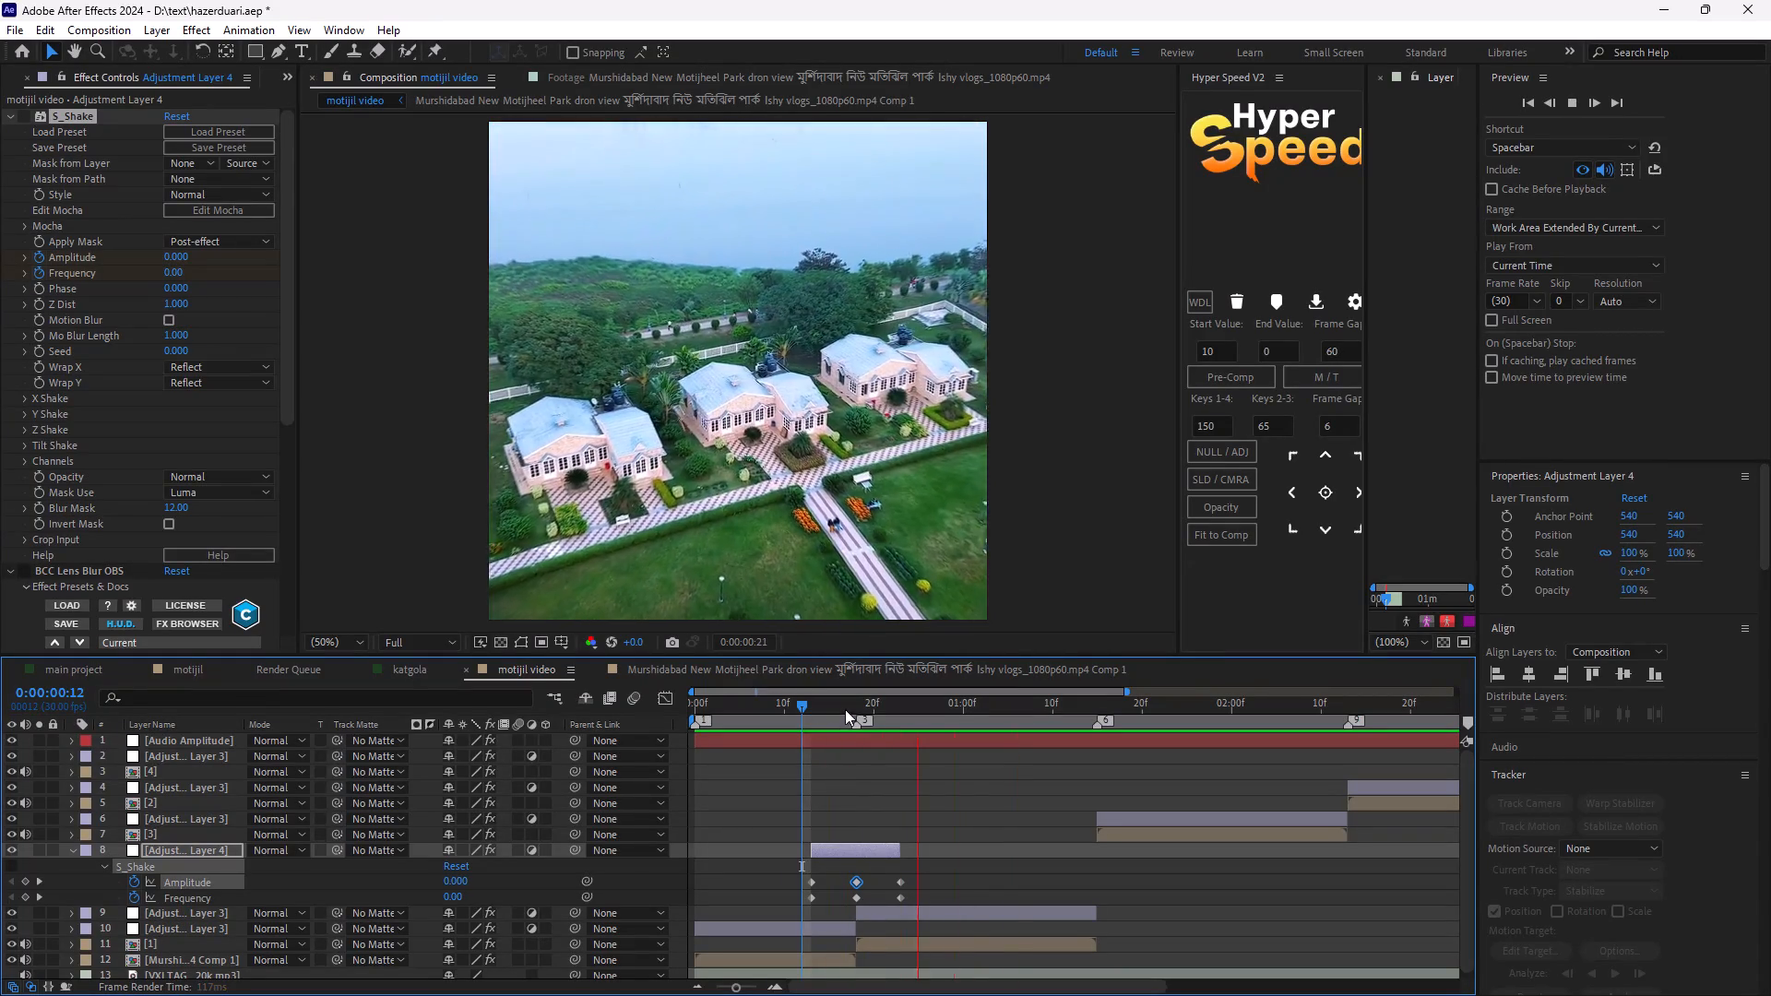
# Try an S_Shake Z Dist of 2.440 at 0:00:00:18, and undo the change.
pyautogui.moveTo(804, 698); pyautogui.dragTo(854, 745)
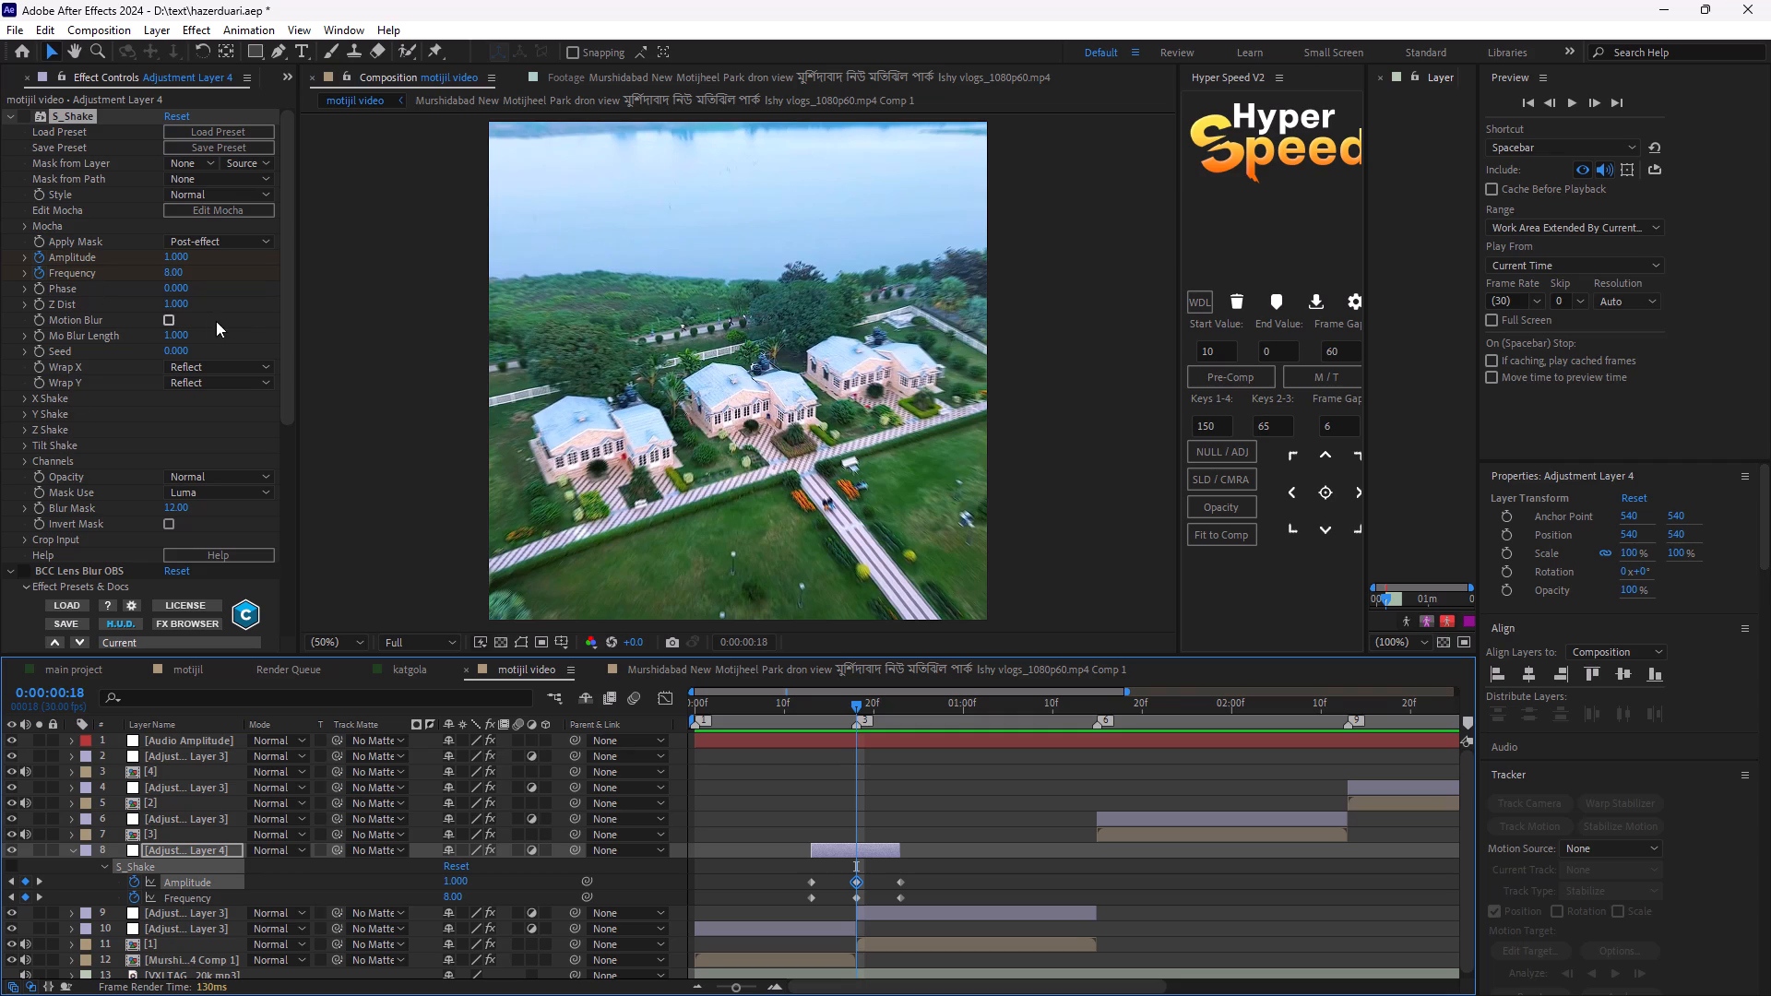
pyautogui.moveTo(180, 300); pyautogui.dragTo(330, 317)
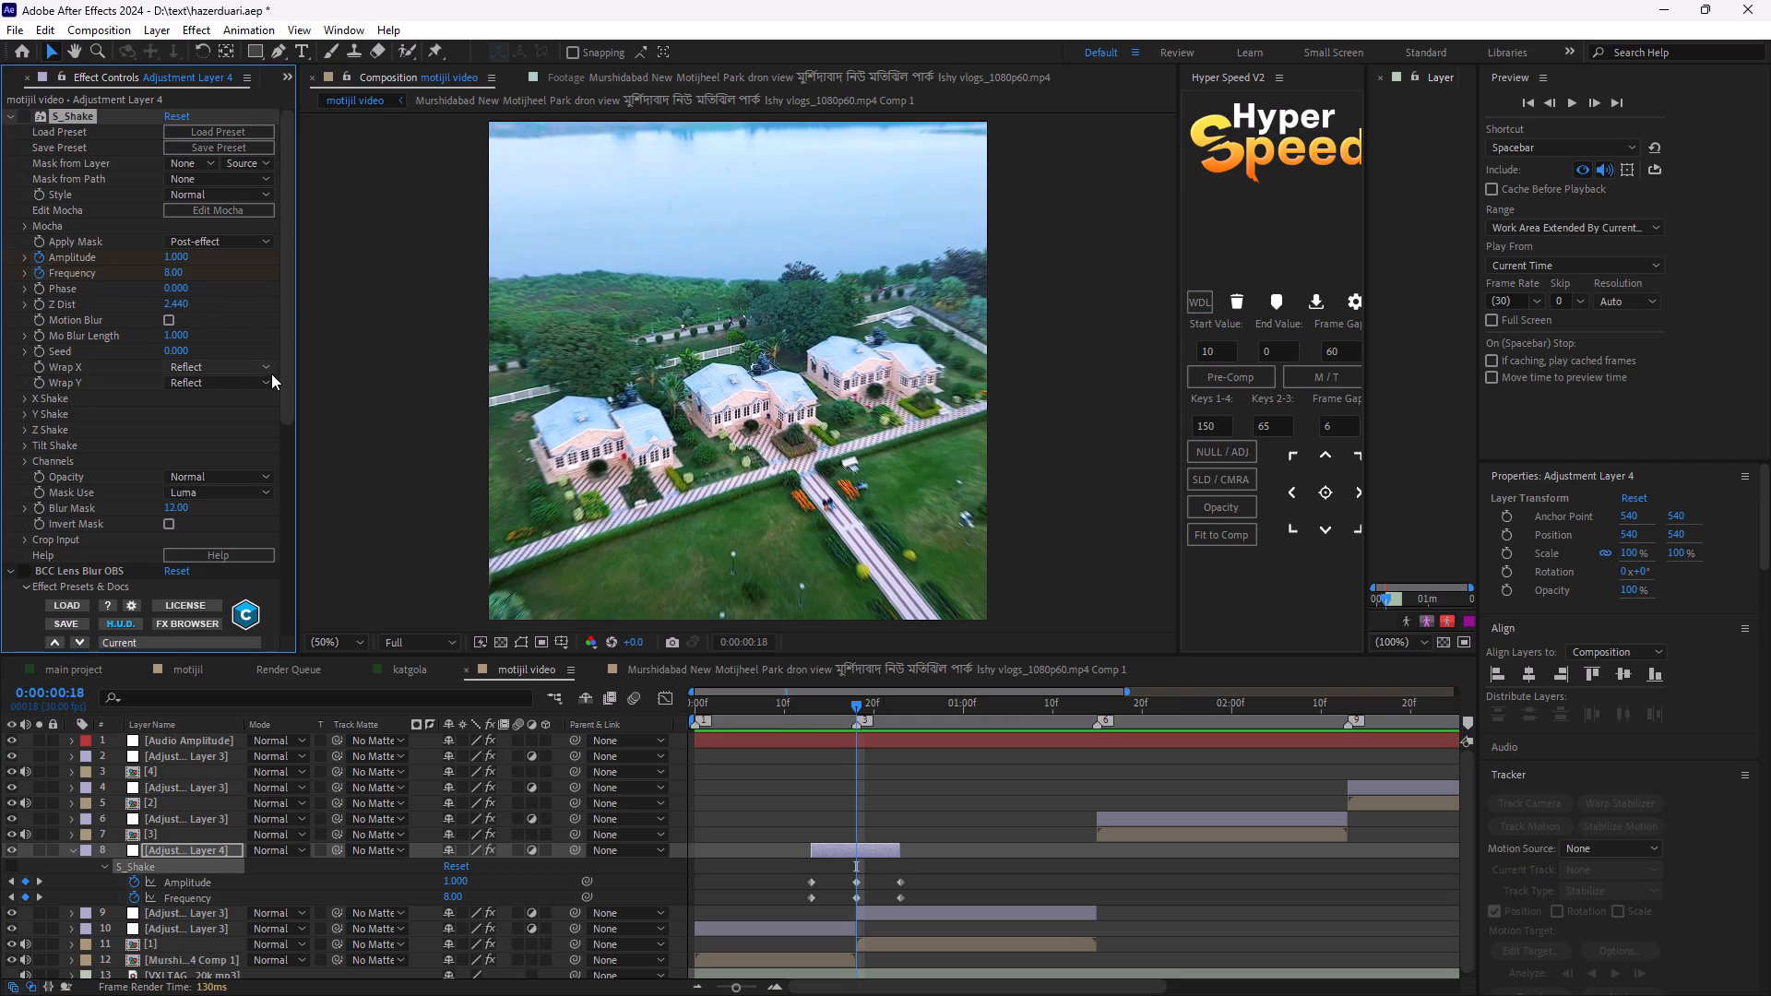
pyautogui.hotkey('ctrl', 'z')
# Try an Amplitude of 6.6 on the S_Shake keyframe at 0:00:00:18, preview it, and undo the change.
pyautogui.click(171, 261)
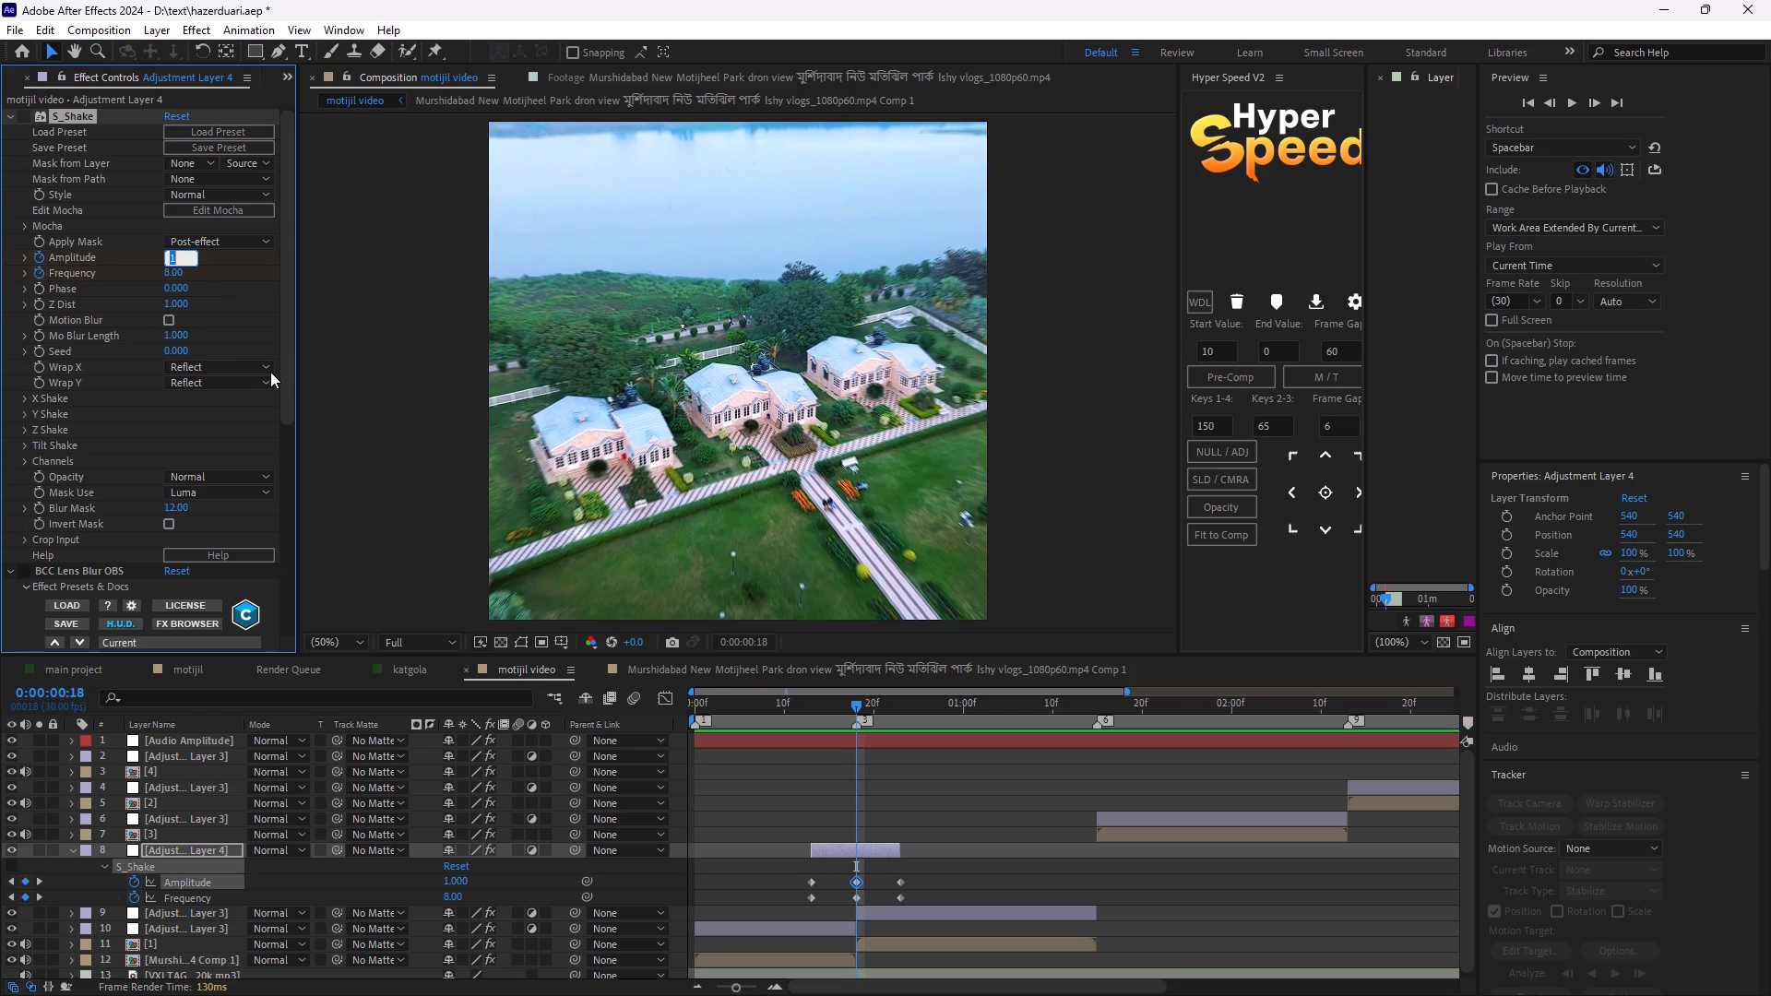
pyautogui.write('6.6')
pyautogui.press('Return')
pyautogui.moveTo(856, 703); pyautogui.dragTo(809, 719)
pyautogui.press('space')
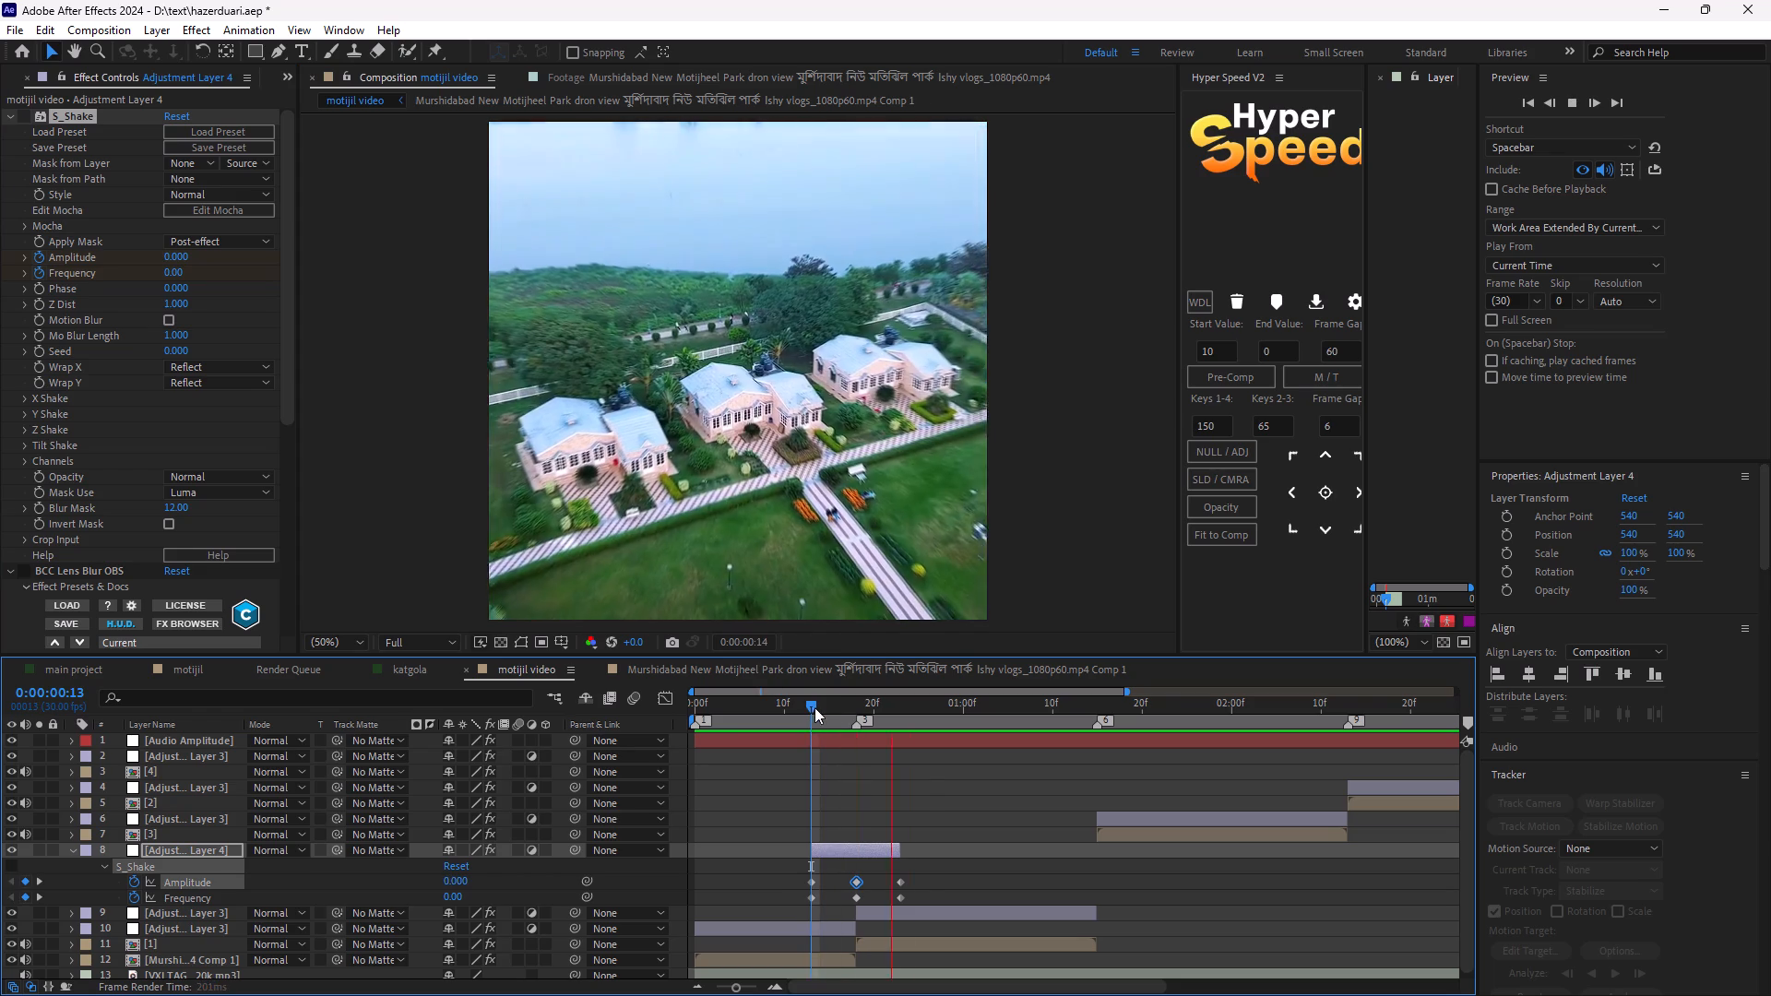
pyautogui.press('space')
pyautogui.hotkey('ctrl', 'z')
# Replay the transition from 0:00:00:12 to review the shake across the first cut.
pyautogui.moveTo(861, 705); pyautogui.dragTo(832, 717)
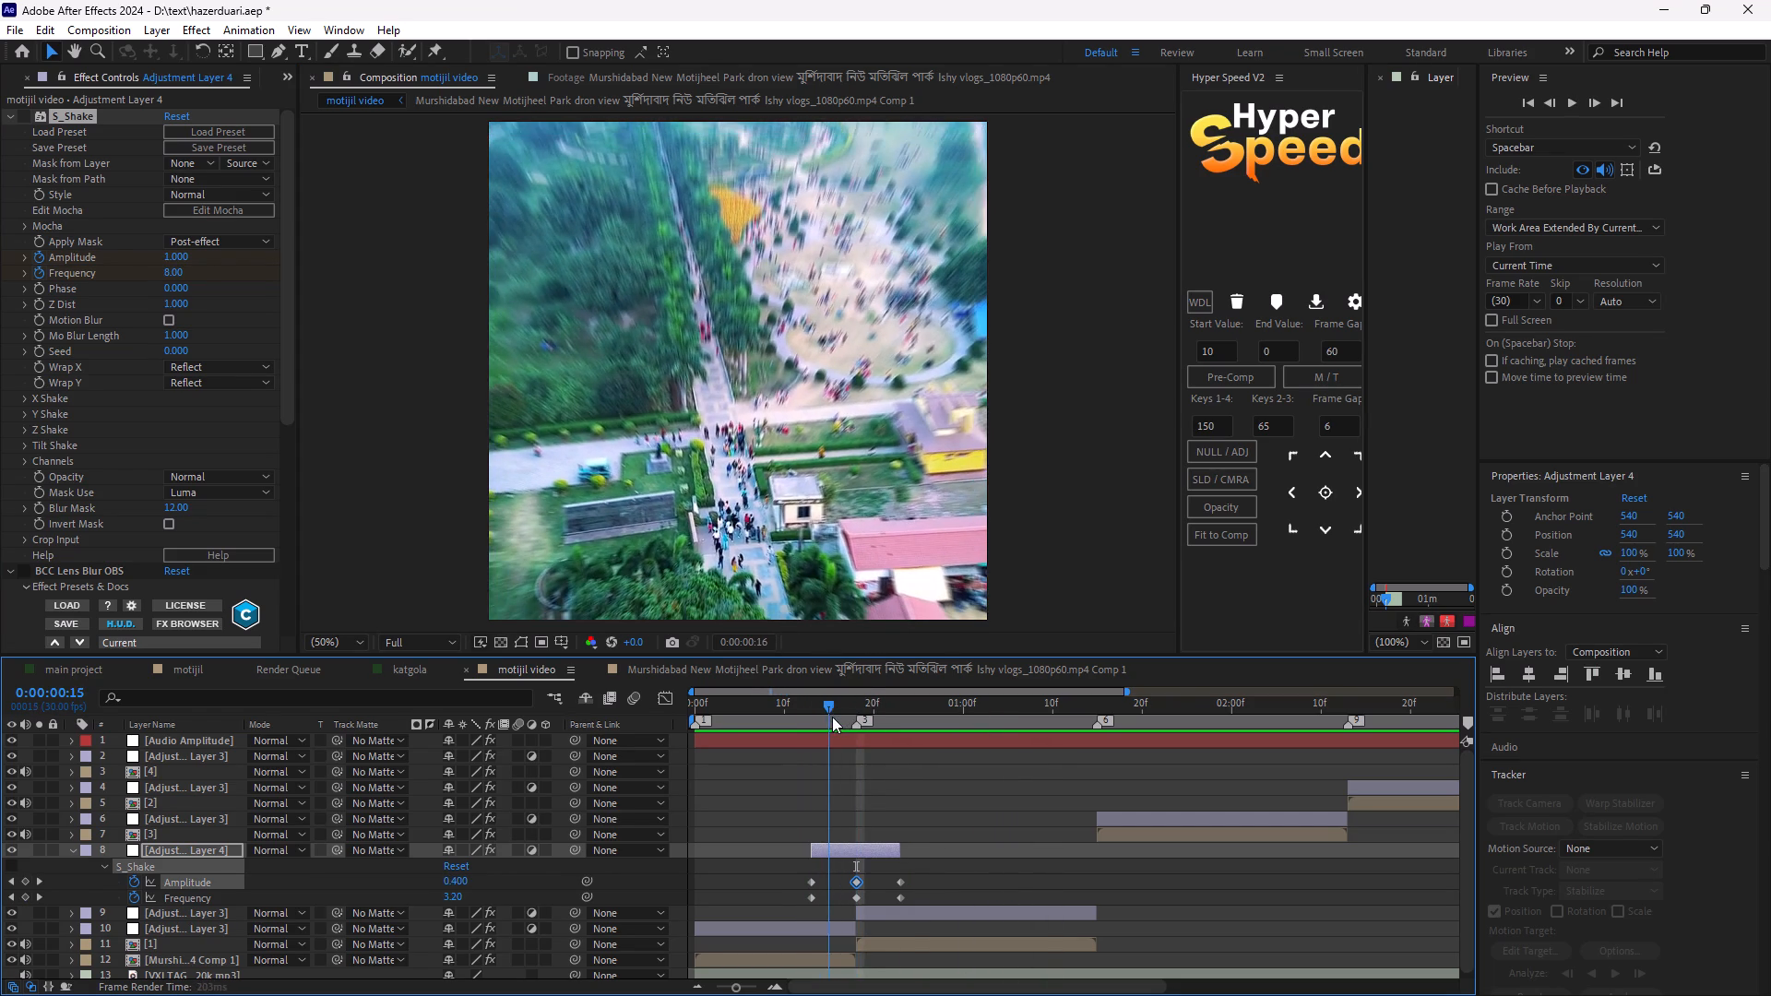
pyautogui.moveTo(832, 717); pyautogui.dragTo(810, 720)
pyautogui.press('space')
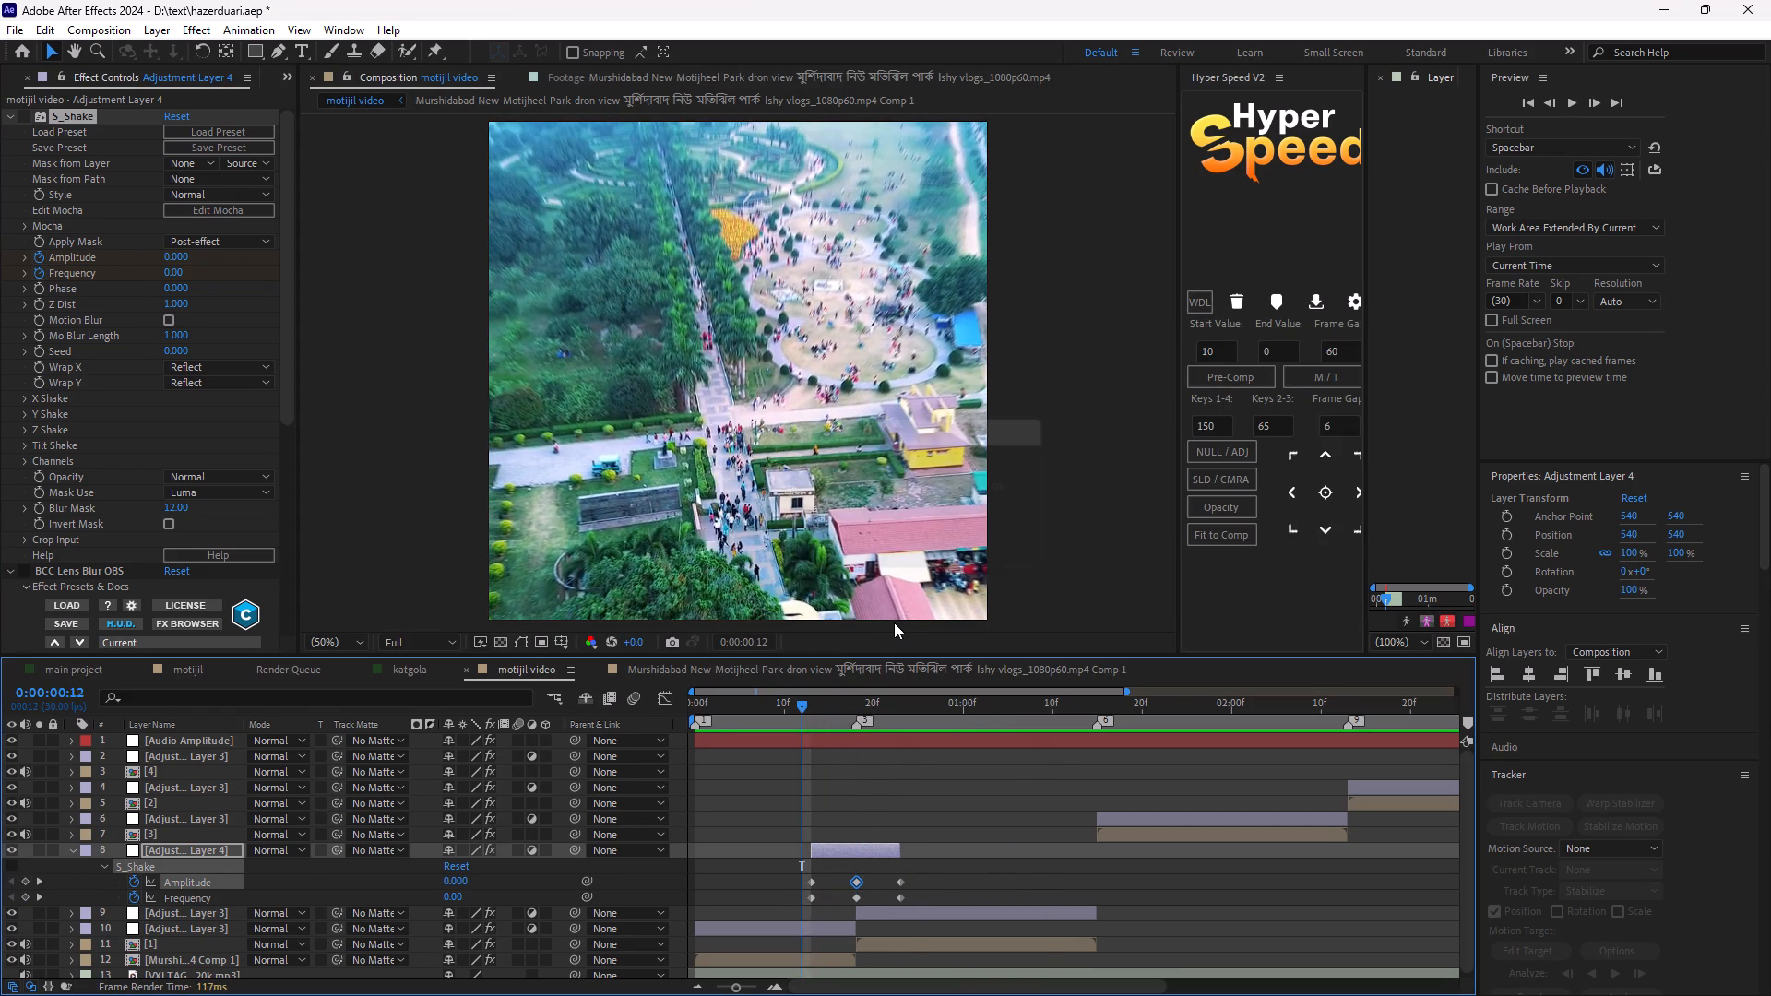
pyautogui.press('space')
pyautogui.press('space')
pyautogui.press('space')
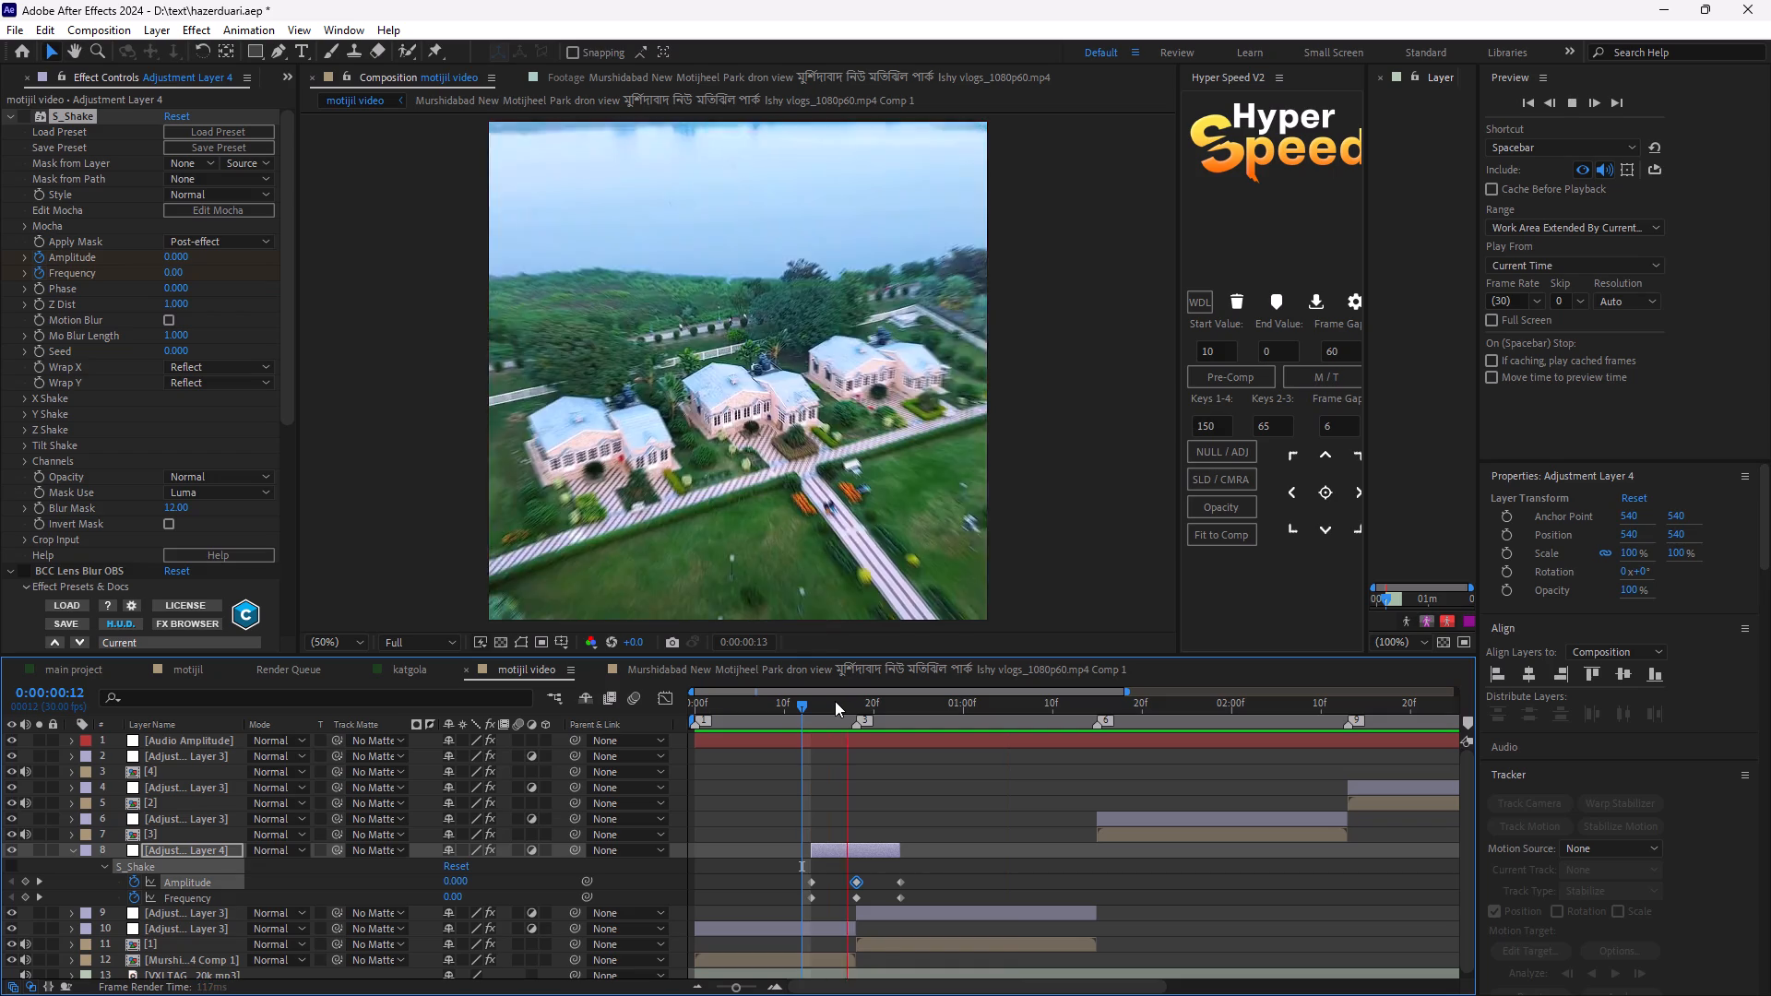
pyautogui.press('space')
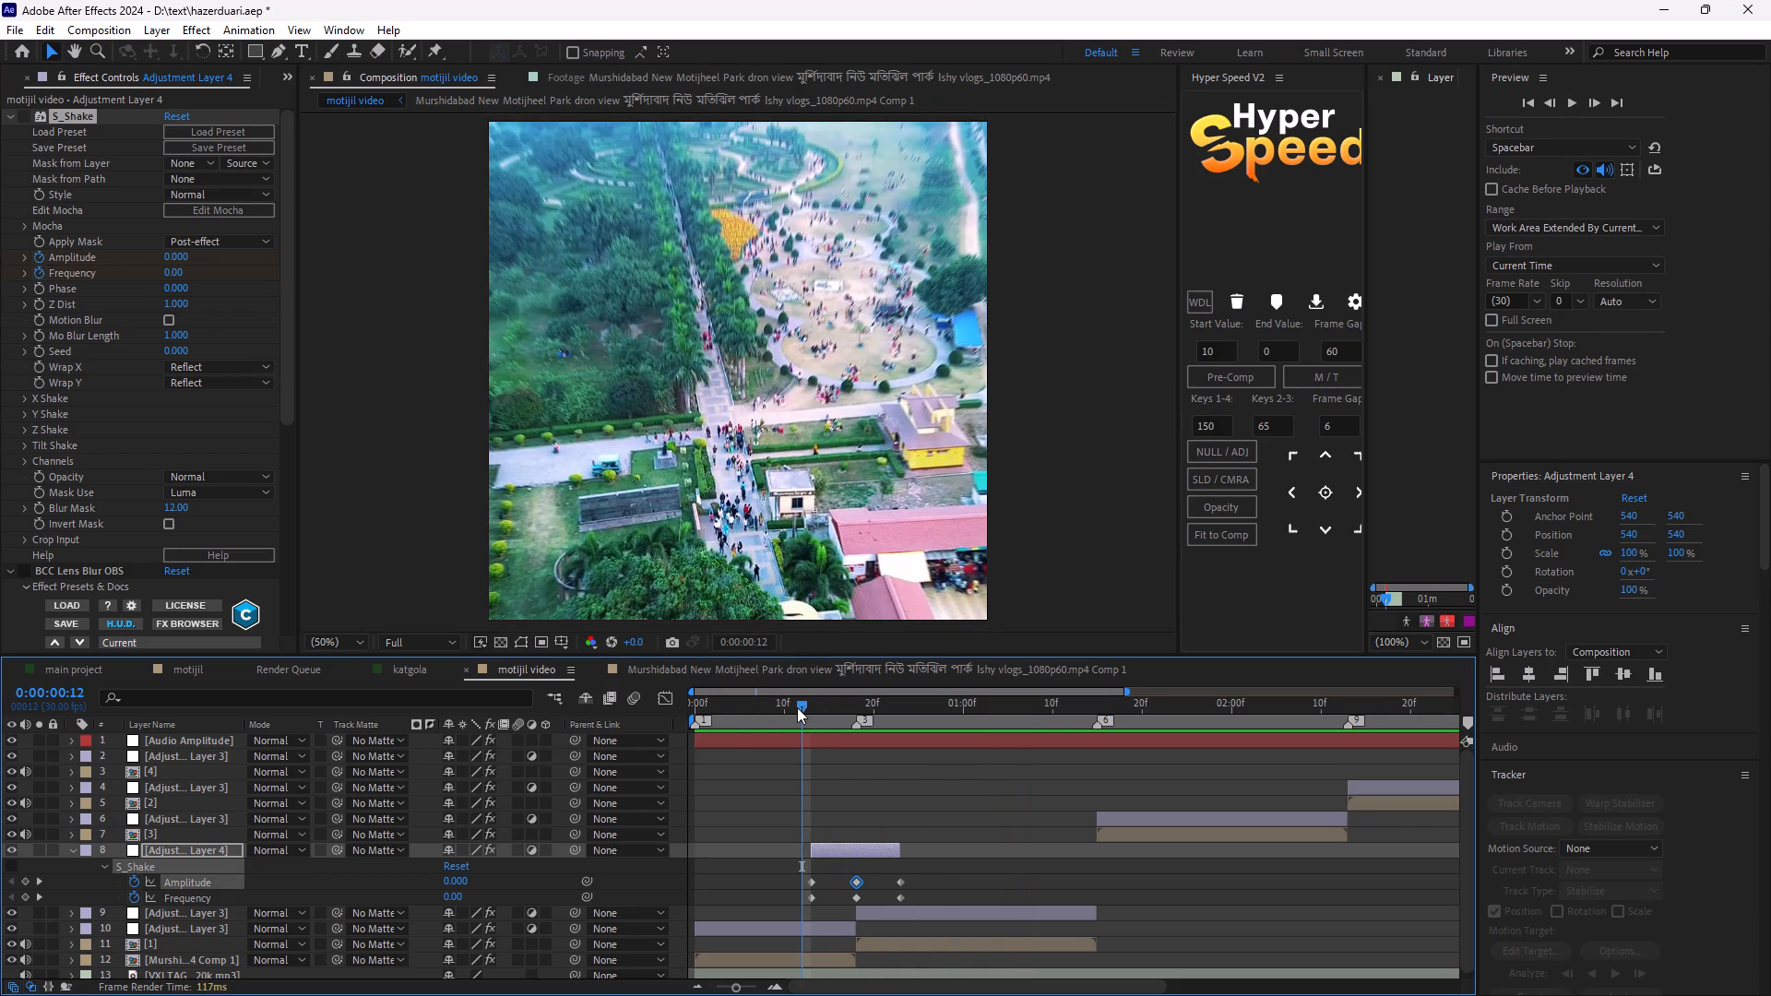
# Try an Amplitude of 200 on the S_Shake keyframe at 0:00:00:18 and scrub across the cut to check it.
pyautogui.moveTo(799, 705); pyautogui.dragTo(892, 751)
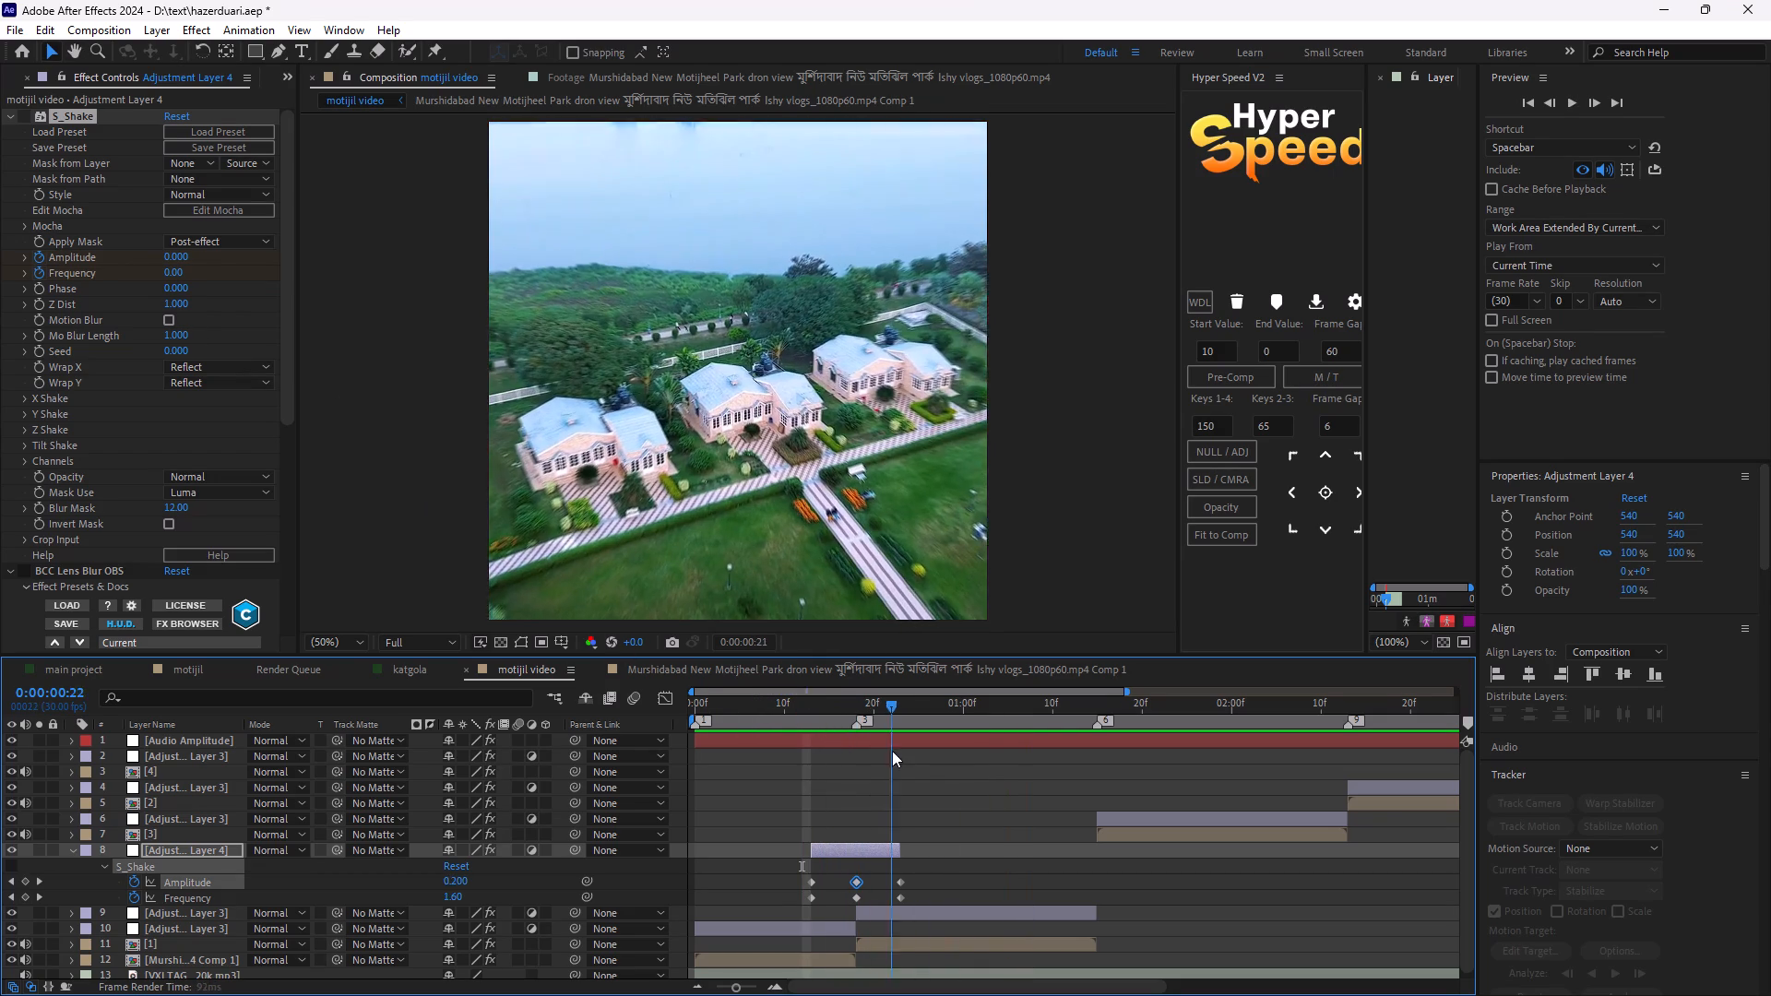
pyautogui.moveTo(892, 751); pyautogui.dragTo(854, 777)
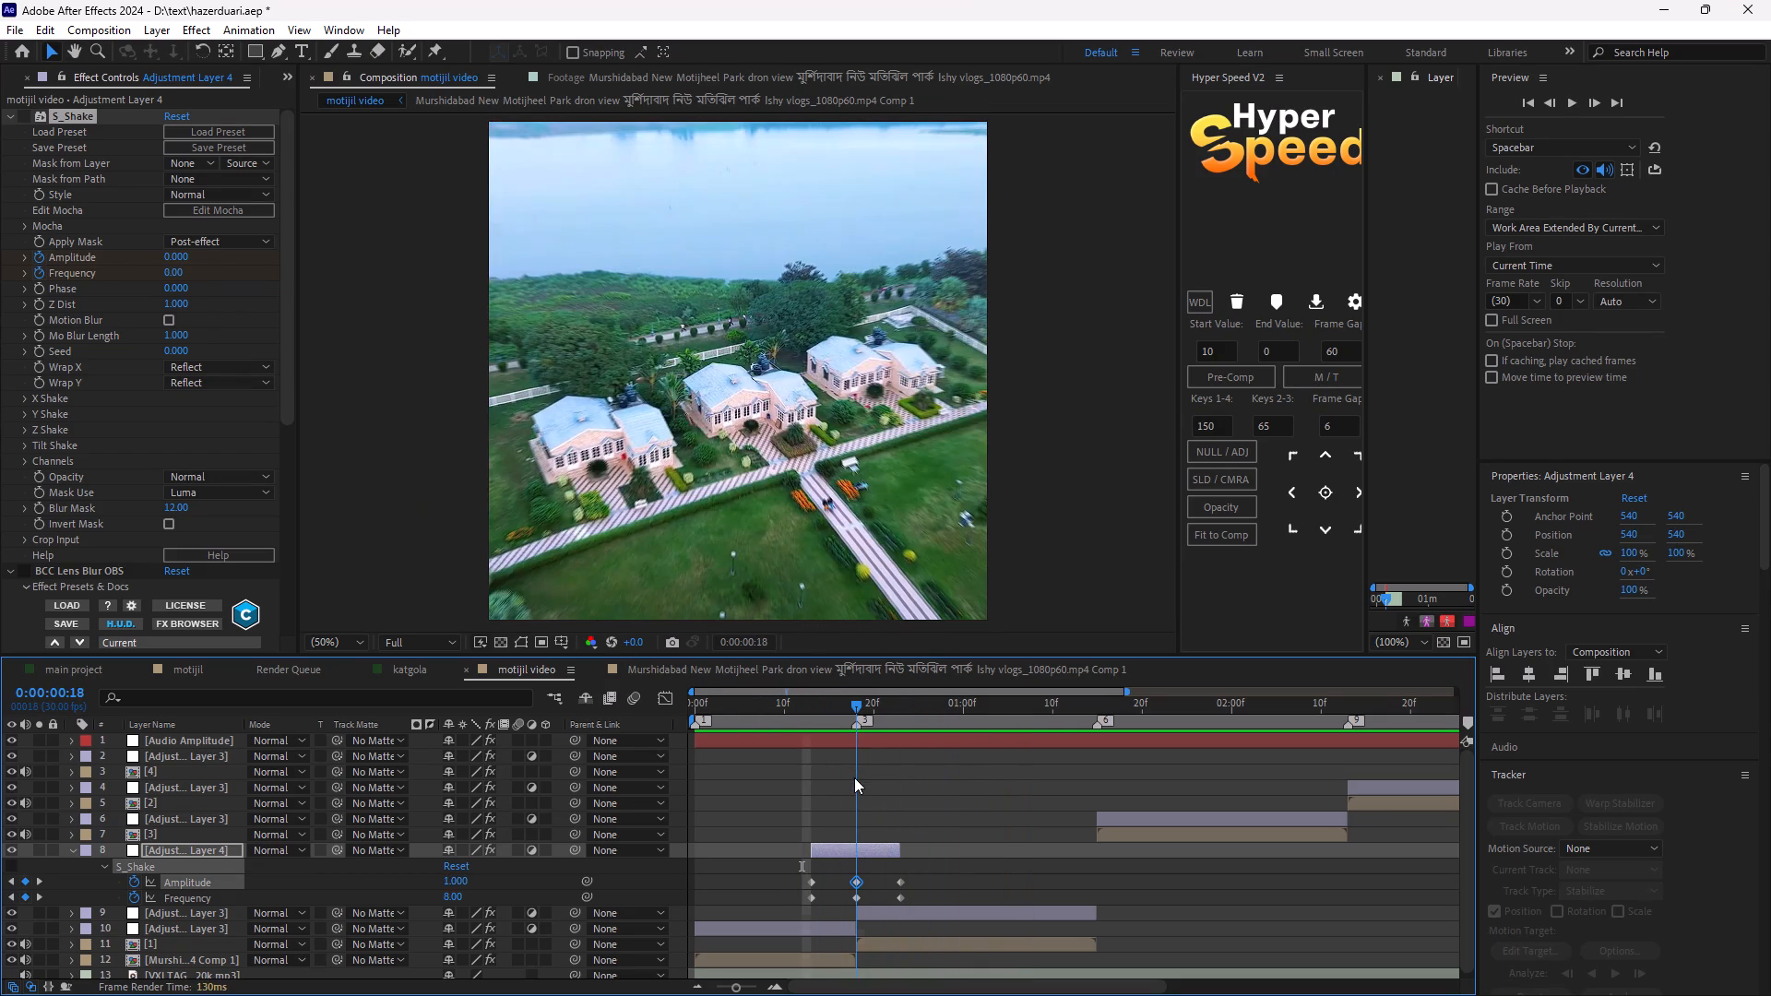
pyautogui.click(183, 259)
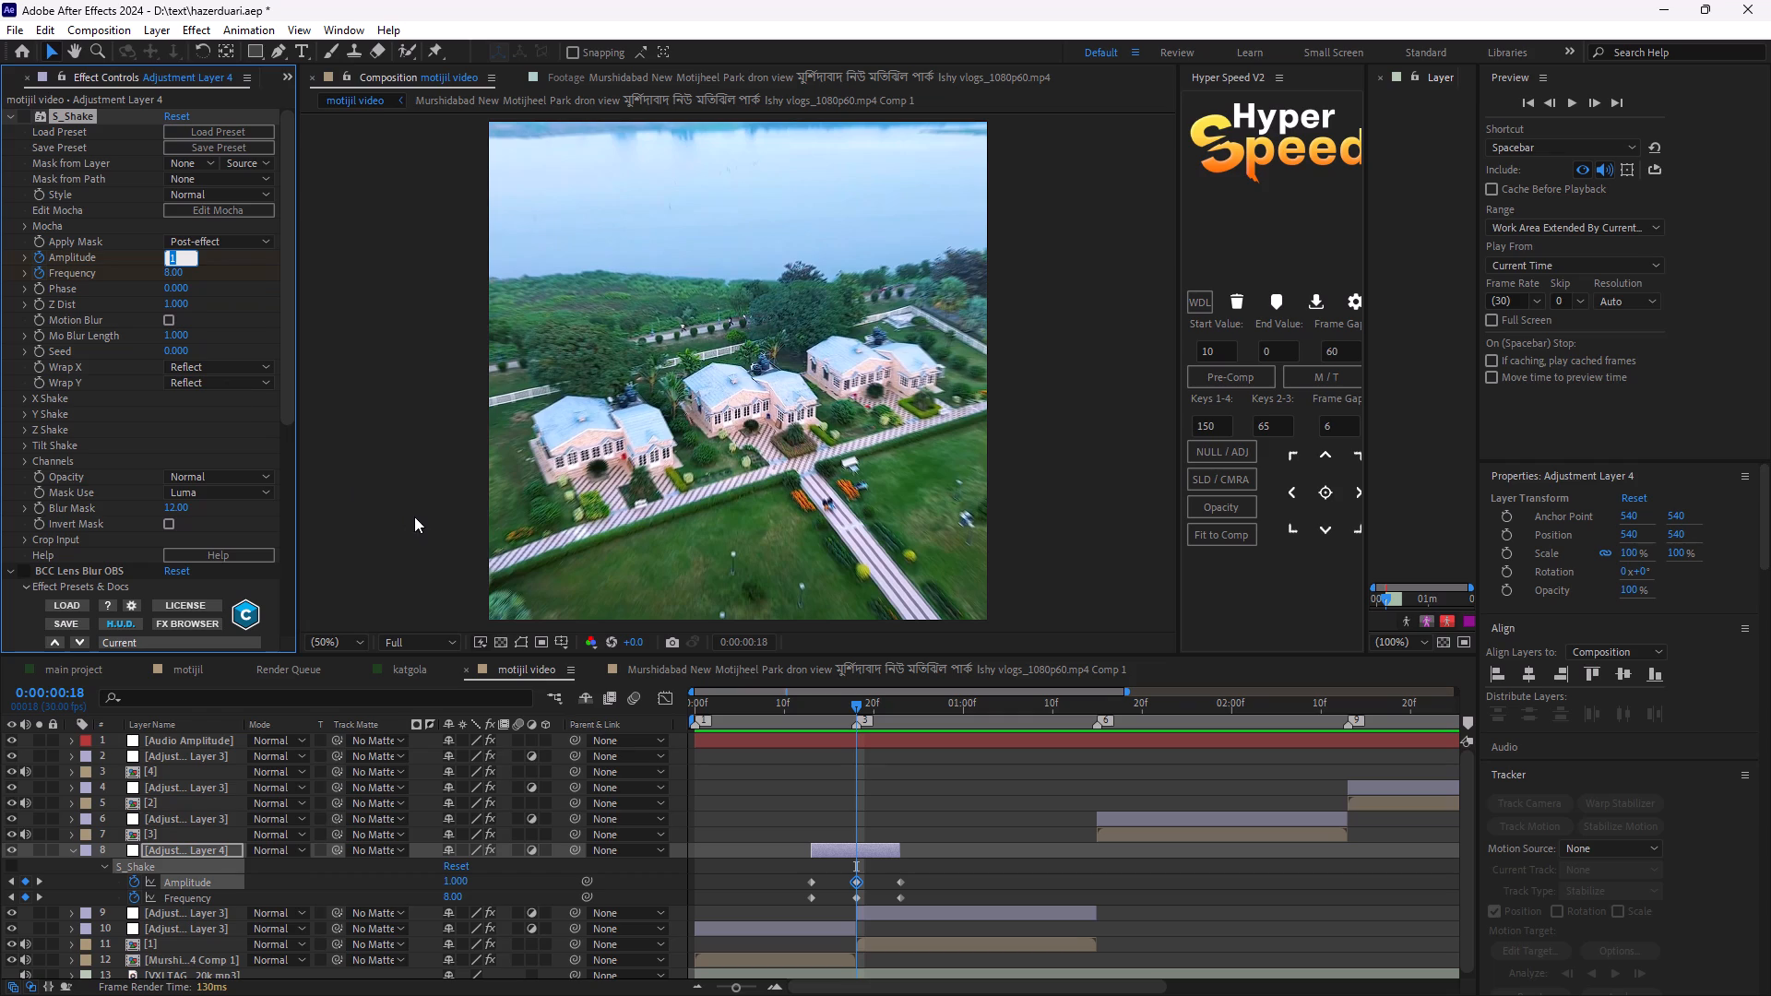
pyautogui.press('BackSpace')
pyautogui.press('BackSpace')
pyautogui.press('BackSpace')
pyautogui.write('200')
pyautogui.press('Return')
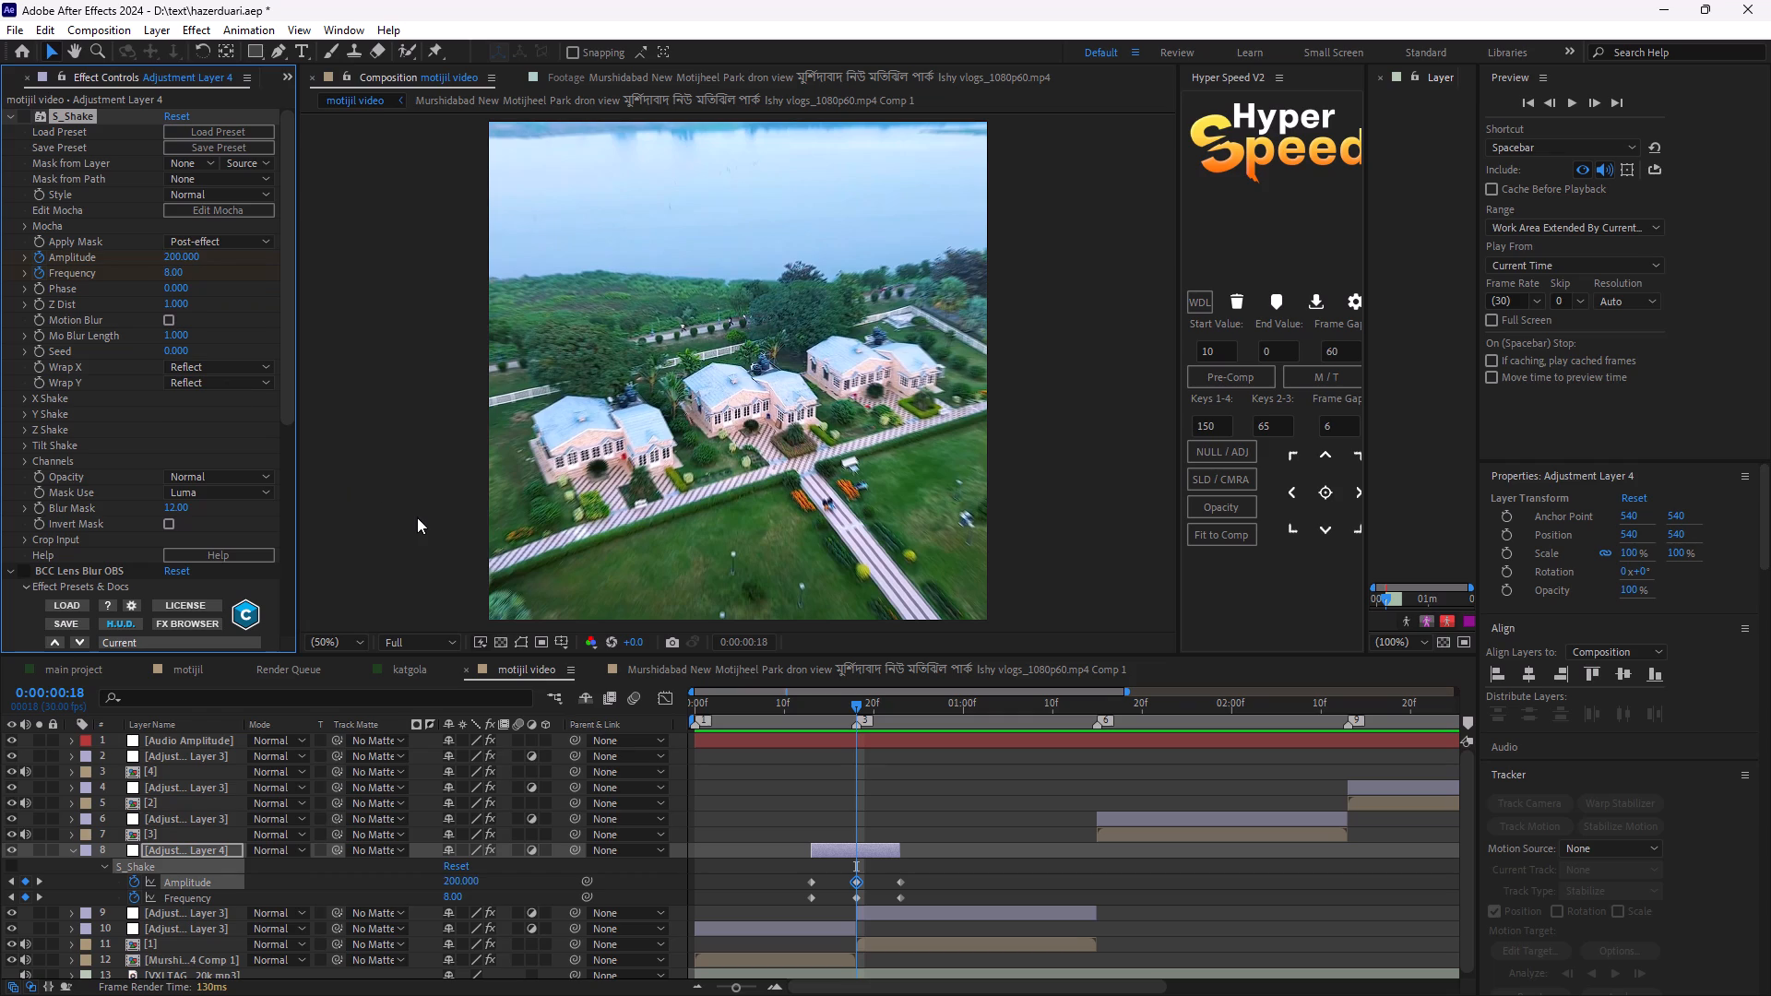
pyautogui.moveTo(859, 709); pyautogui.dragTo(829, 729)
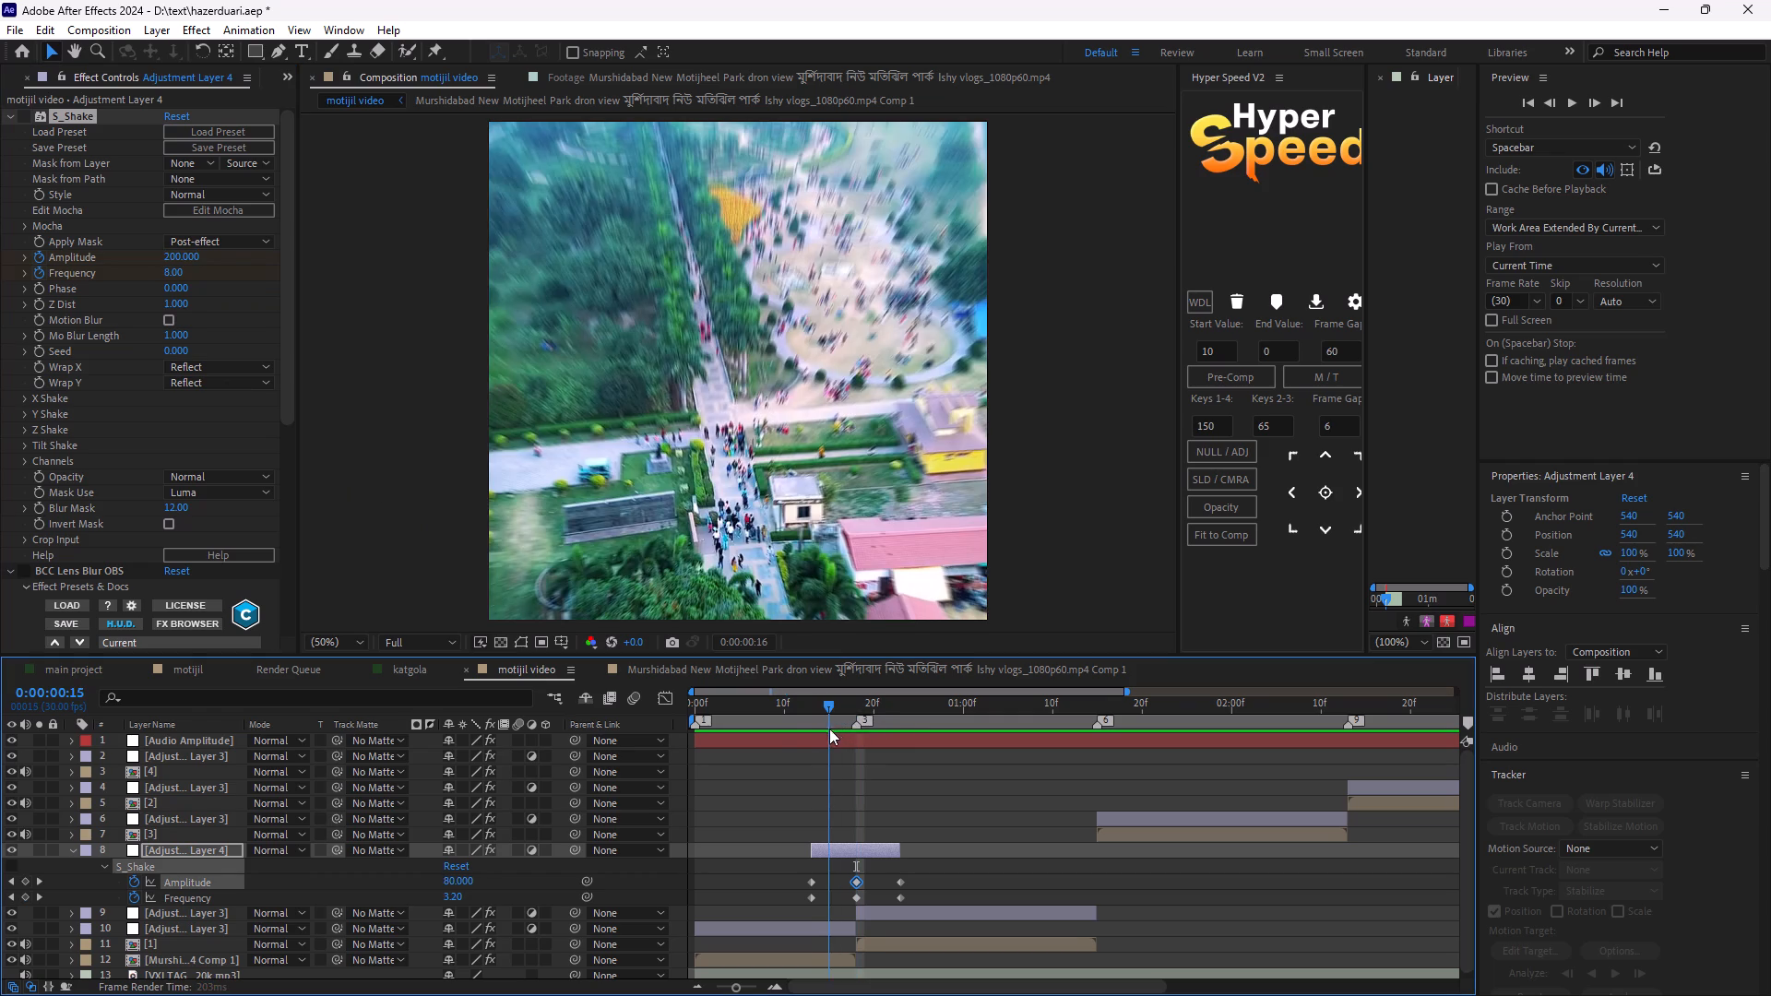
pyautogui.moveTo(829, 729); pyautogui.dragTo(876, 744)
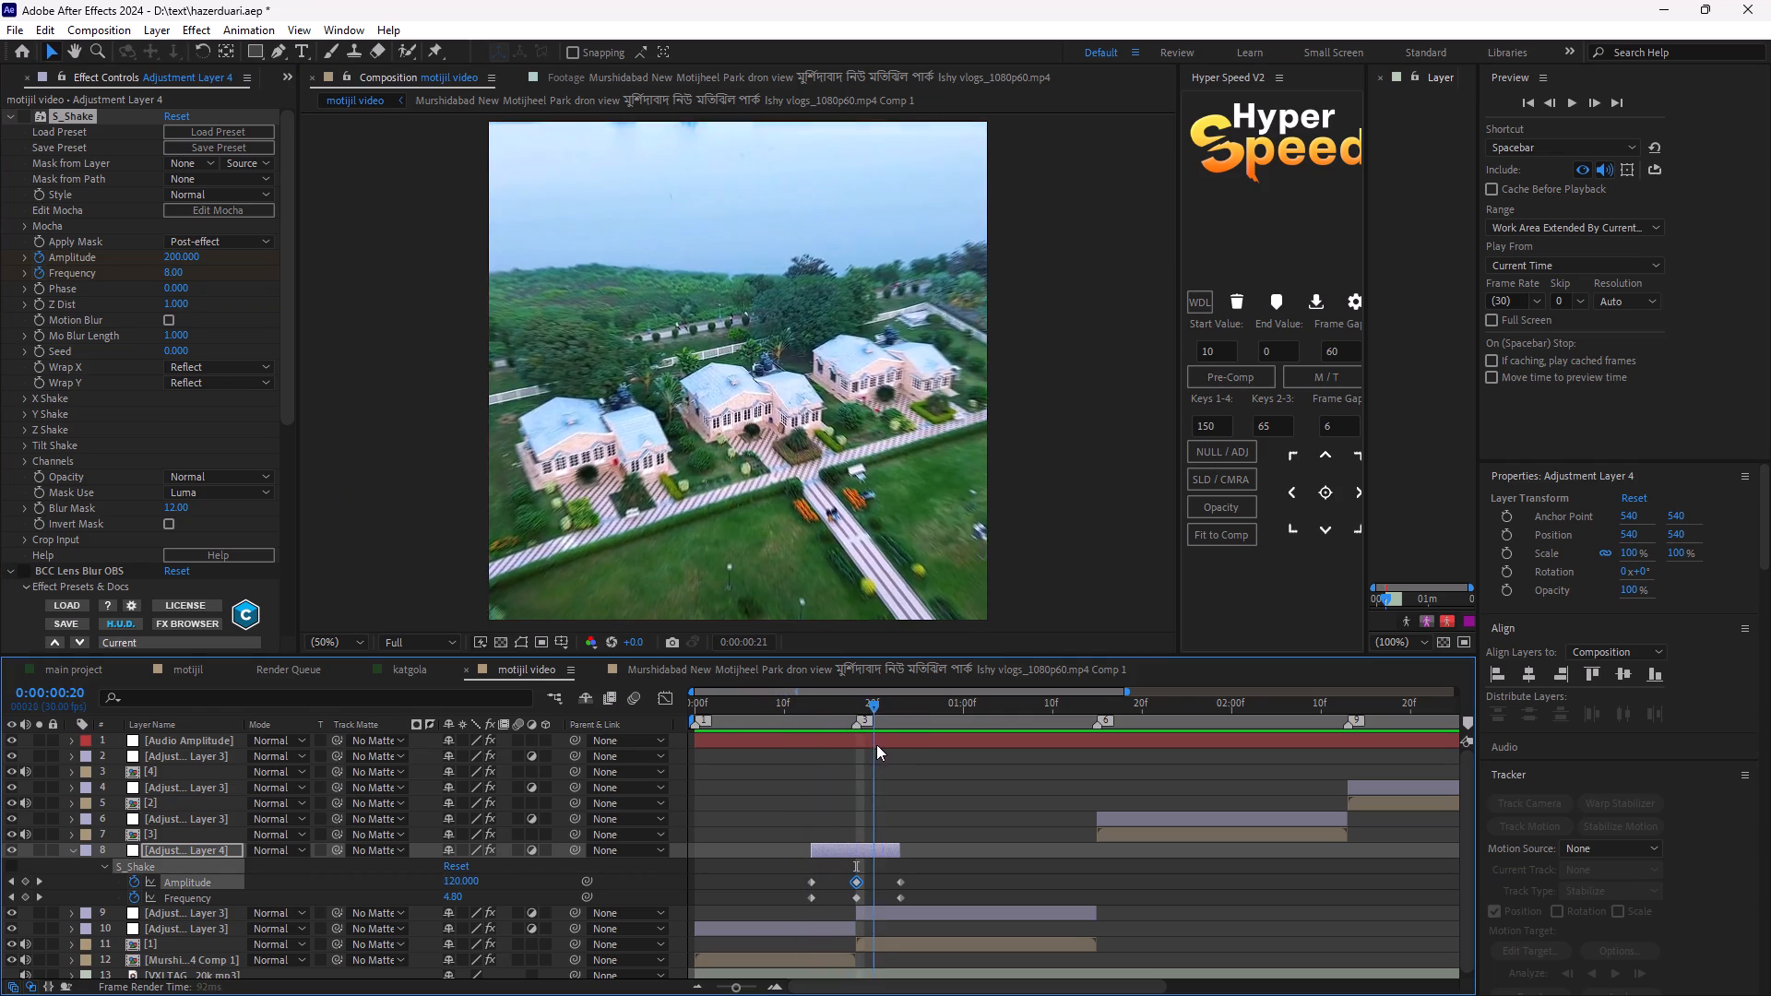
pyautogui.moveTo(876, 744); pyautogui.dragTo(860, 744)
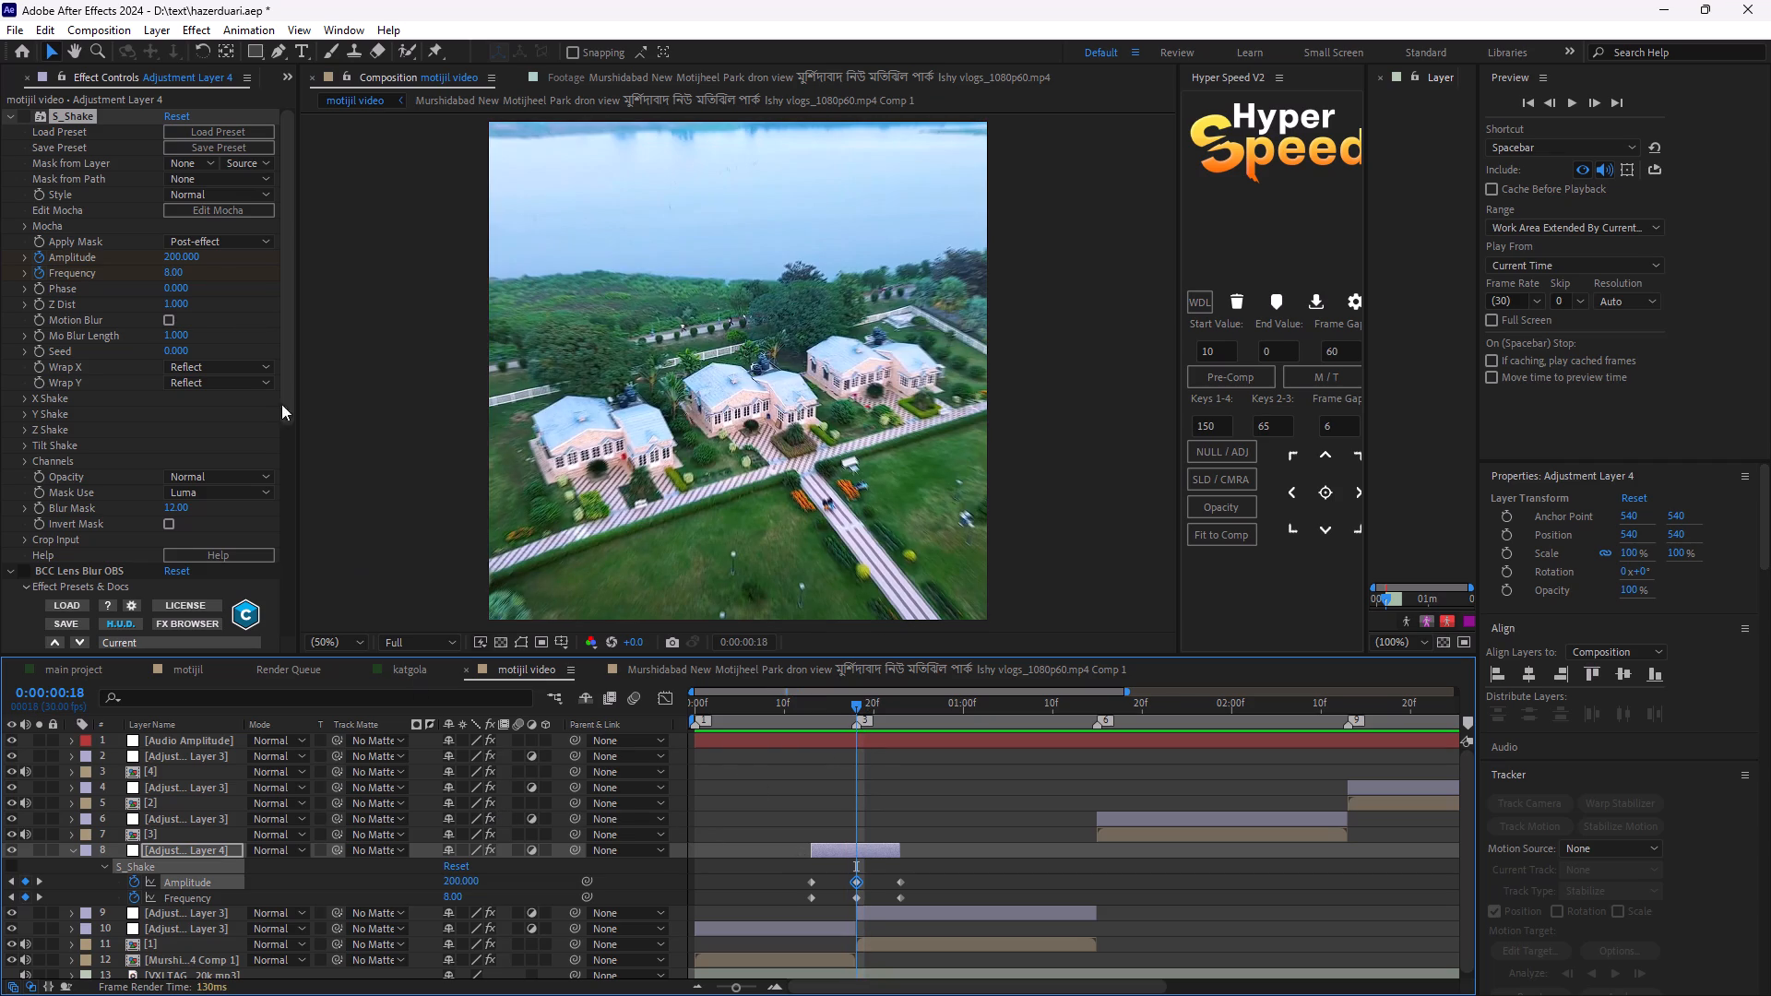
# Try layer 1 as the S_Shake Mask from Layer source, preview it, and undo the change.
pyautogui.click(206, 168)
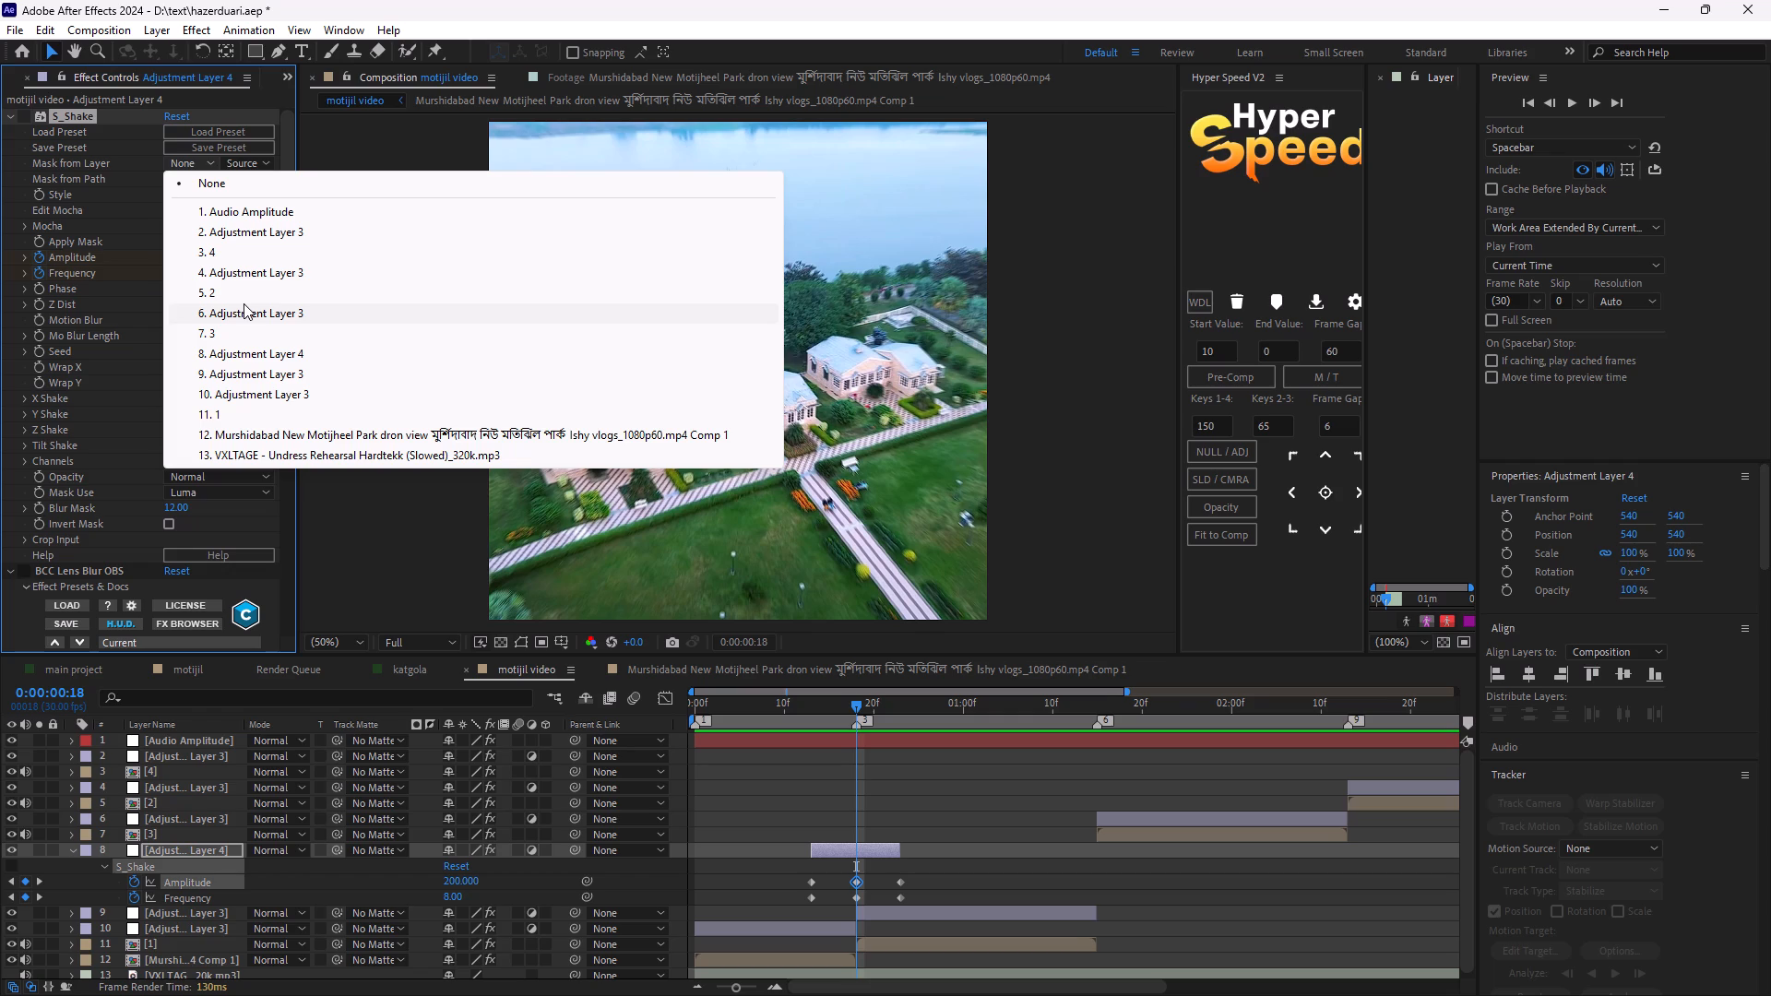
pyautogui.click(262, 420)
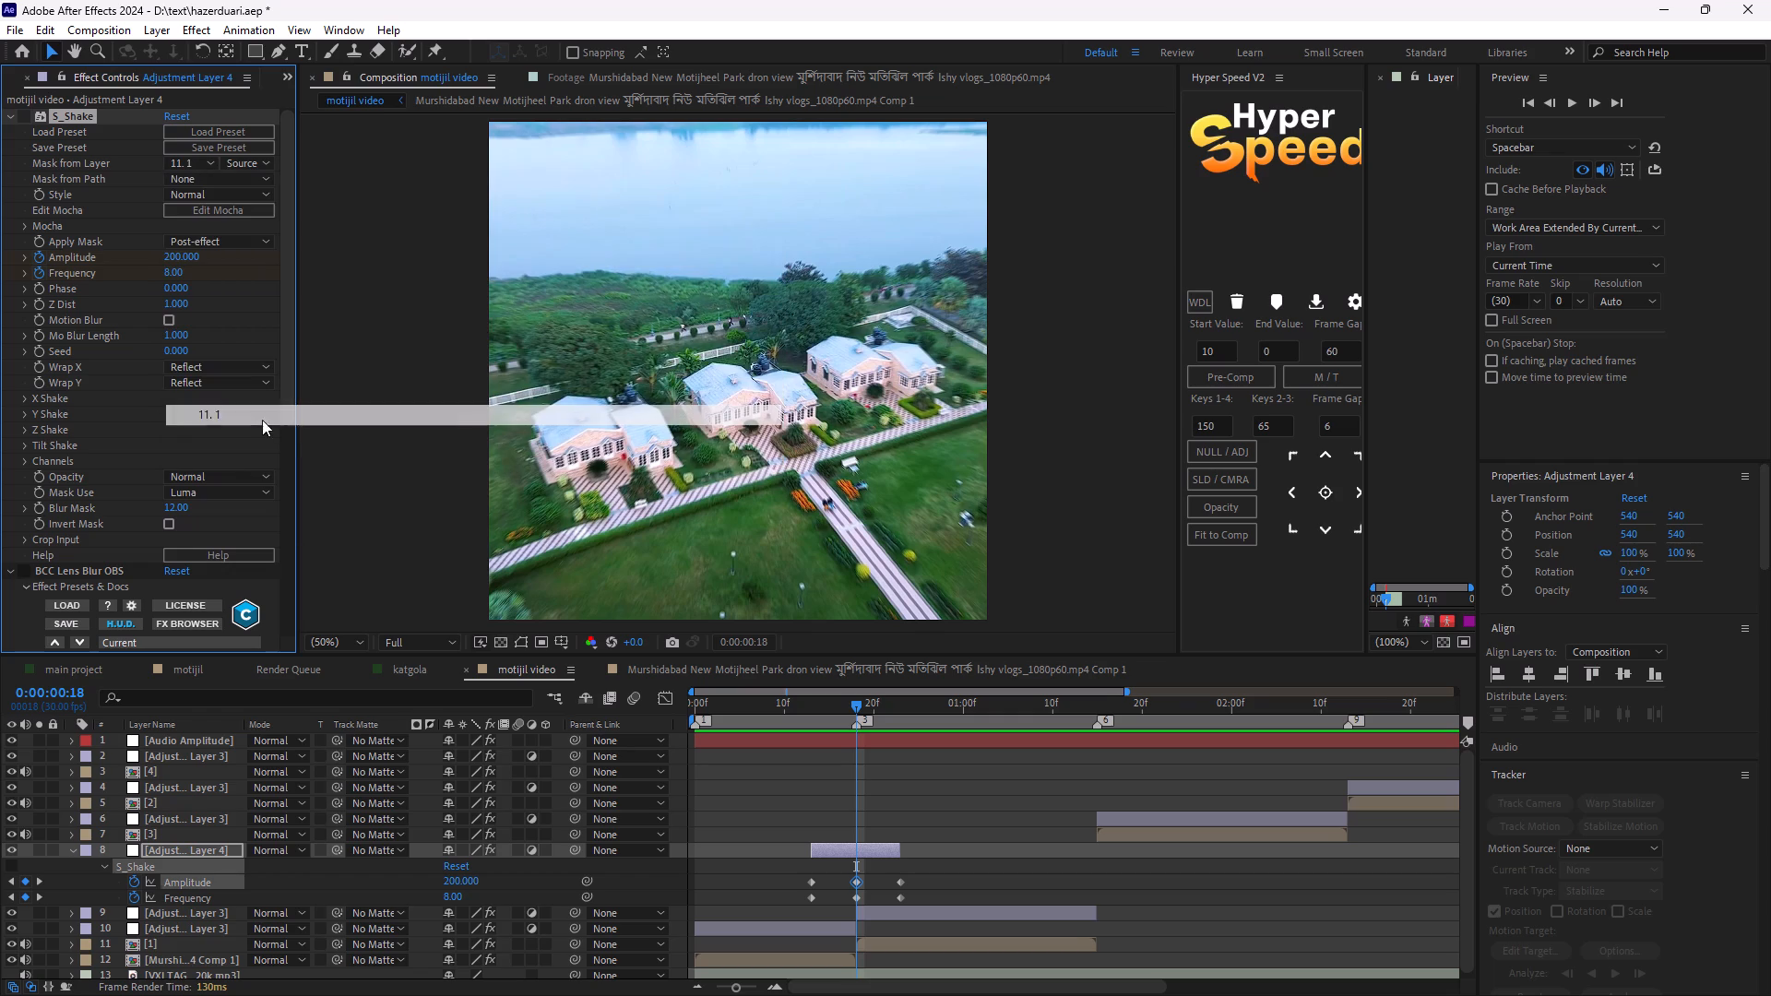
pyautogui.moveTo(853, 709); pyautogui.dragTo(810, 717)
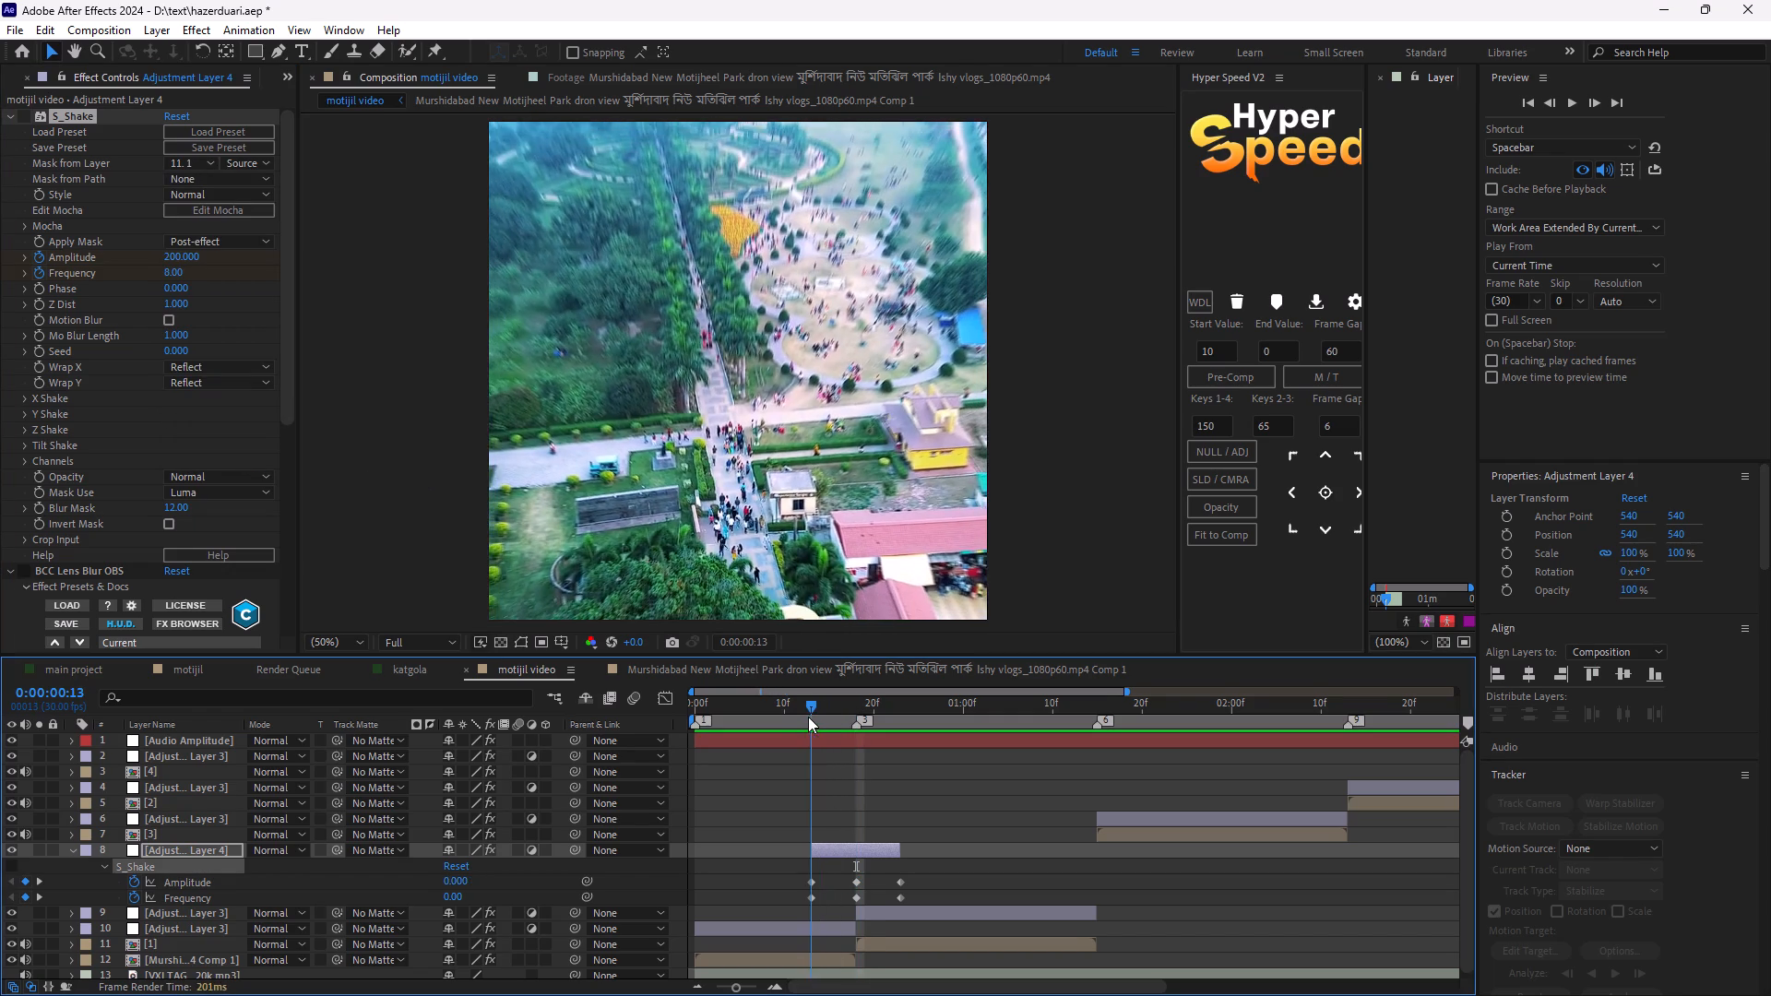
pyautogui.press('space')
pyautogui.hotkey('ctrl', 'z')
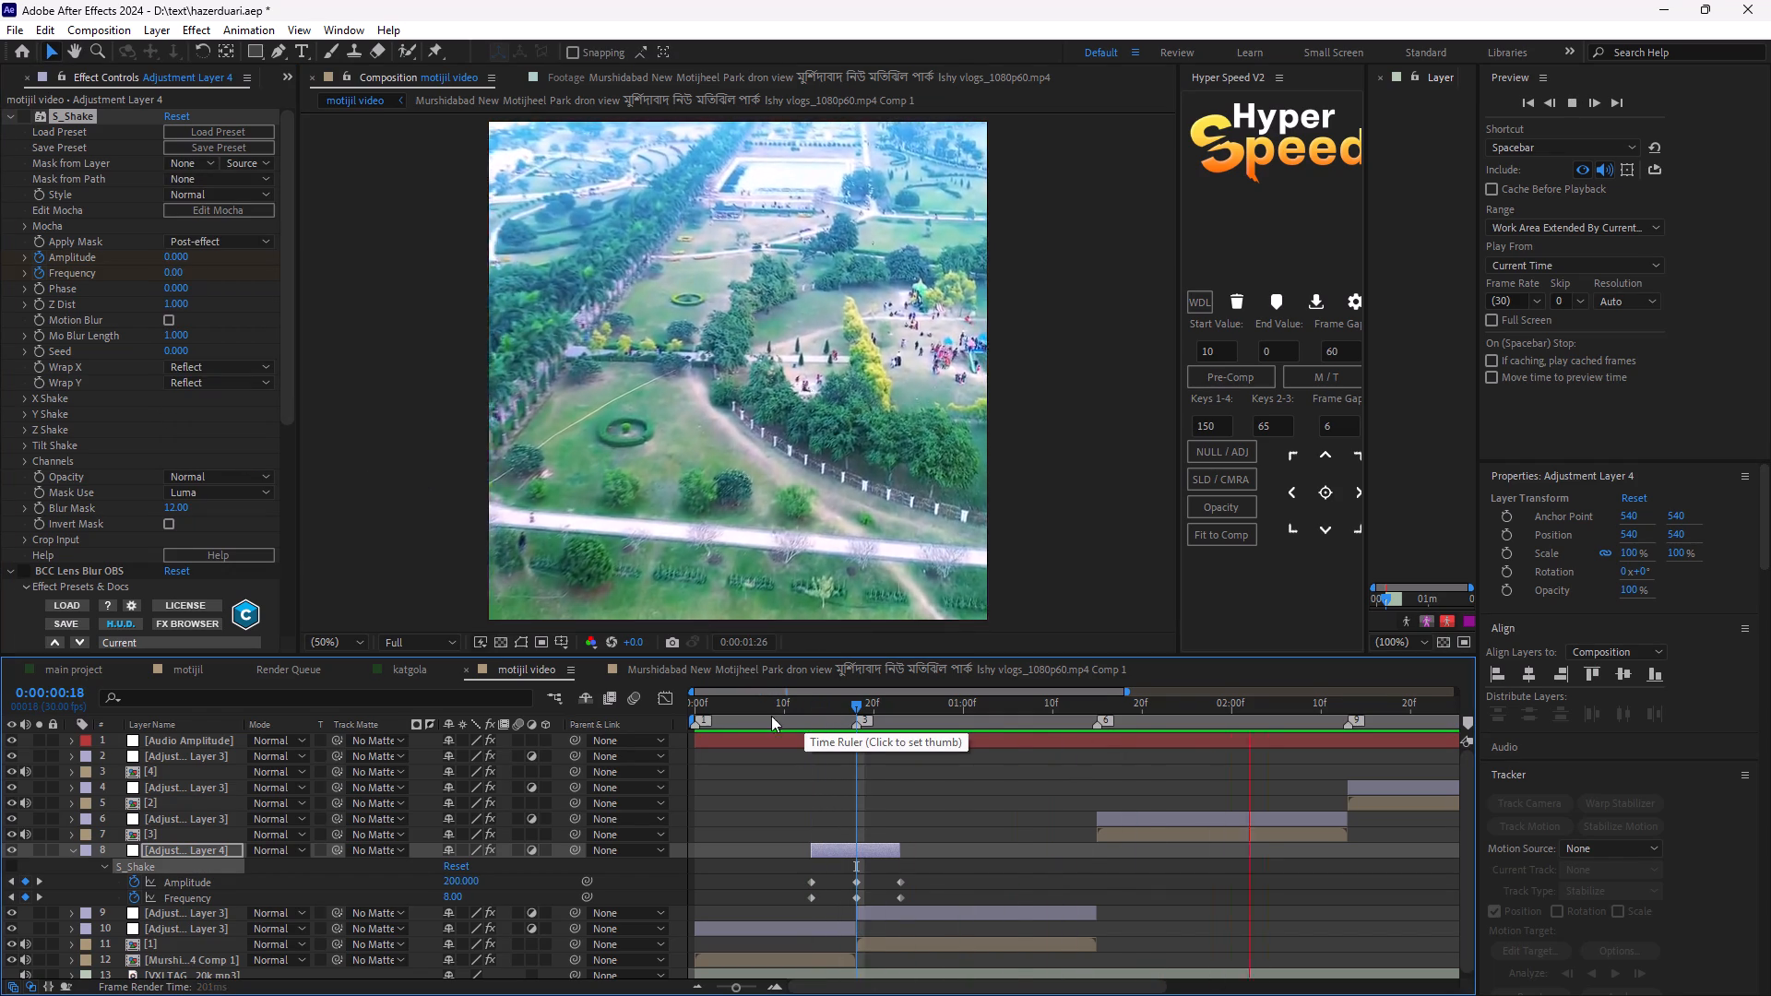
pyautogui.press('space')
# Set the S_Shake Amplitude keyframe at 0:00:00:18 to 0.668.
pyautogui.moveTo(853, 704); pyautogui.dragTo(806, 724)
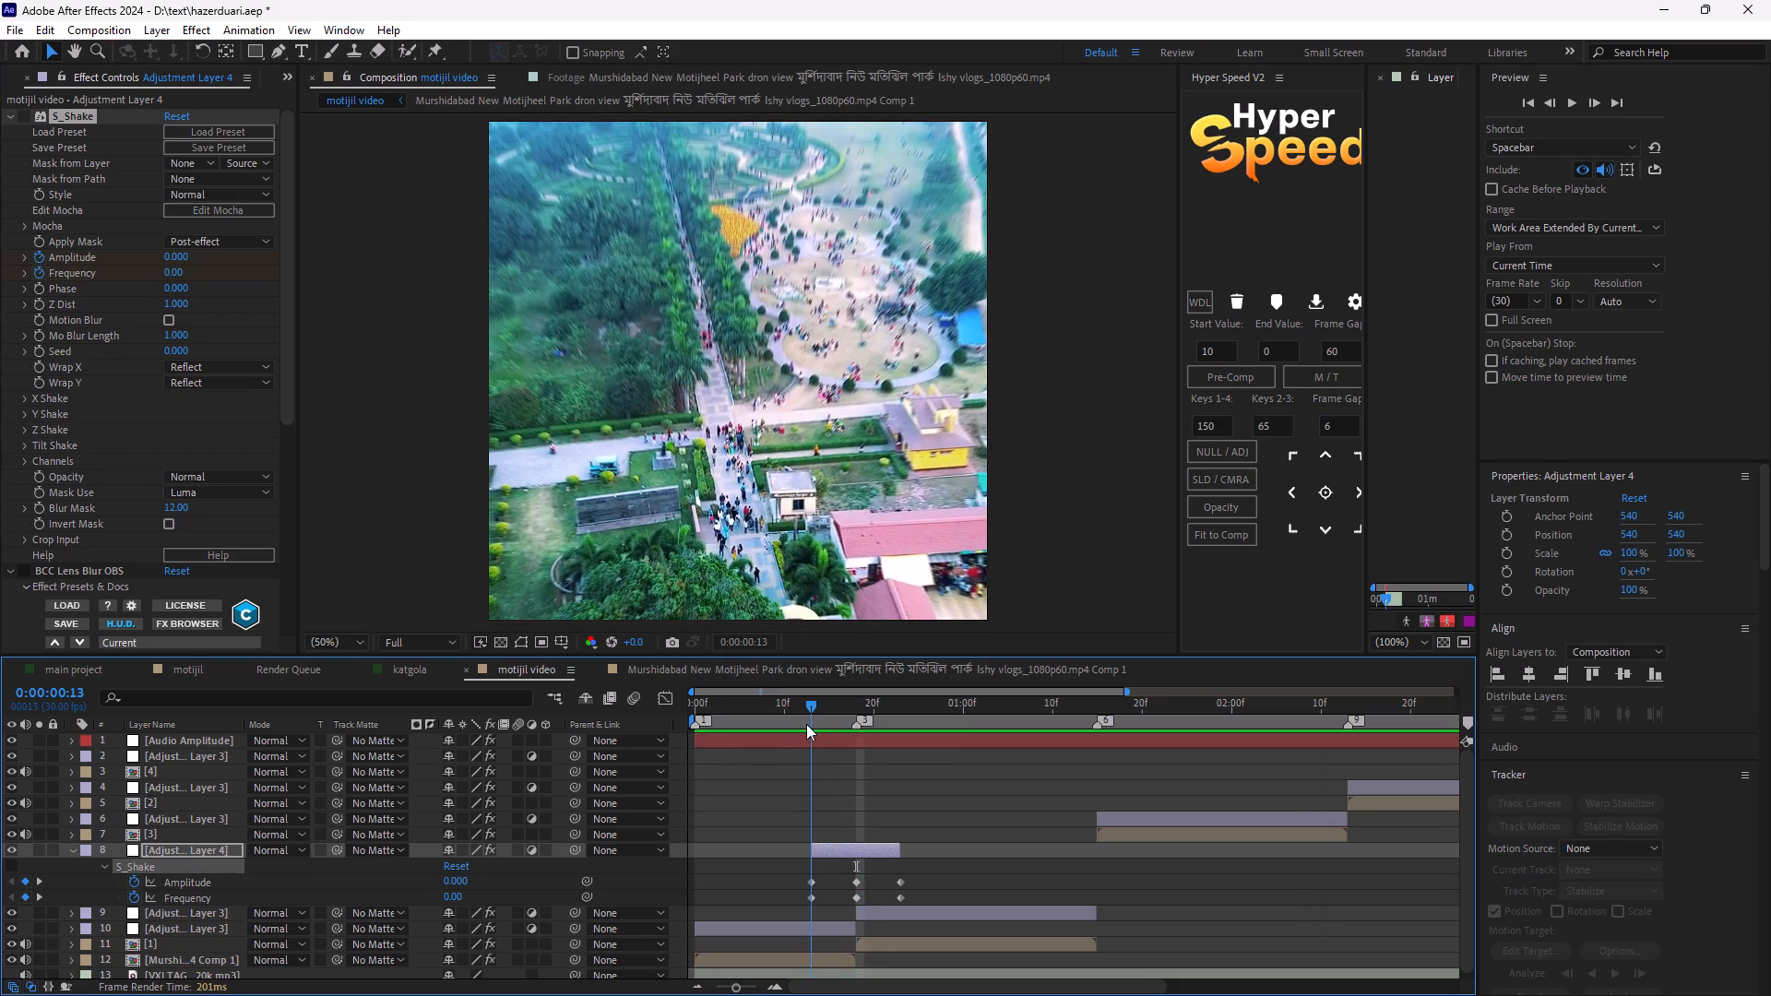
pyautogui.moveTo(806, 724); pyautogui.dragTo(807, 724)
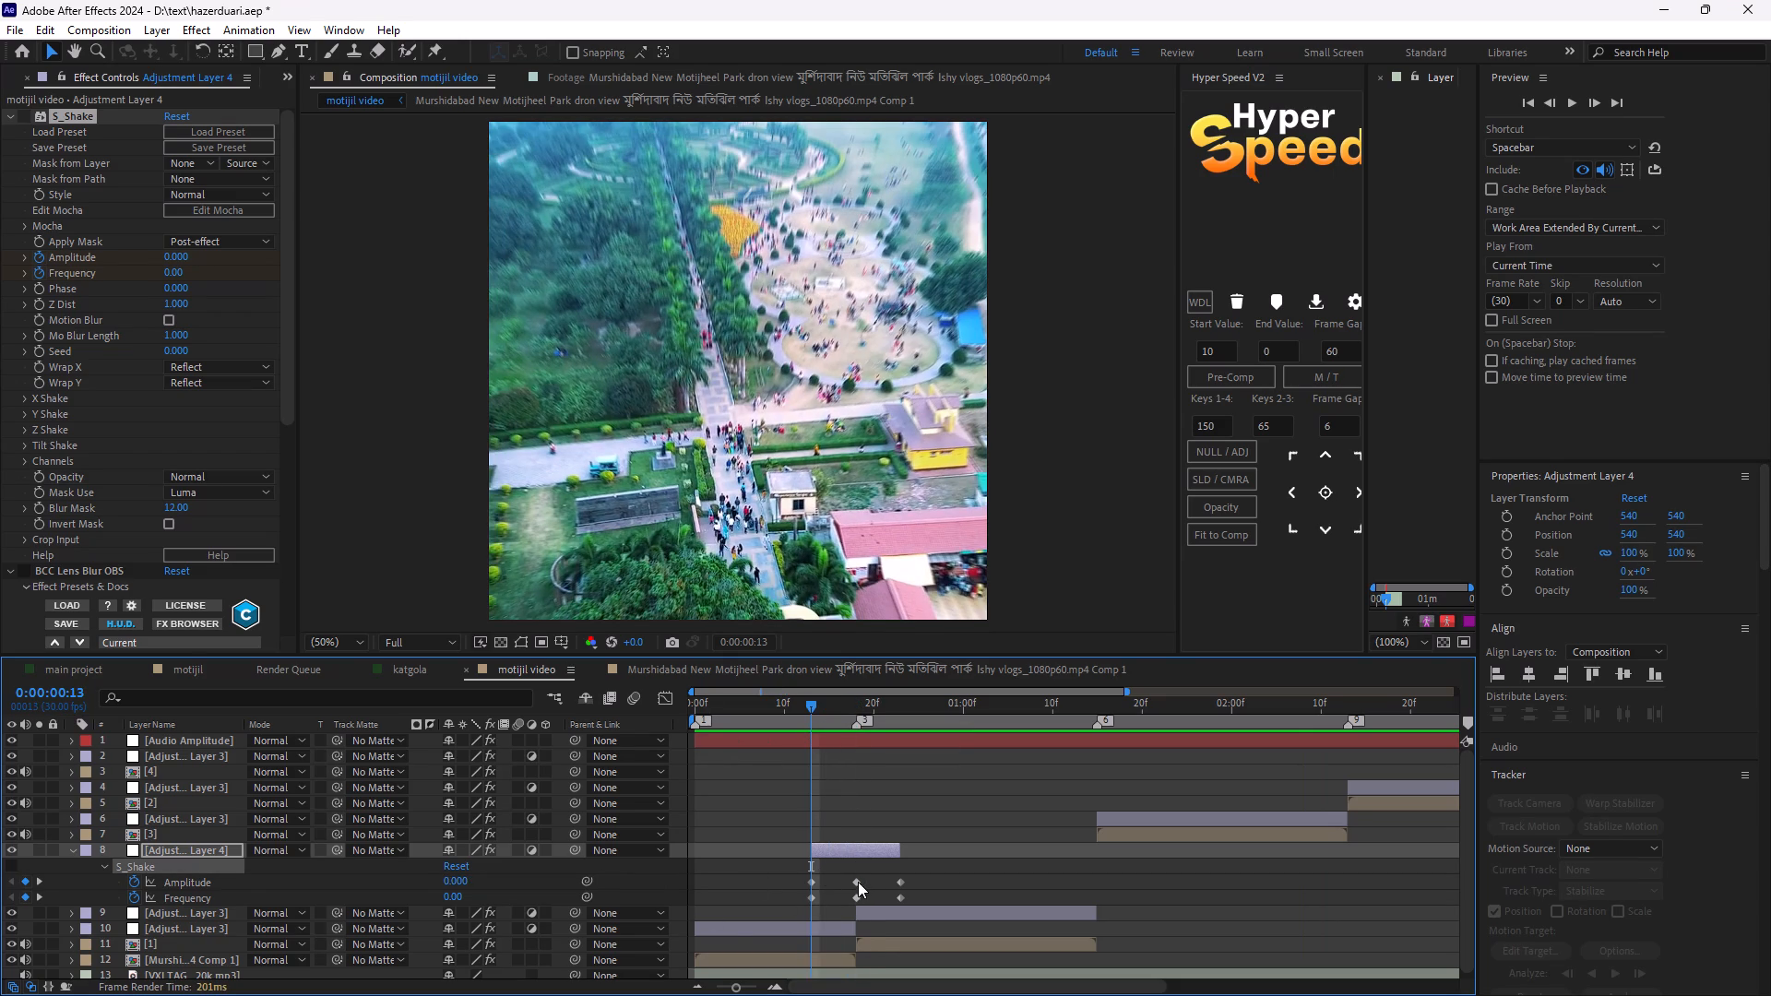
pyautogui.click(858, 882)
pyautogui.moveTo(816, 701); pyautogui.dragTo(861, 771)
pyautogui.click(188, 260)
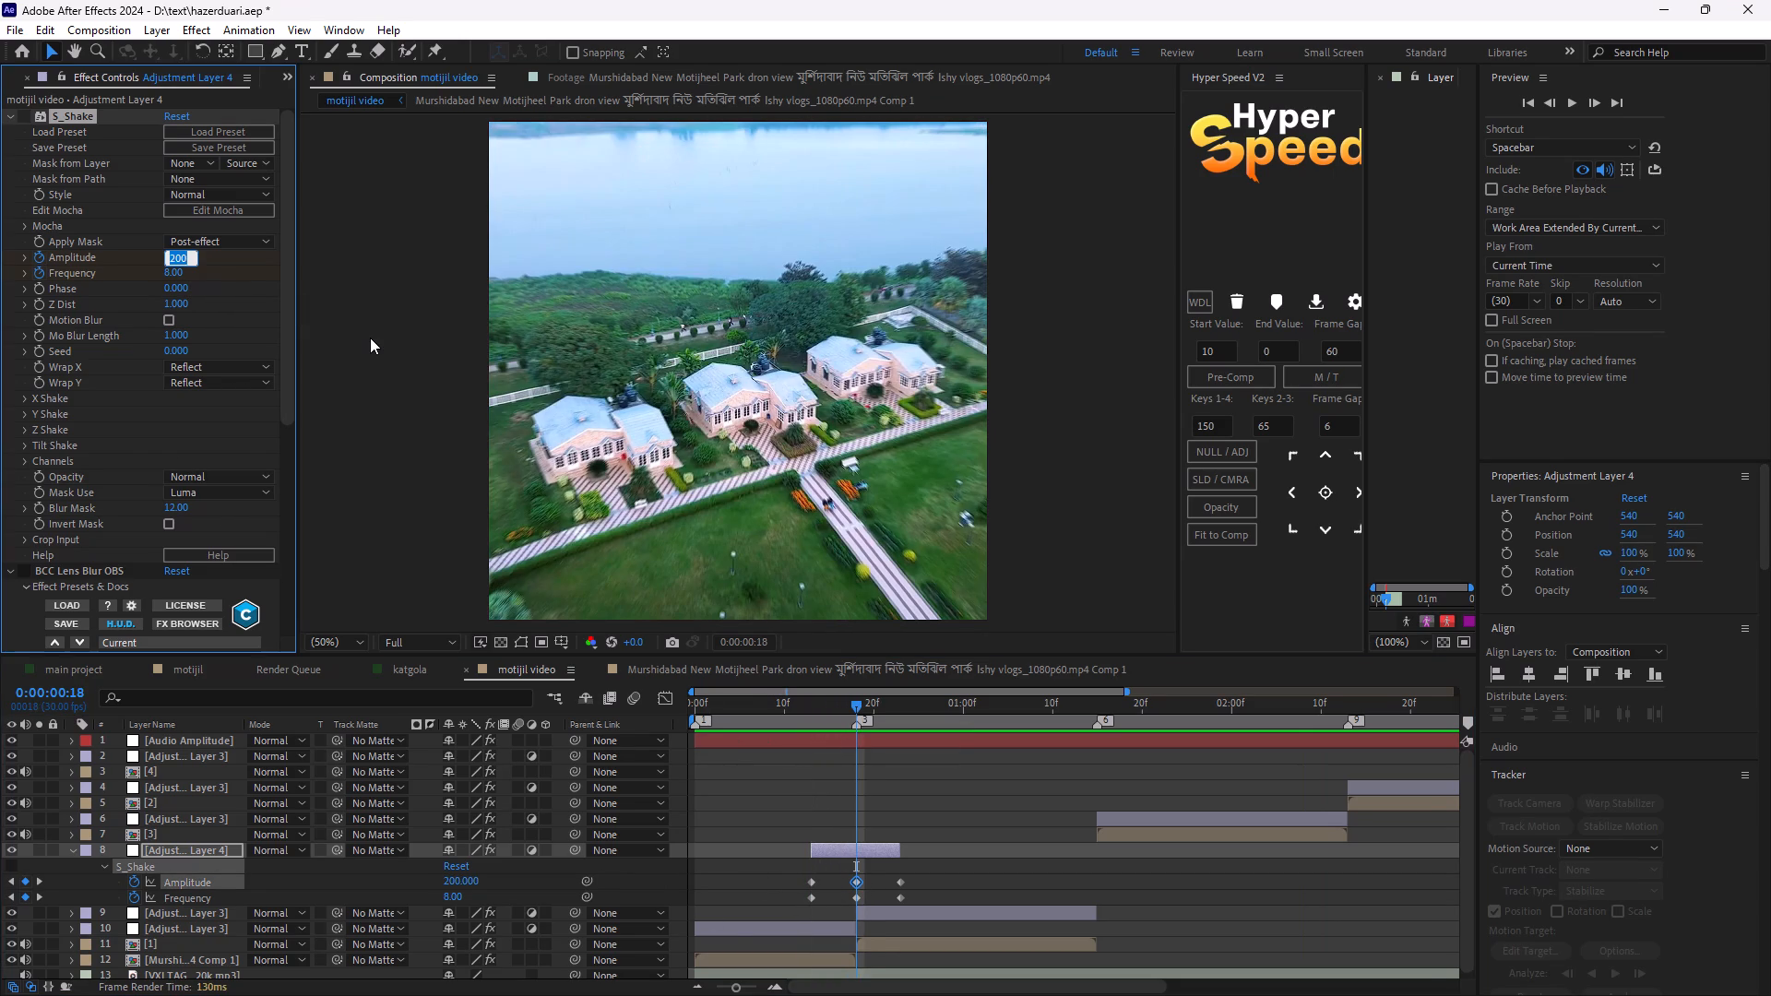
pyautogui.press('BackSpace')
pyautogui.press('BackSpace')
pyautogui.press('.')
pyautogui.write('668')
pyautogui.press('Return')
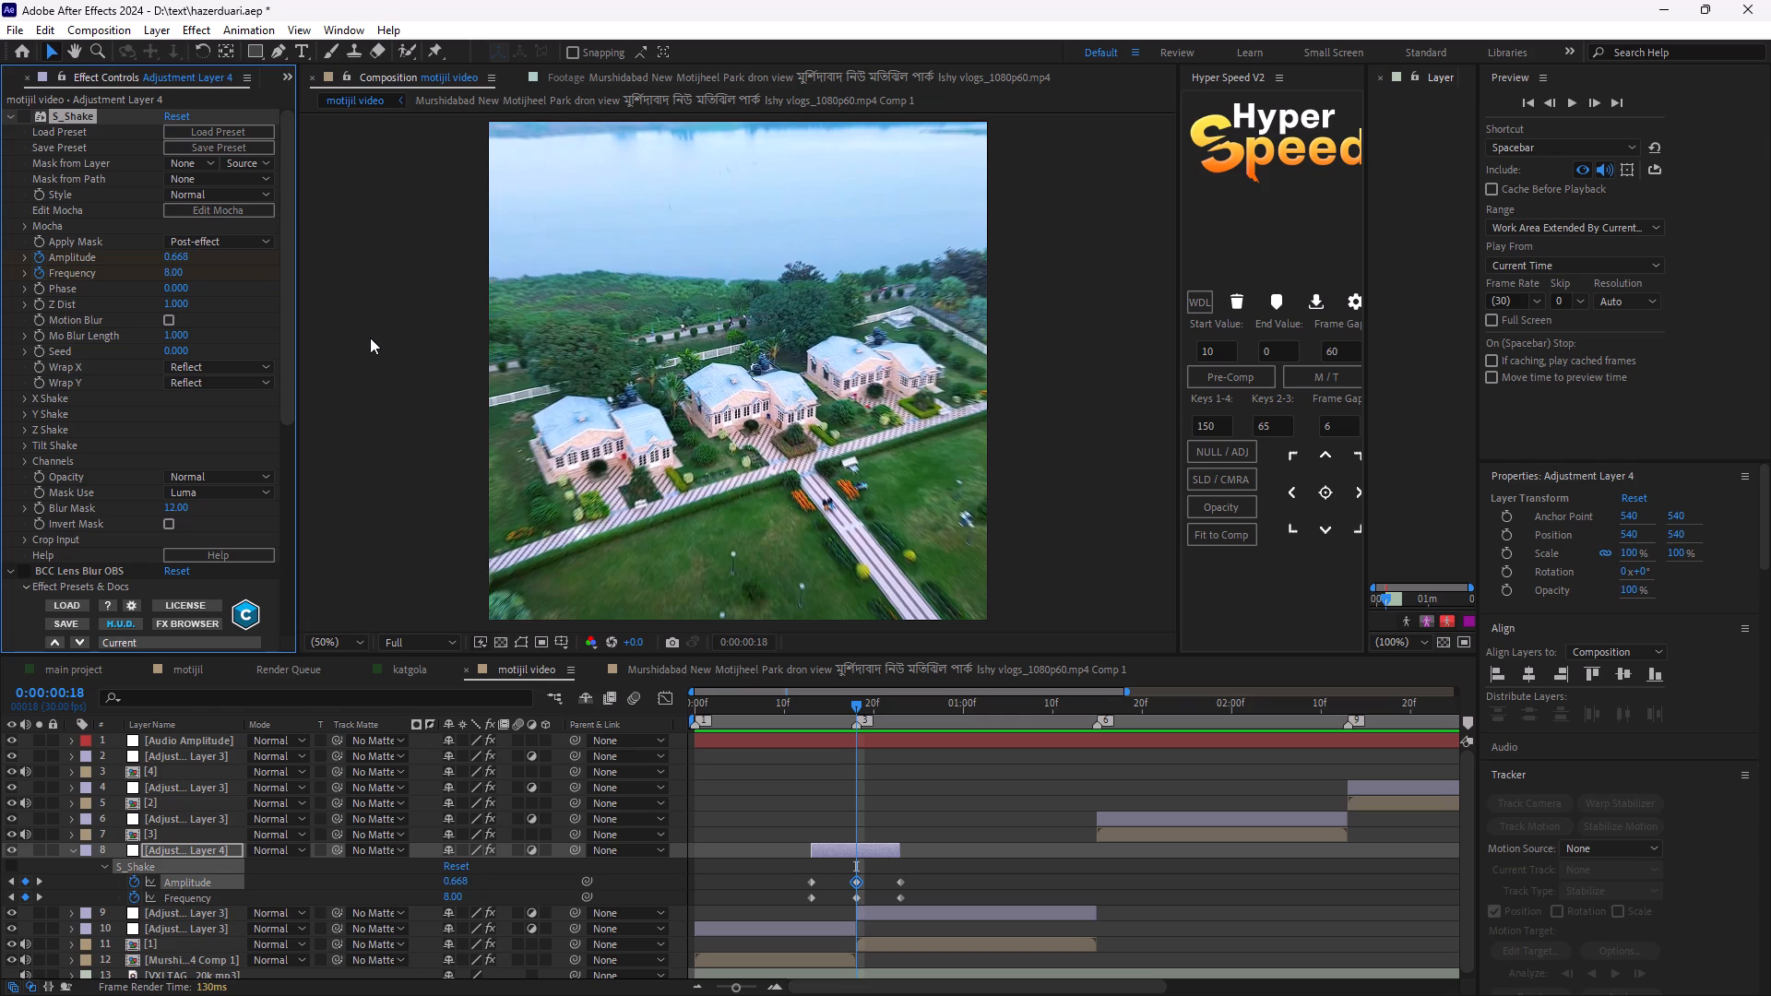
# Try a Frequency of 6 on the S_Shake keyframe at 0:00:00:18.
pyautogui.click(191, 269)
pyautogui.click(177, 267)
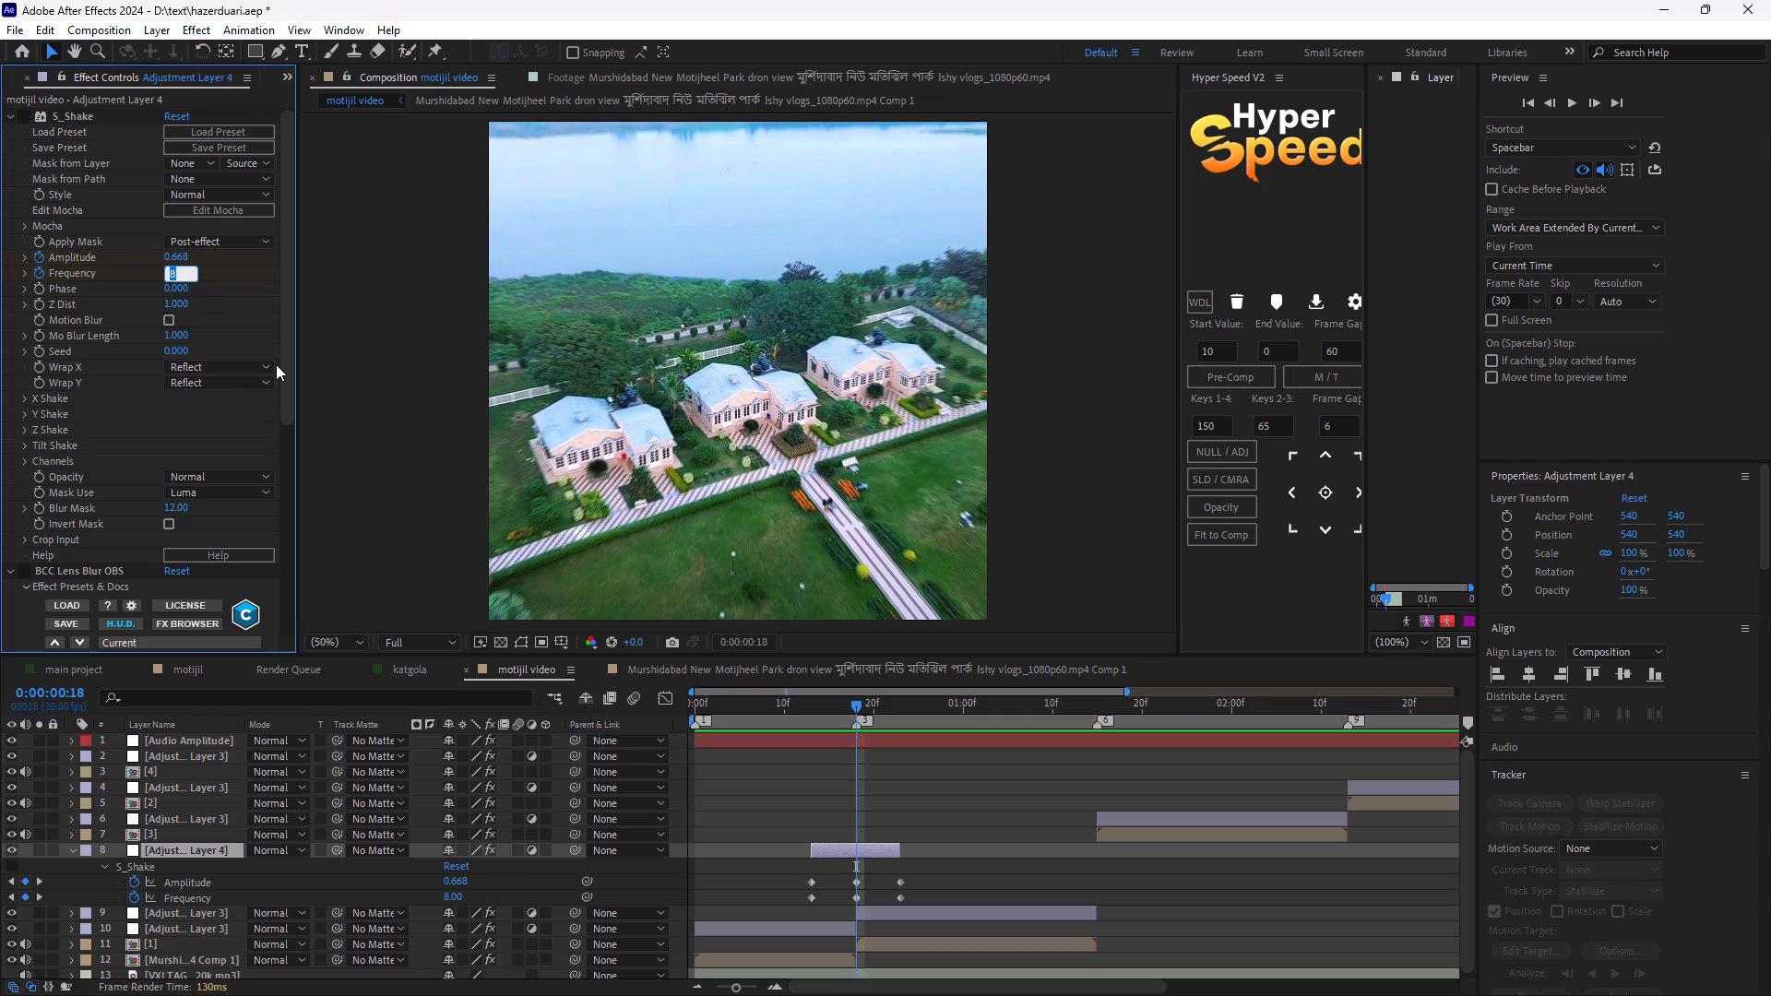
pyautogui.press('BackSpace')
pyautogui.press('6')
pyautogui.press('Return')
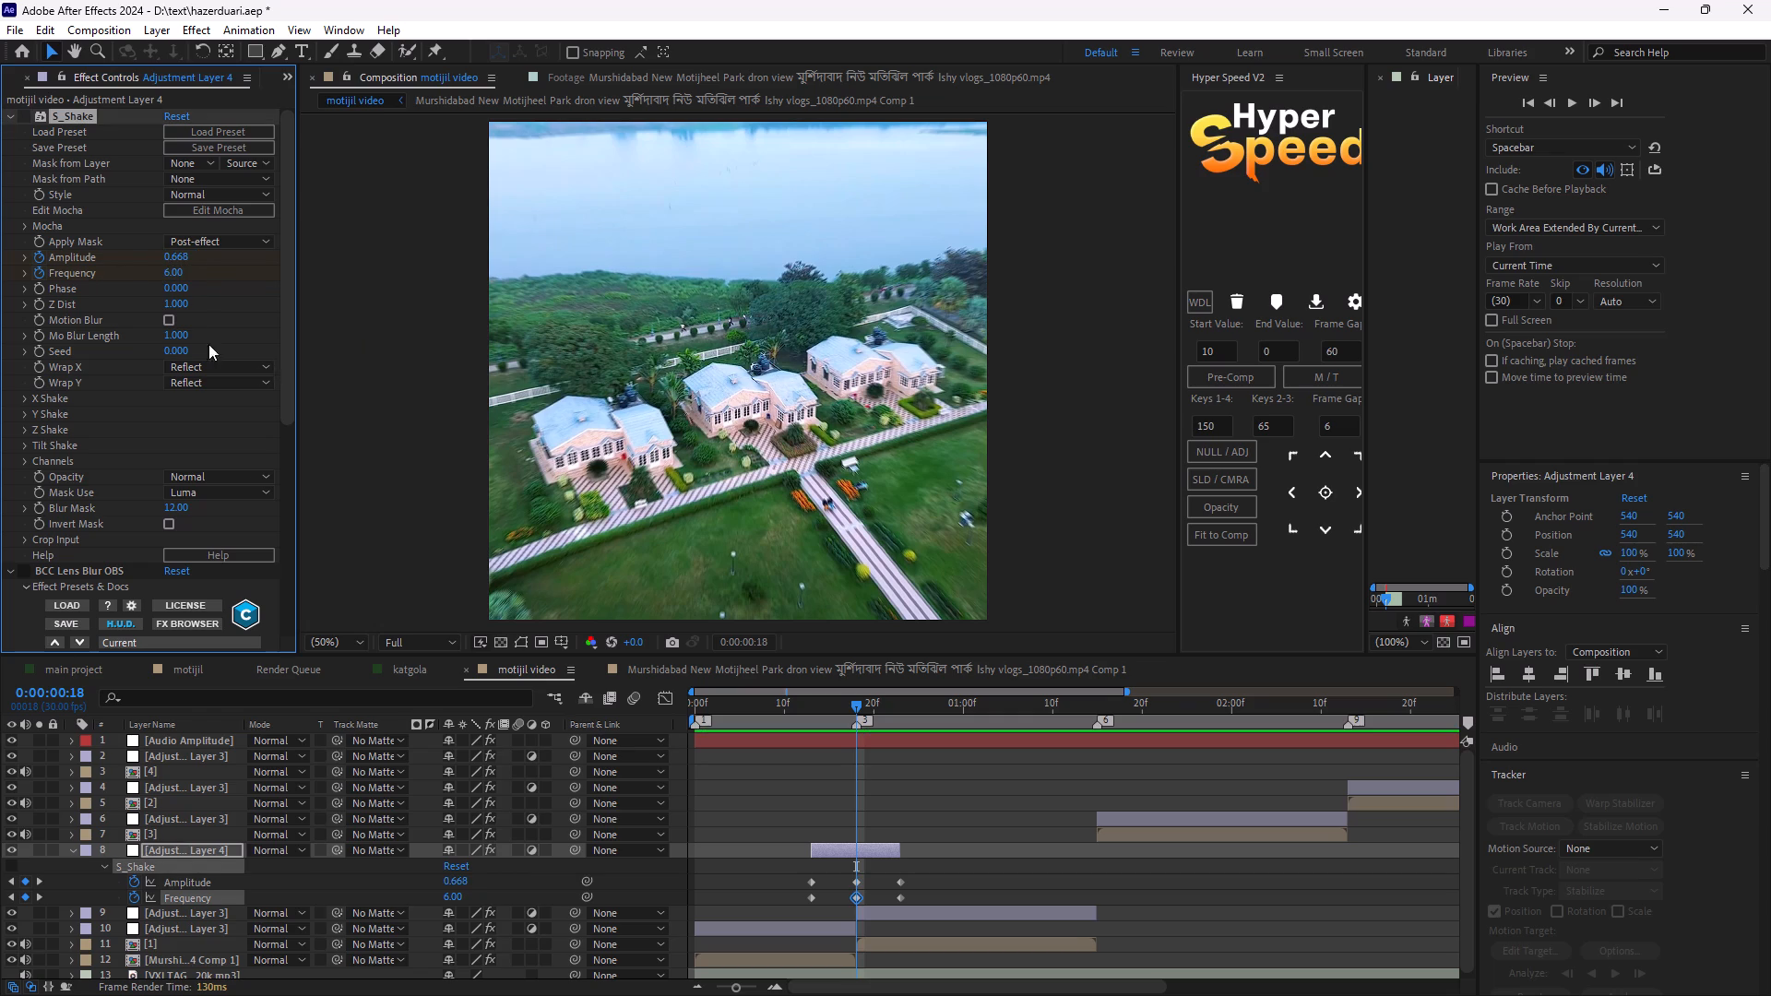
# Set the S_Shake Frequency keyframe at 0:00:00:18 to 12.
pyautogui.click(180, 267)
pyautogui.press('BackSpace')
pyautogui.press('1')
pyautogui.press('2')
pyautogui.click(969, 867)
# Apply Easy Ease to the three S_Shake Amplitude keyframes on Adjustment Layer 4.
pyautogui.moveTo(941, 874); pyautogui.dragTo(778, 874)
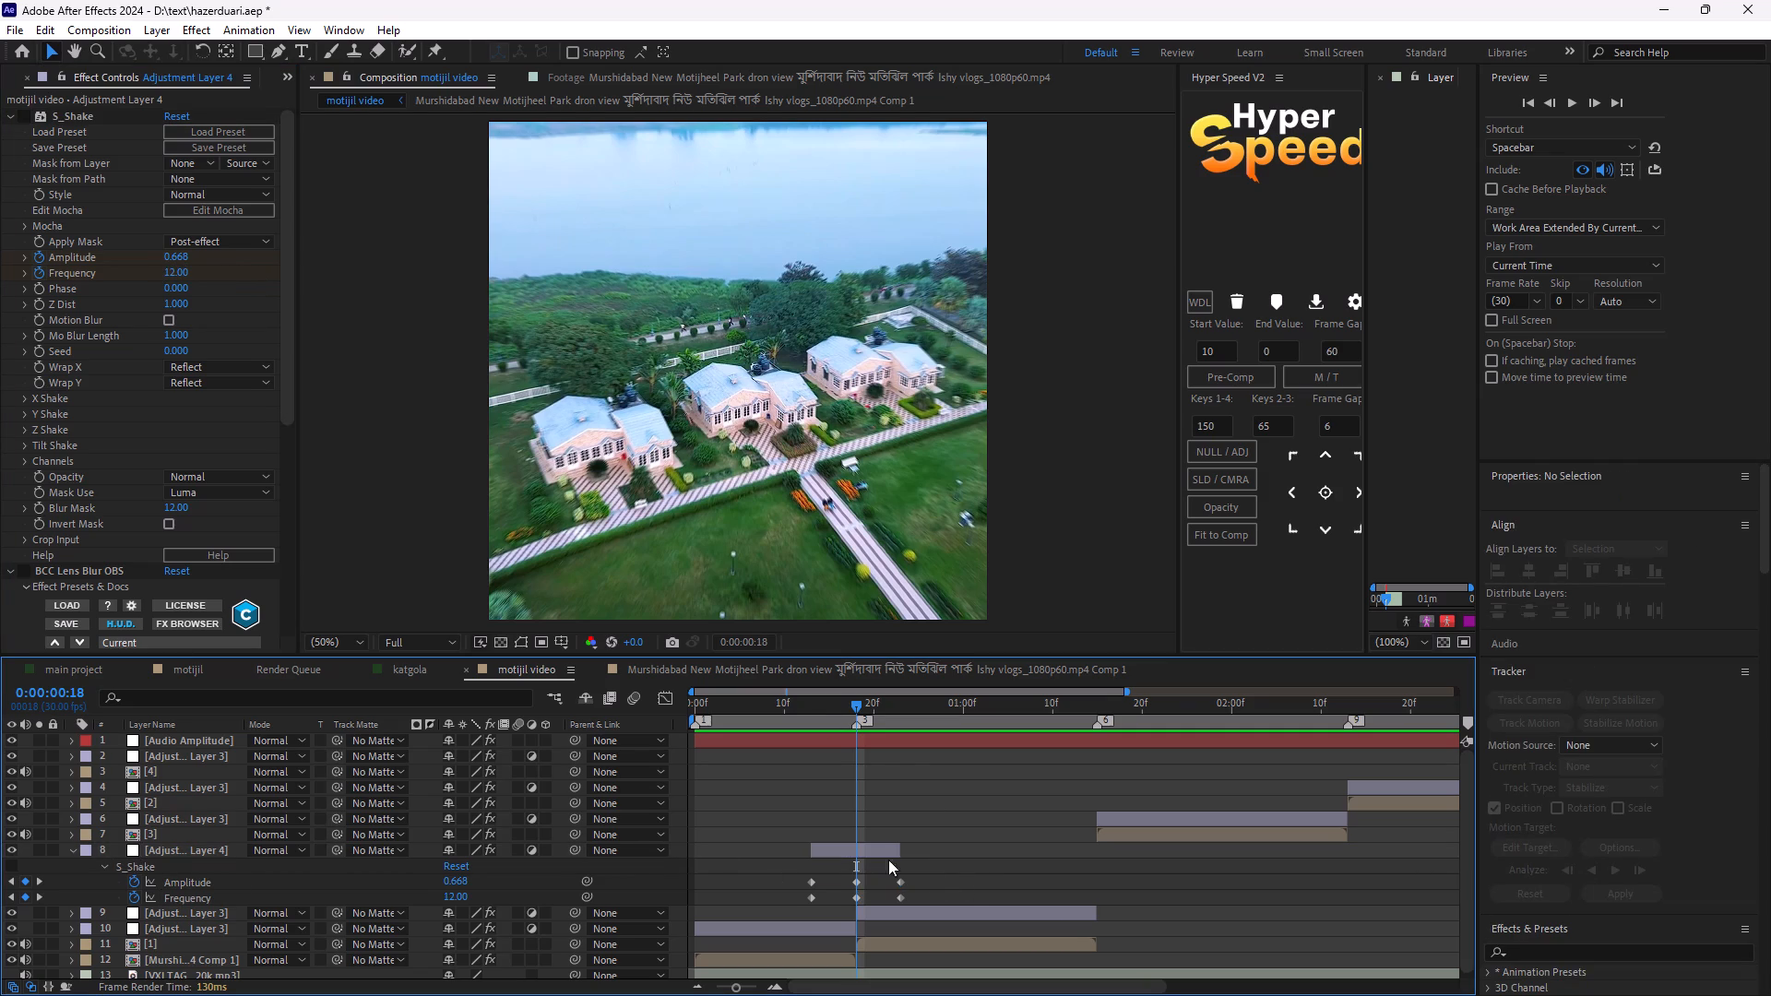
pyautogui.moveTo(967, 884); pyautogui.dragTo(790, 878)
pyautogui.press('F9')
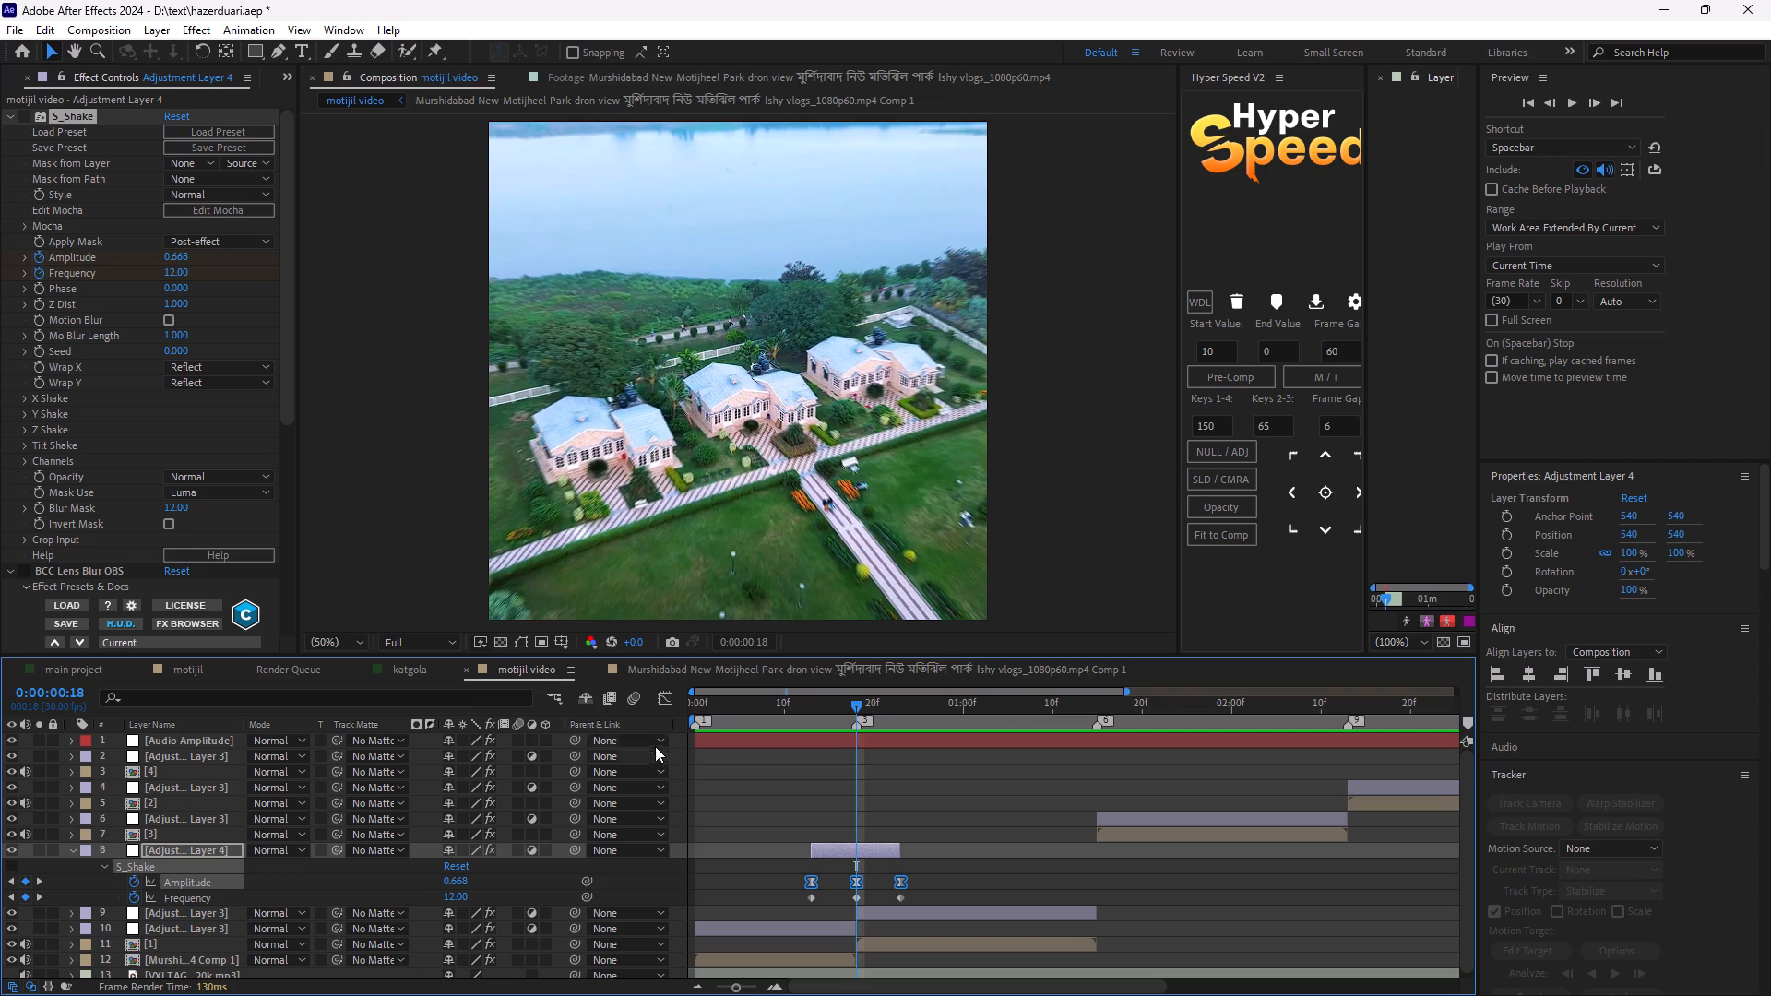
# In the Amplitude graph, pull both handles of the 0:00:00:18 keyframe steeply down to form a sharp peak.
pyautogui.click(652, 704)
pyautogui.click(656, 703)
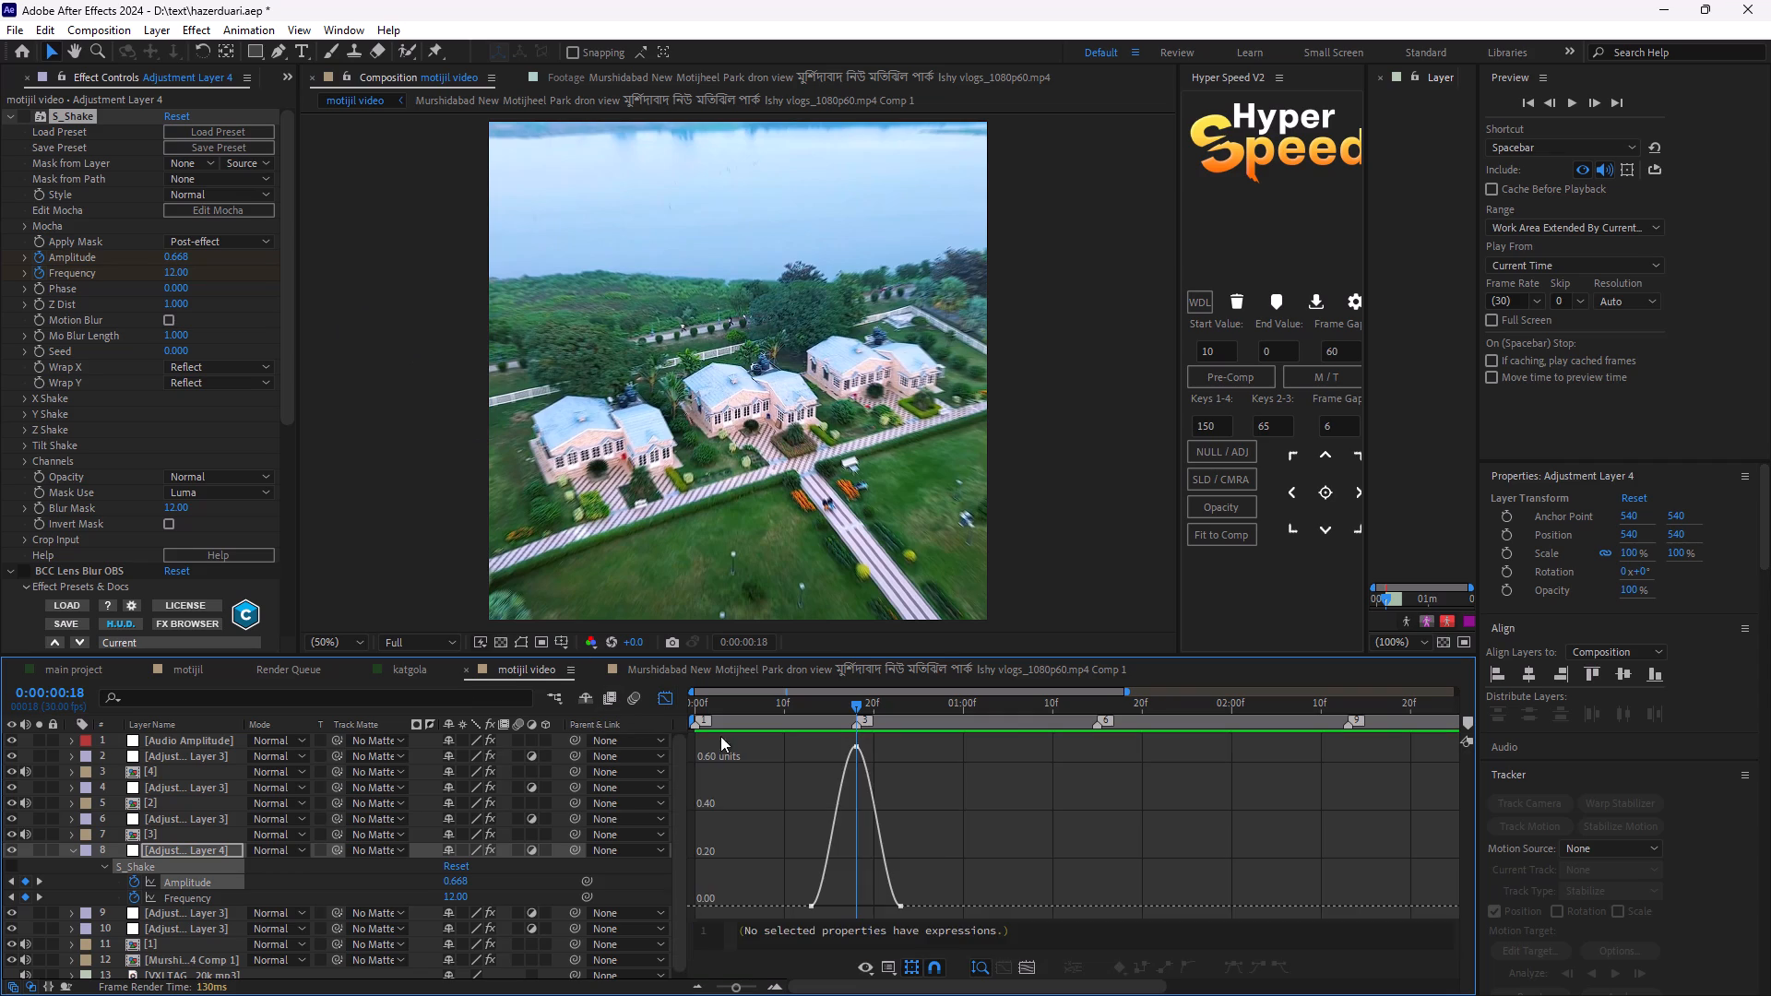
pyautogui.click(857, 744)
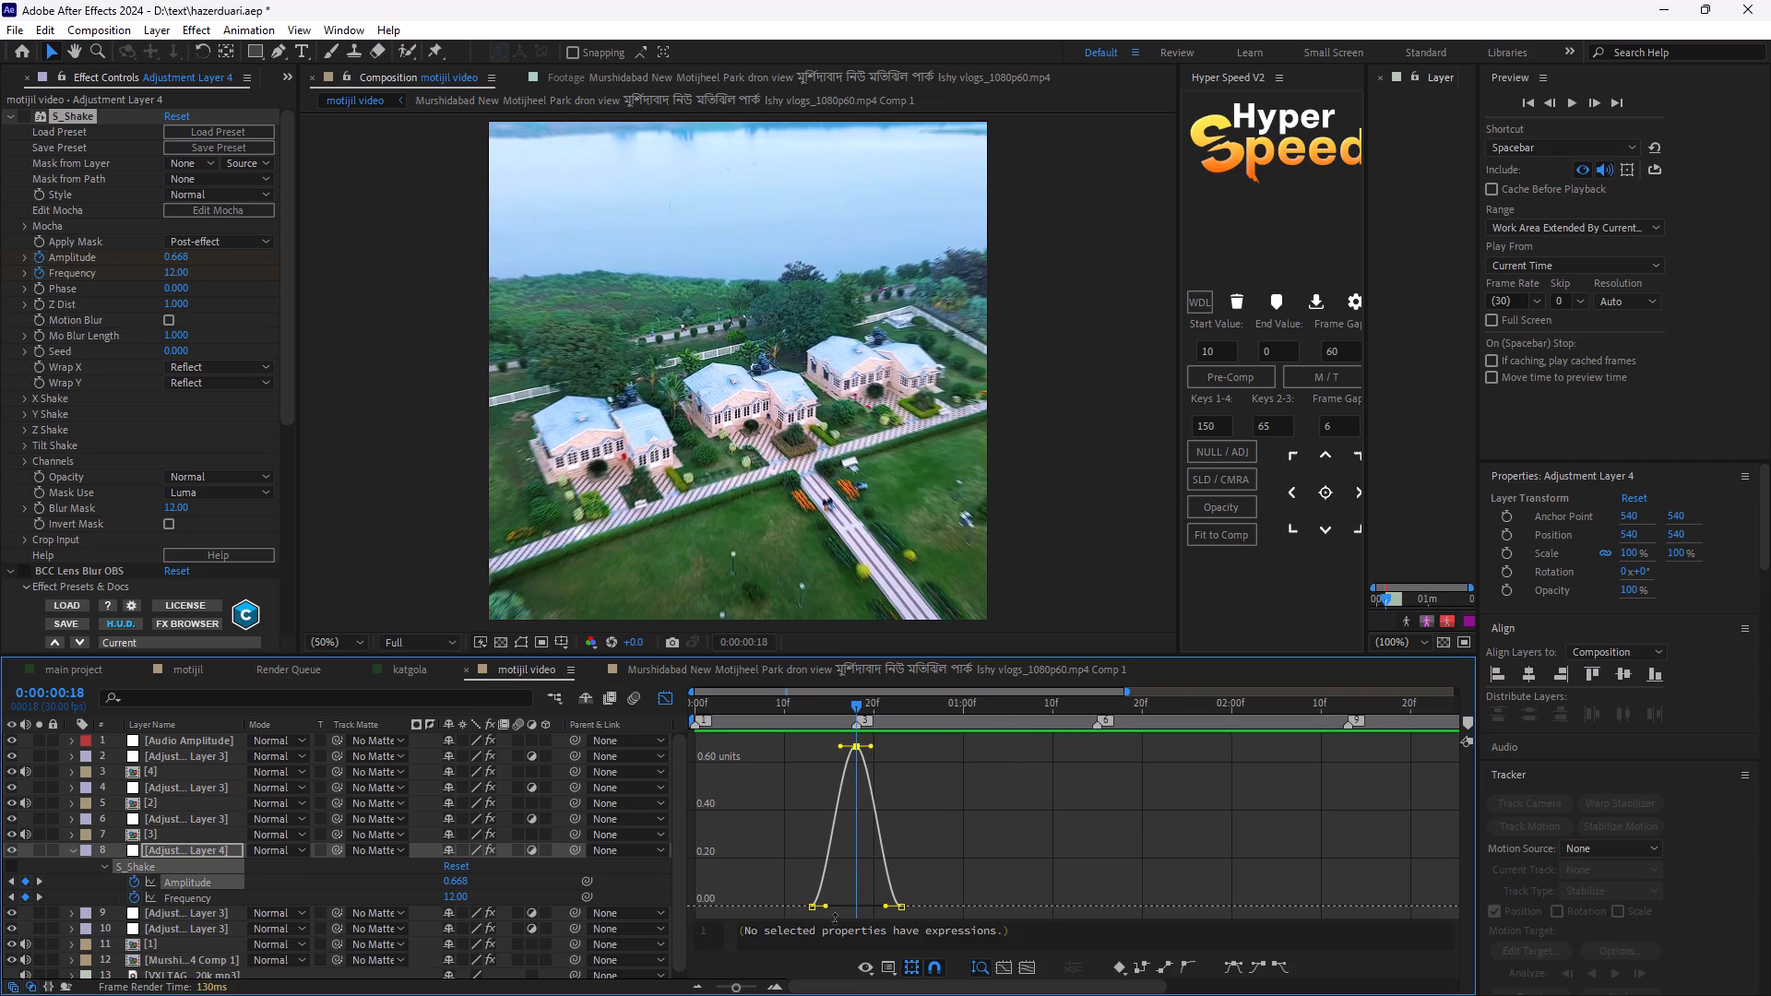
pyautogui.moveTo(839, 747); pyautogui.dragTo(866, 868)
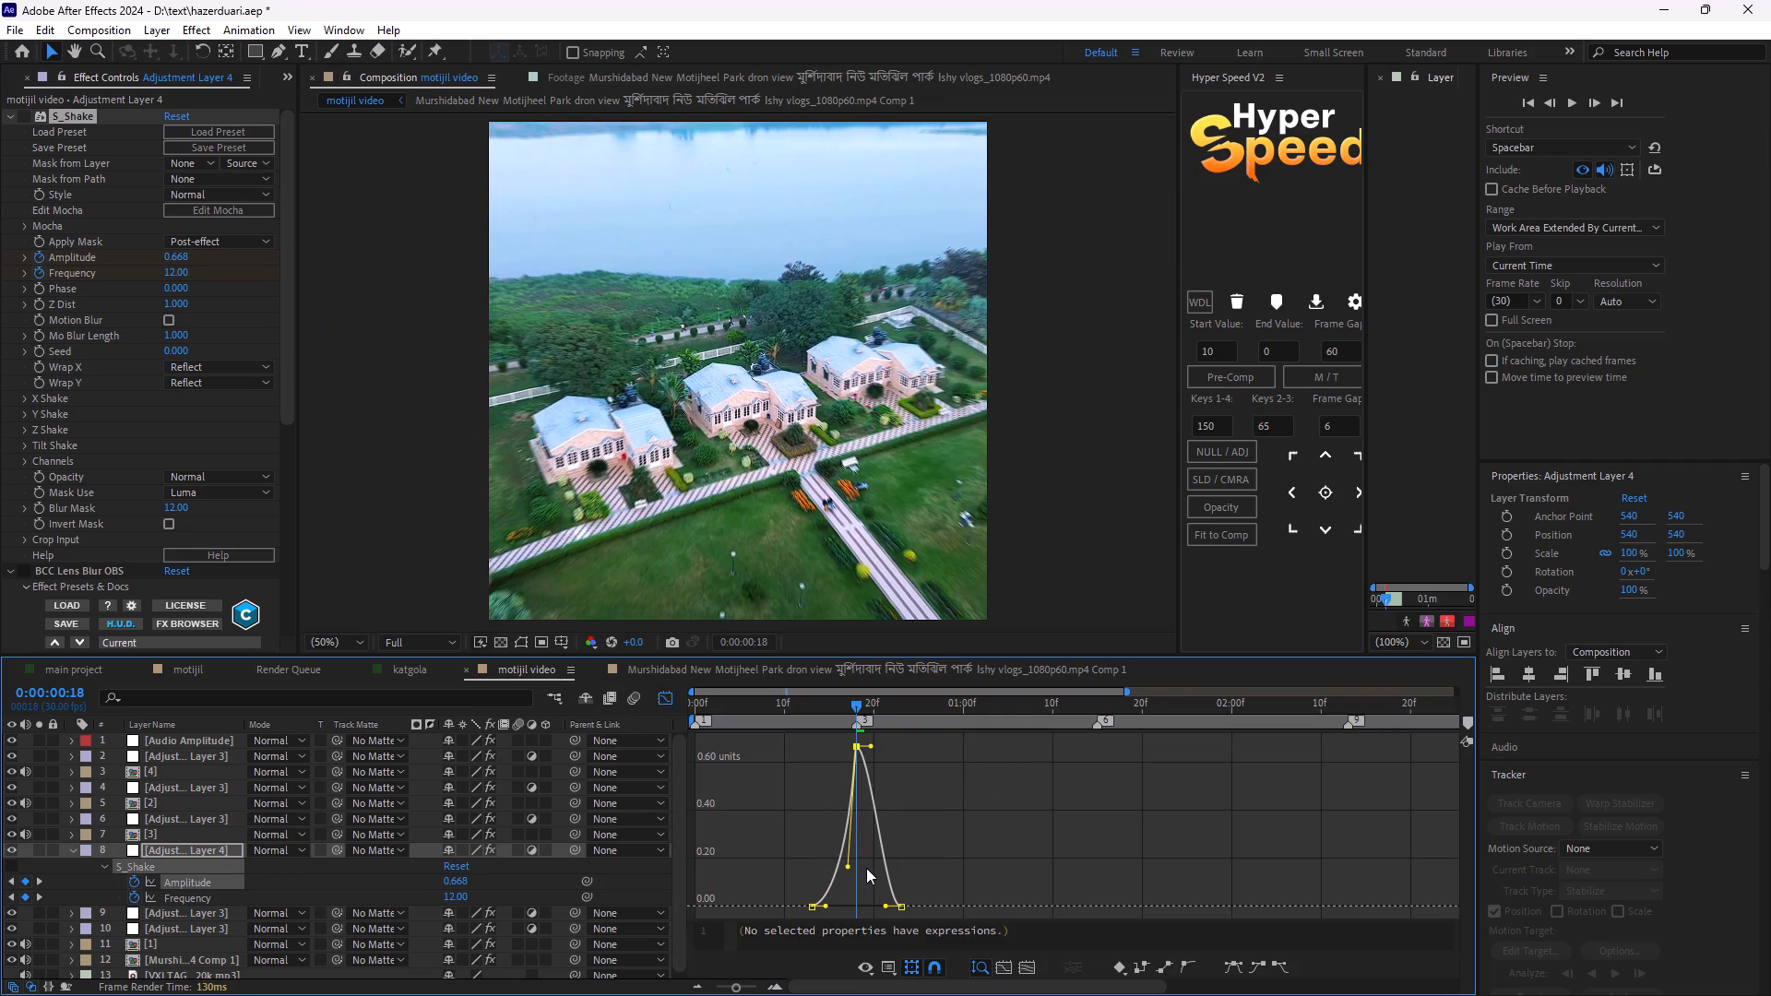
pyautogui.moveTo(866, 868); pyautogui.dragTo(867, 868)
pyautogui.moveTo(871, 747); pyautogui.dragTo(836, 860)
pyautogui.moveTo(742, 984); pyautogui.dragTo(760, 985)
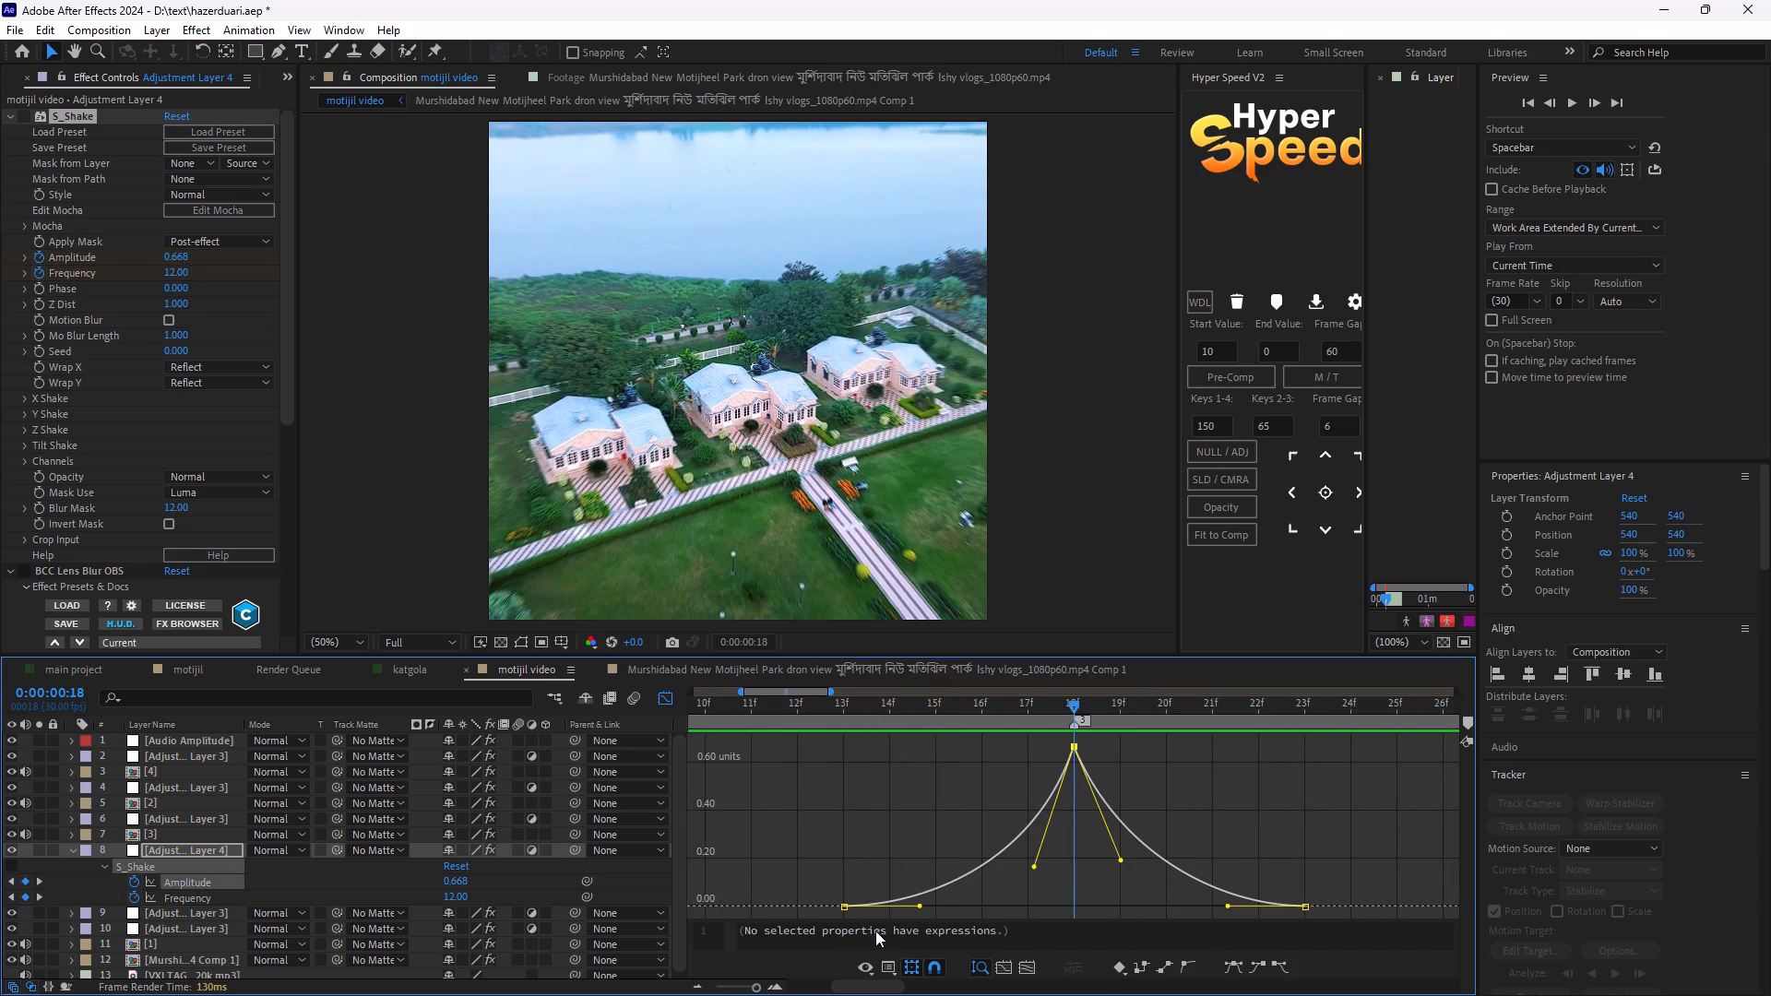
pyautogui.moveTo(1031, 866); pyautogui.dragTo(1075, 875)
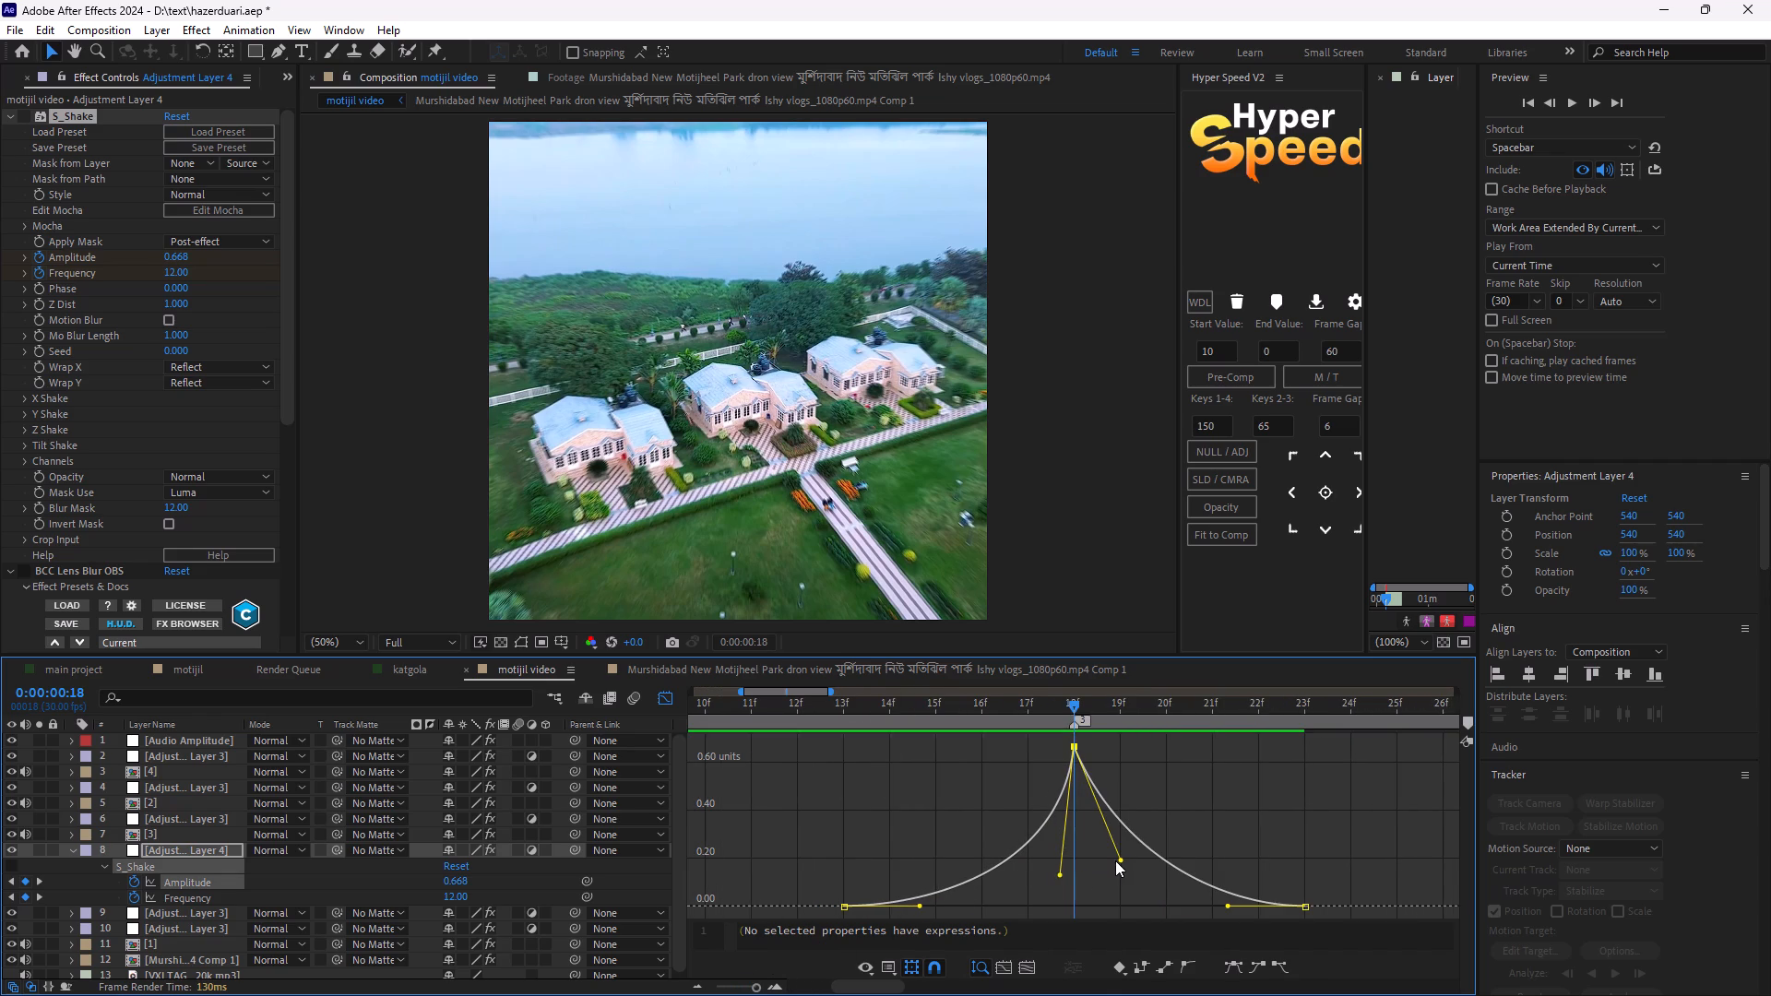
pyautogui.moveTo(1117, 859); pyautogui.dragTo(1073, 879)
pyautogui.moveTo(1062, 875); pyautogui.dragTo(1079, 878)
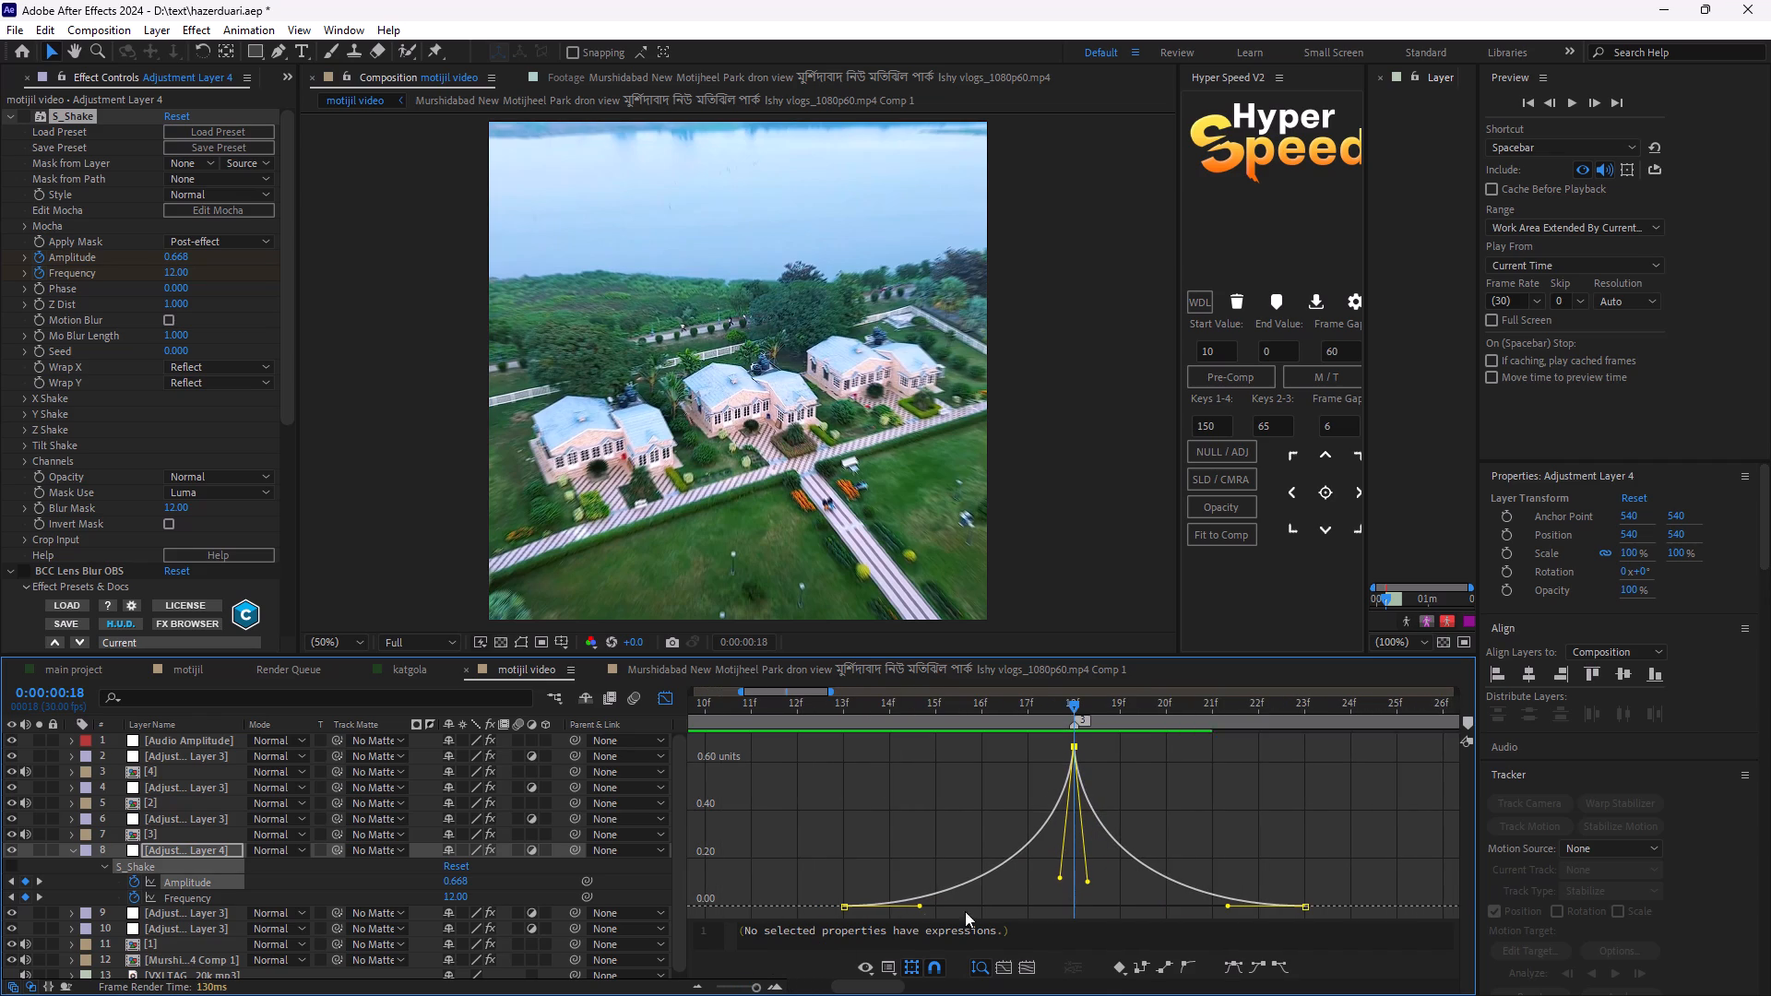
# Lengthen the inward handles of the first and last Amplitude keyframes and refine the peak's handles for a steeper curve.
pyautogui.moveTo(920, 907); pyautogui.dragTo(979, 907)
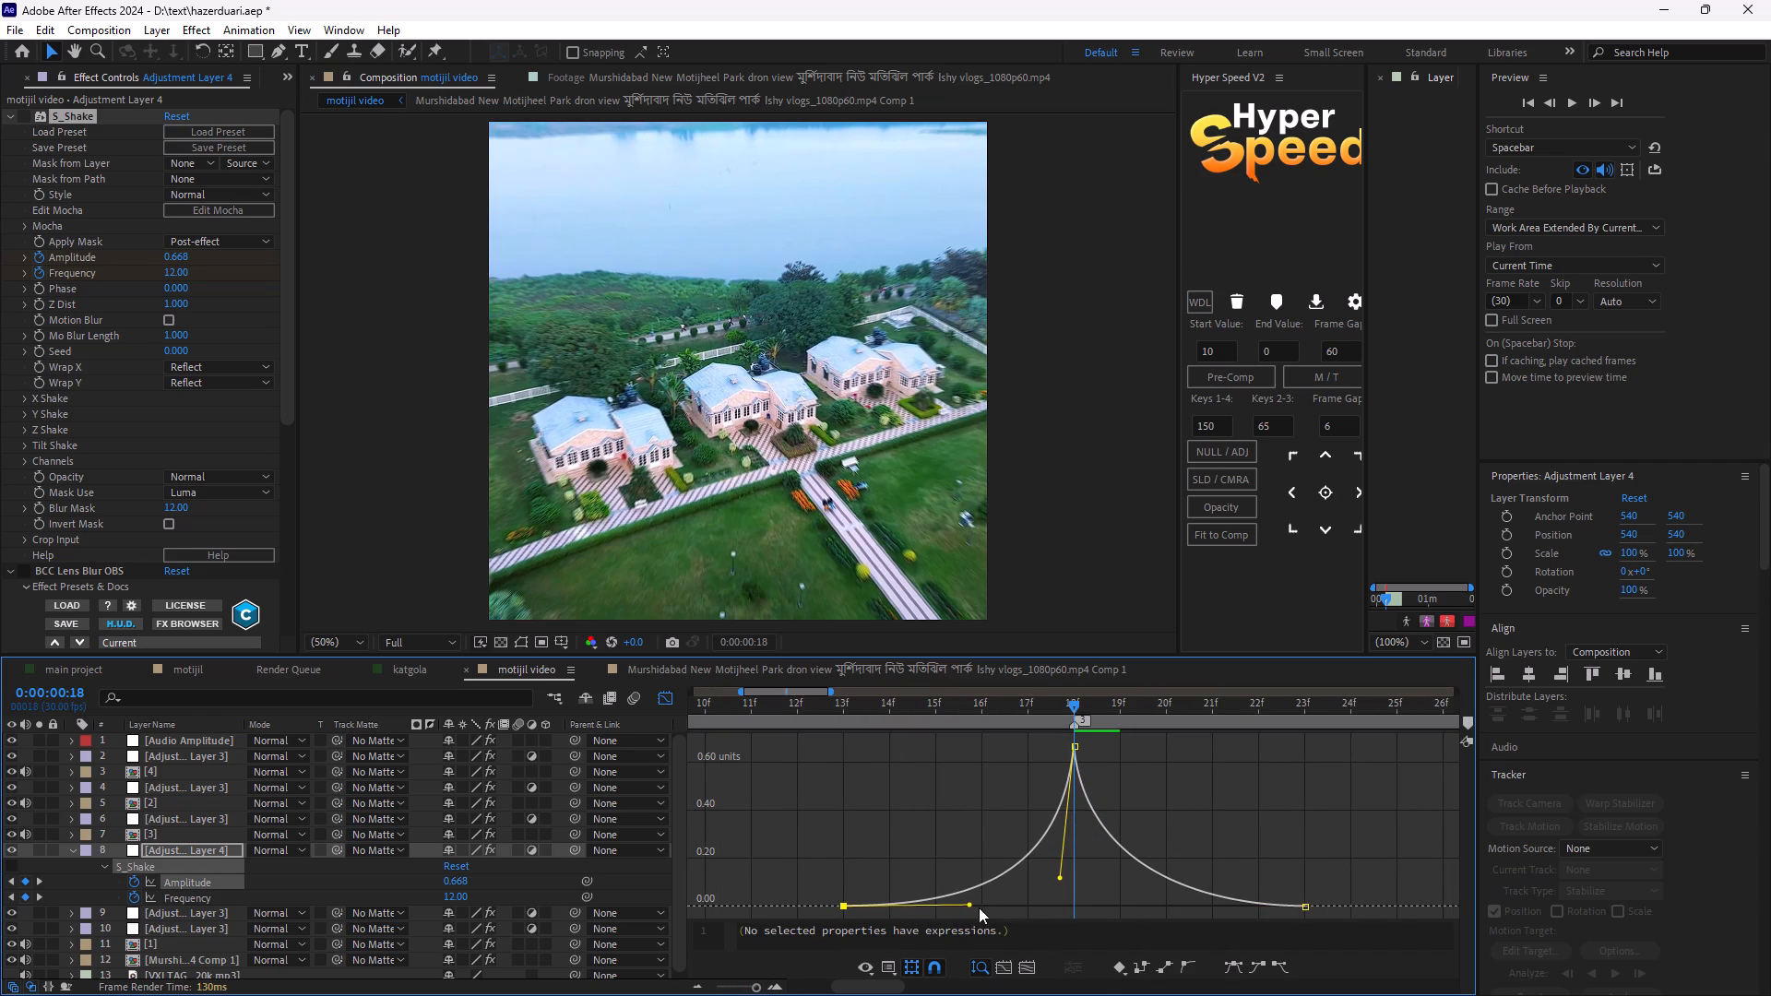
pyautogui.moveTo(979, 907); pyautogui.dragTo(971, 907)
pyautogui.click(1307, 902)
pyautogui.moveTo(1231, 907); pyautogui.dragTo(1207, 909)
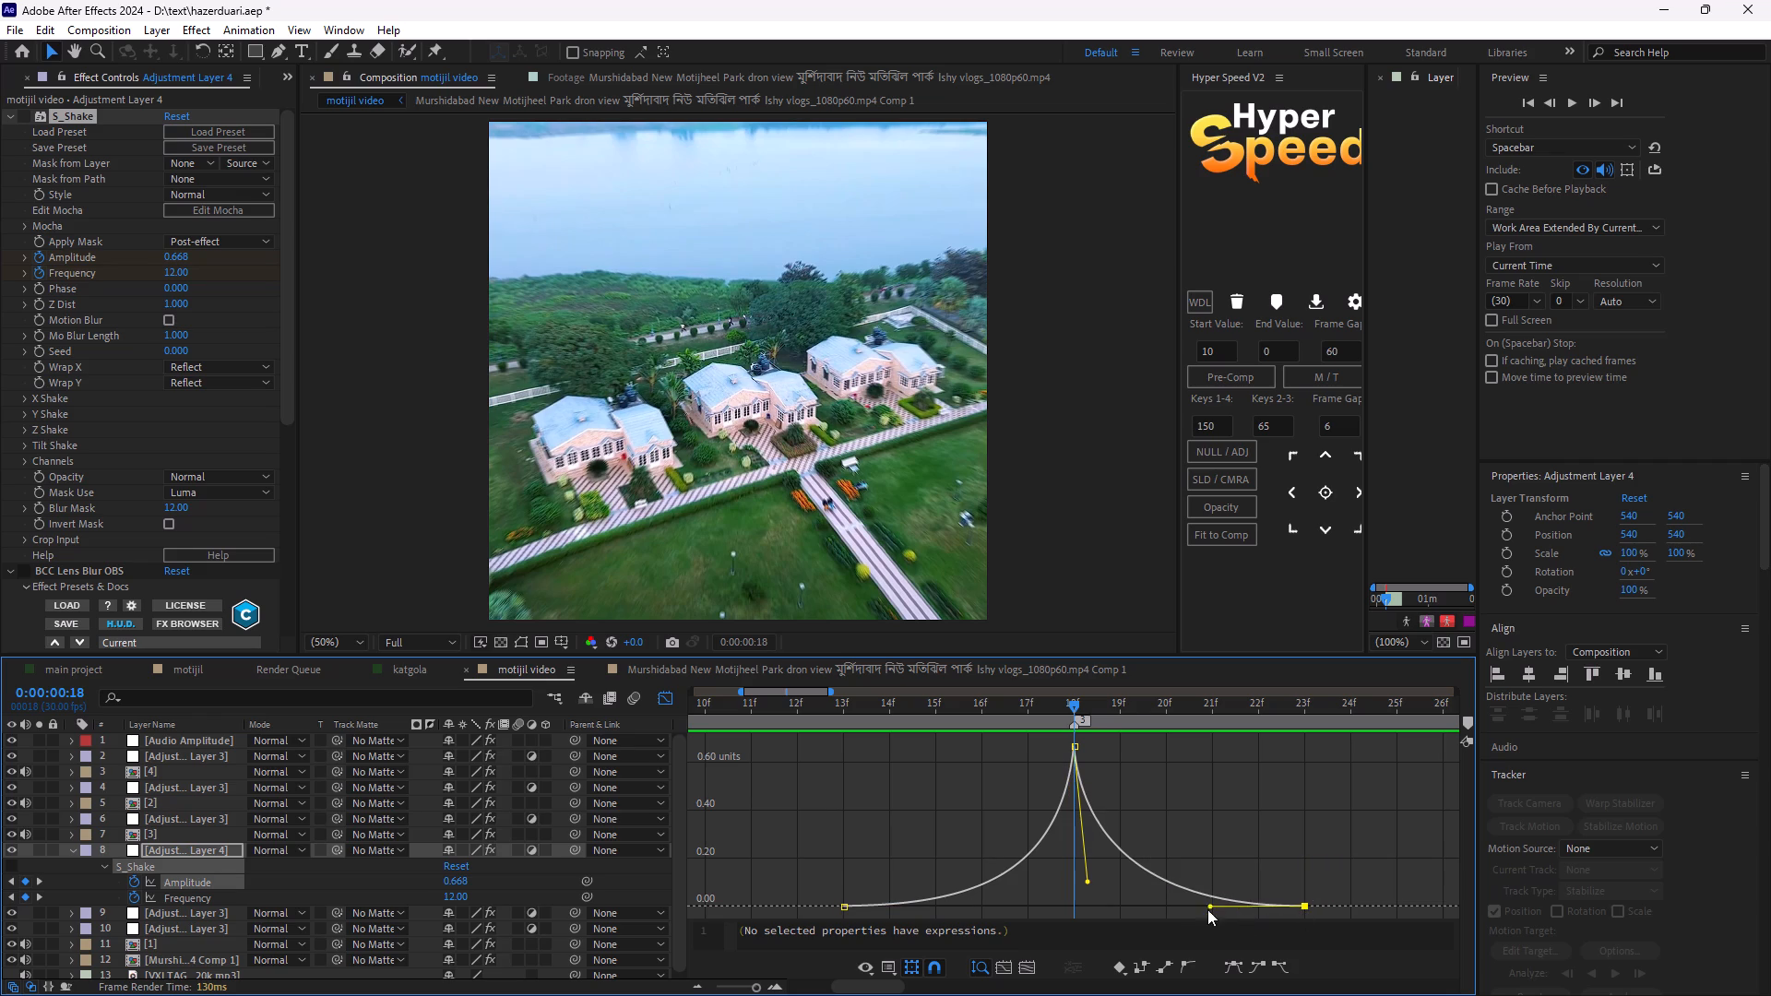
pyautogui.moveTo(1207, 909); pyautogui.dragTo(1187, 909)
pyautogui.moveTo(1088, 882); pyautogui.dragTo(1075, 882)
pyautogui.moveTo(1064, 879); pyautogui.dragTo(1078, 884)
# Replay the transition from 0:00:00:14 to review the reshaped shake, and leave the Amplitude graph.
pyautogui.moveTo(1070, 710); pyautogui.dragTo(904, 745)
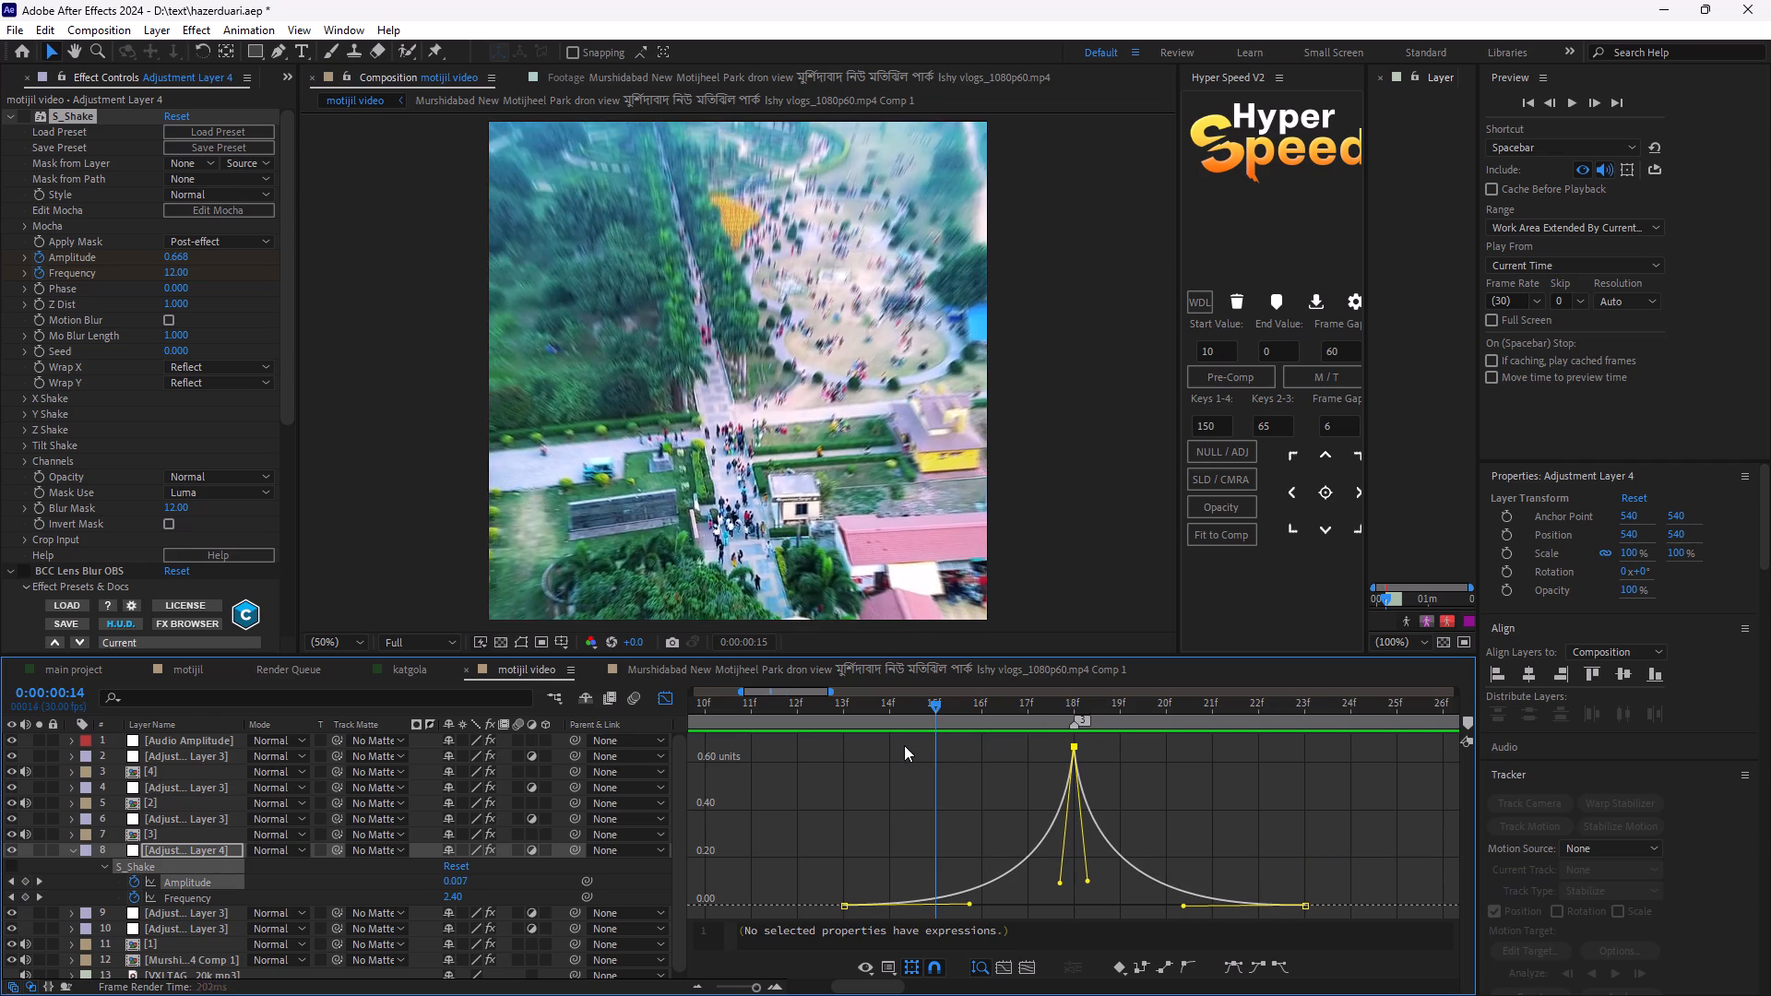
pyautogui.moveTo(904, 745); pyautogui.dragTo(907, 745)
pyautogui.press('space')
pyautogui.click(668, 692)
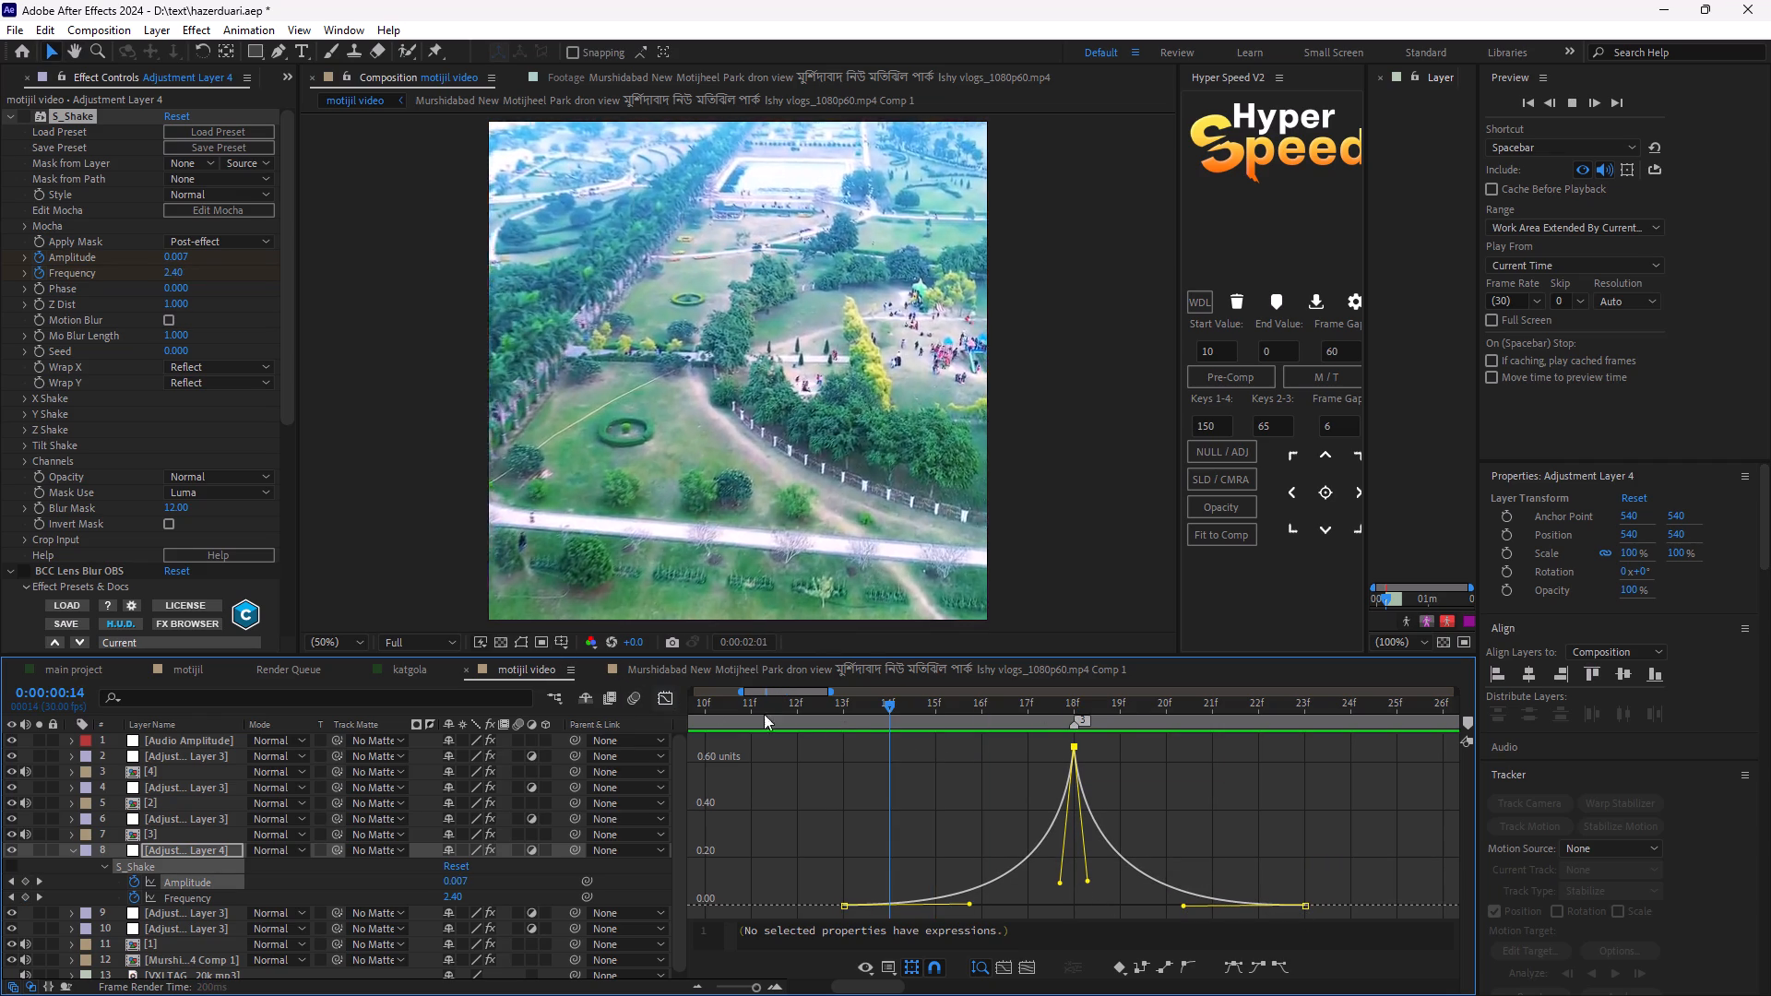
# Select the S_Shake Frequency keyframes, inspect their graph, return to the layer timeline and stop playback.
pyautogui.moveTo(811, 899); pyautogui.dragTo(1317, 892)
pyautogui.click(660, 701)
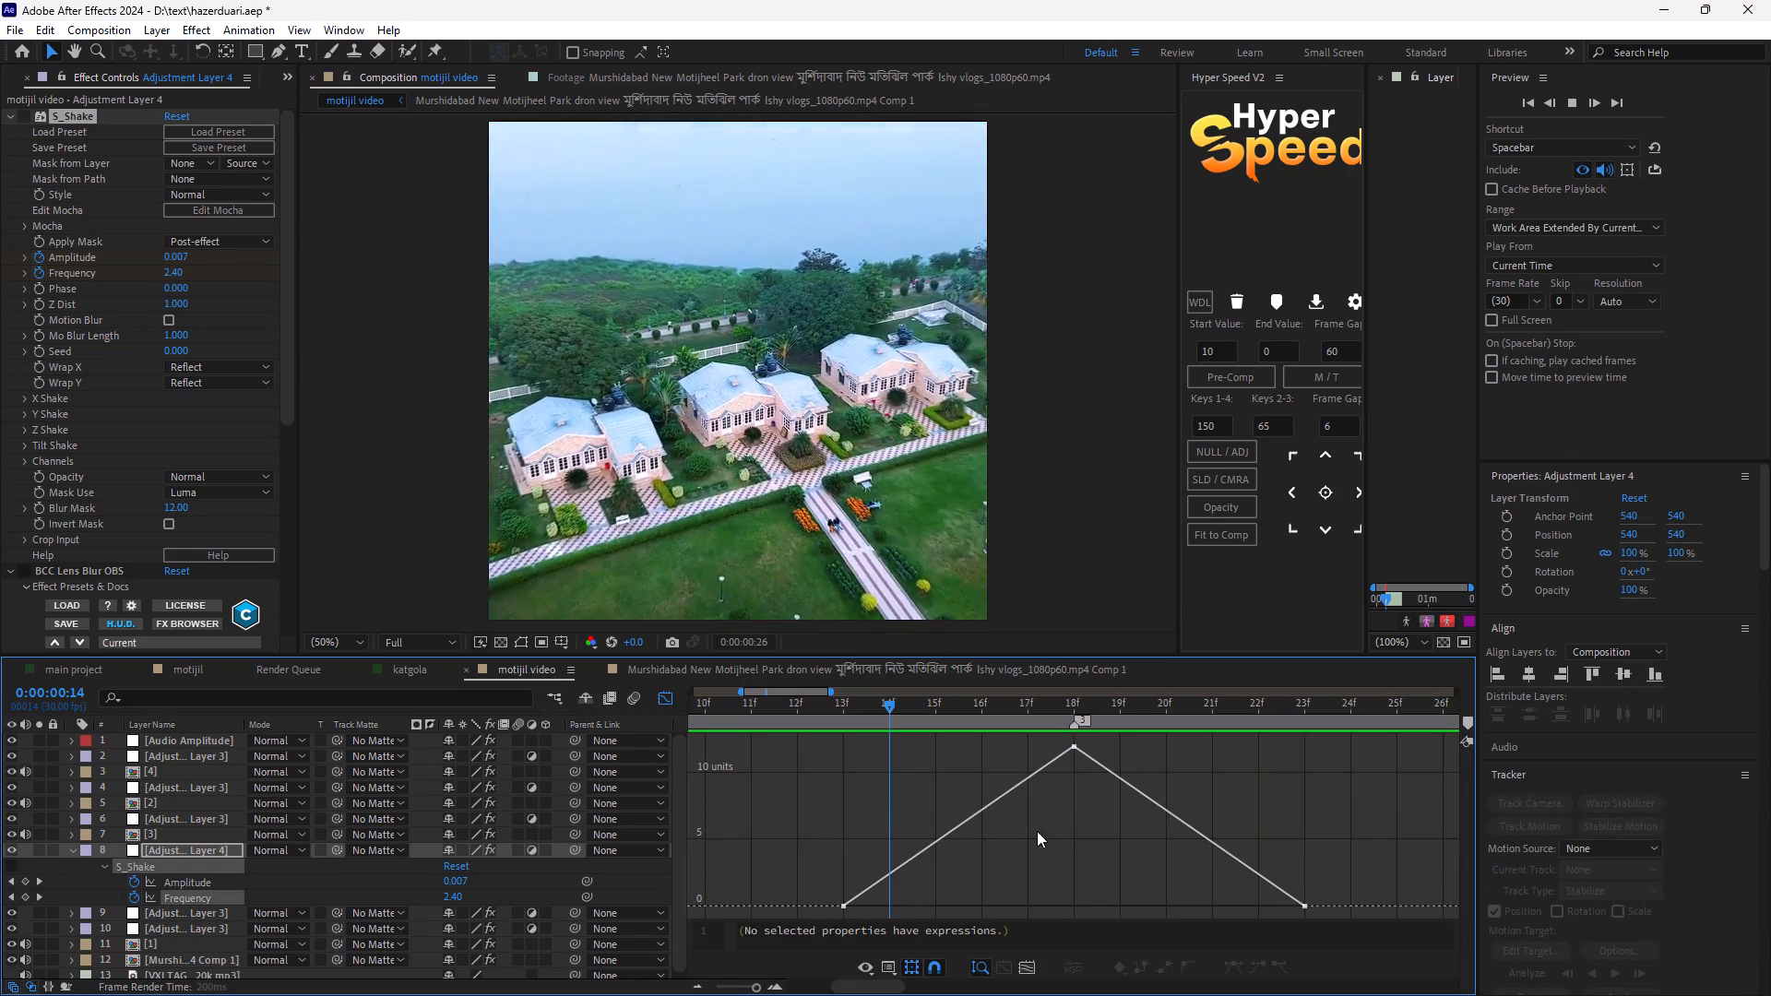
pyautogui.moveTo(677, 688); pyautogui.dragTo(670, 696)
pyautogui.click(668, 699)
pyautogui.press('space')
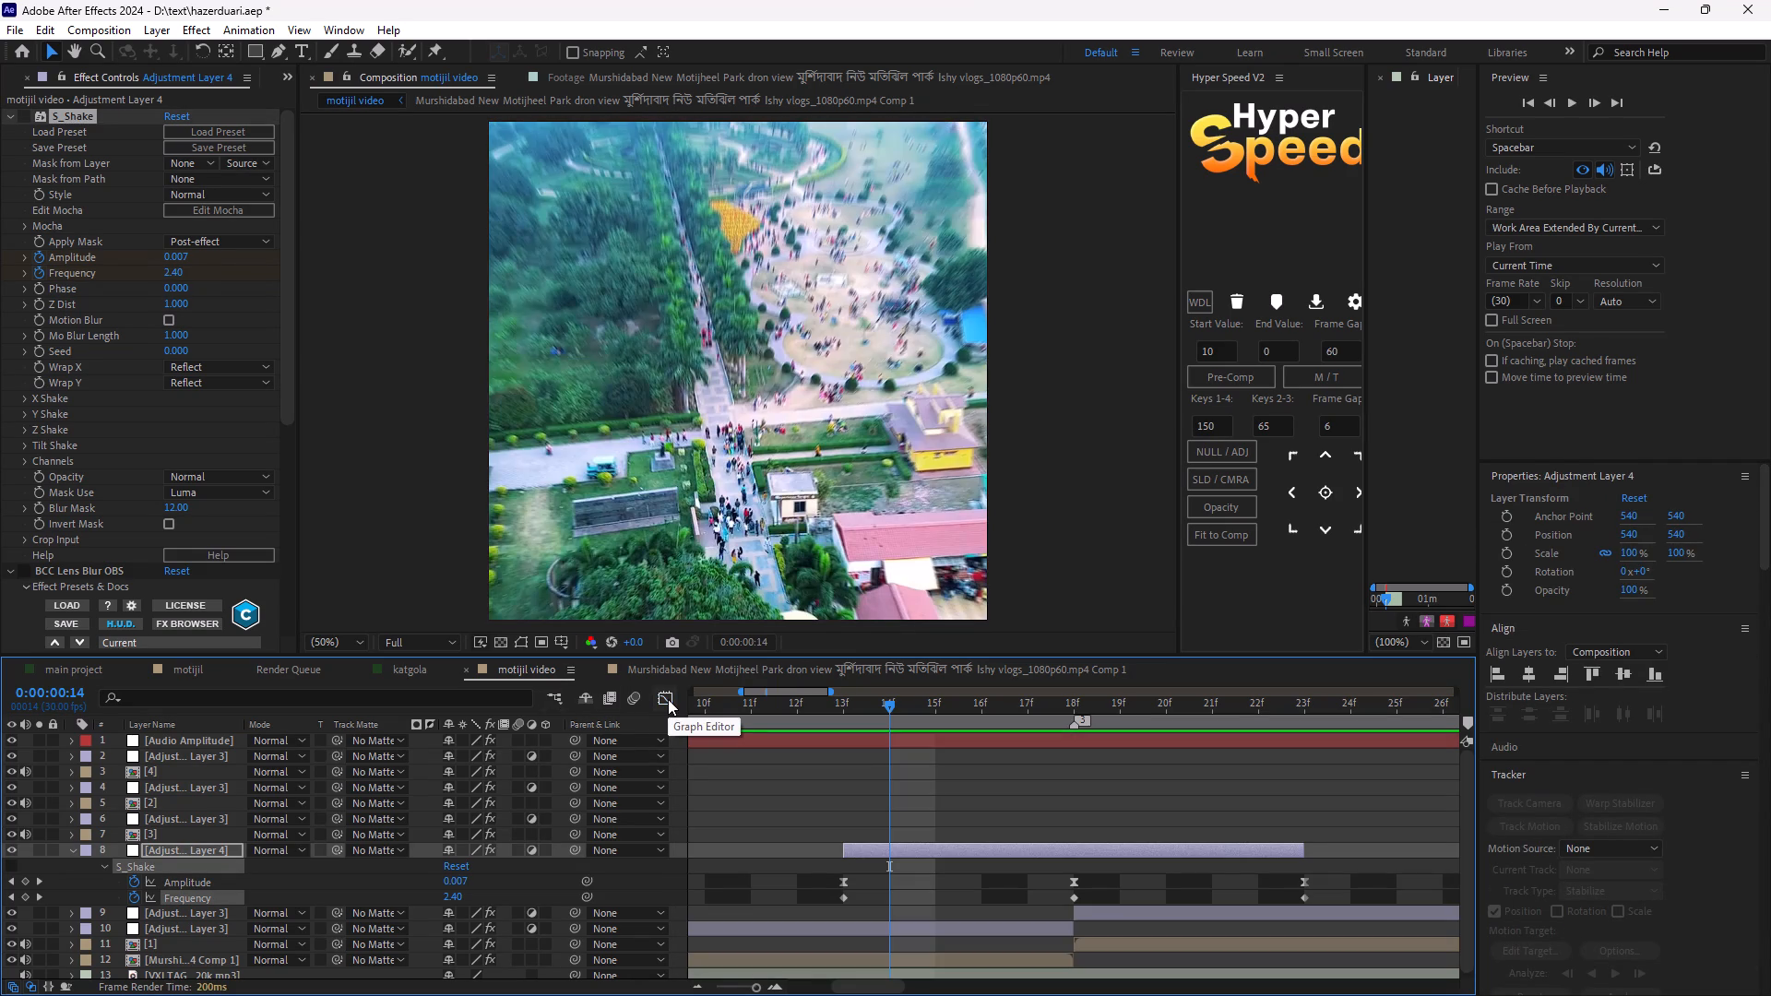
# Apply Easy Ease to all three S_Shake Frequency keyframes on Adjustment Layer 4.
pyautogui.press('F9')
pyautogui.moveTo(1342, 897); pyautogui.dragTo(772, 895)
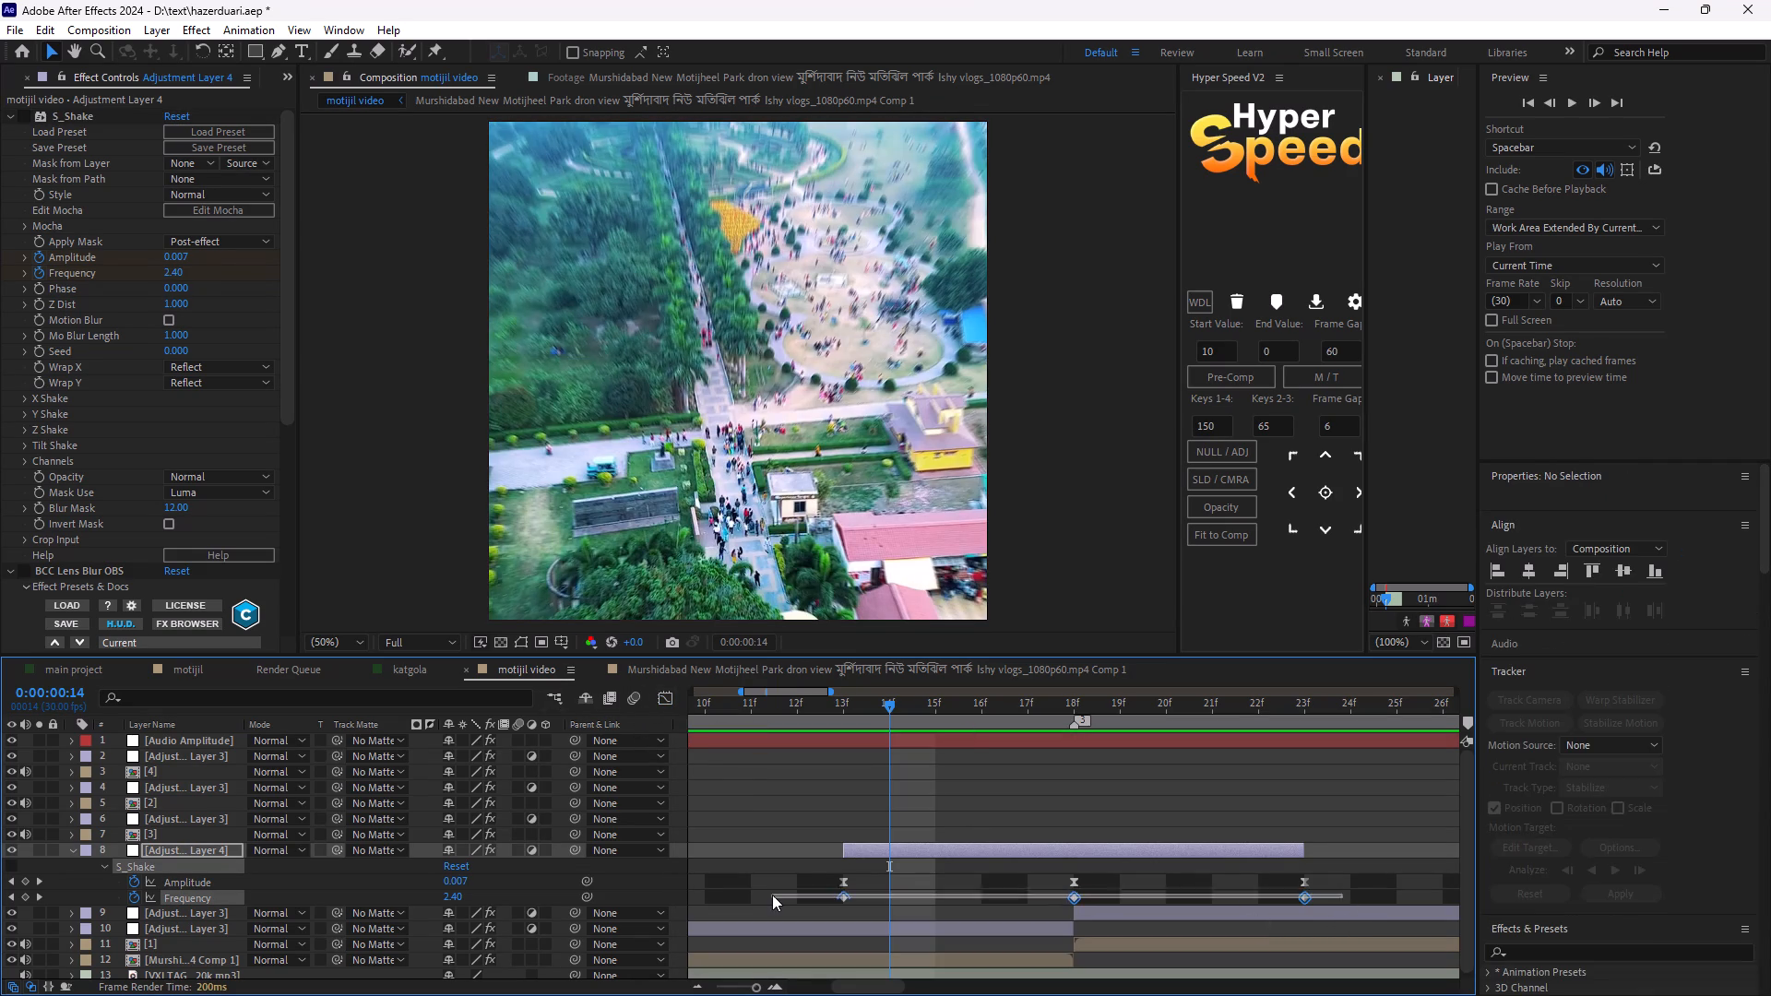
pyautogui.moveTo(772, 895); pyautogui.dragTo(770, 895)
pyautogui.press('F9')
# In the Frequency graph, pull both handles of the 0:00:00:18 keyframe steeply down to form a sharp peak.
pyautogui.doubleClick(660, 685)
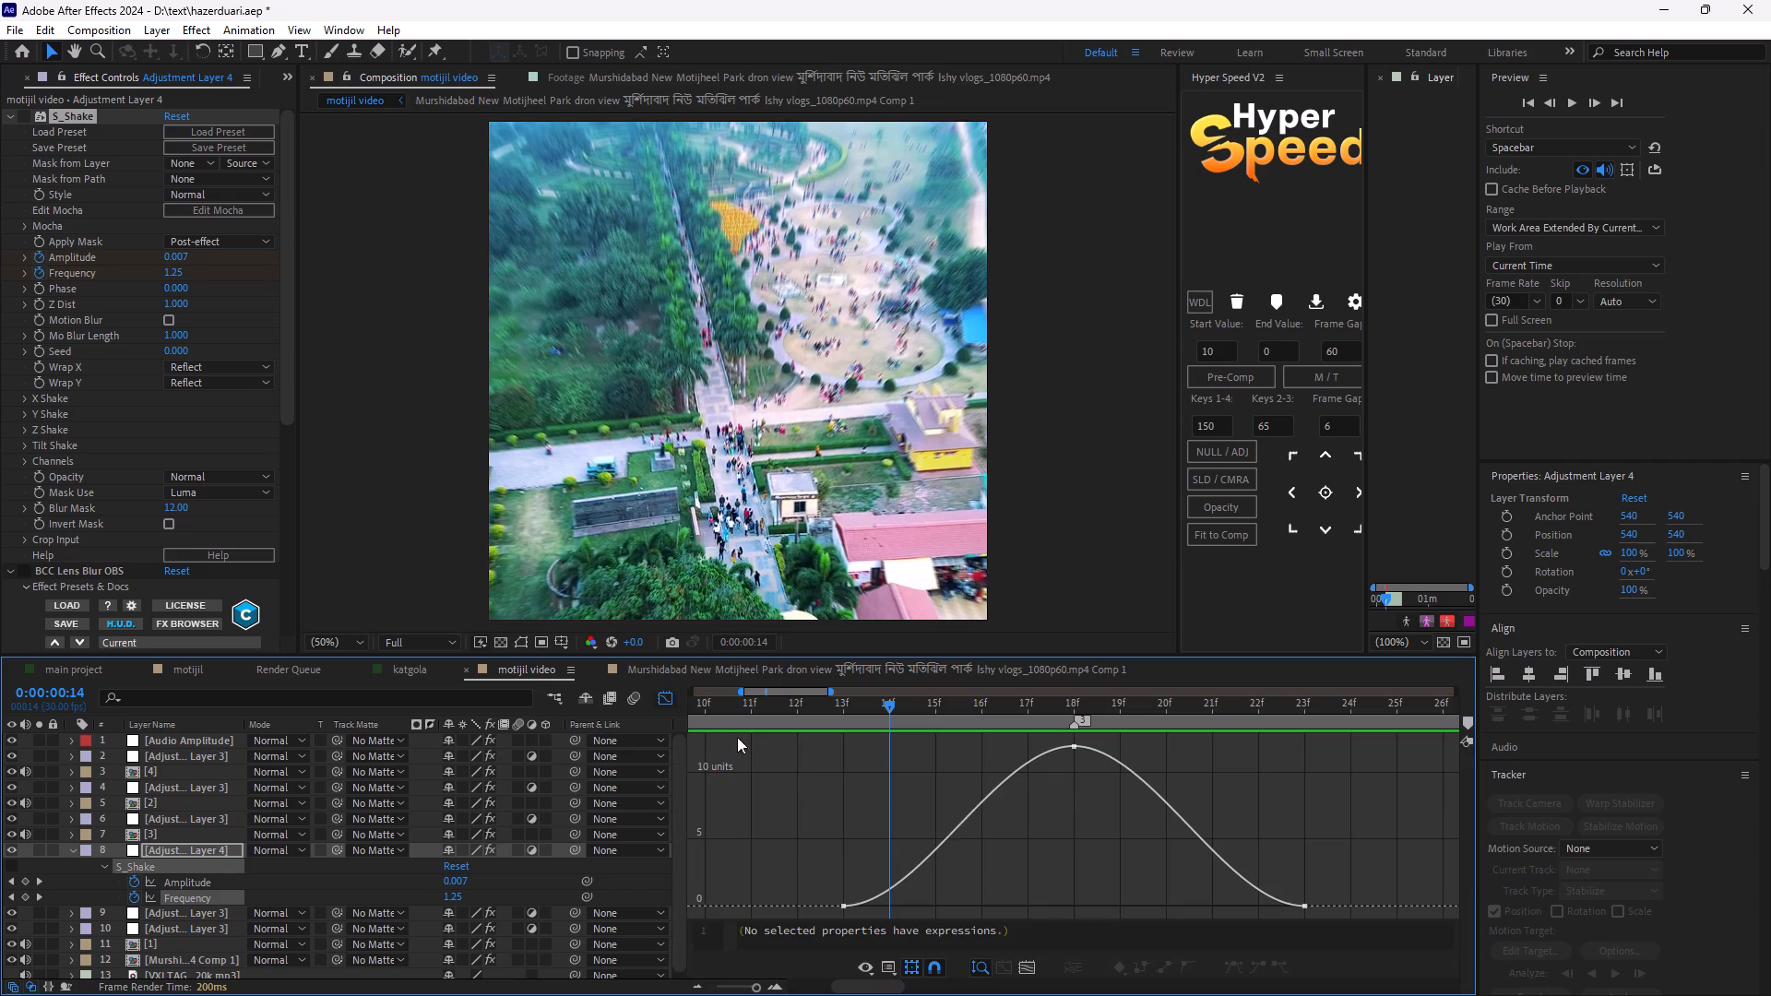
pyautogui.click(1075, 753)
pyautogui.click(1074, 749)
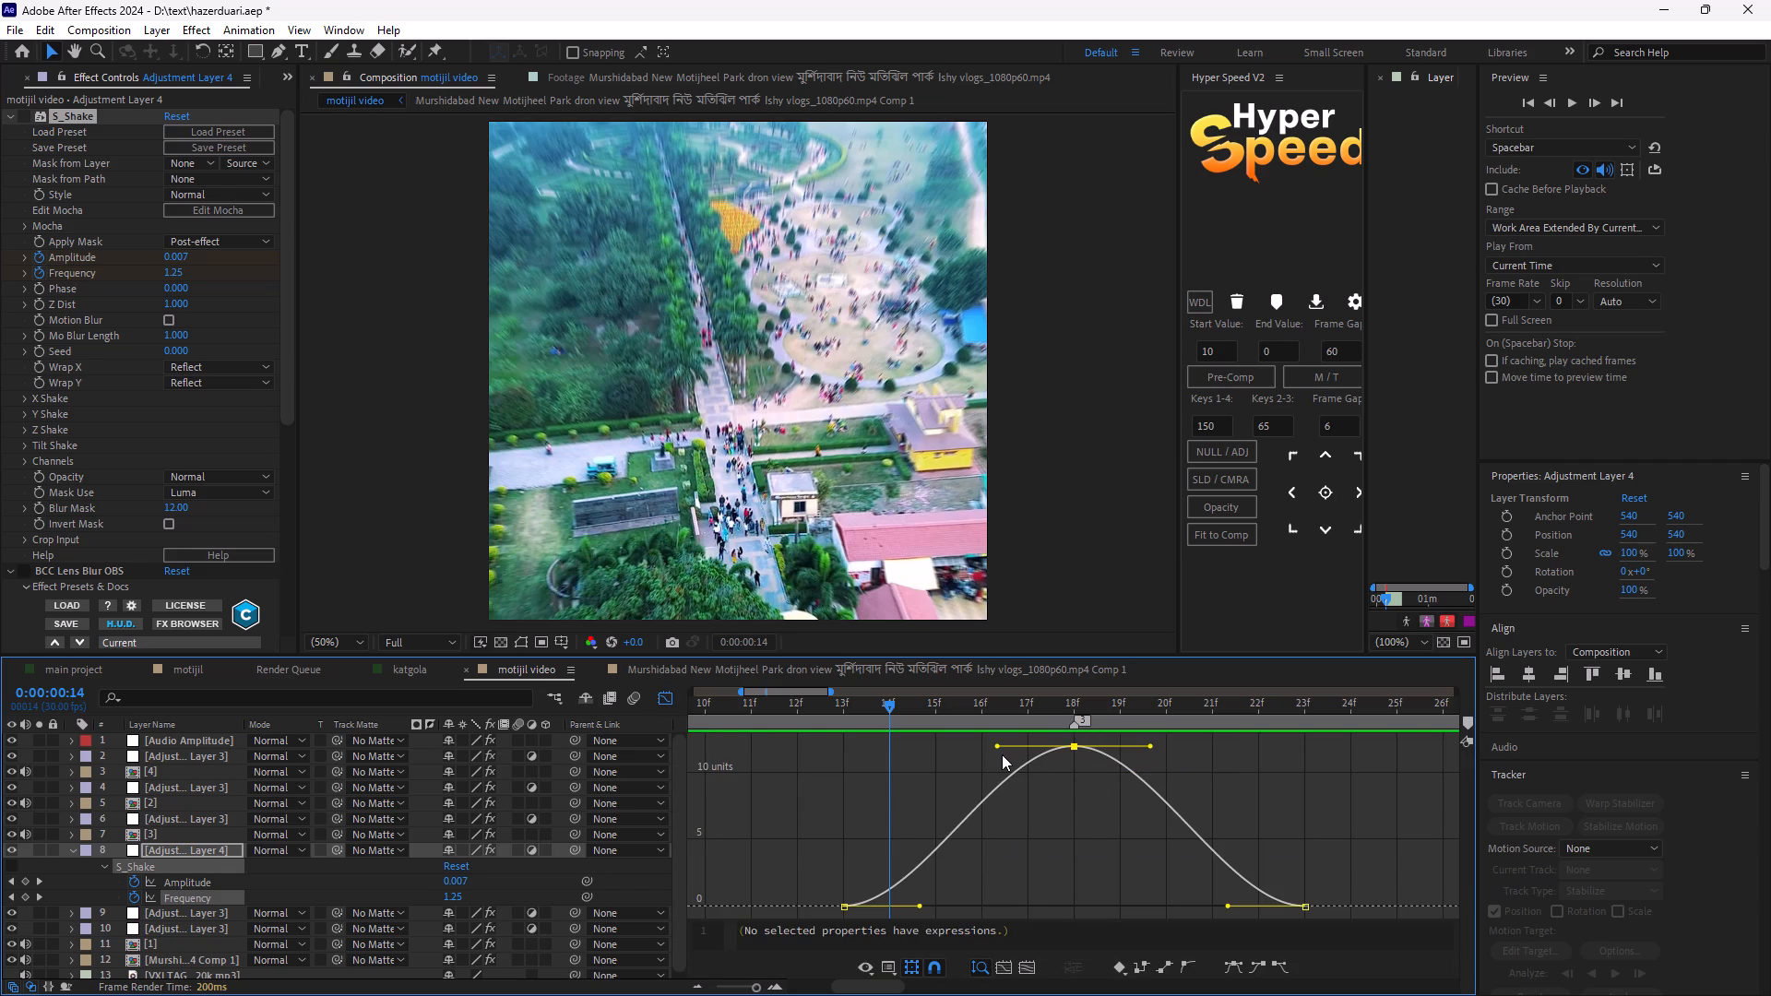
pyautogui.moveTo(1003, 747); pyautogui.dragTo(1058, 841)
pyautogui.click(1070, 752)
pyautogui.click(1073, 745)
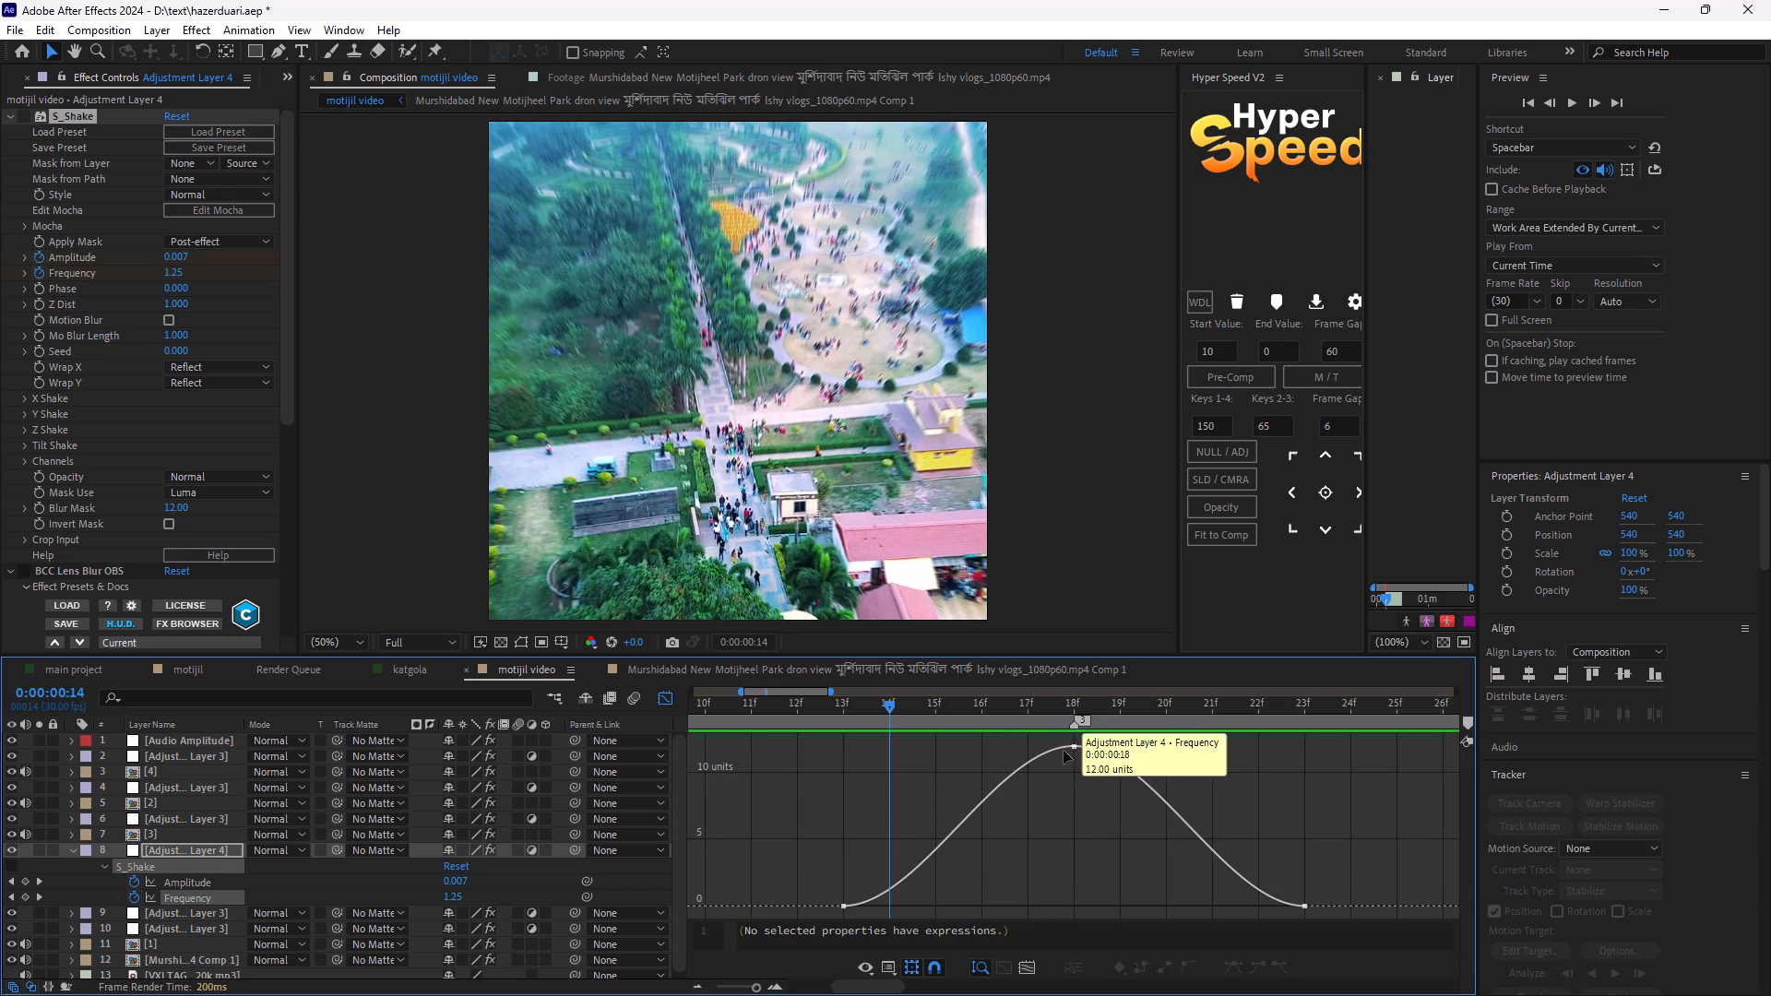
pyautogui.moveTo(996, 745); pyautogui.dragTo(1107, 871)
pyautogui.moveTo(1149, 748); pyautogui.dragTo(1047, 871)
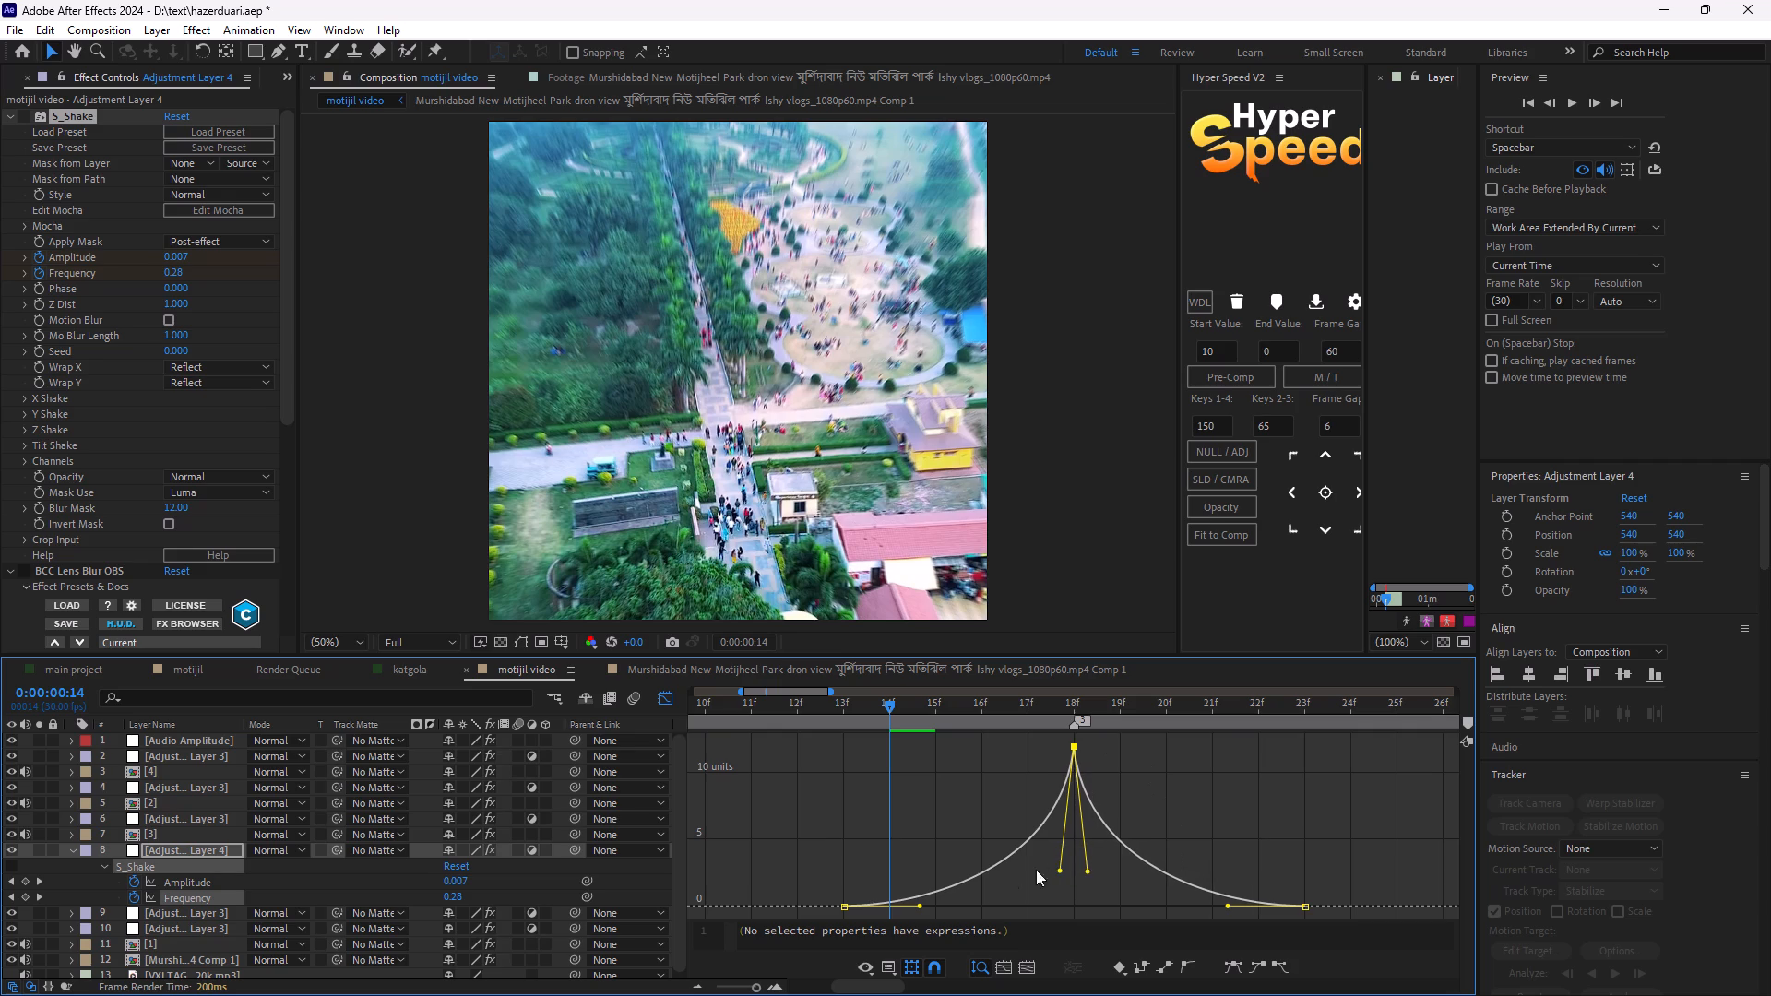
# Lengthen the inward handles of the first and last Frequency keyframes along the baseline to steepen the curve.
pyautogui.moveTo(924, 907); pyautogui.dragTo(977, 903)
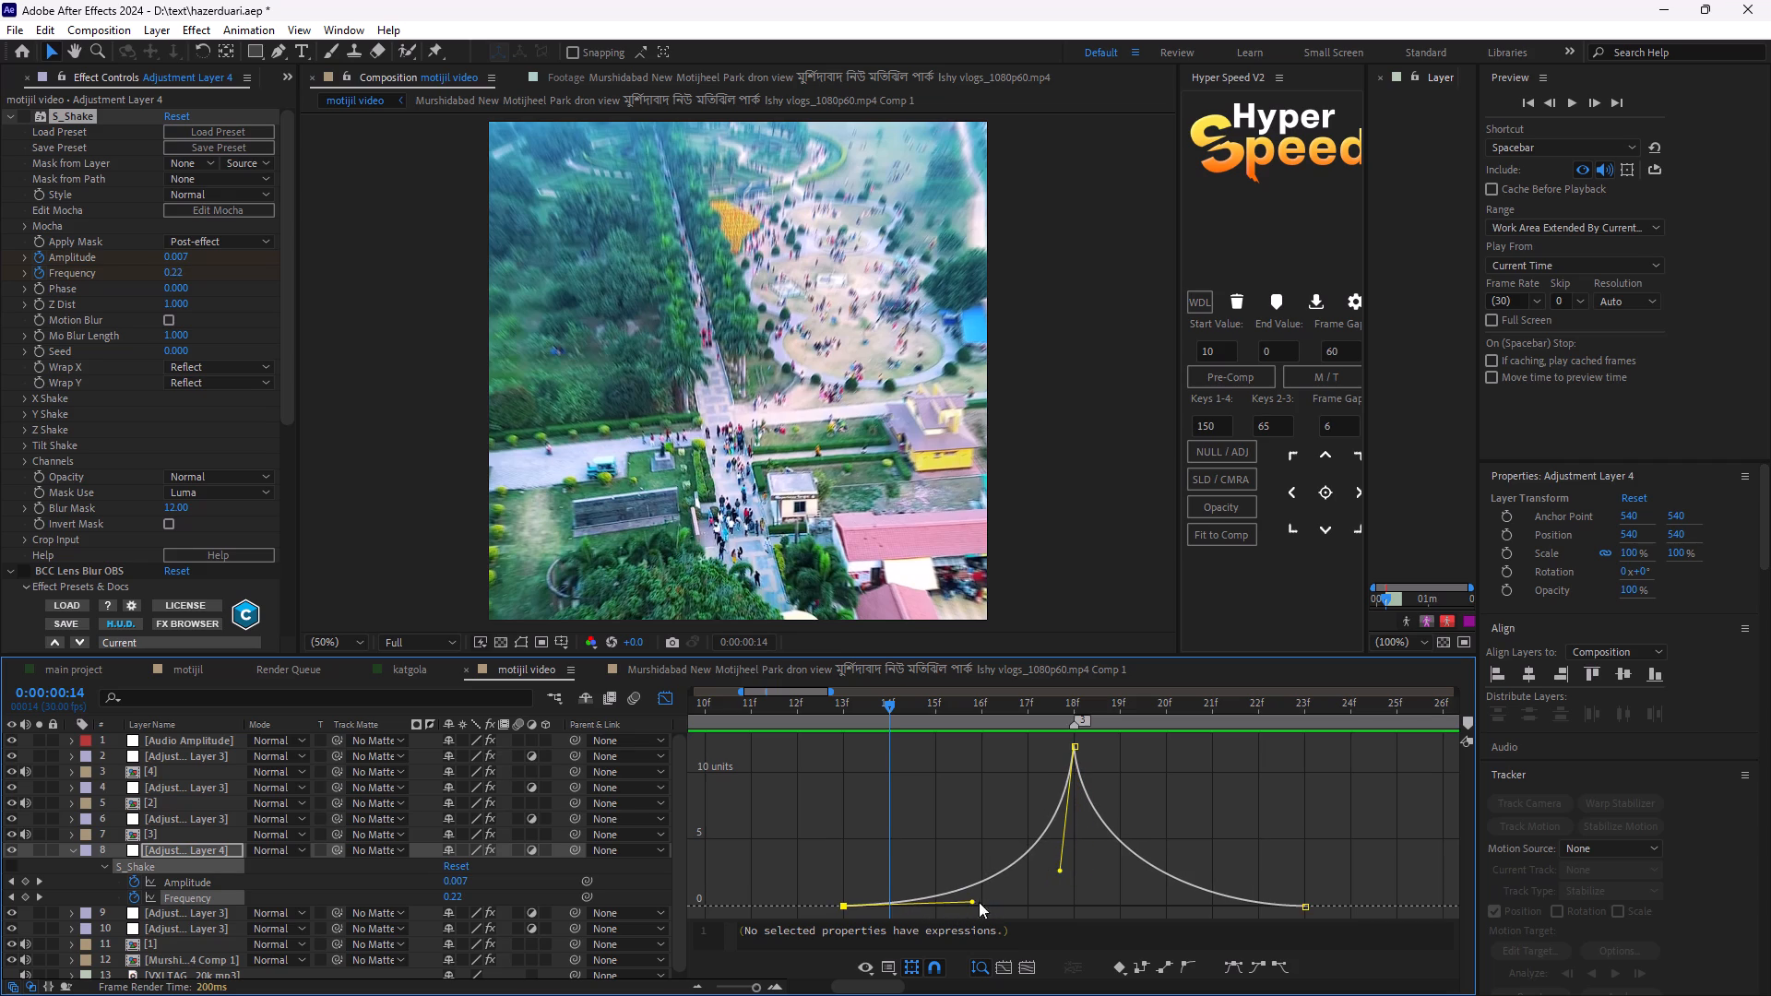
pyautogui.moveTo(973, 902); pyautogui.dragTo(988, 907)
pyautogui.click(1306, 906)
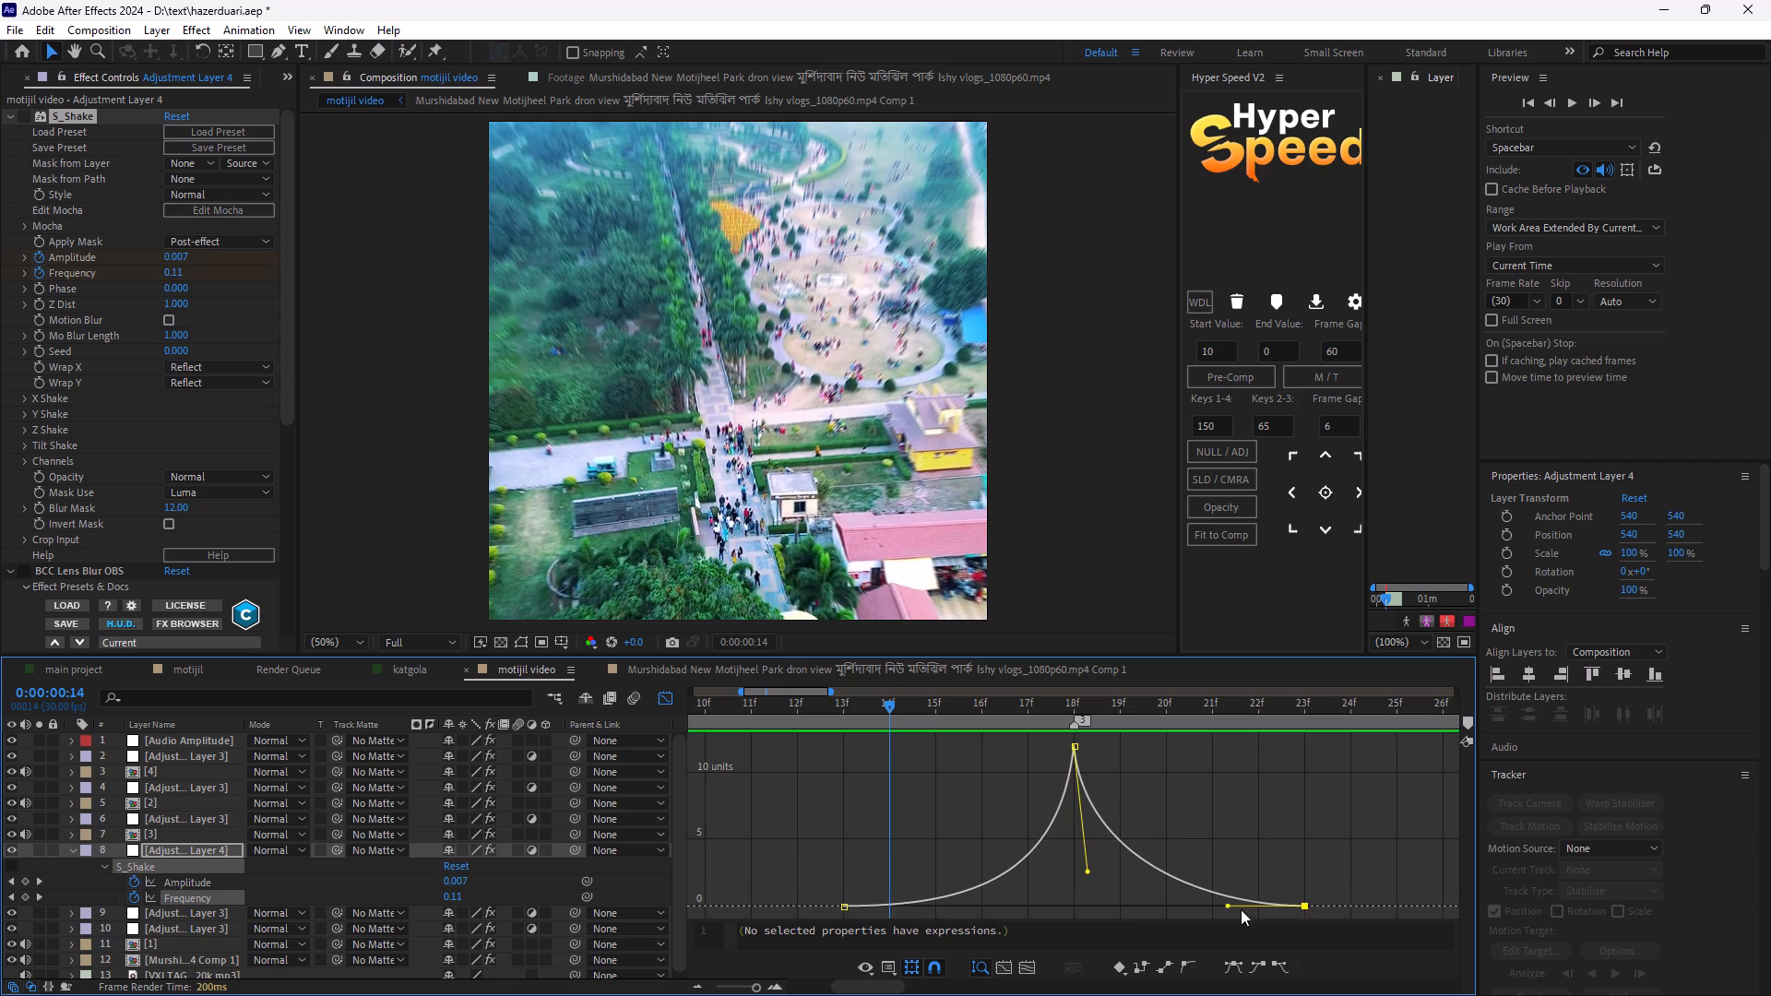
pyautogui.moveTo(1226, 907); pyautogui.dragTo(1159, 905)
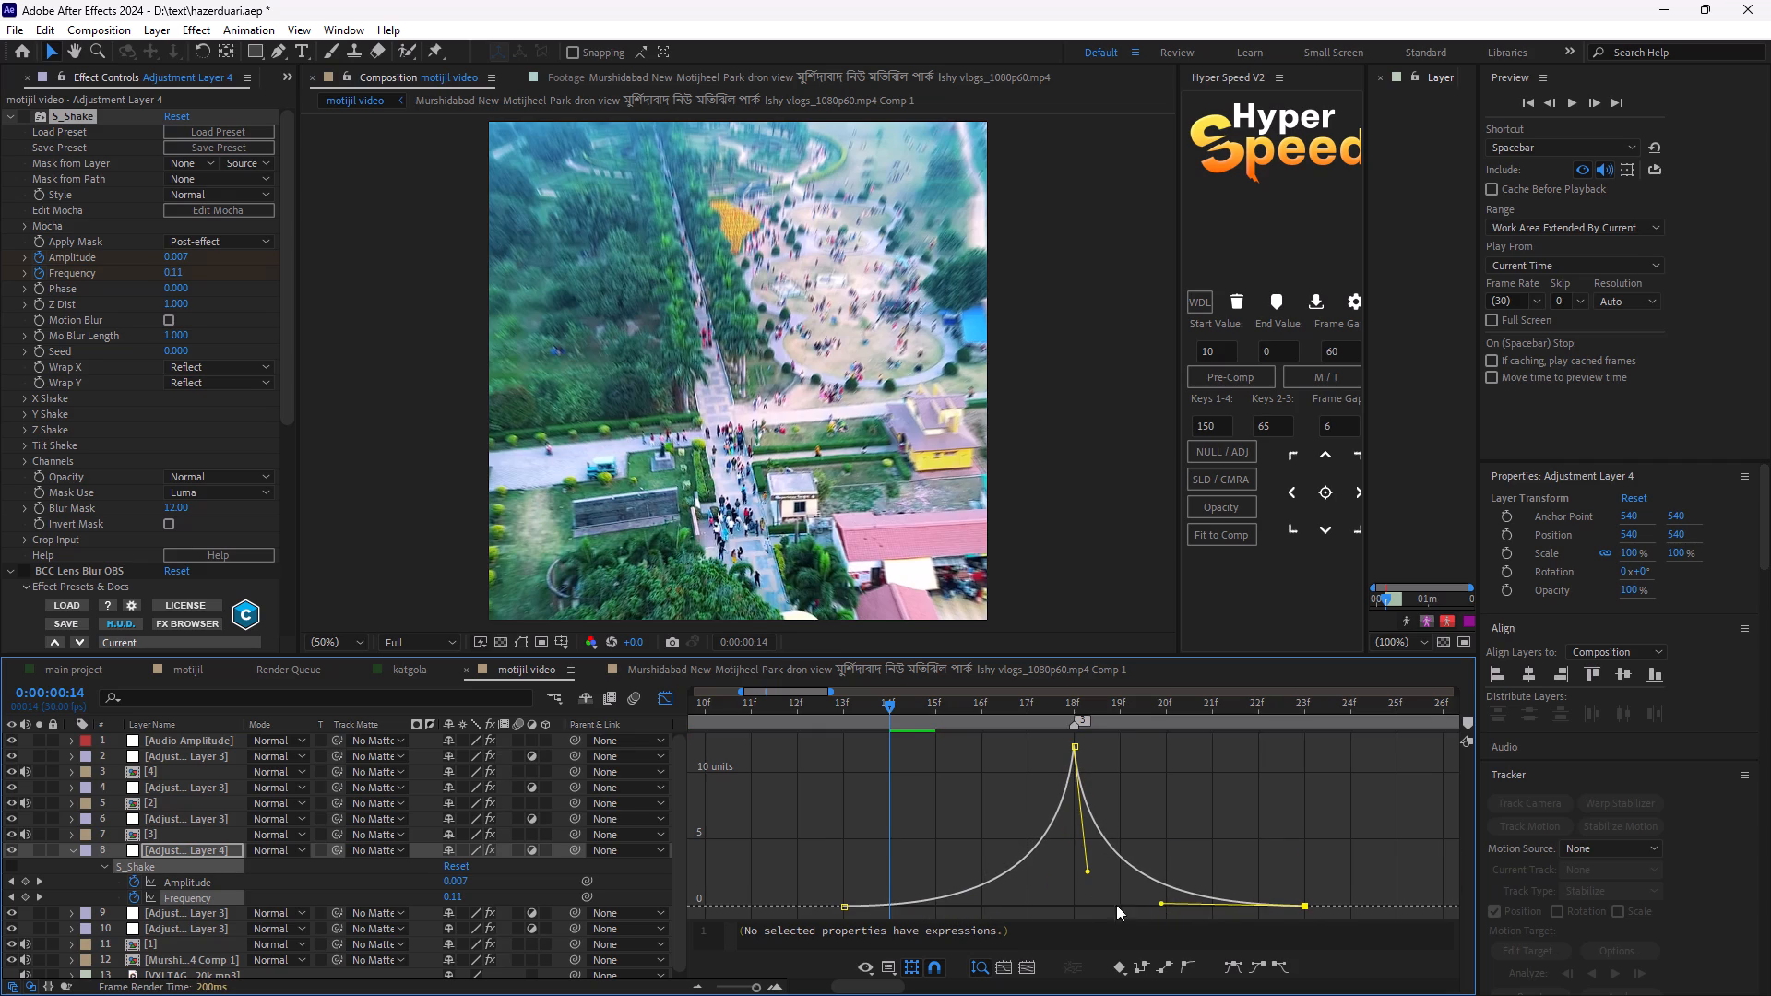
# Play back the edit, return to the layer timeline, replay from 0:00:00:12 and scrub to 0:00:00:13.
pyautogui.press('space')
pyautogui.click(645, 689)
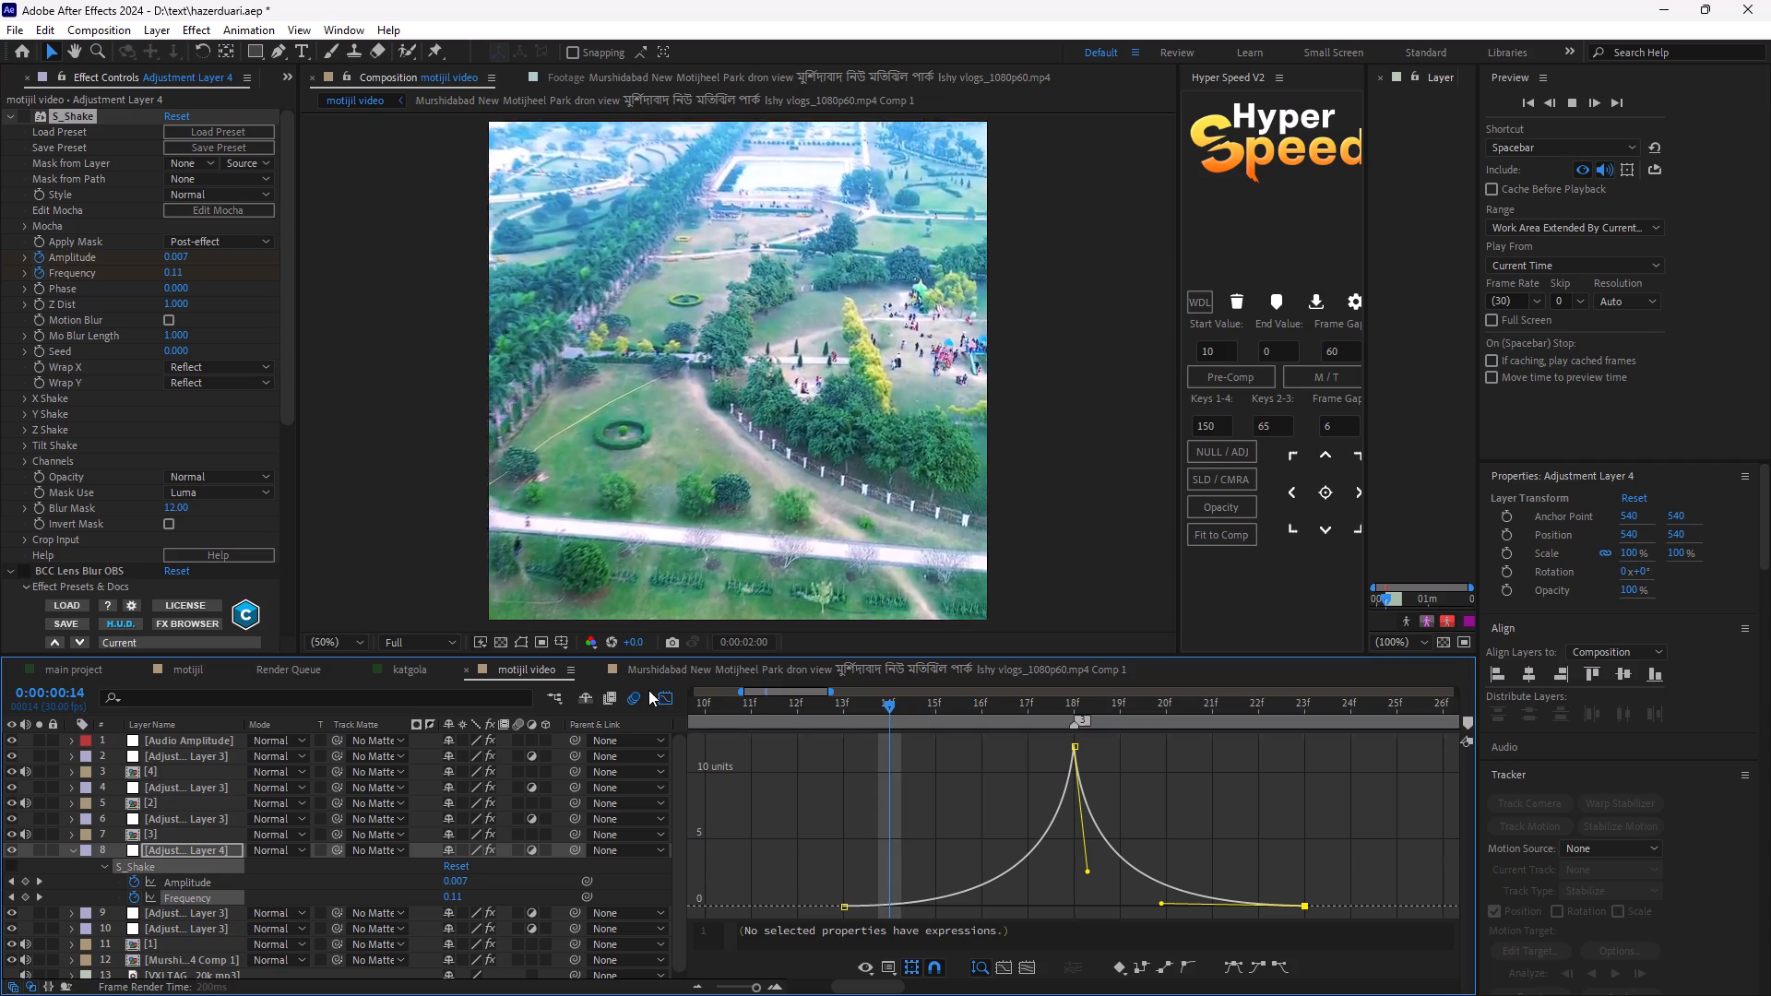
pyautogui.click(642, 694)
pyautogui.click(650, 695)
pyautogui.click(651, 695)
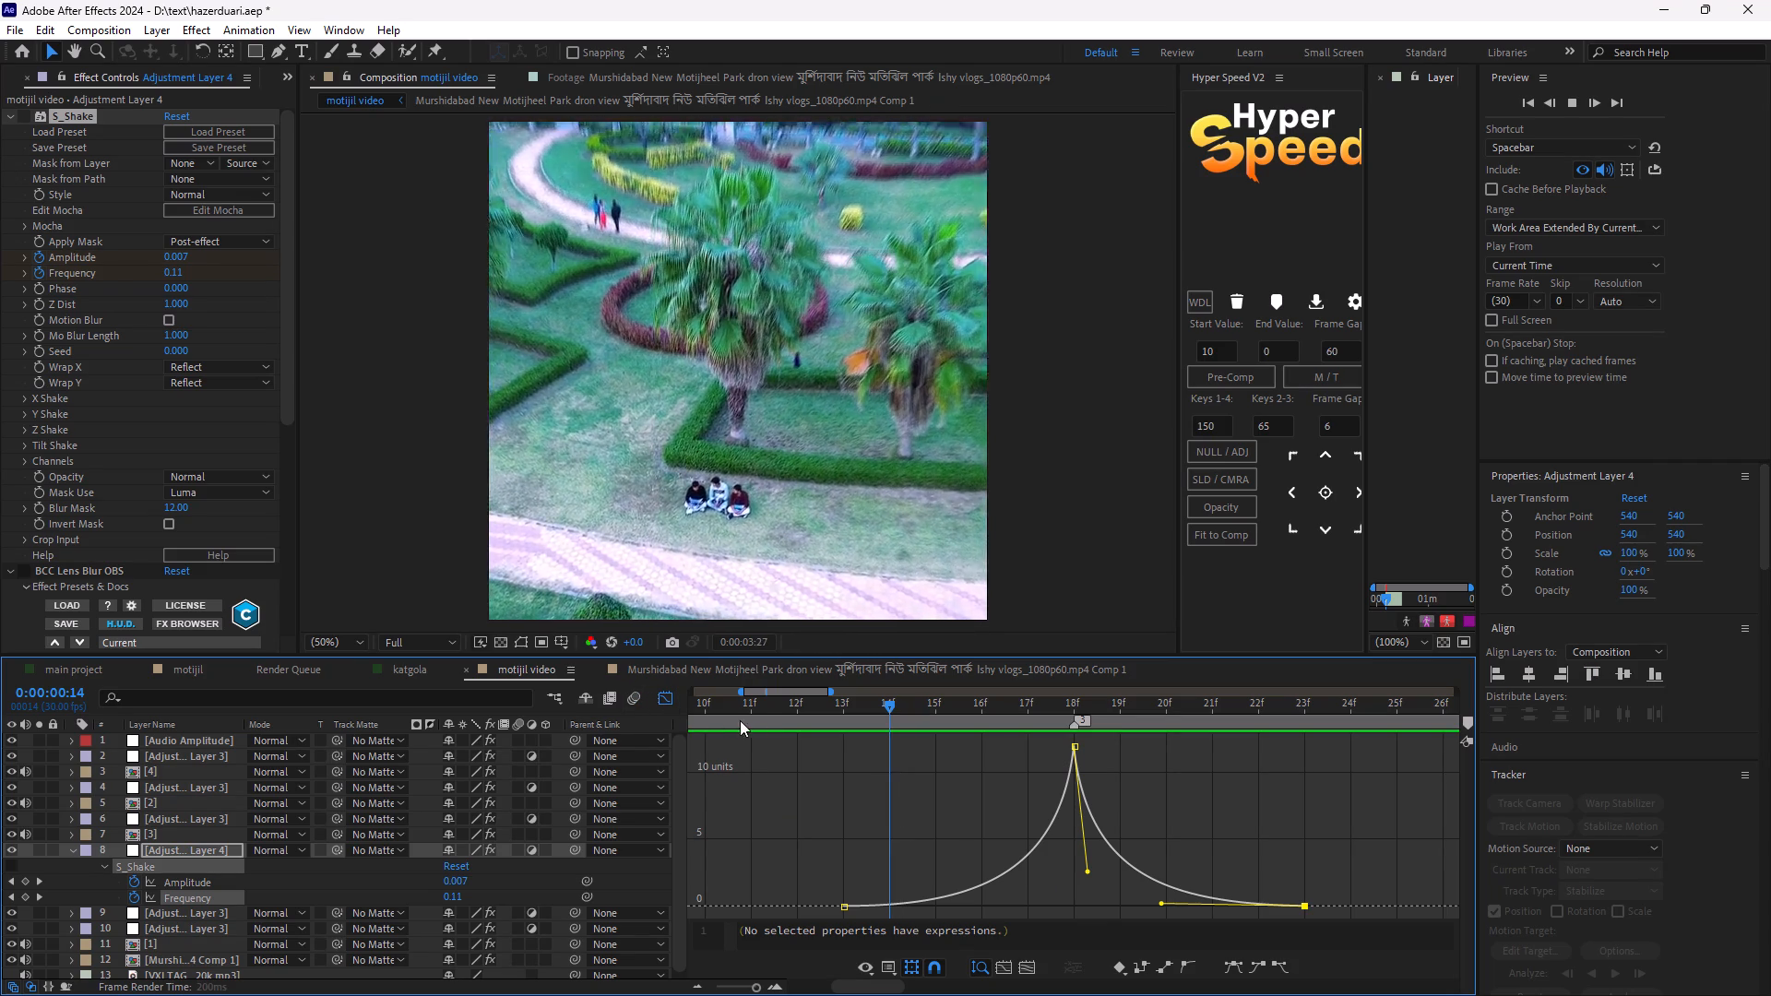
pyautogui.click(668, 703)
pyautogui.moveTo(897, 705); pyautogui.dragTo(800, 732)
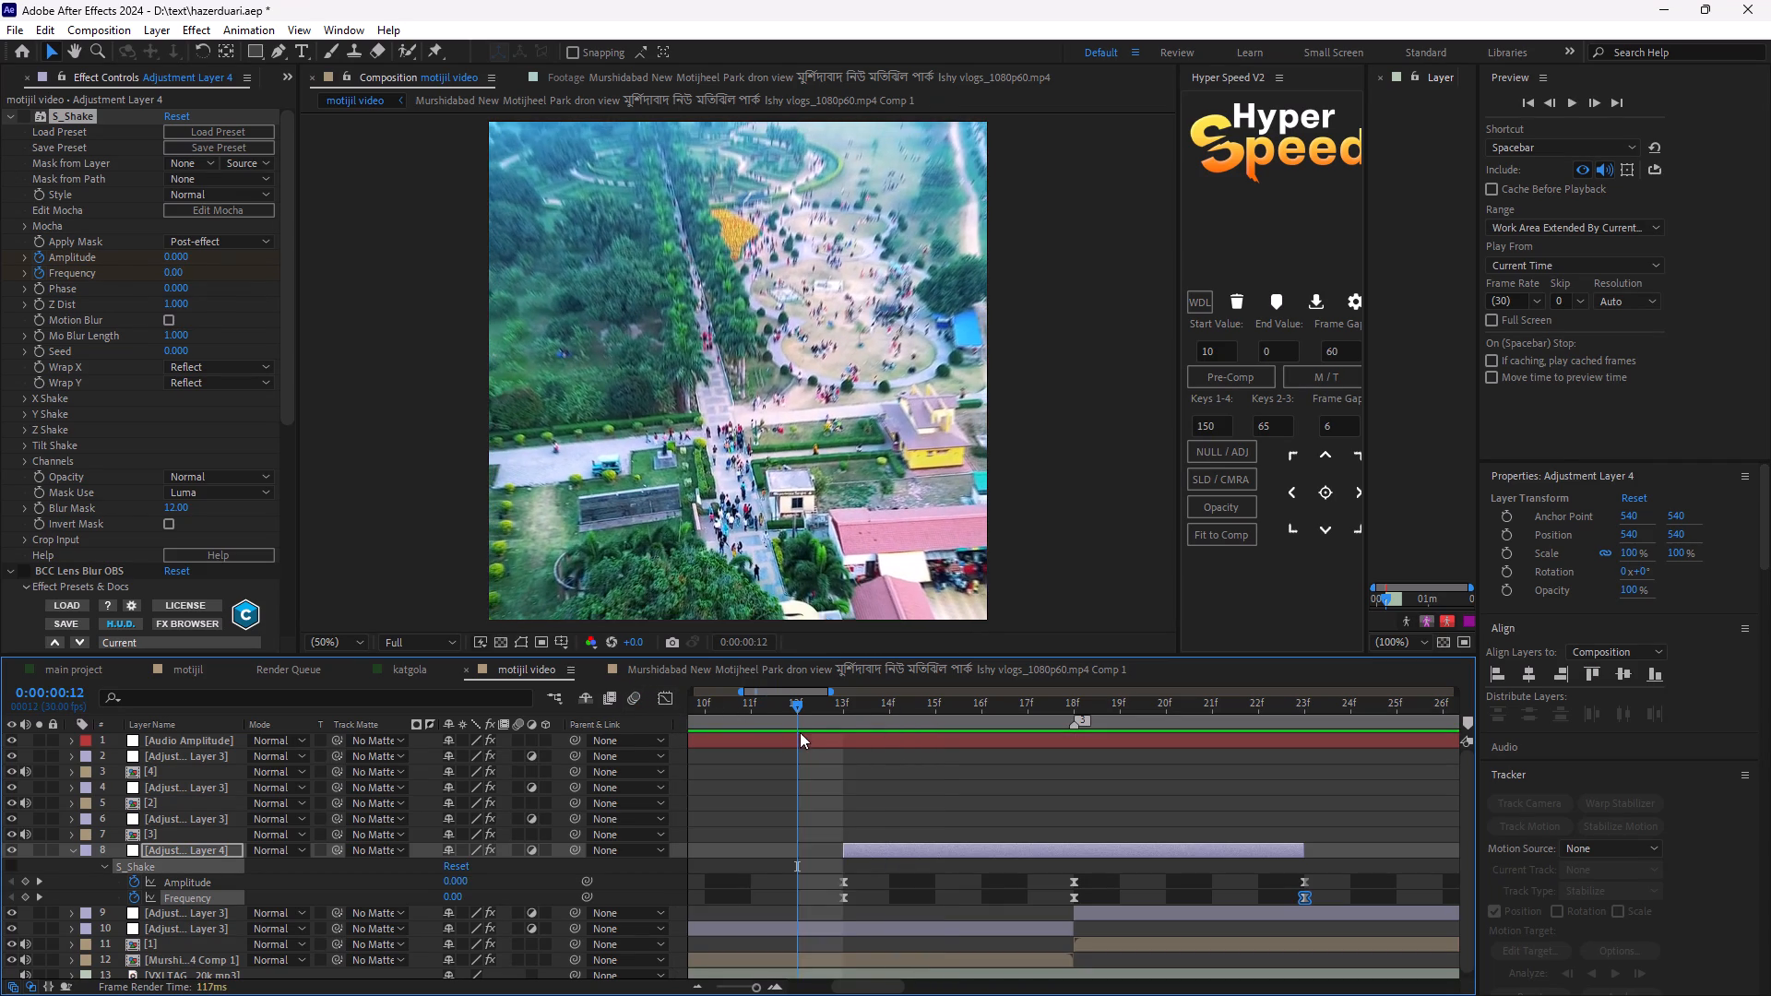
pyautogui.press('space')
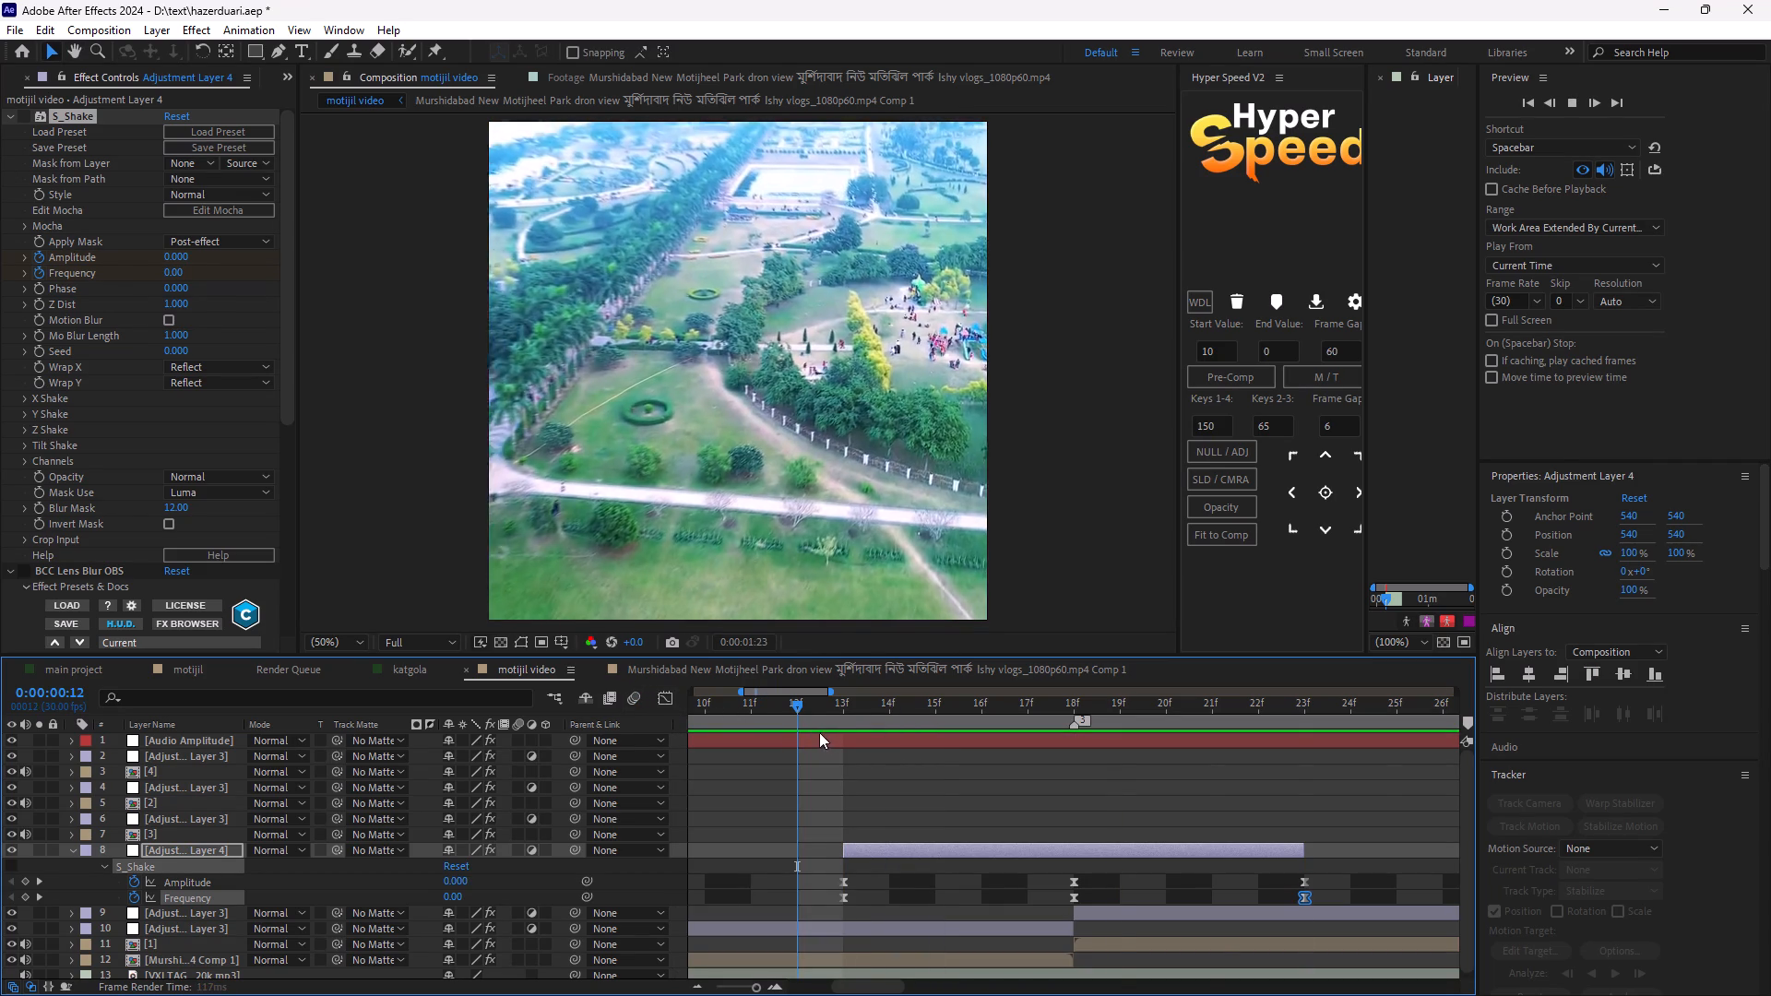
pyautogui.press('space')
pyautogui.press('space')
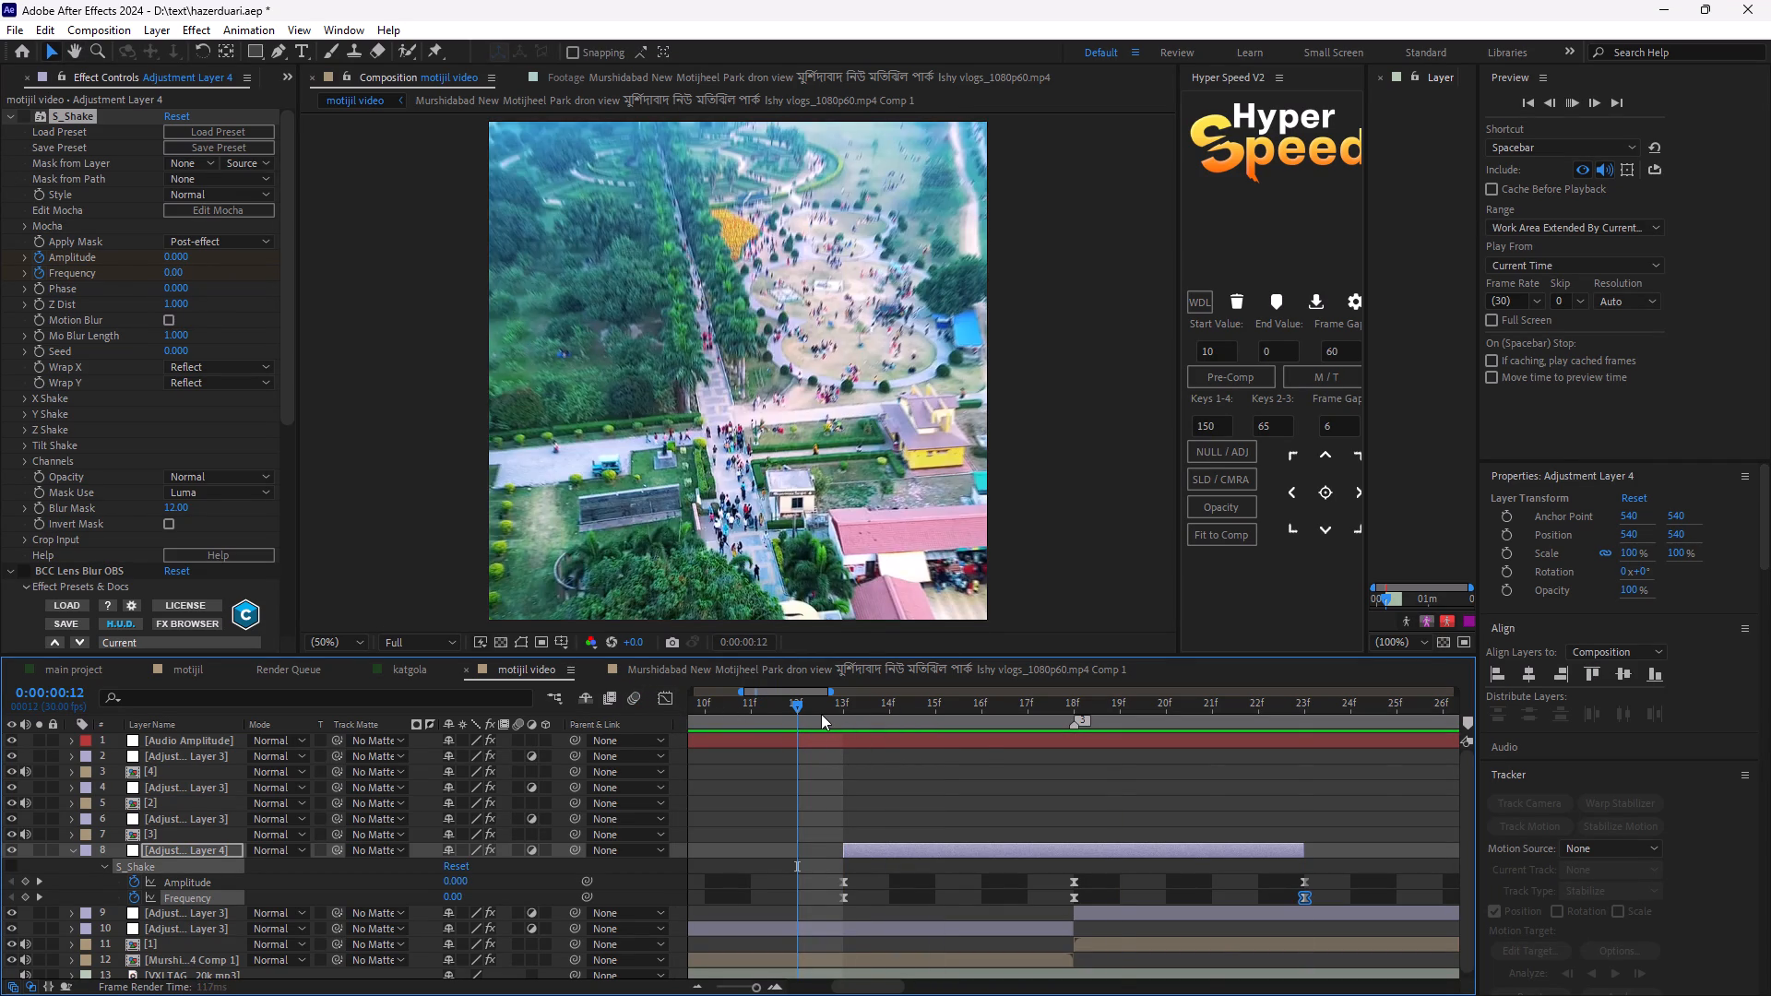
pyautogui.press('space')
pyautogui.moveTo(803, 709); pyautogui.dragTo(908, 771)
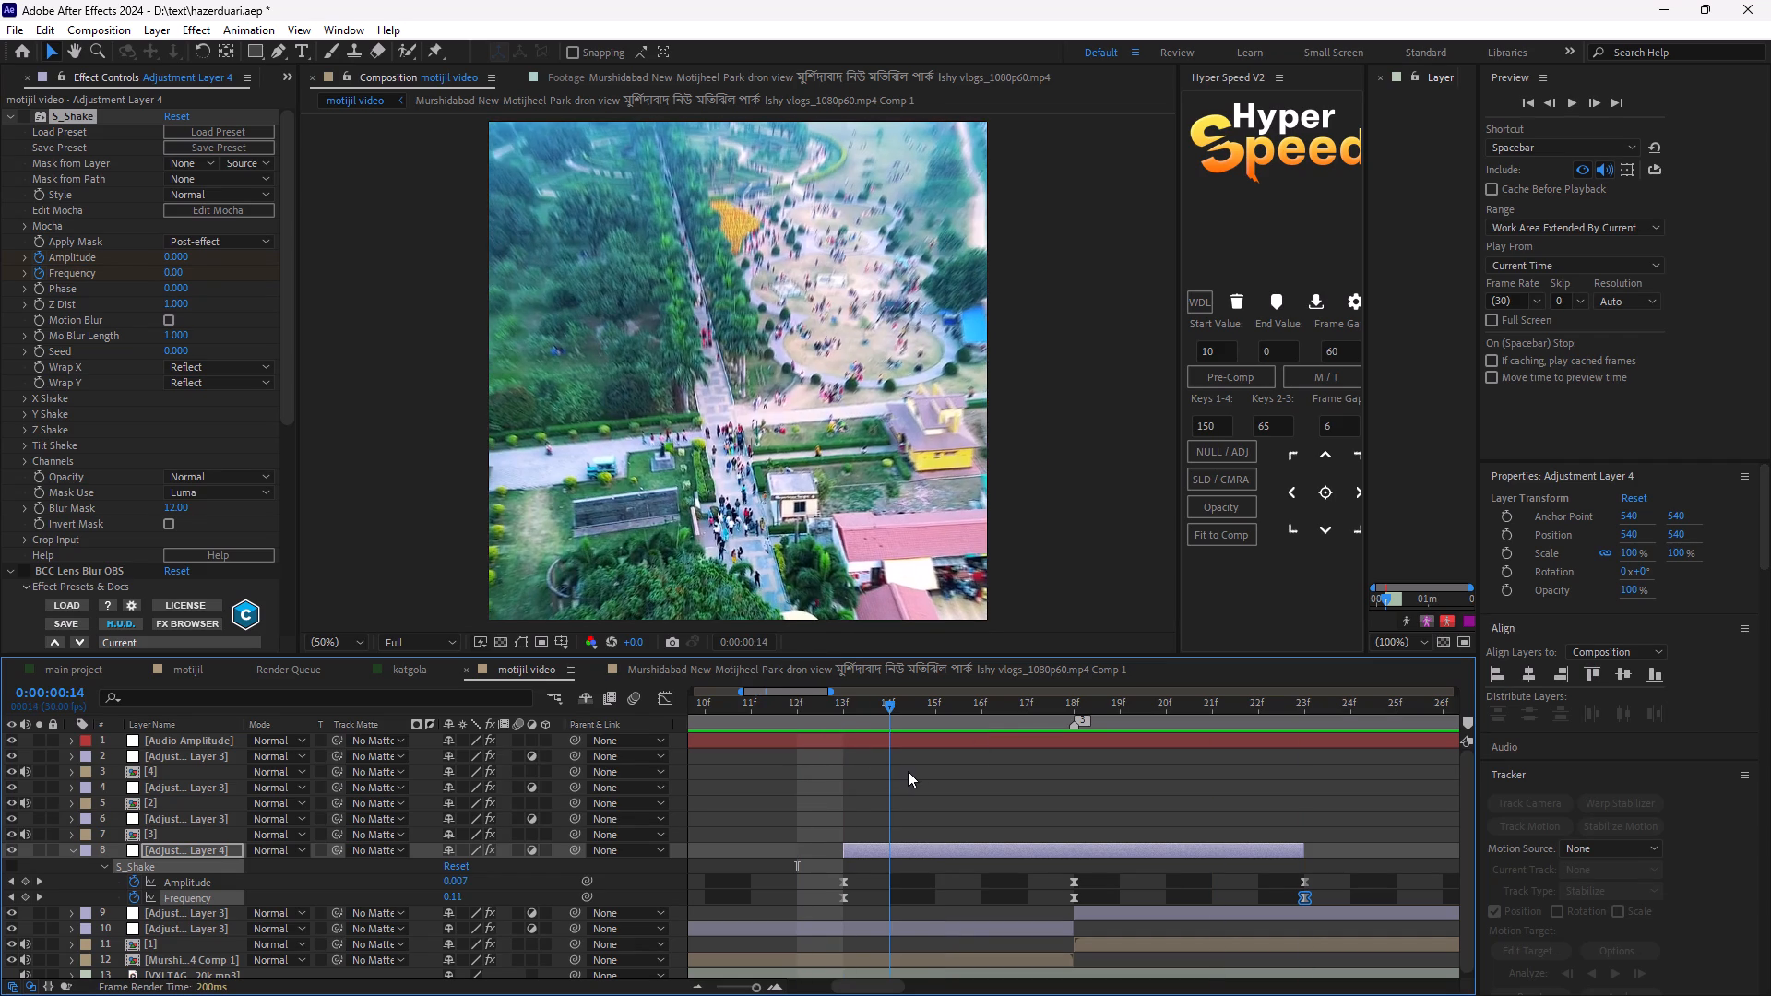
pyautogui.moveTo(908, 771); pyautogui.dragTo(855, 775)
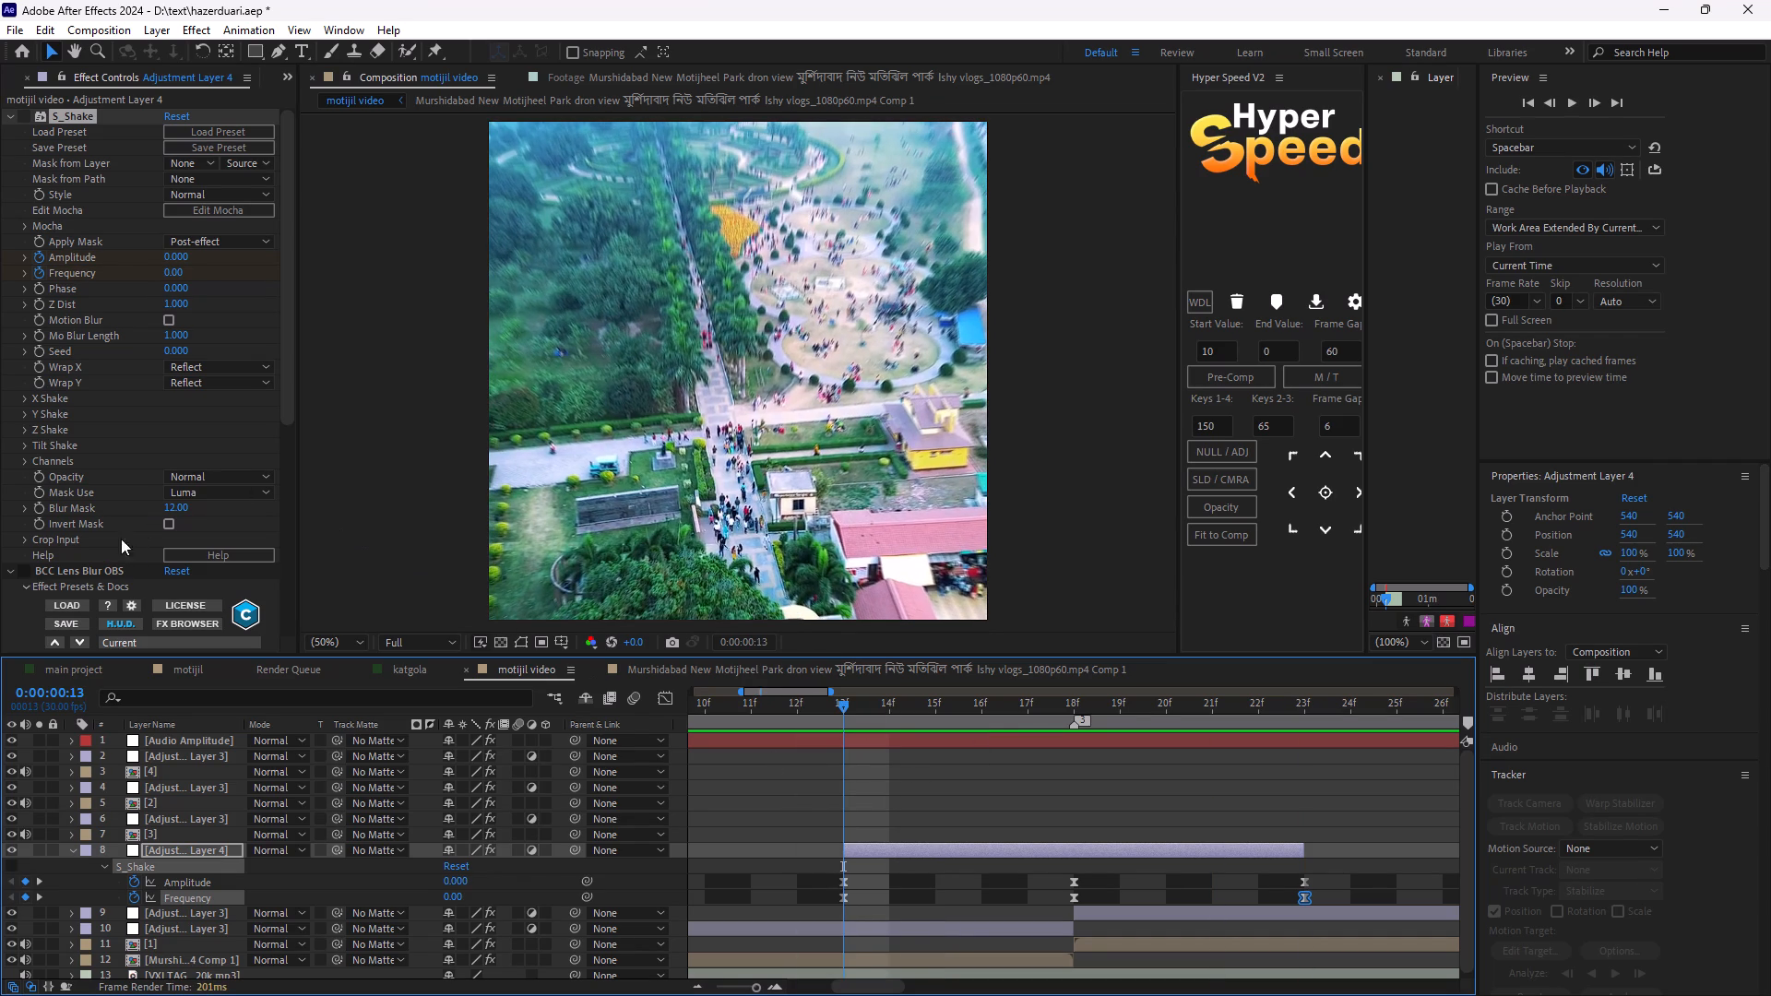
# Collapse the BCC Lens Blur OBS settings and enable the S_Shake effect on Adjustment Layer 4.
pyautogui.scroll(-5, 52, 300)
pyautogui.scroll(-6, 75, 403)
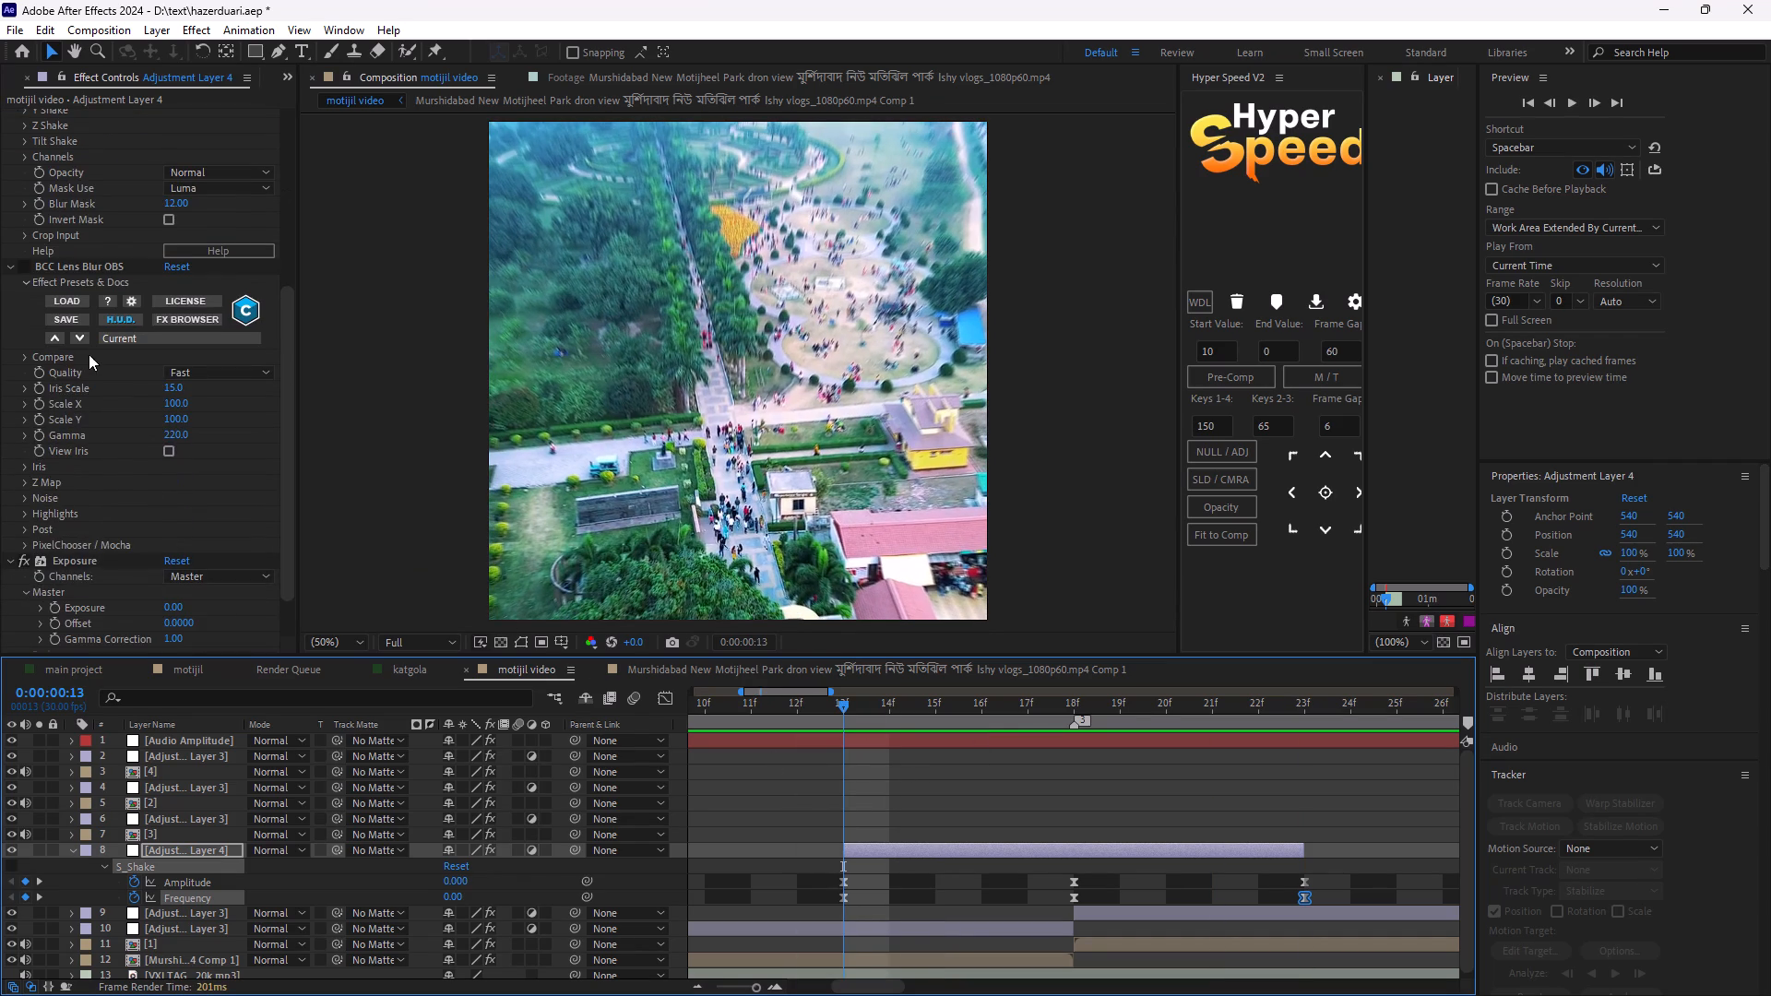
pyautogui.click(14, 262)
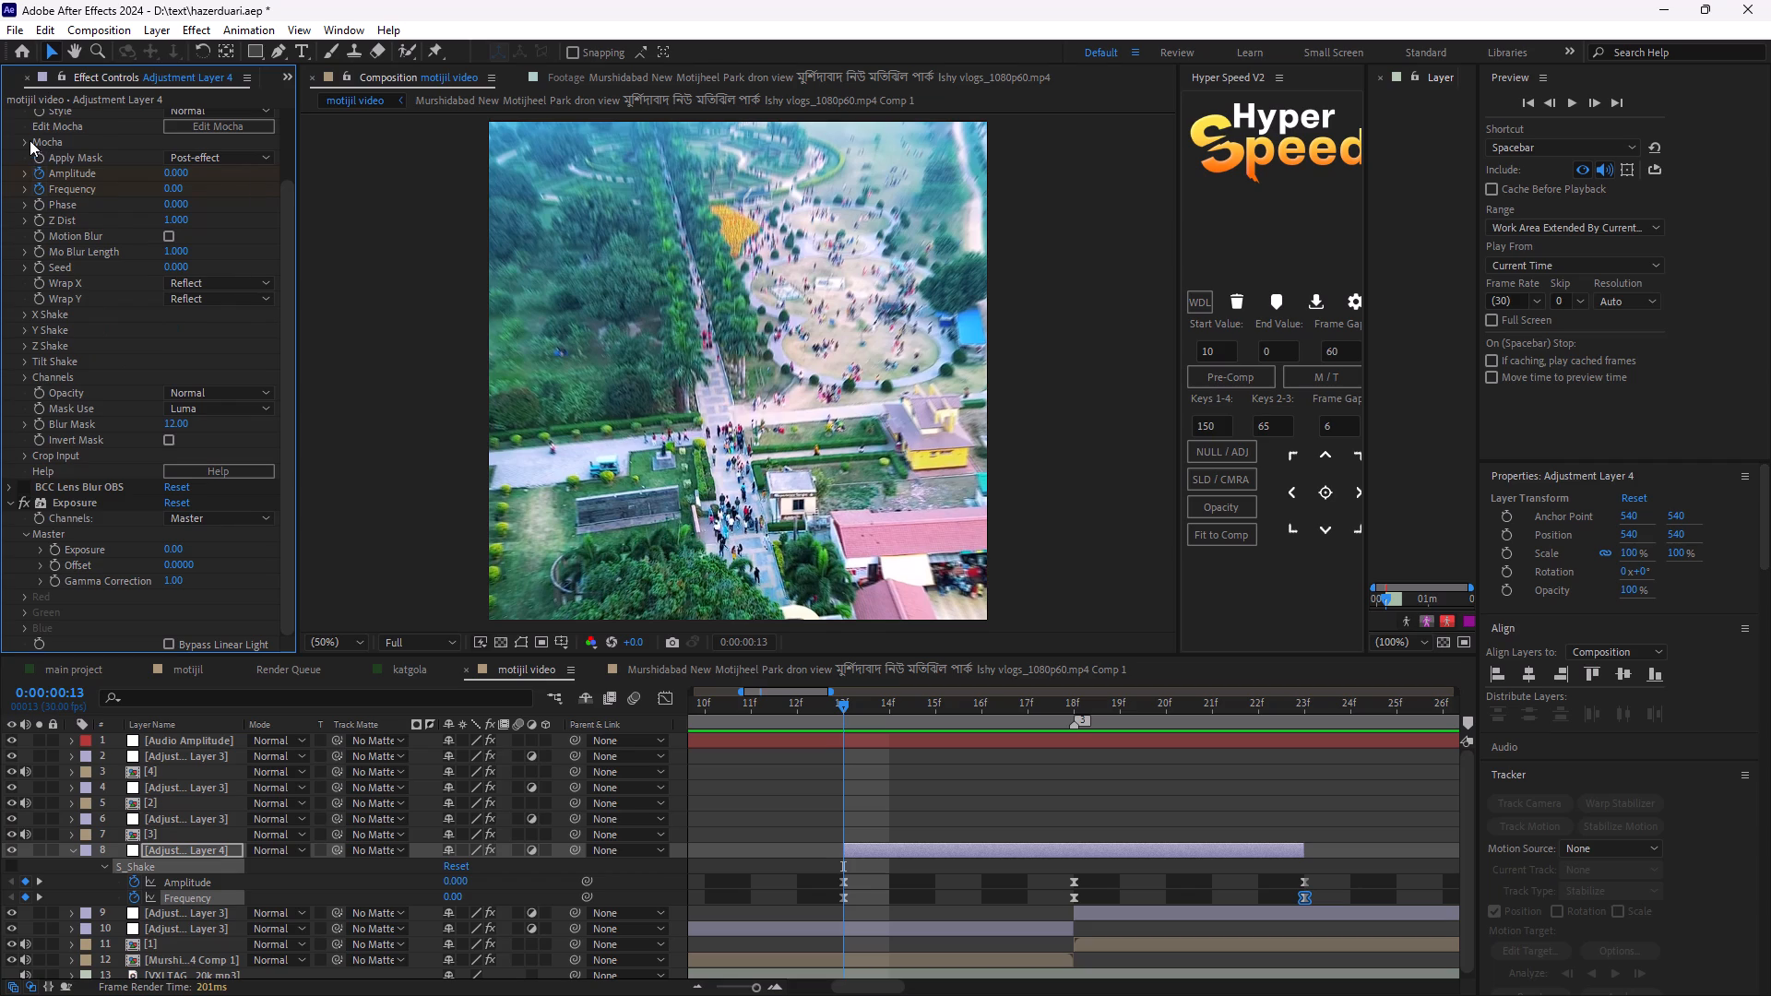
pyautogui.scroll(3, 30, 140)
pyautogui.scroll(-1, 82, 429)
pyautogui.scroll(3, 59, 373)
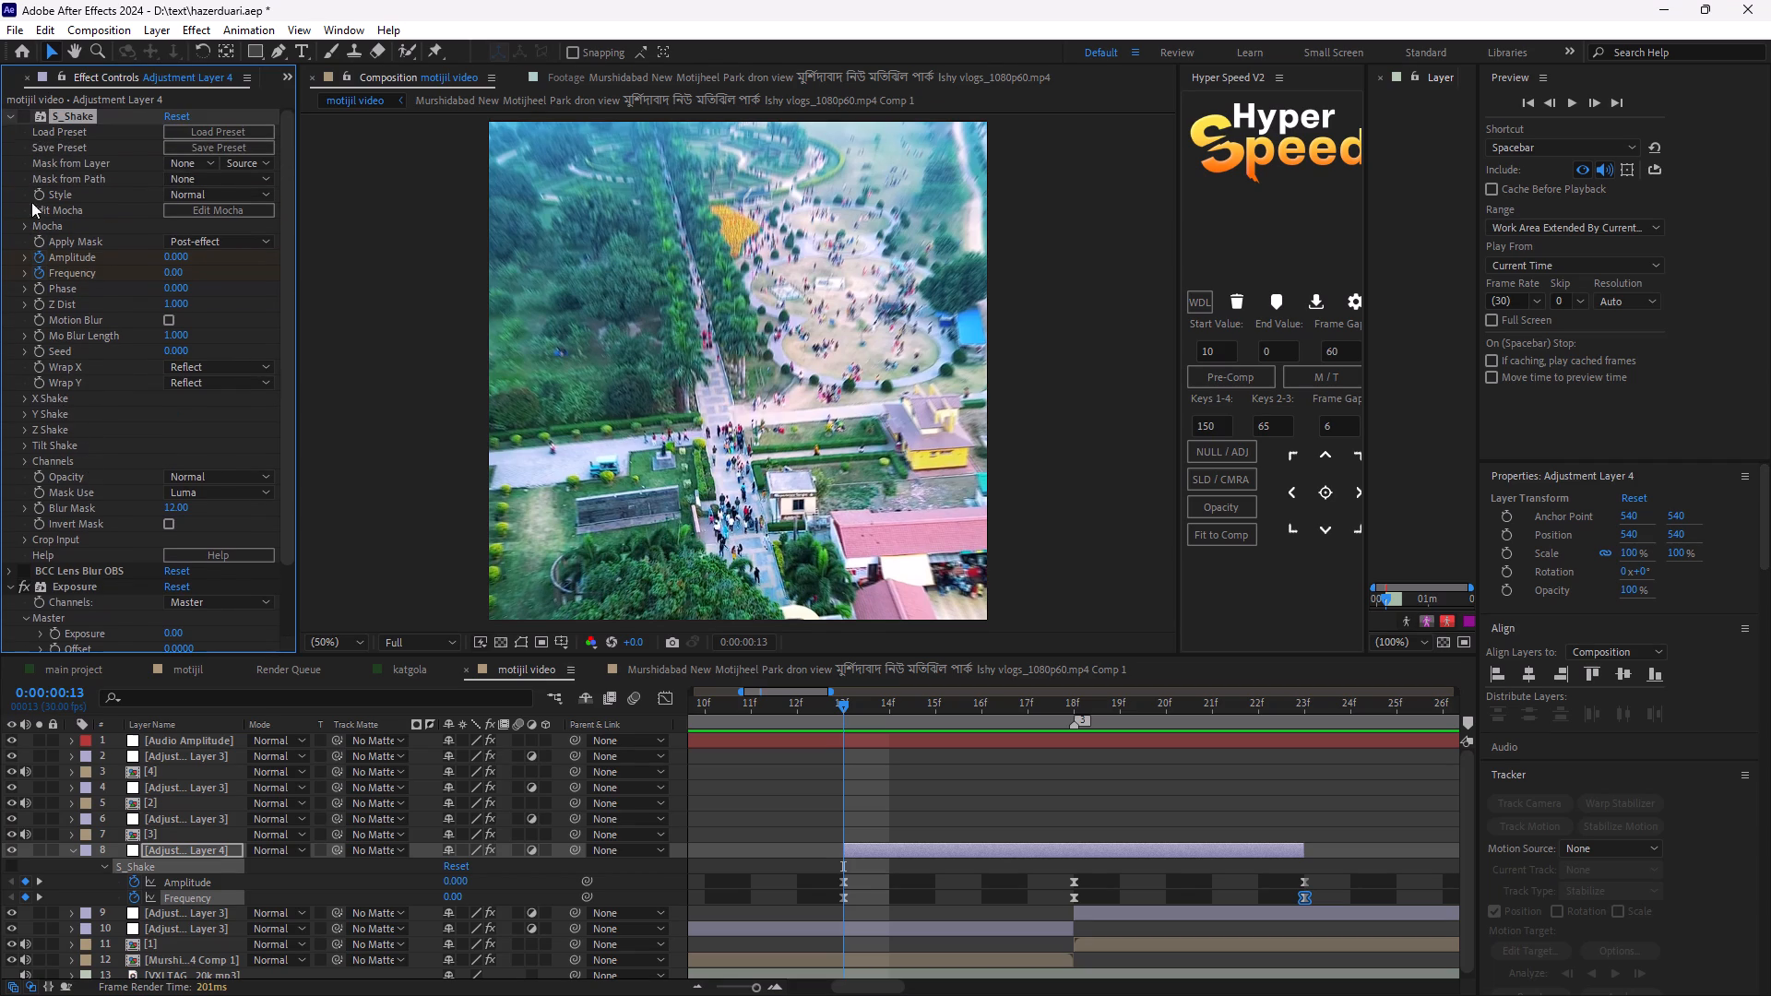
pyautogui.click(23, 117)
# Replay the transition repeatedly from 0:00:00:13 to review the enabled shake.
pyautogui.press('space')
pyautogui.press('space')
pyautogui.press('space')
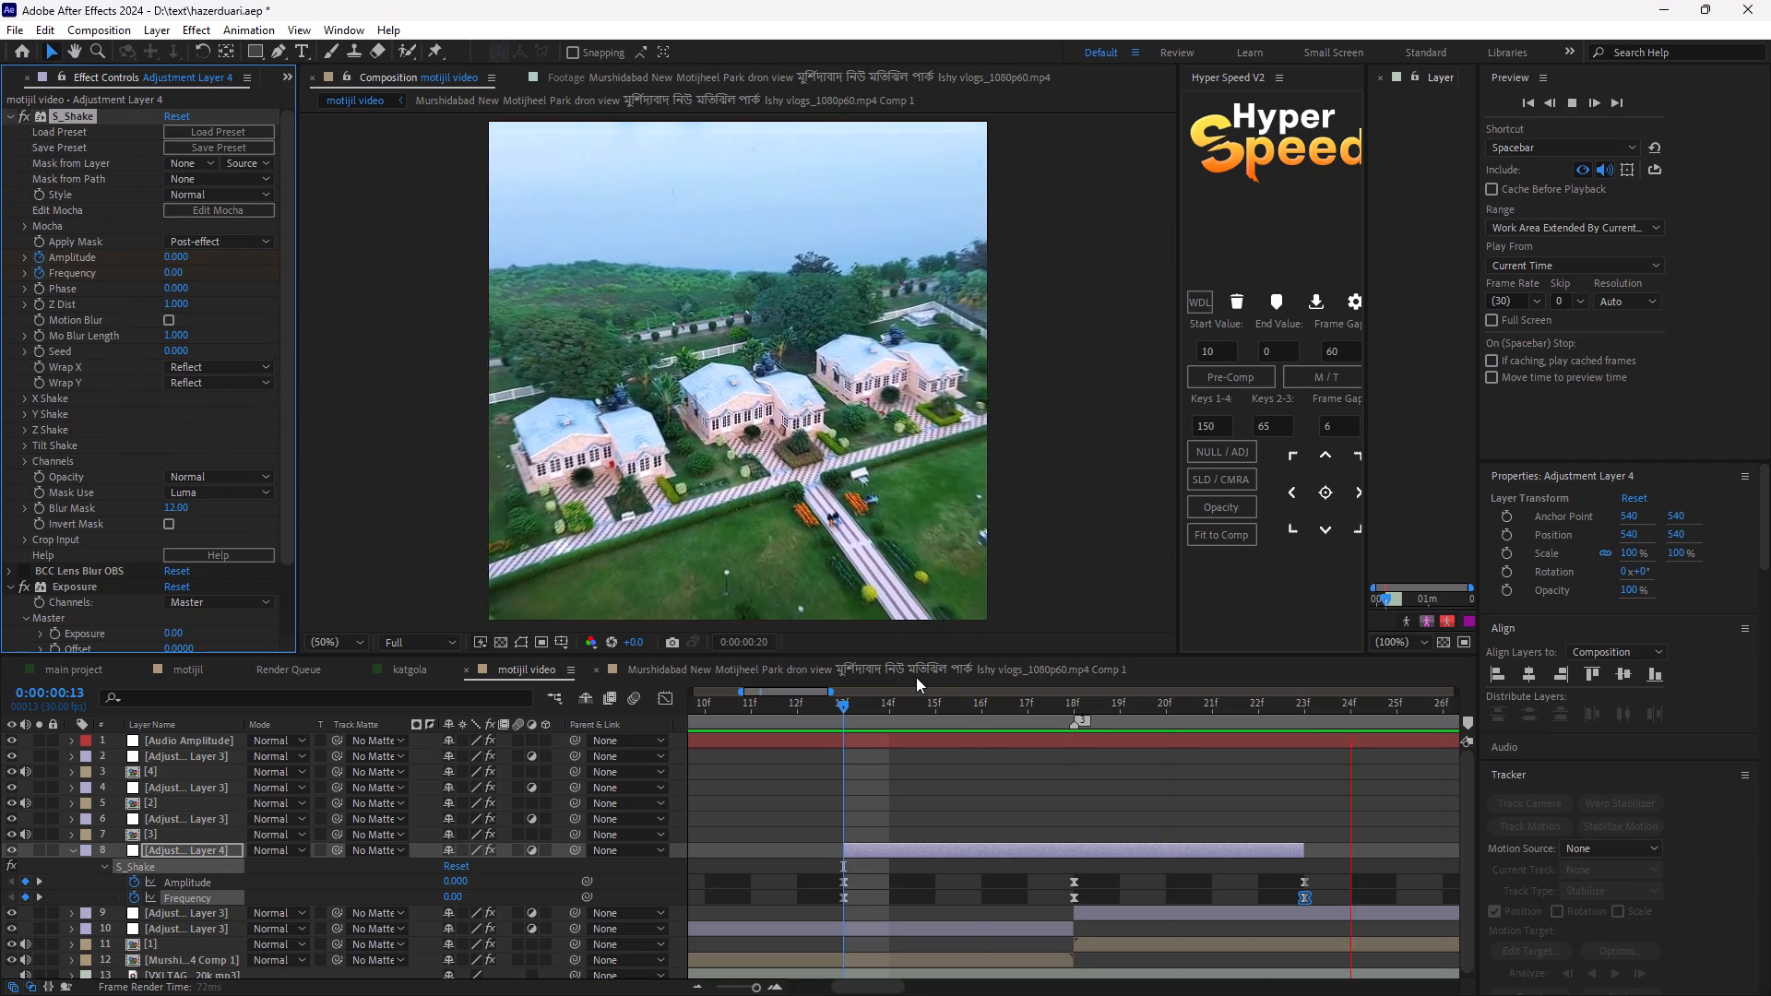
pyautogui.press('space')
pyautogui.press('space')
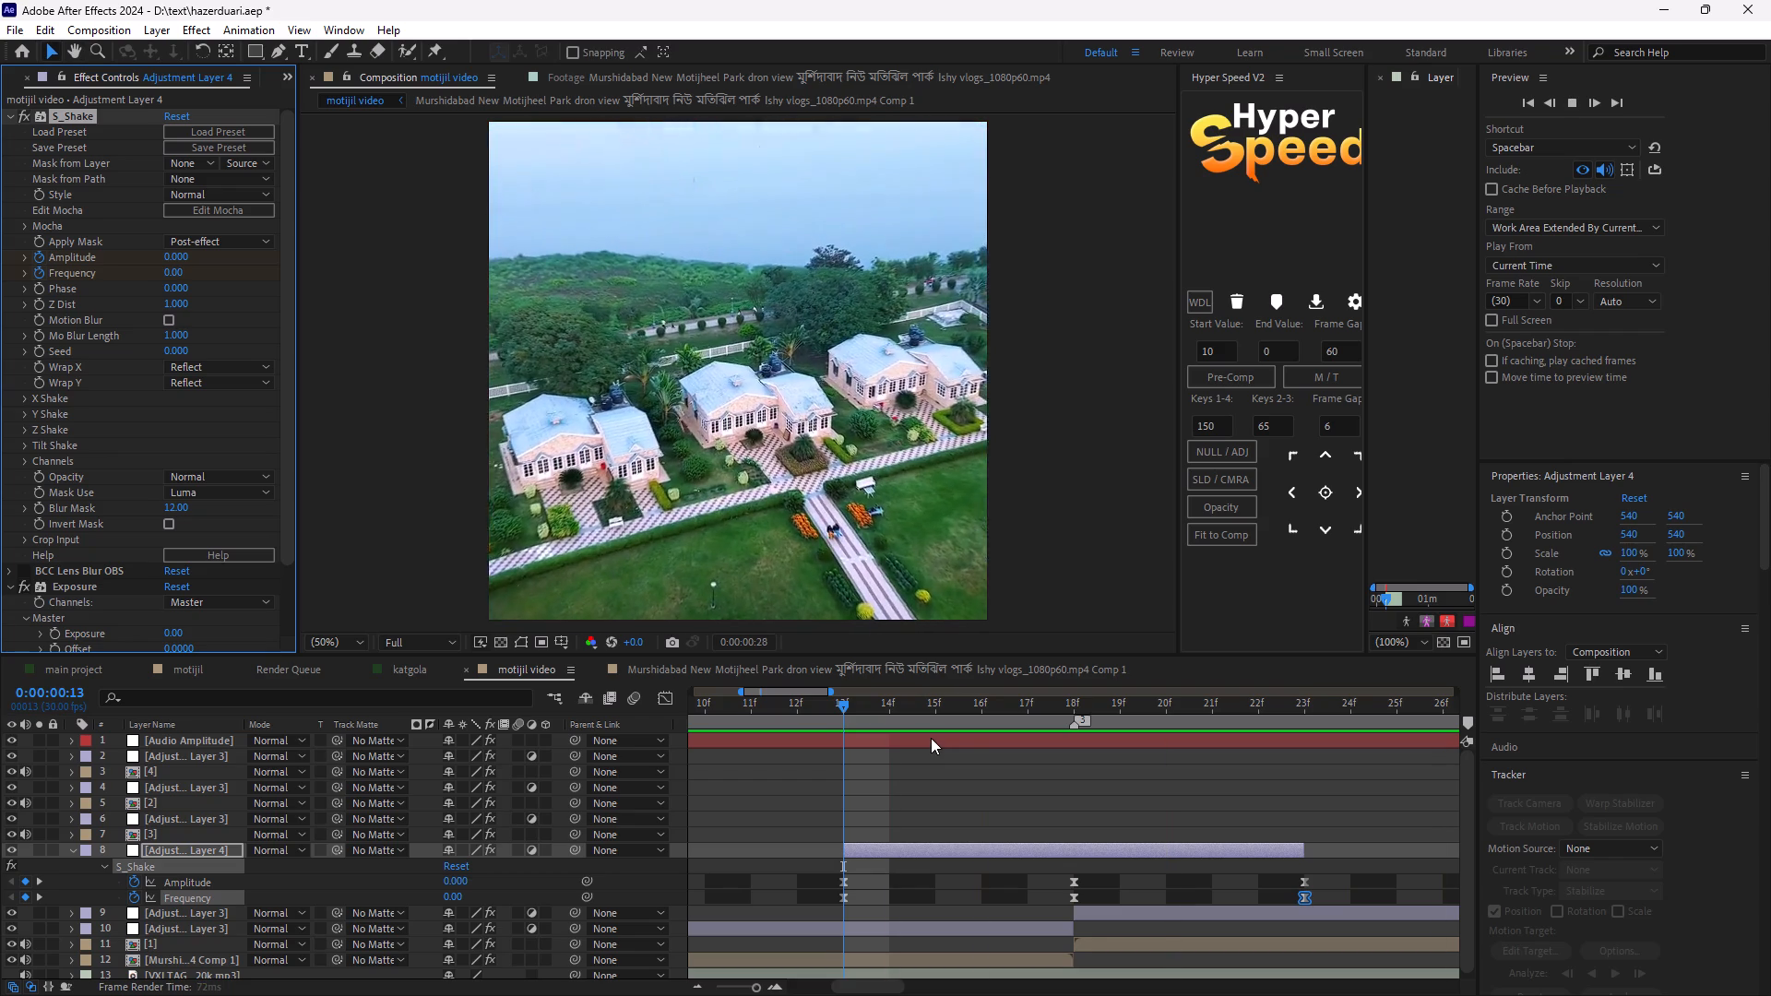
pyautogui.press('space')
pyautogui.press('space')
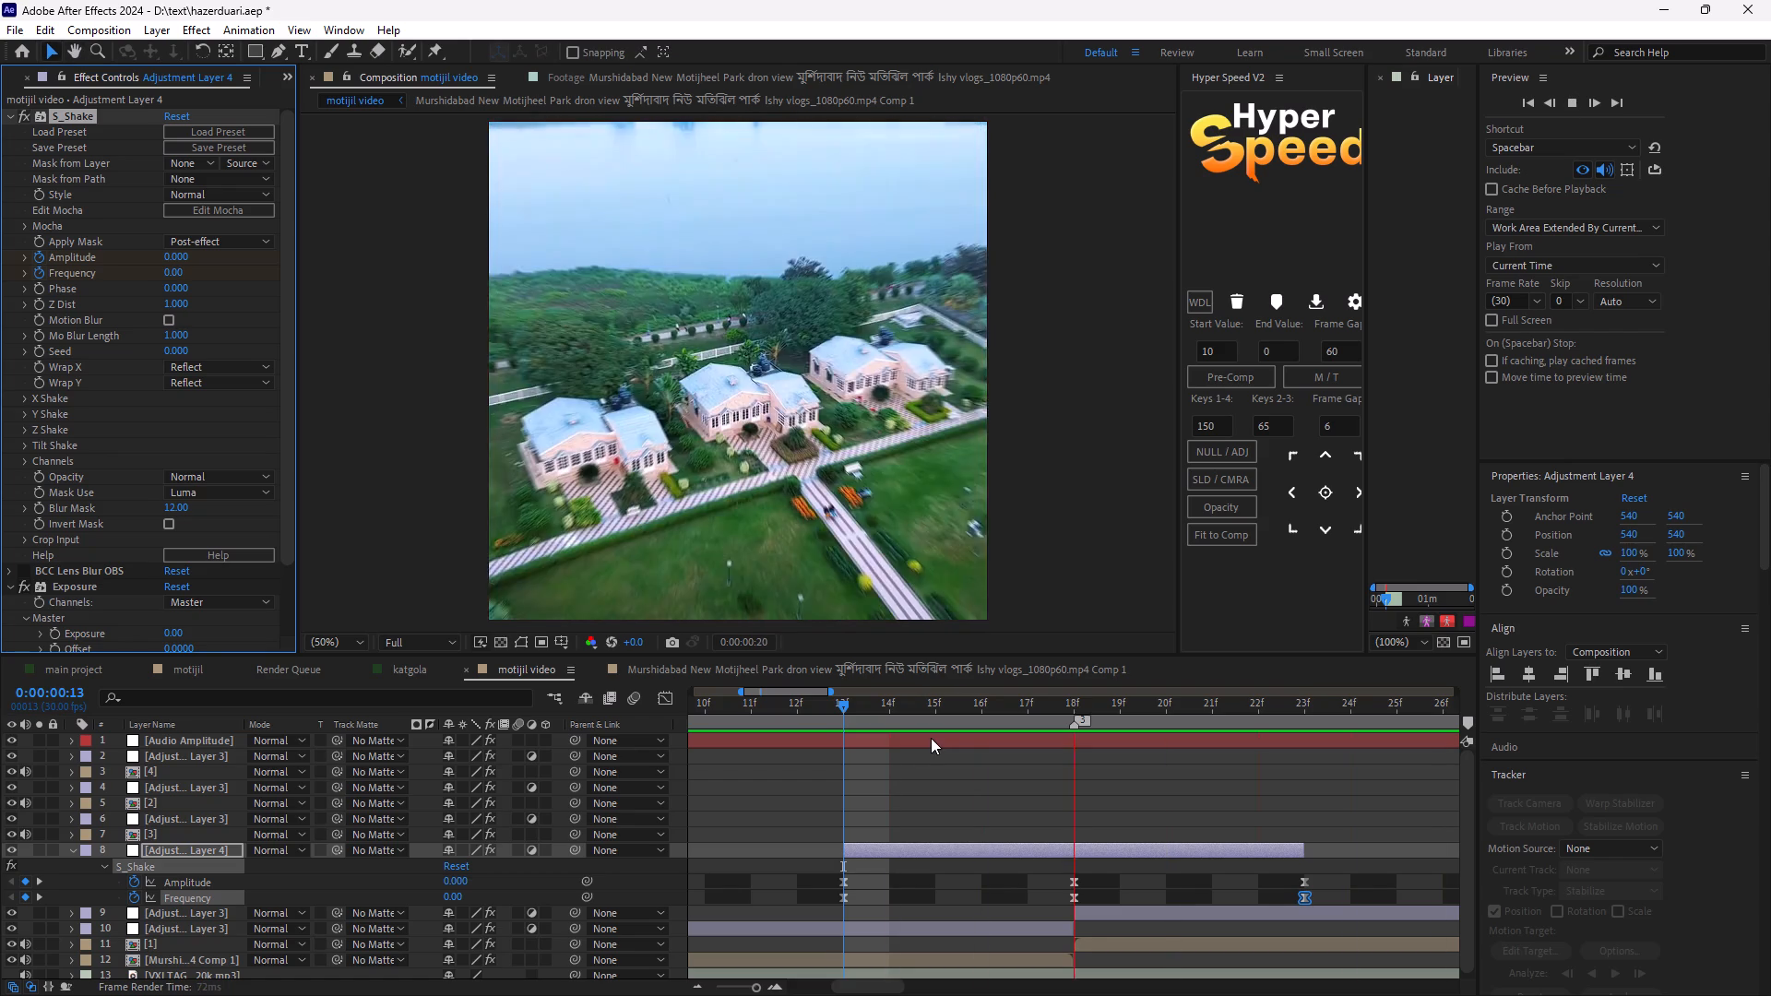
pyautogui.press('space')
pyautogui.press('space')
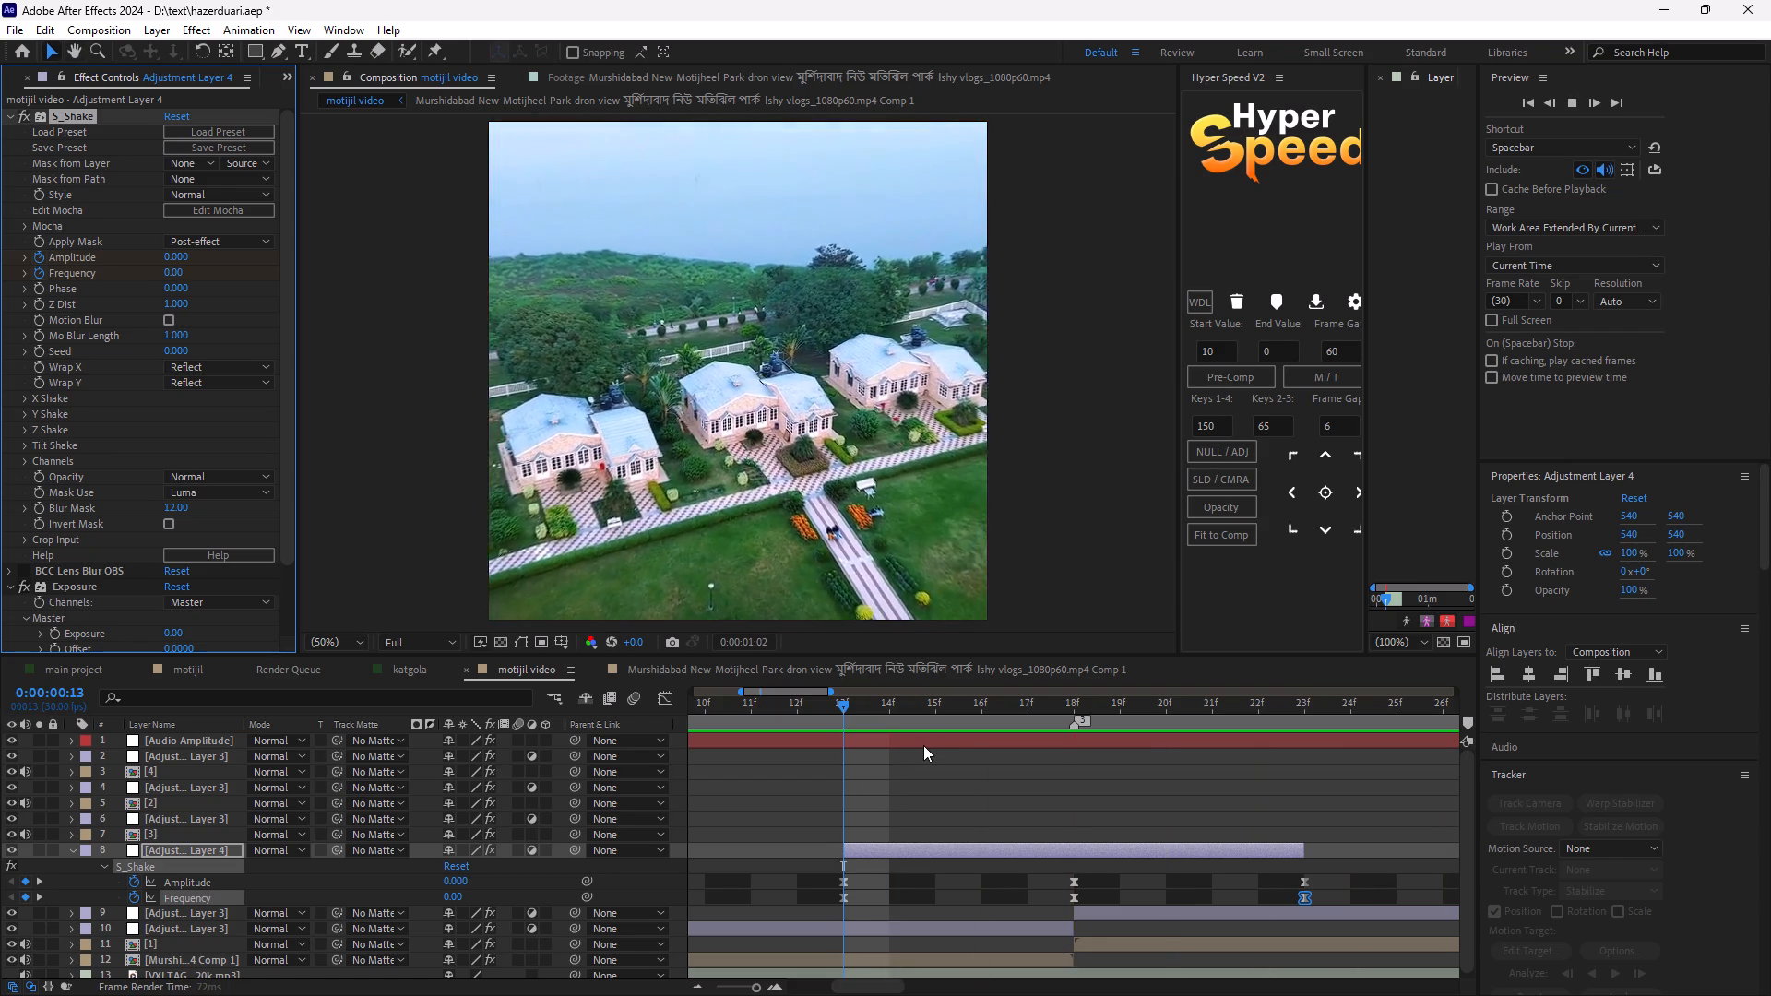
pyautogui.press('space')
pyautogui.press('space')
pyautogui.press('space')
pyautogui.press('space')
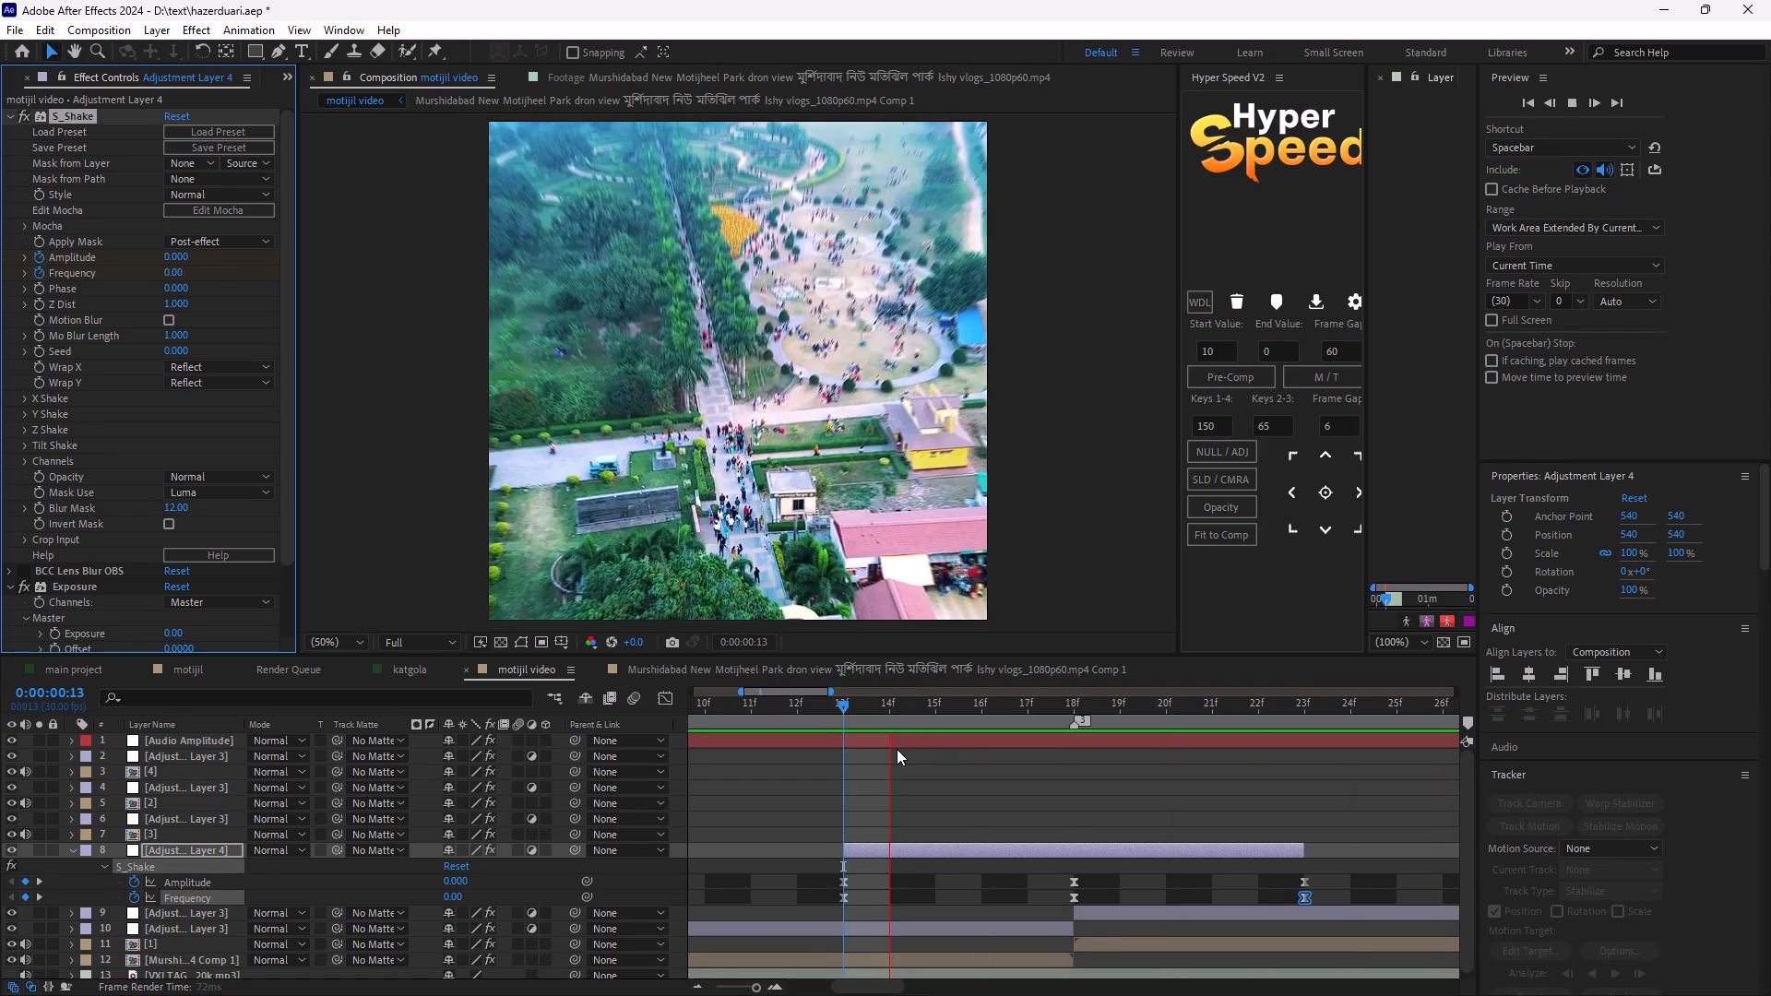
pyautogui.press('space')
# Replay the transition from 0:00:00:10 and again from 0:00:00:13 to check the shake's timing.
pyautogui.moveTo(842, 708); pyautogui.dragTo(712, 727)
pyautogui.press('space')
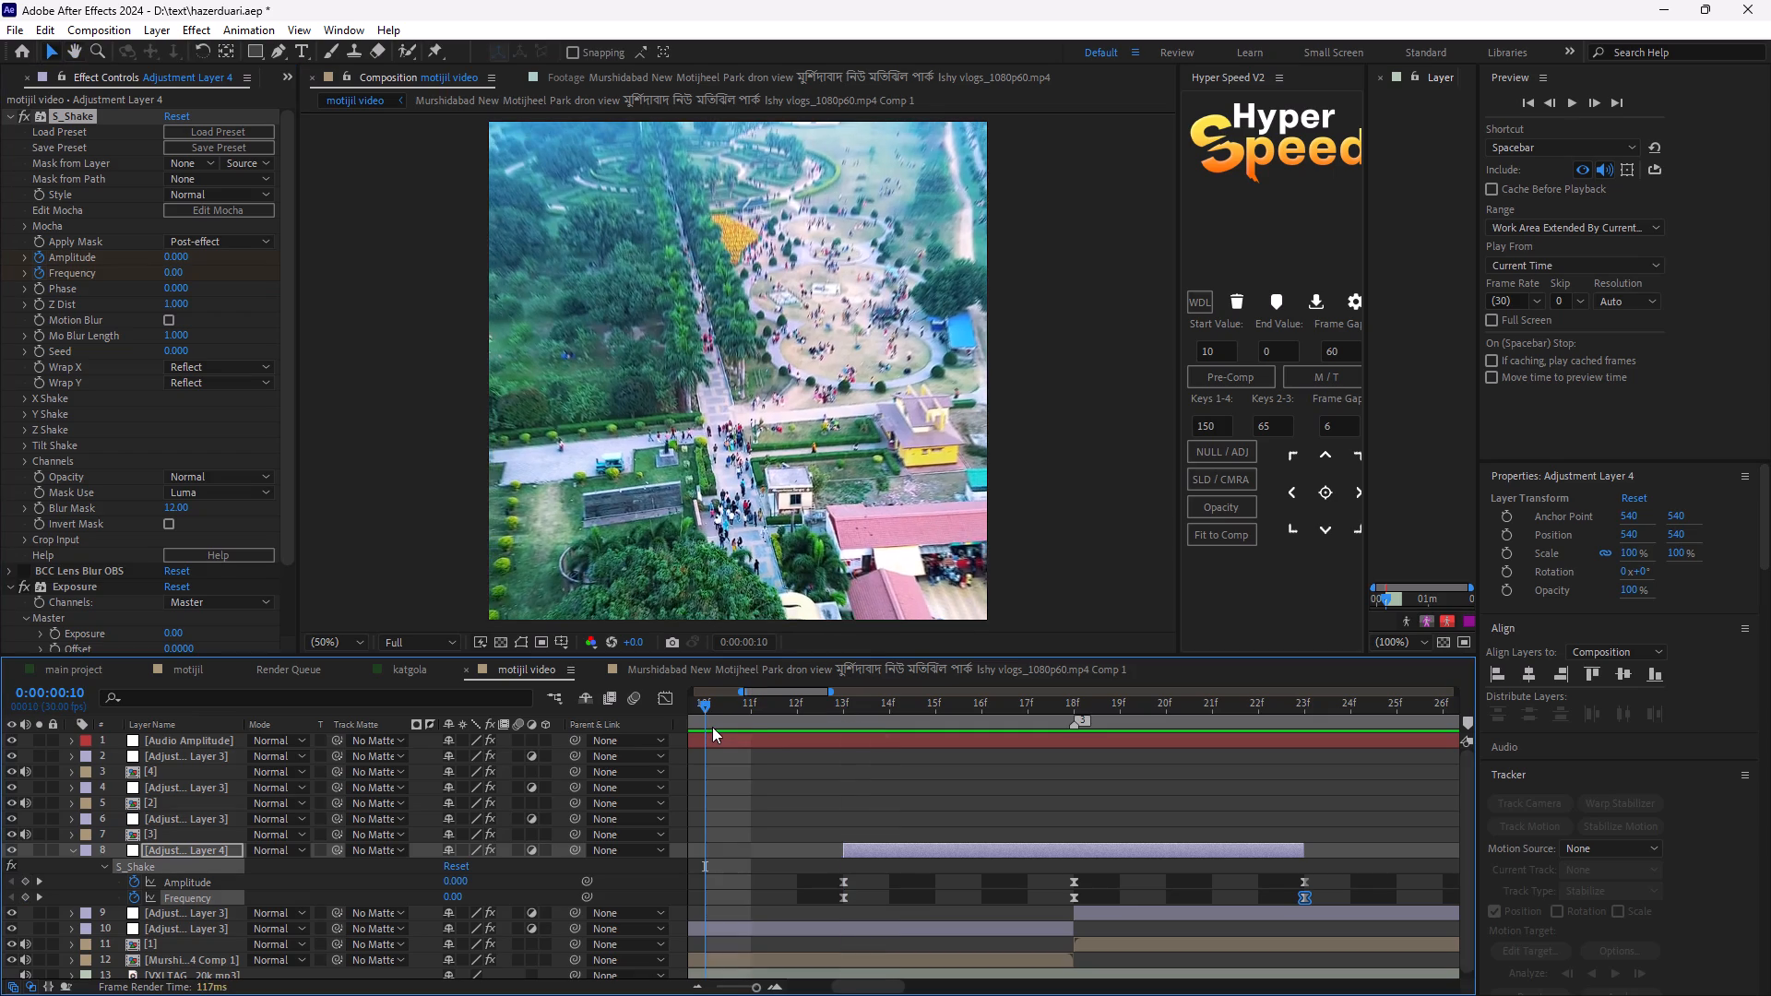
pyautogui.press('space')
pyautogui.moveTo(711, 707); pyautogui.dragTo(849, 783)
pyautogui.moveTo(945, 809); pyautogui.dragTo(969, 818)
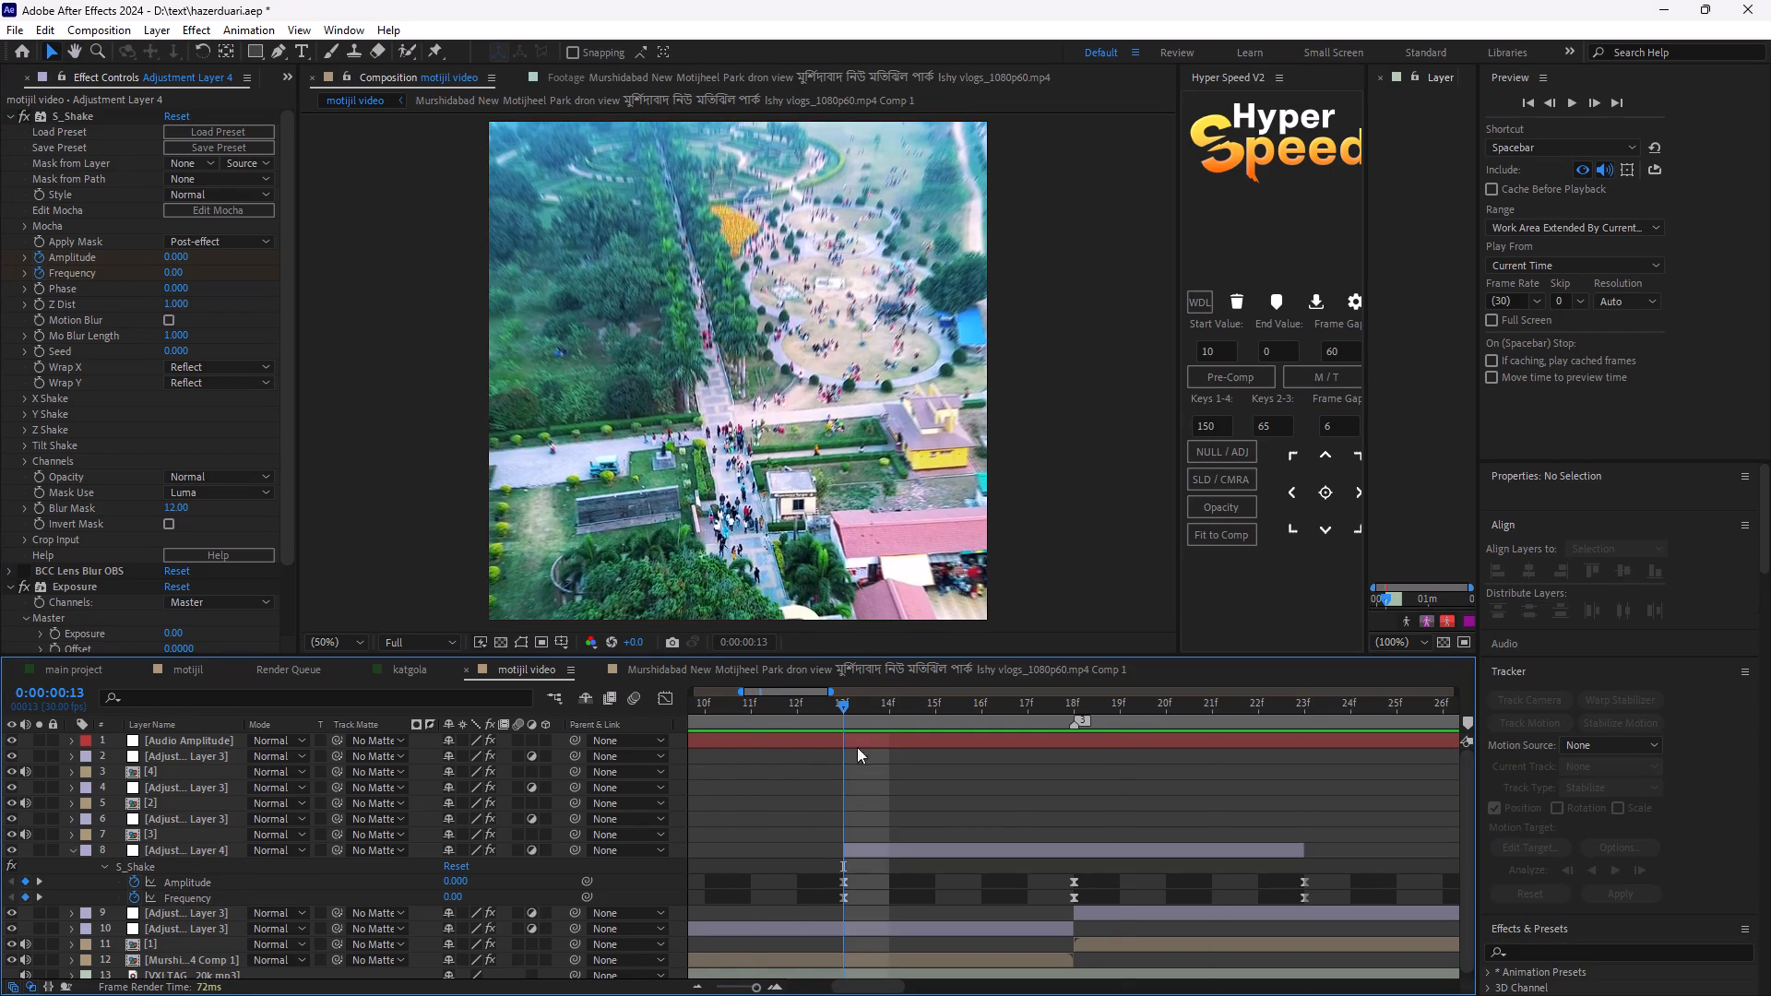
pyautogui.press('space')
pyautogui.press('space')
pyautogui.click(841, 706)
pyautogui.press('space')
pyautogui.press('space')
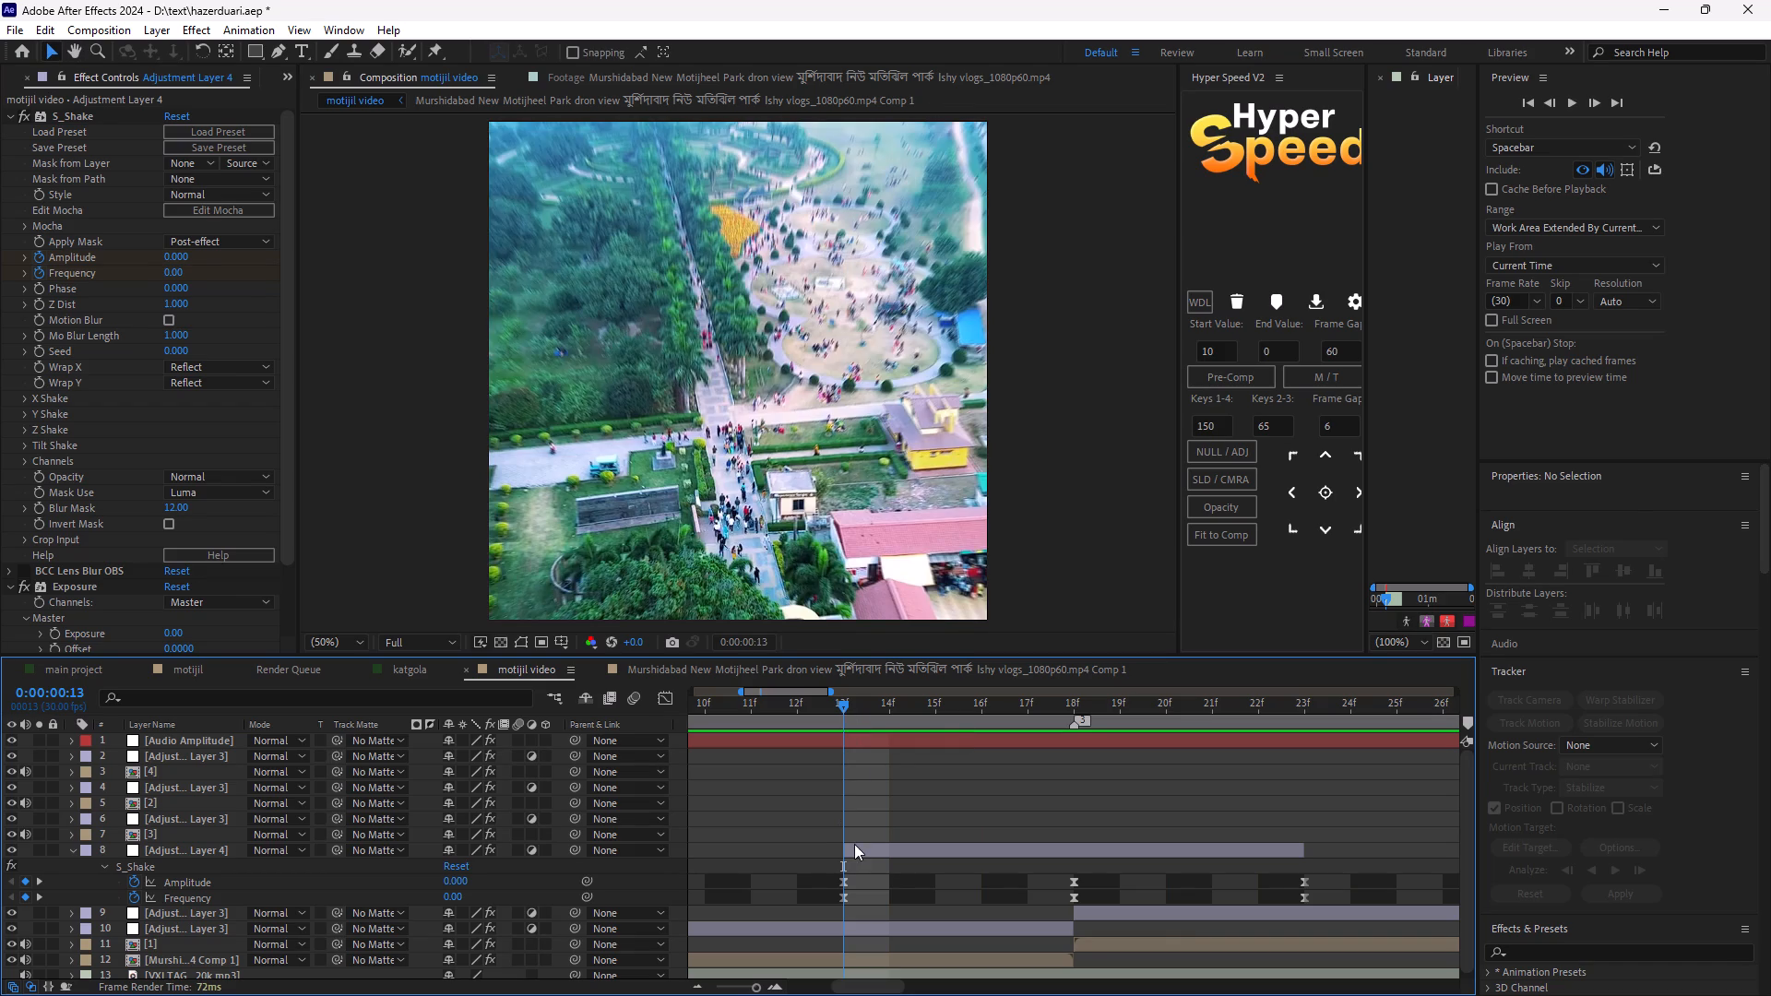
# On Adjustment Layer 4, enable the BCC Lens Blur OBS effect and disable the Exposure effect.
pyautogui.click(859, 849)
pyautogui.click(25, 571)
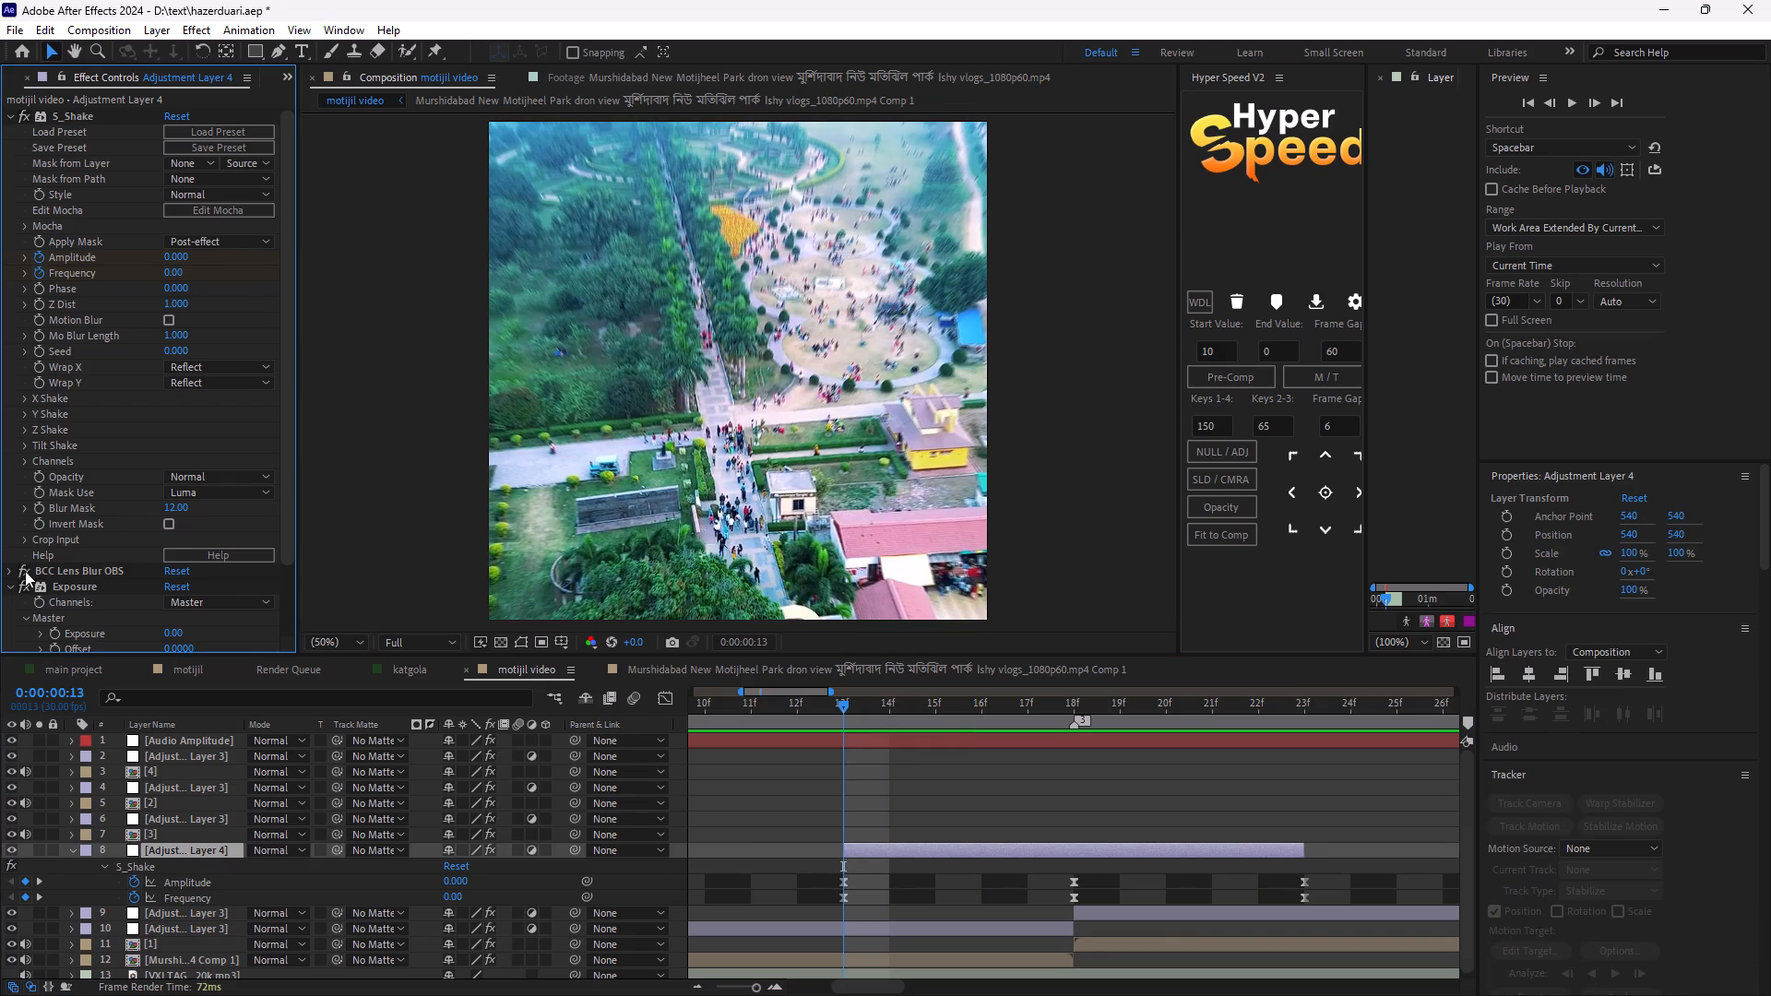
pyautogui.scroll(-5, 77, 571)
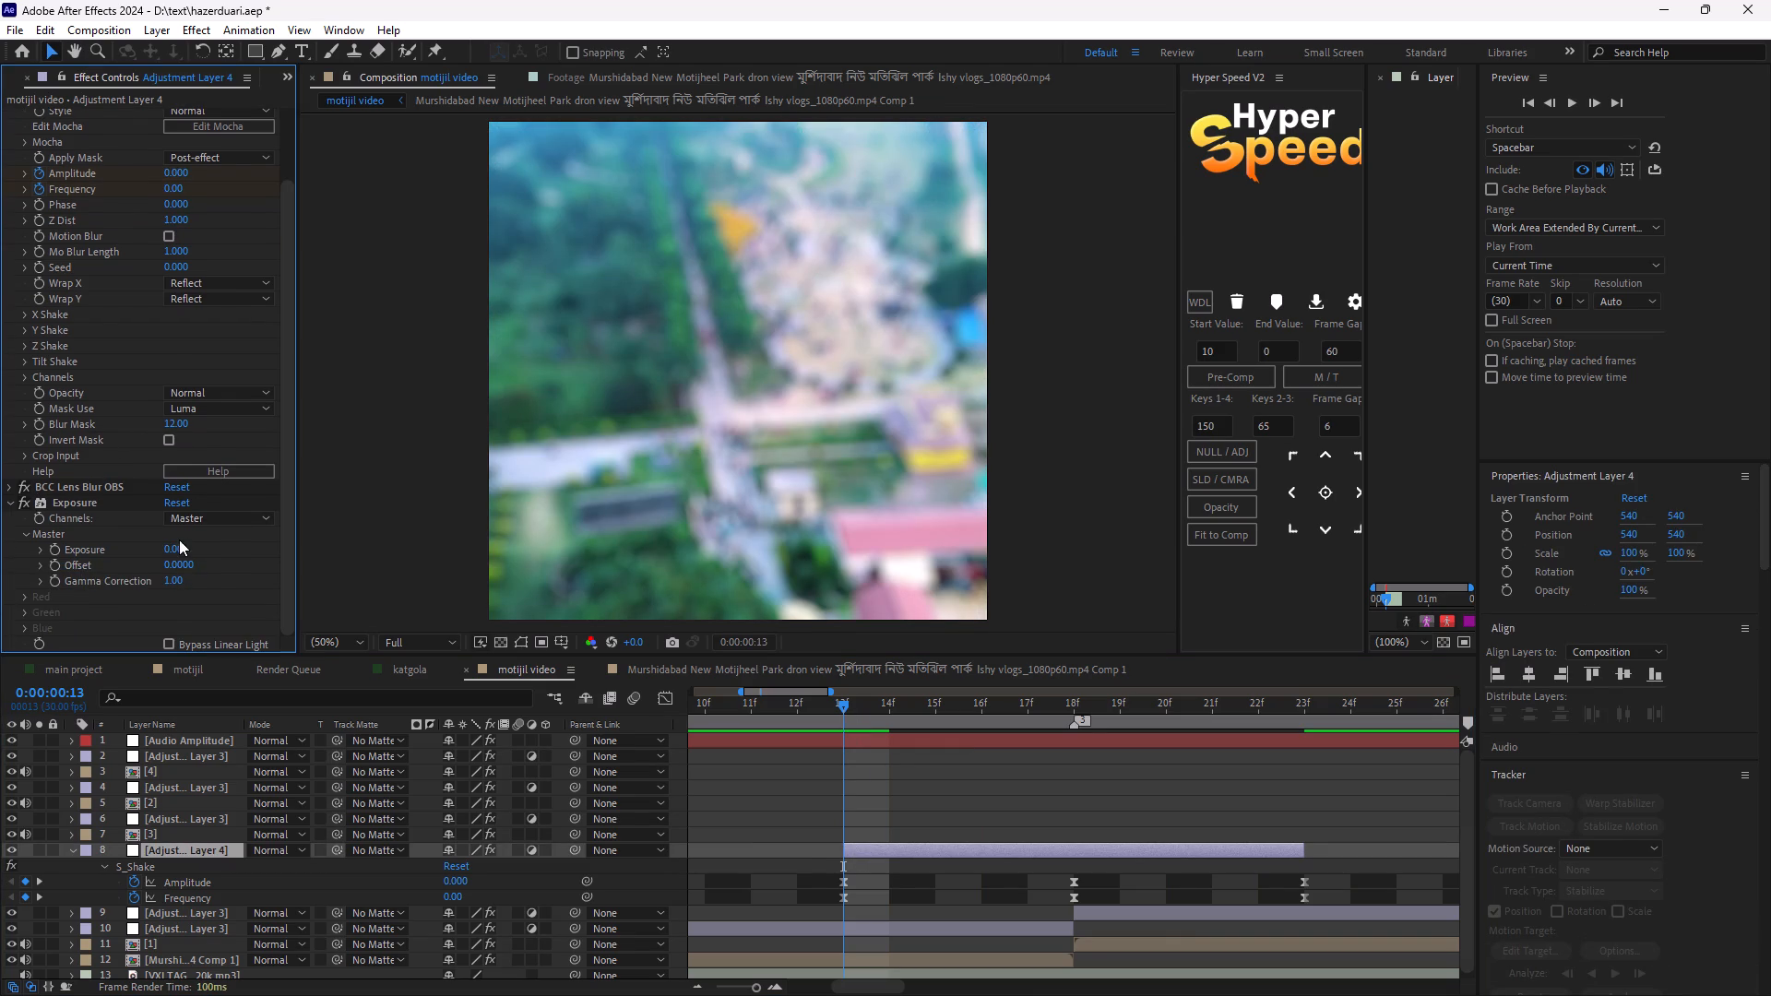
pyautogui.click(22, 503)
# Add a BCC Lens Blur OBS Iris Scale keyframe at 0:00:00:13 with a value of 0.
pyautogui.click(9, 481)
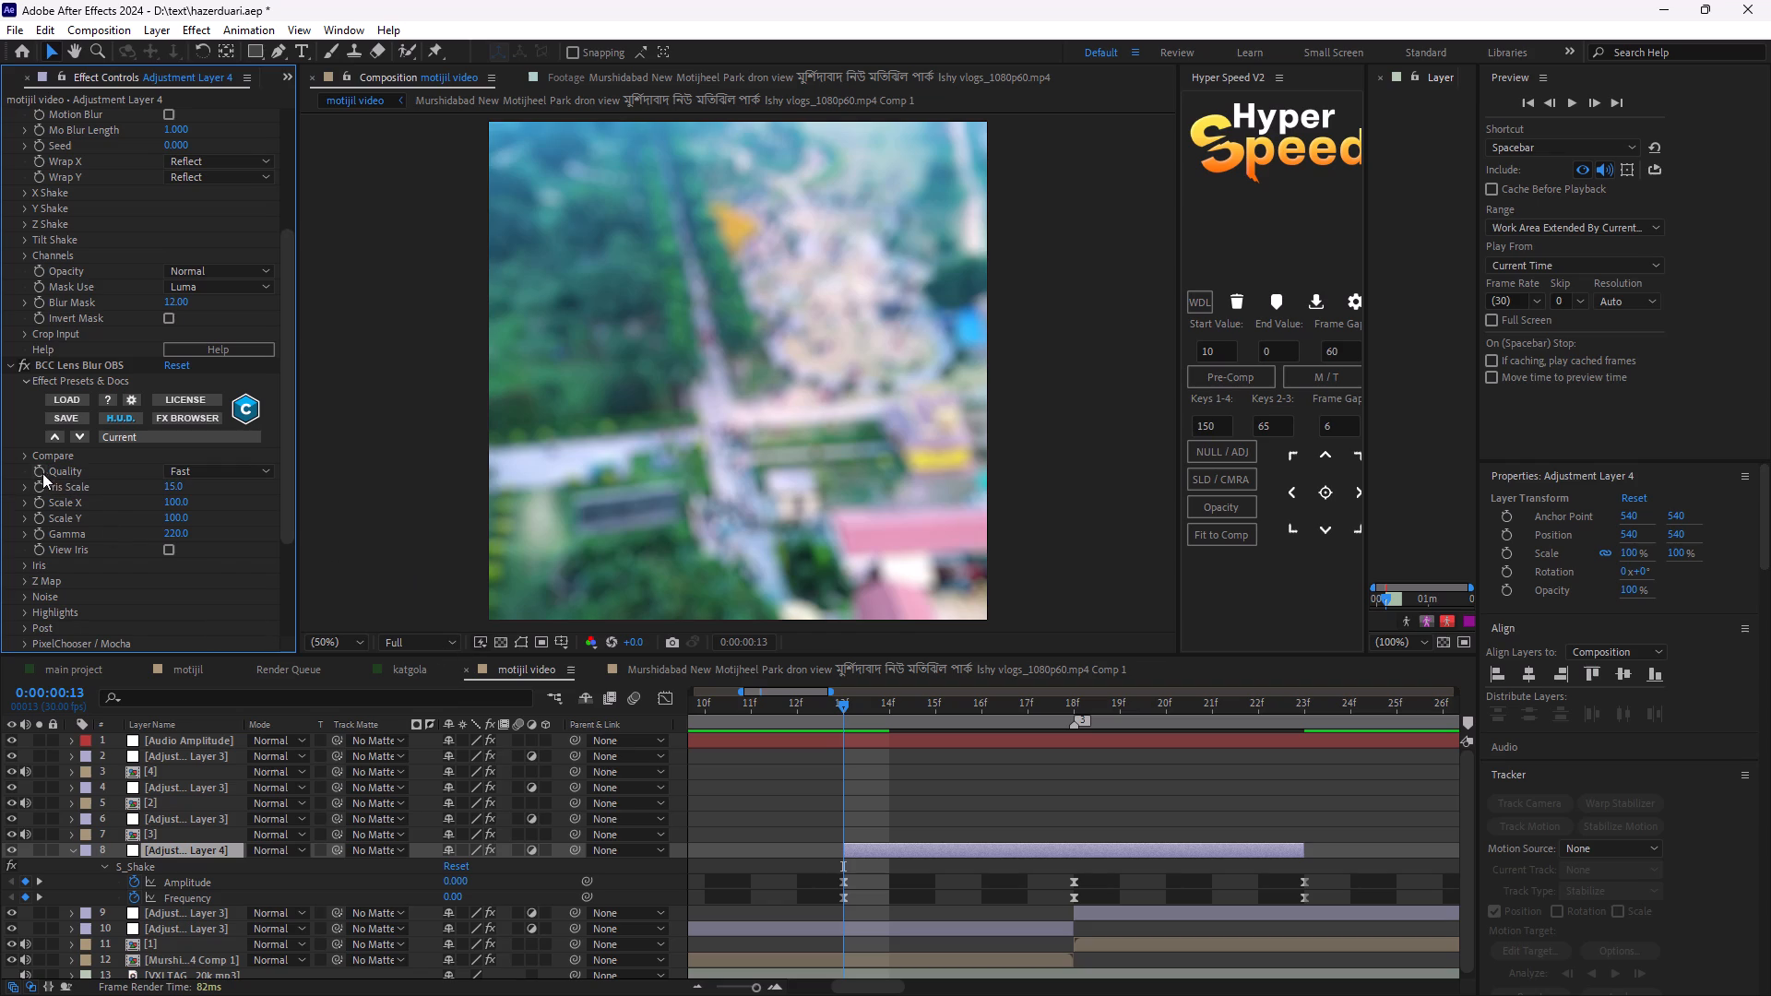
pyautogui.moveTo(40, 486); pyautogui.dragTo(52, 491)
pyautogui.click(177, 489)
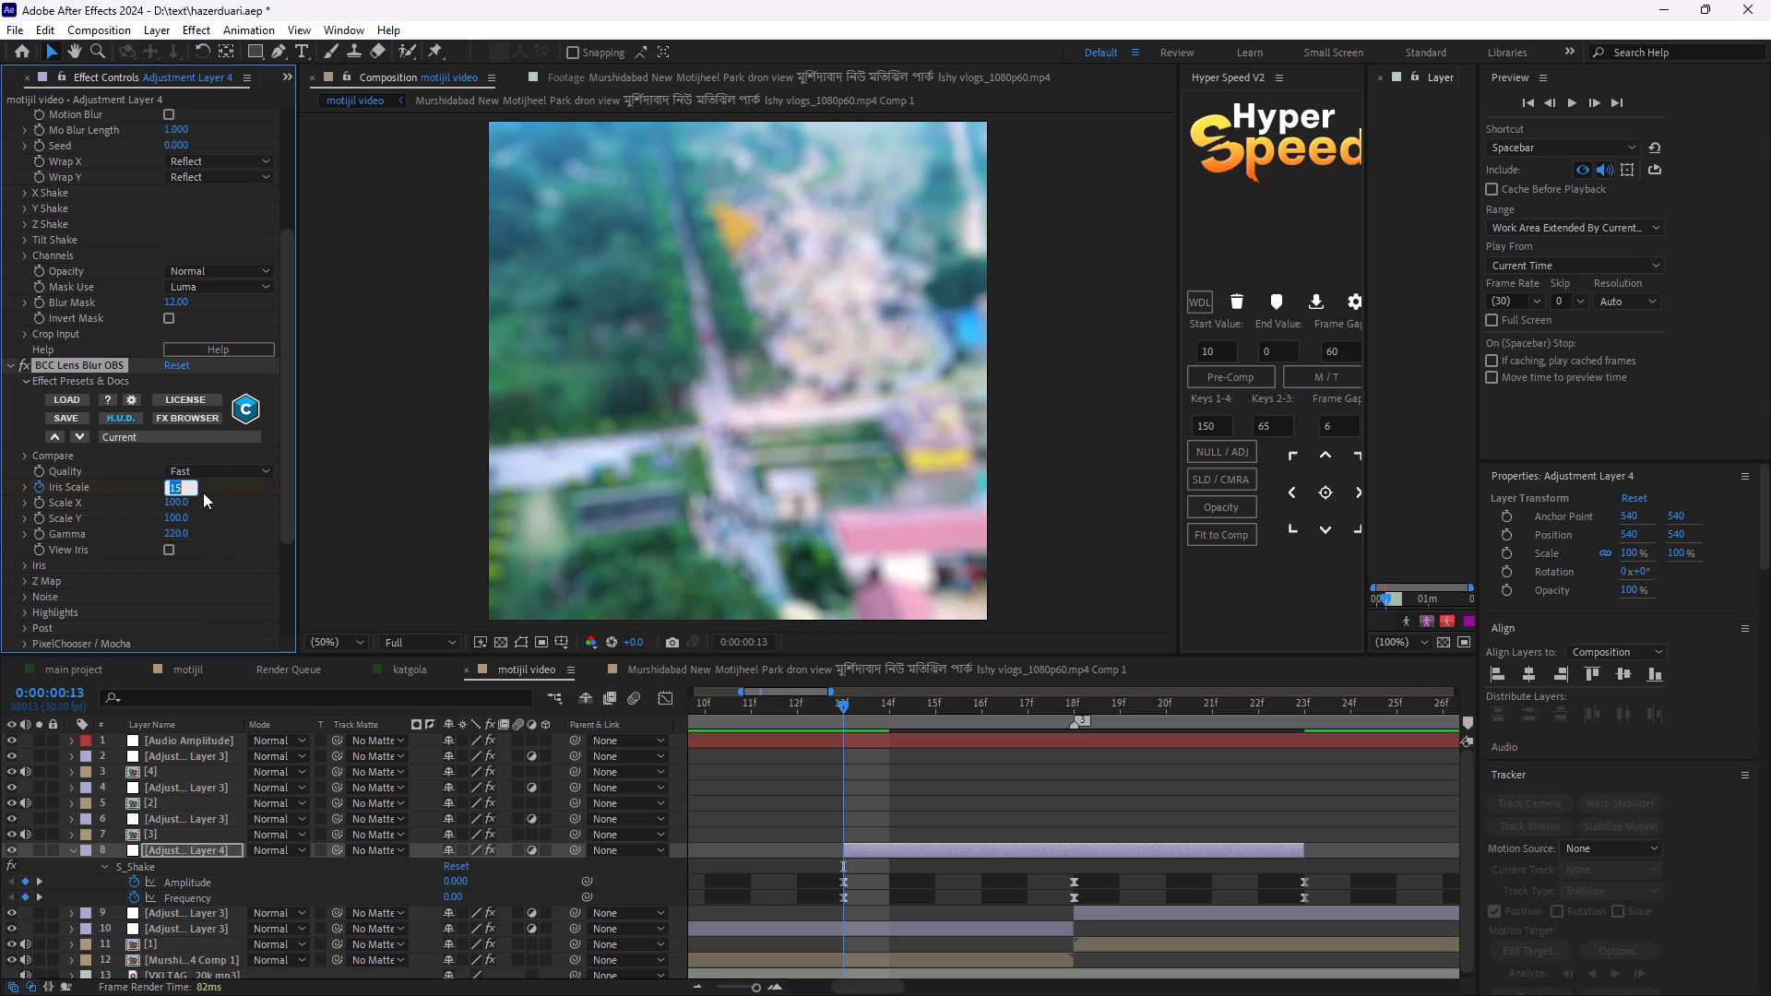
pyautogui.press('BackSpace')
pyautogui.press('0')
pyautogui.press('Return')
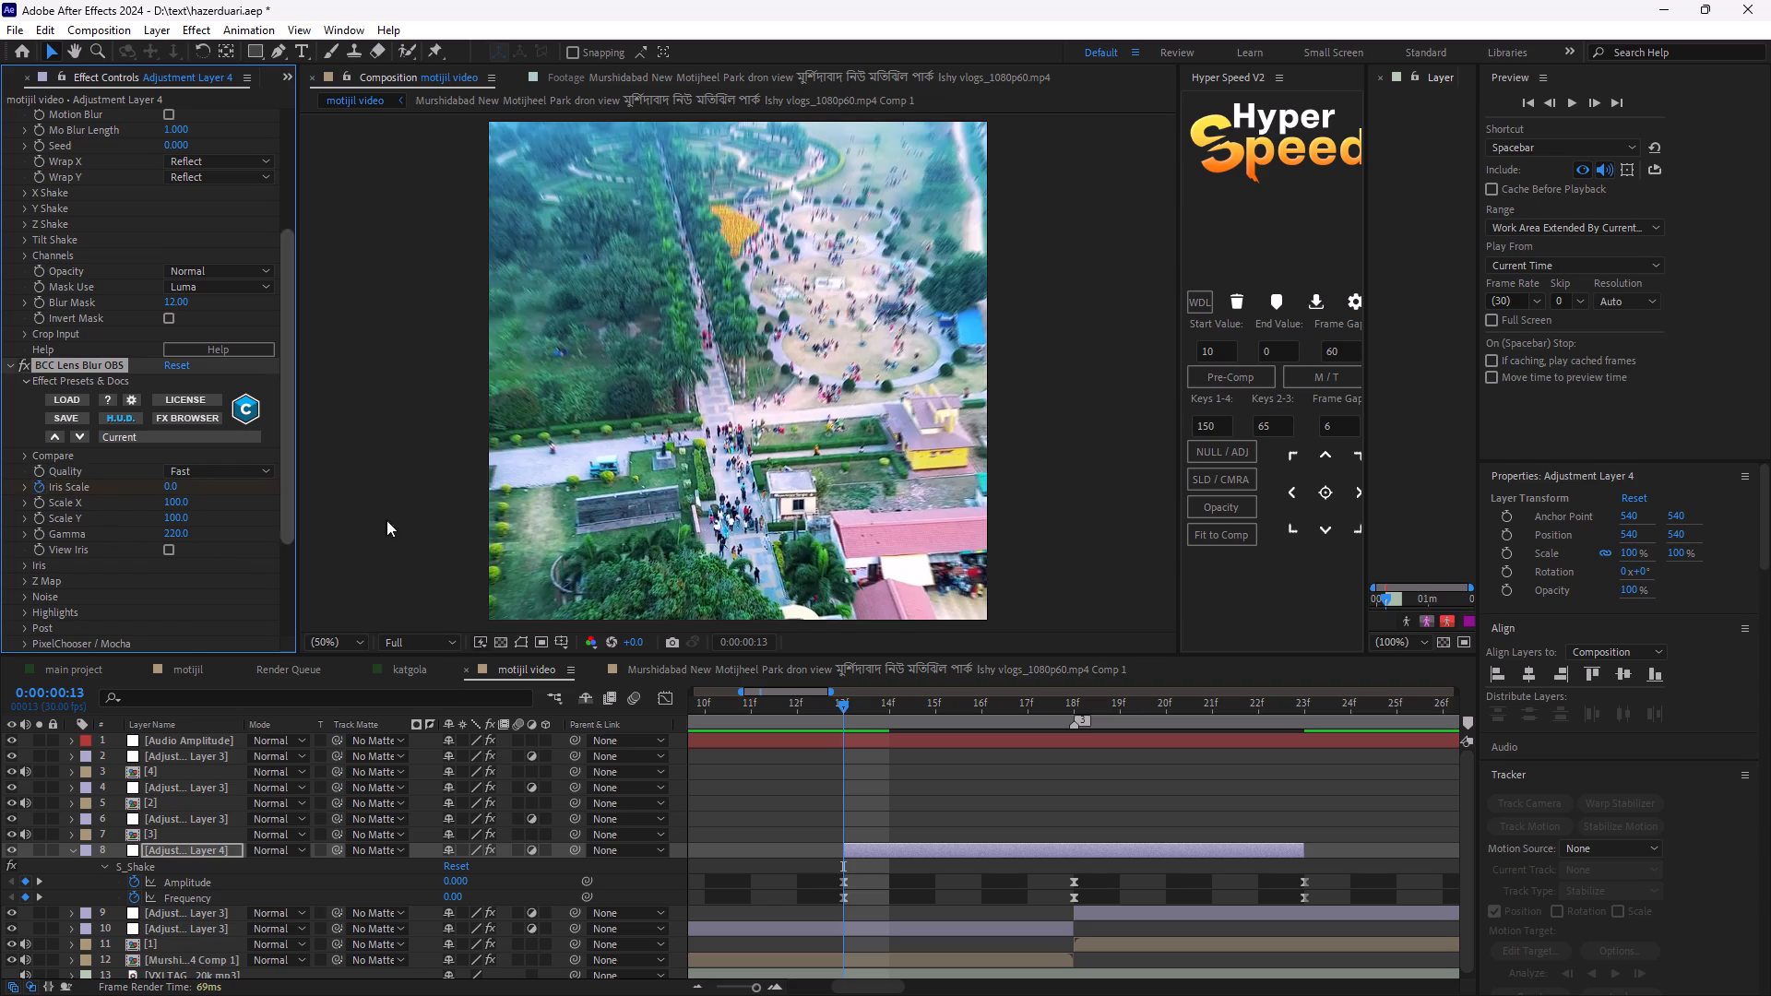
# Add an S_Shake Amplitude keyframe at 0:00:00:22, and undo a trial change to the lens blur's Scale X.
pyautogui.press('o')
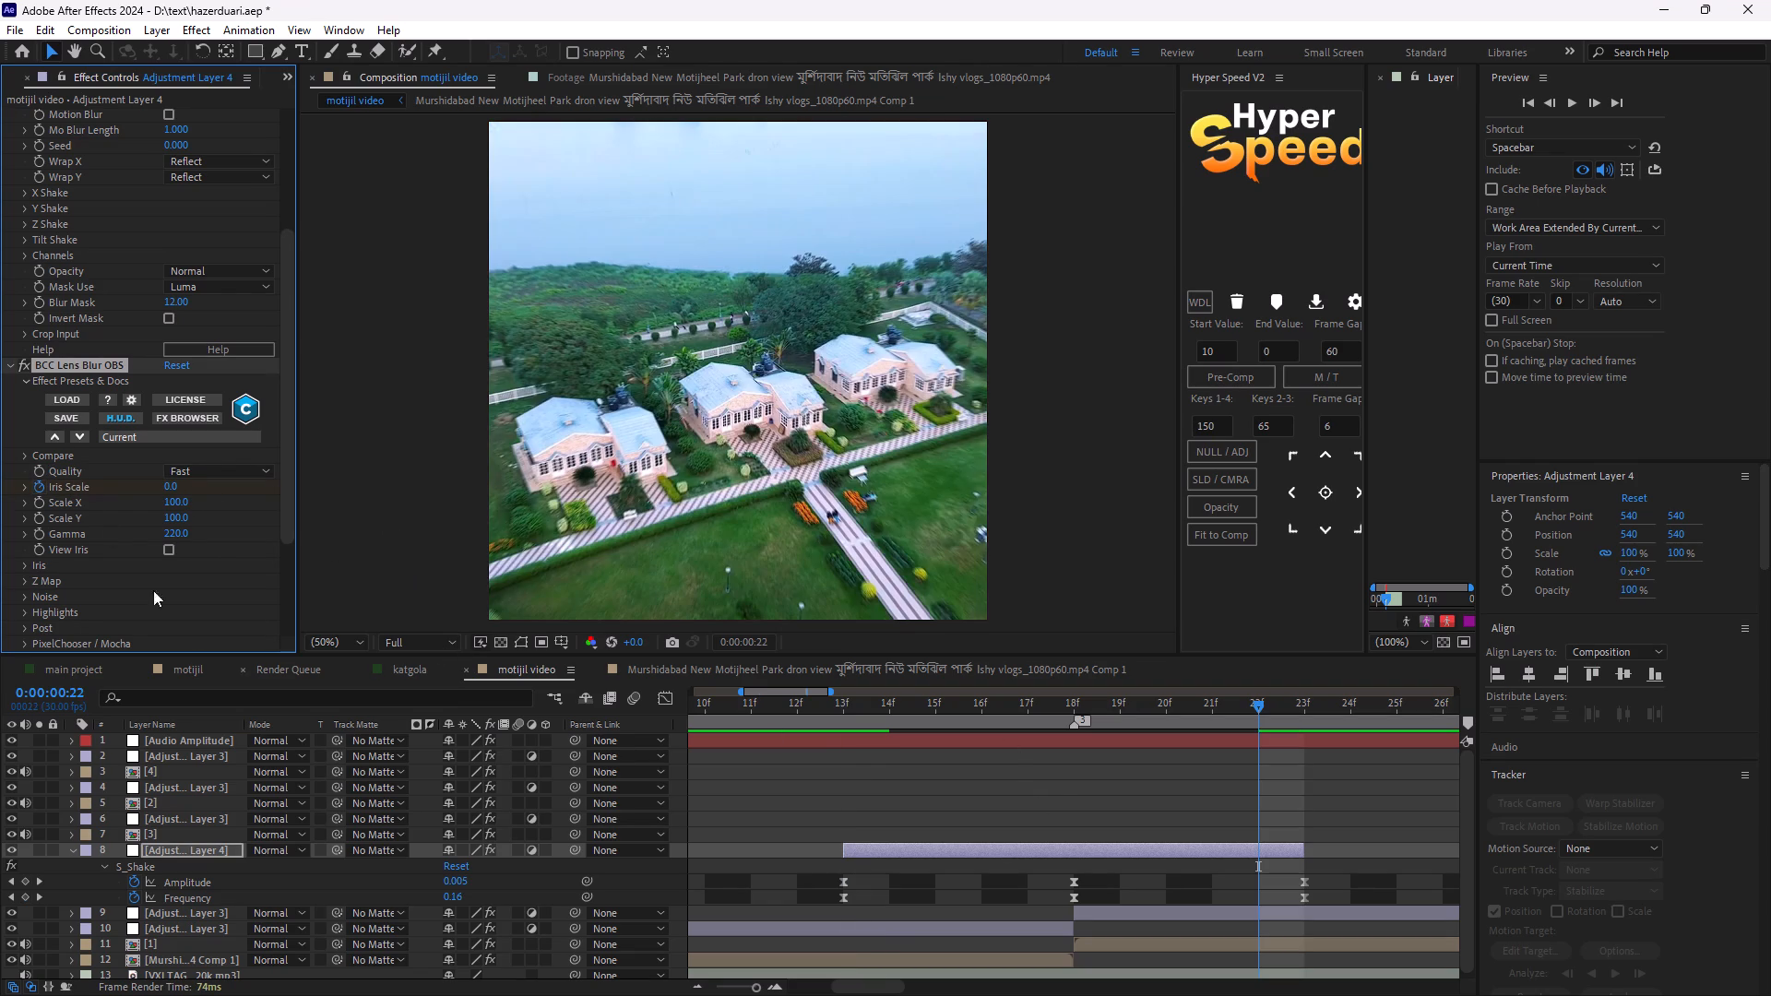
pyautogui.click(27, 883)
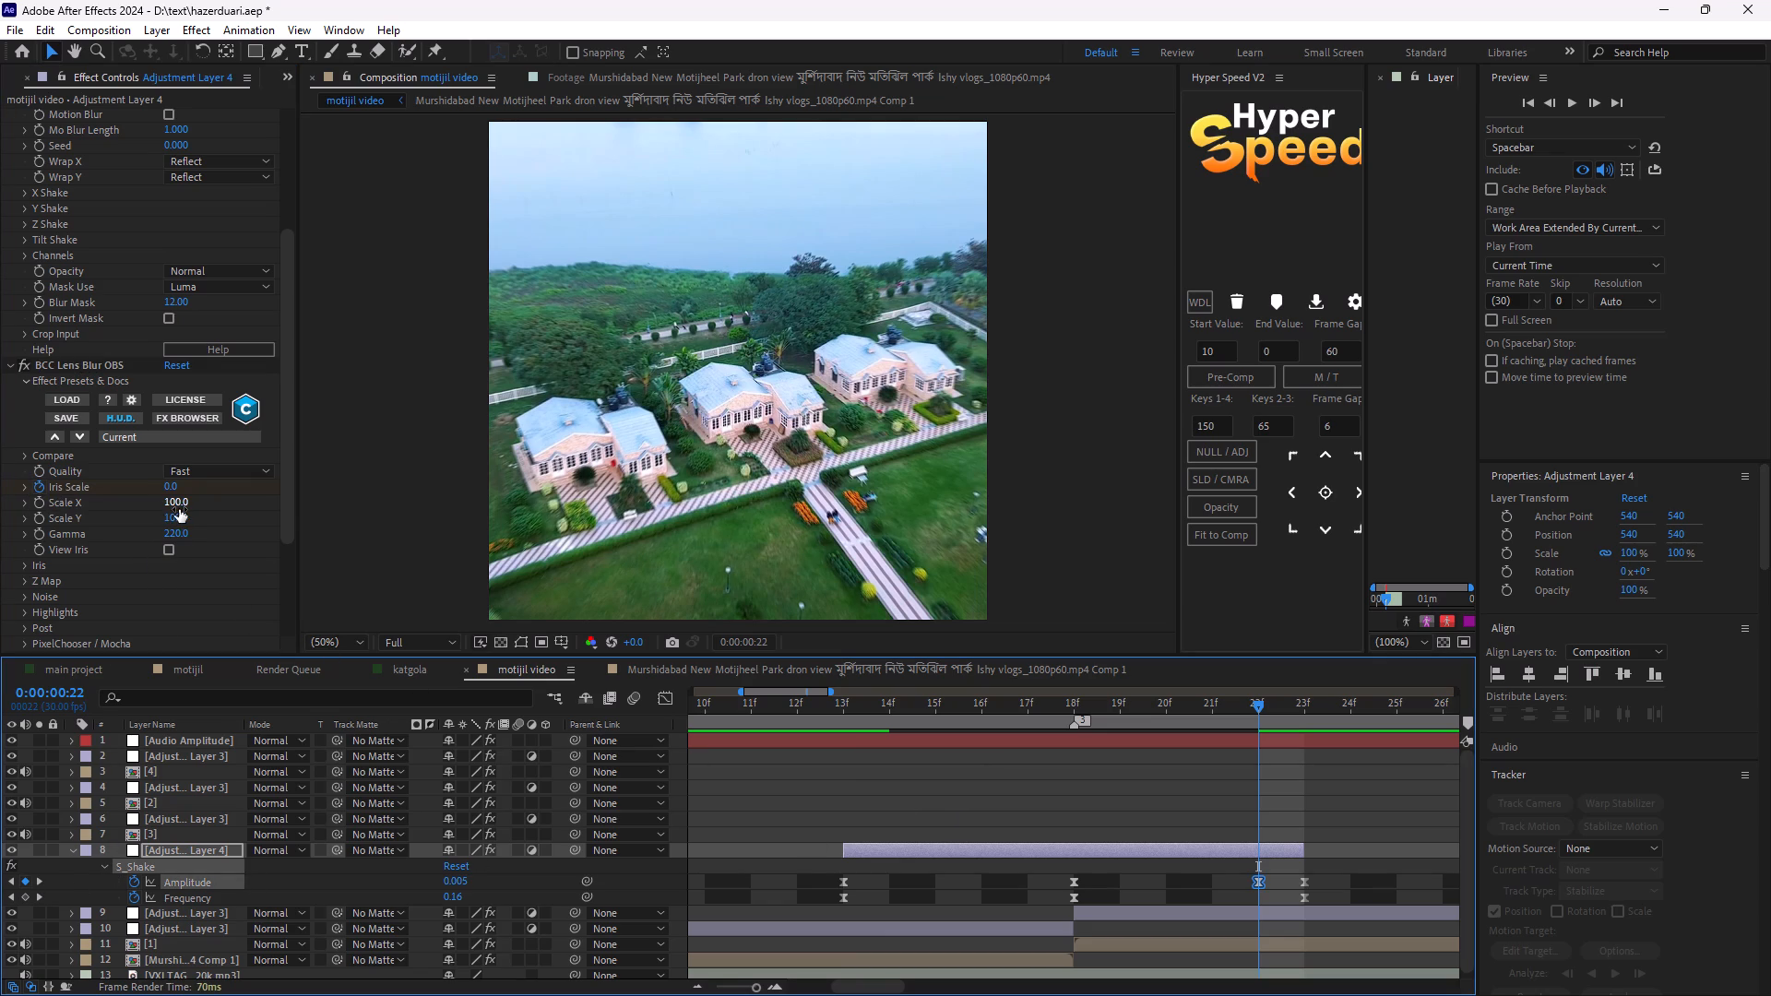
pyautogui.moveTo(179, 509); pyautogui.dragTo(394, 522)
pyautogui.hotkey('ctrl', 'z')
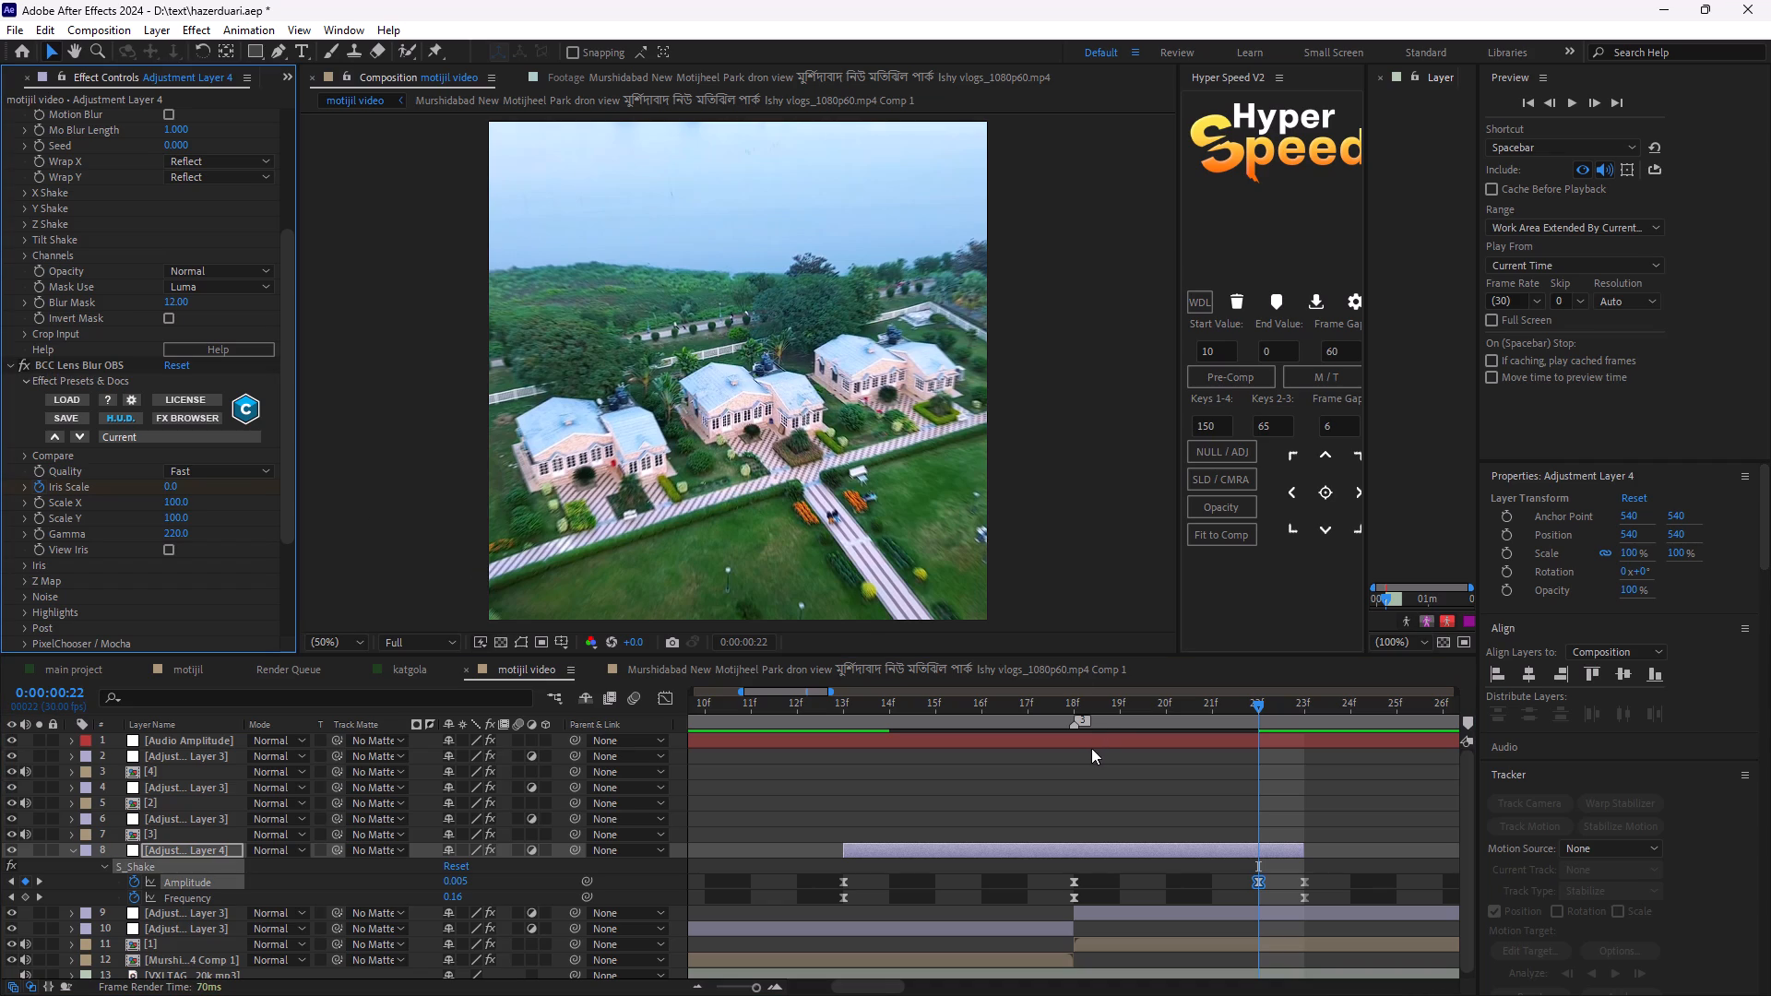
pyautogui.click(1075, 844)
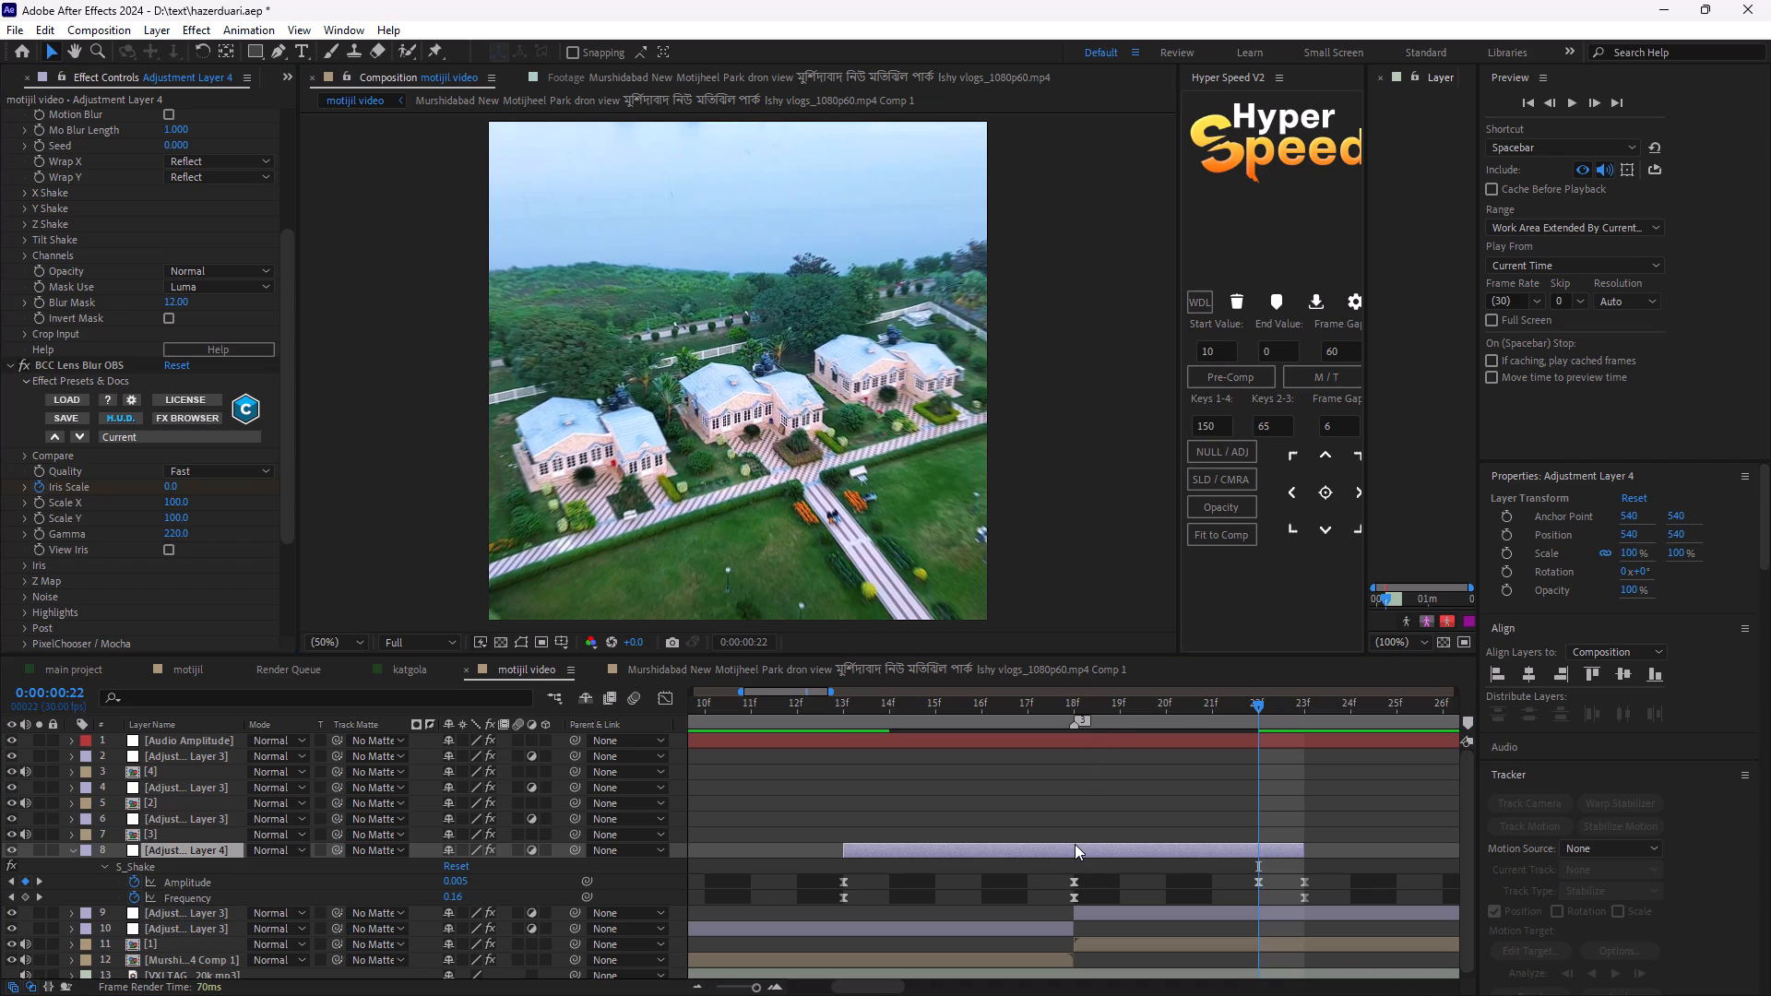
# Set the BCC Lens Blur OBS Iris Scale to 8 at 0:00:00:18, at the clip cut.
pyautogui.click(1073, 705)
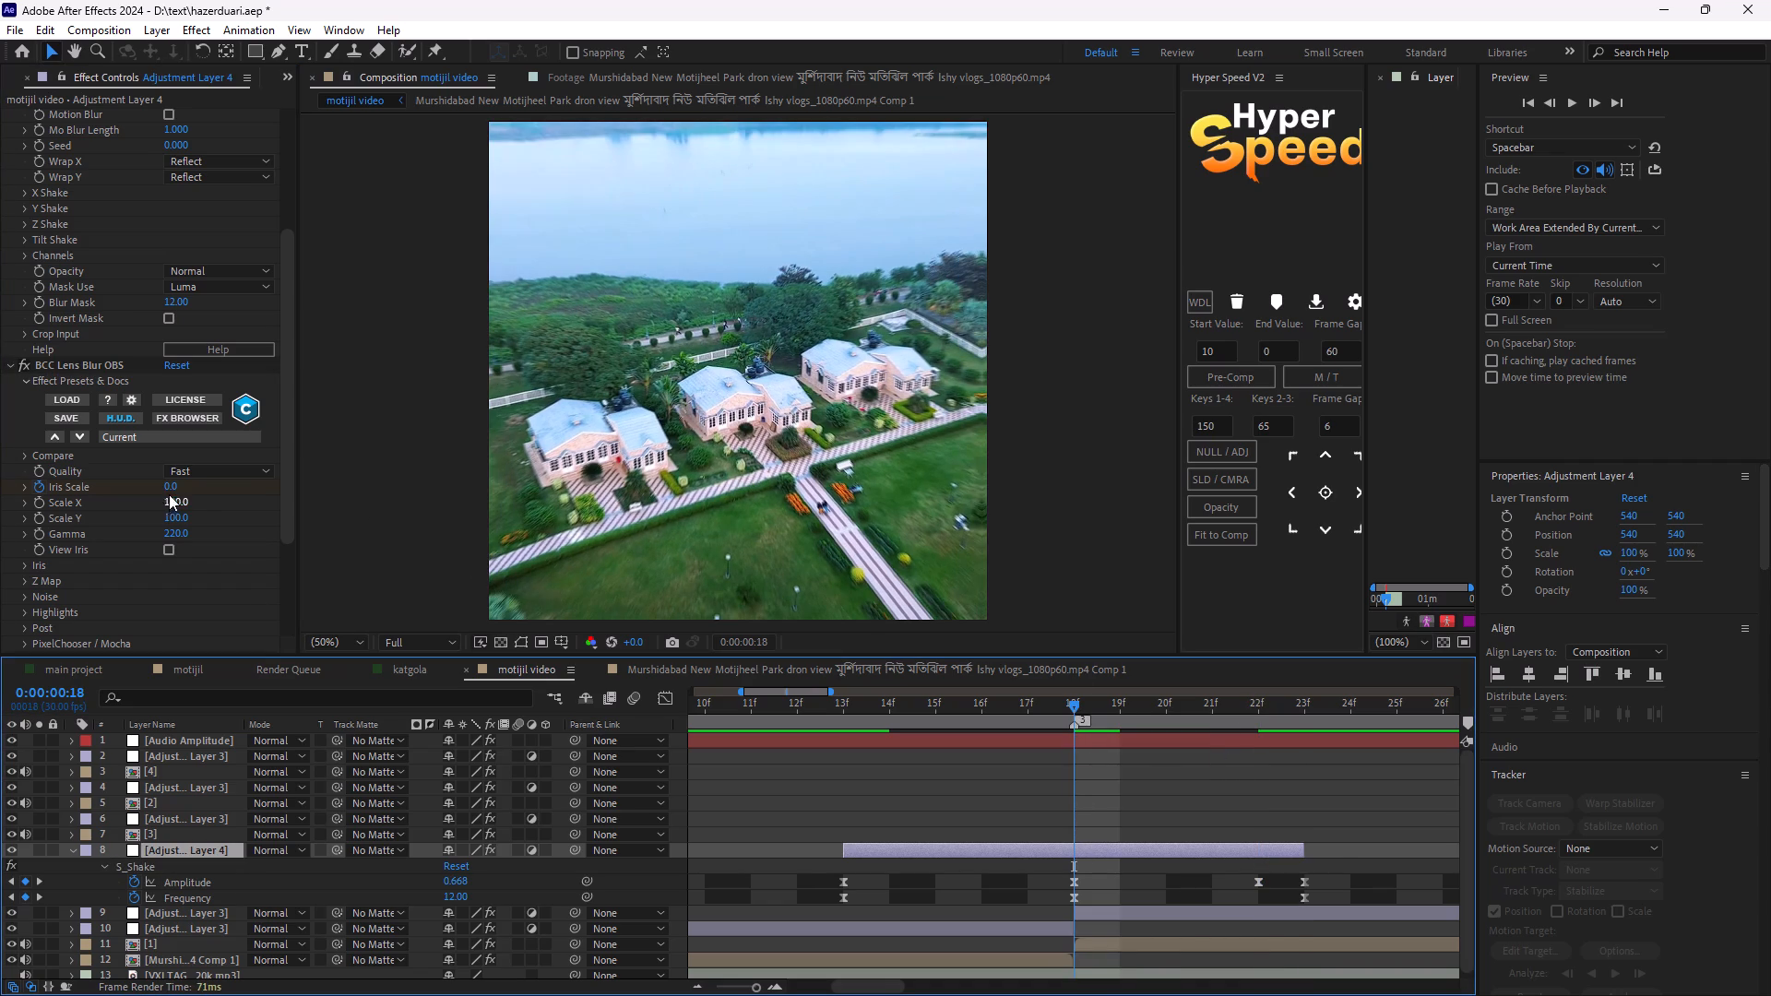
pyautogui.click(172, 487)
pyautogui.press('BackSpace')
pyautogui.press('8')
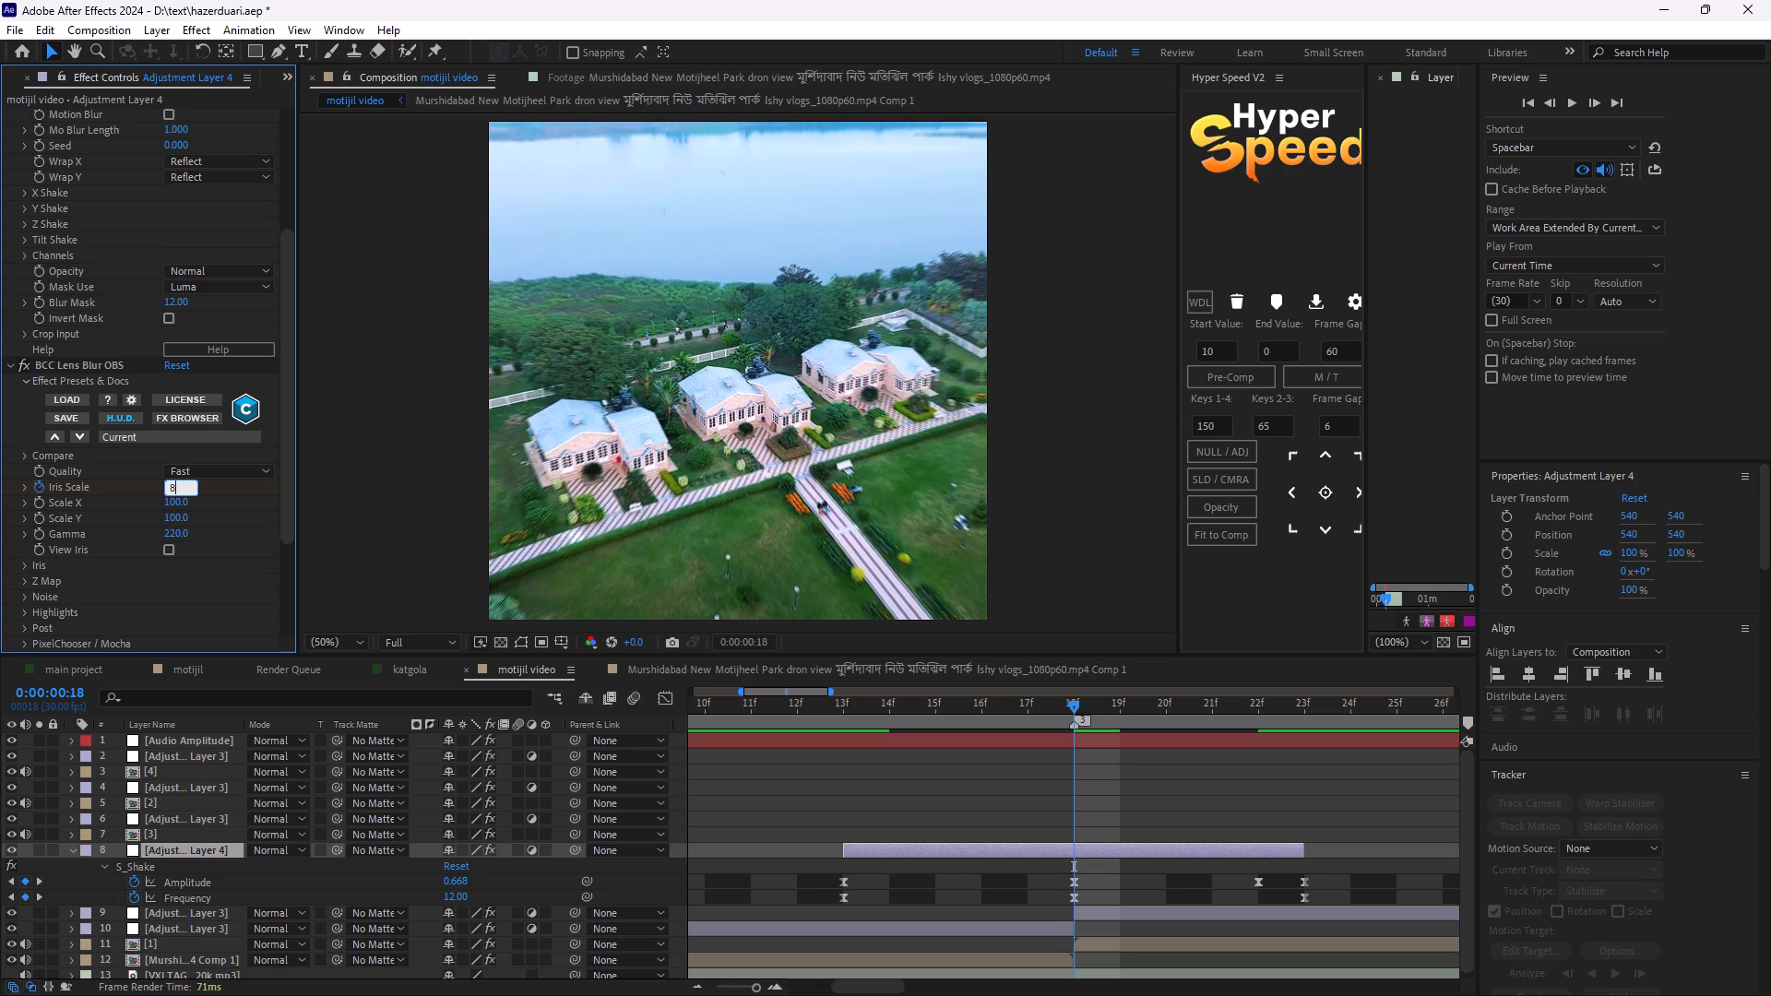
pyautogui.press('Return')
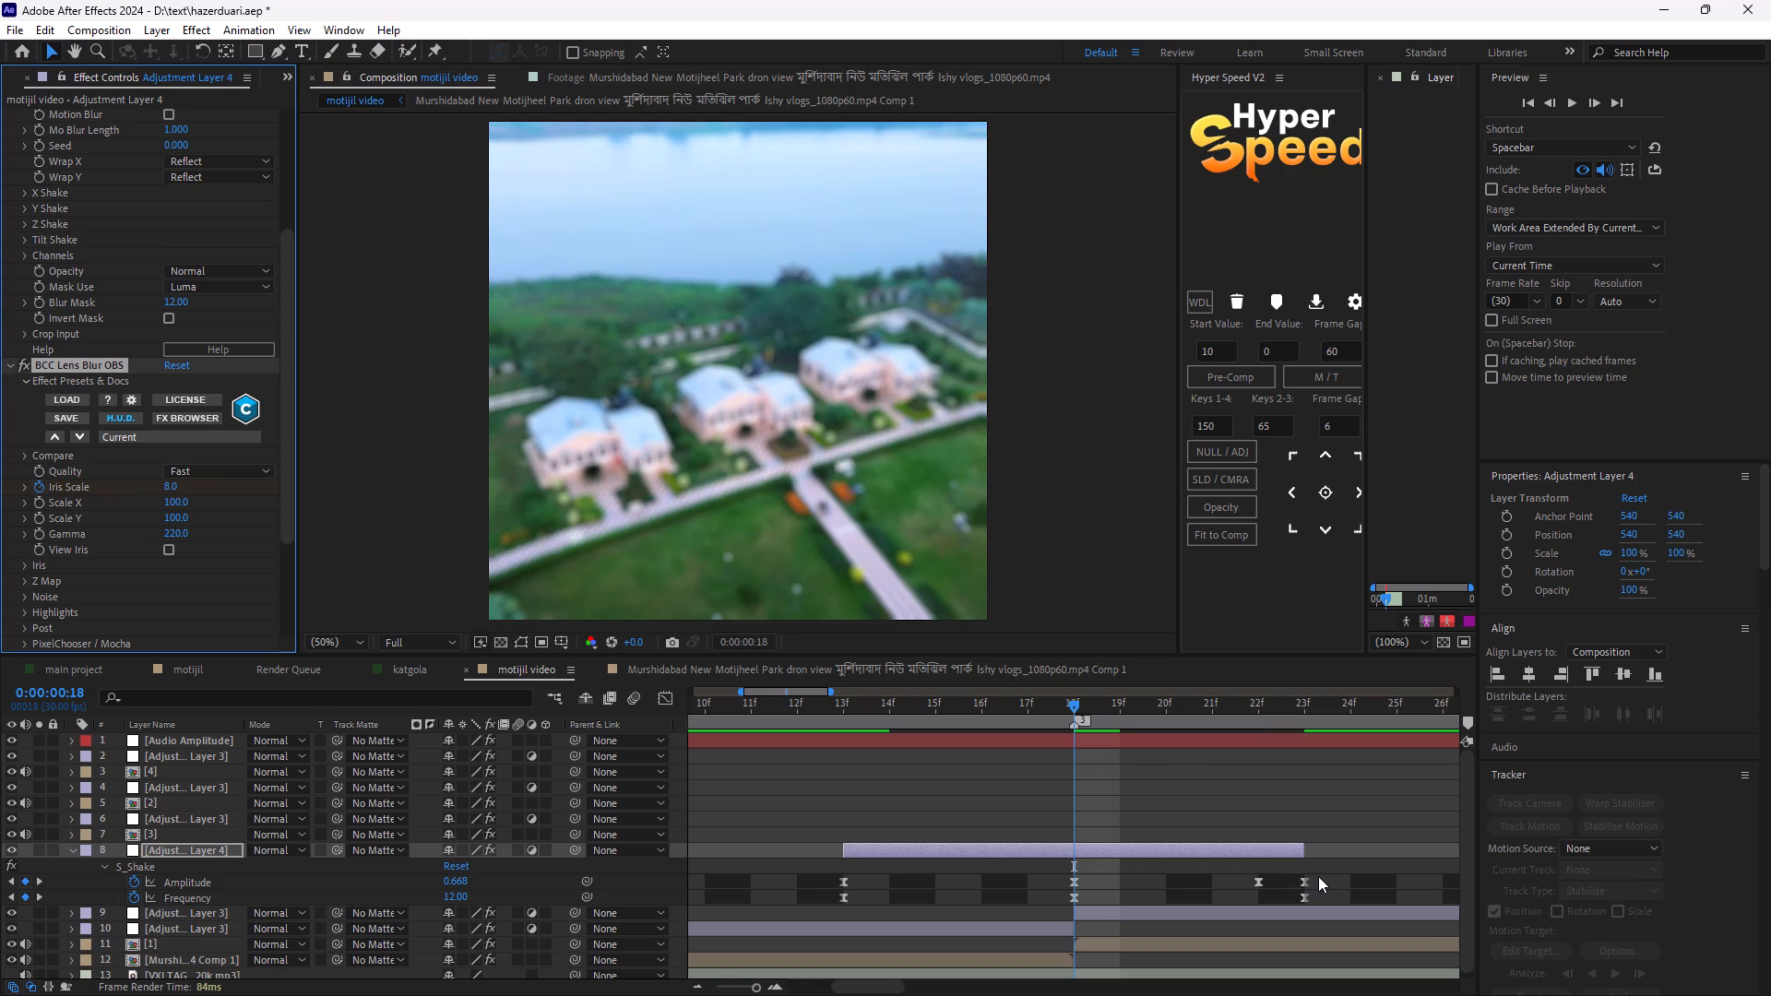
# Delete the extra S_Shake Amplitude keyframe at 0:00:00:22.
pyautogui.click(1258, 883)
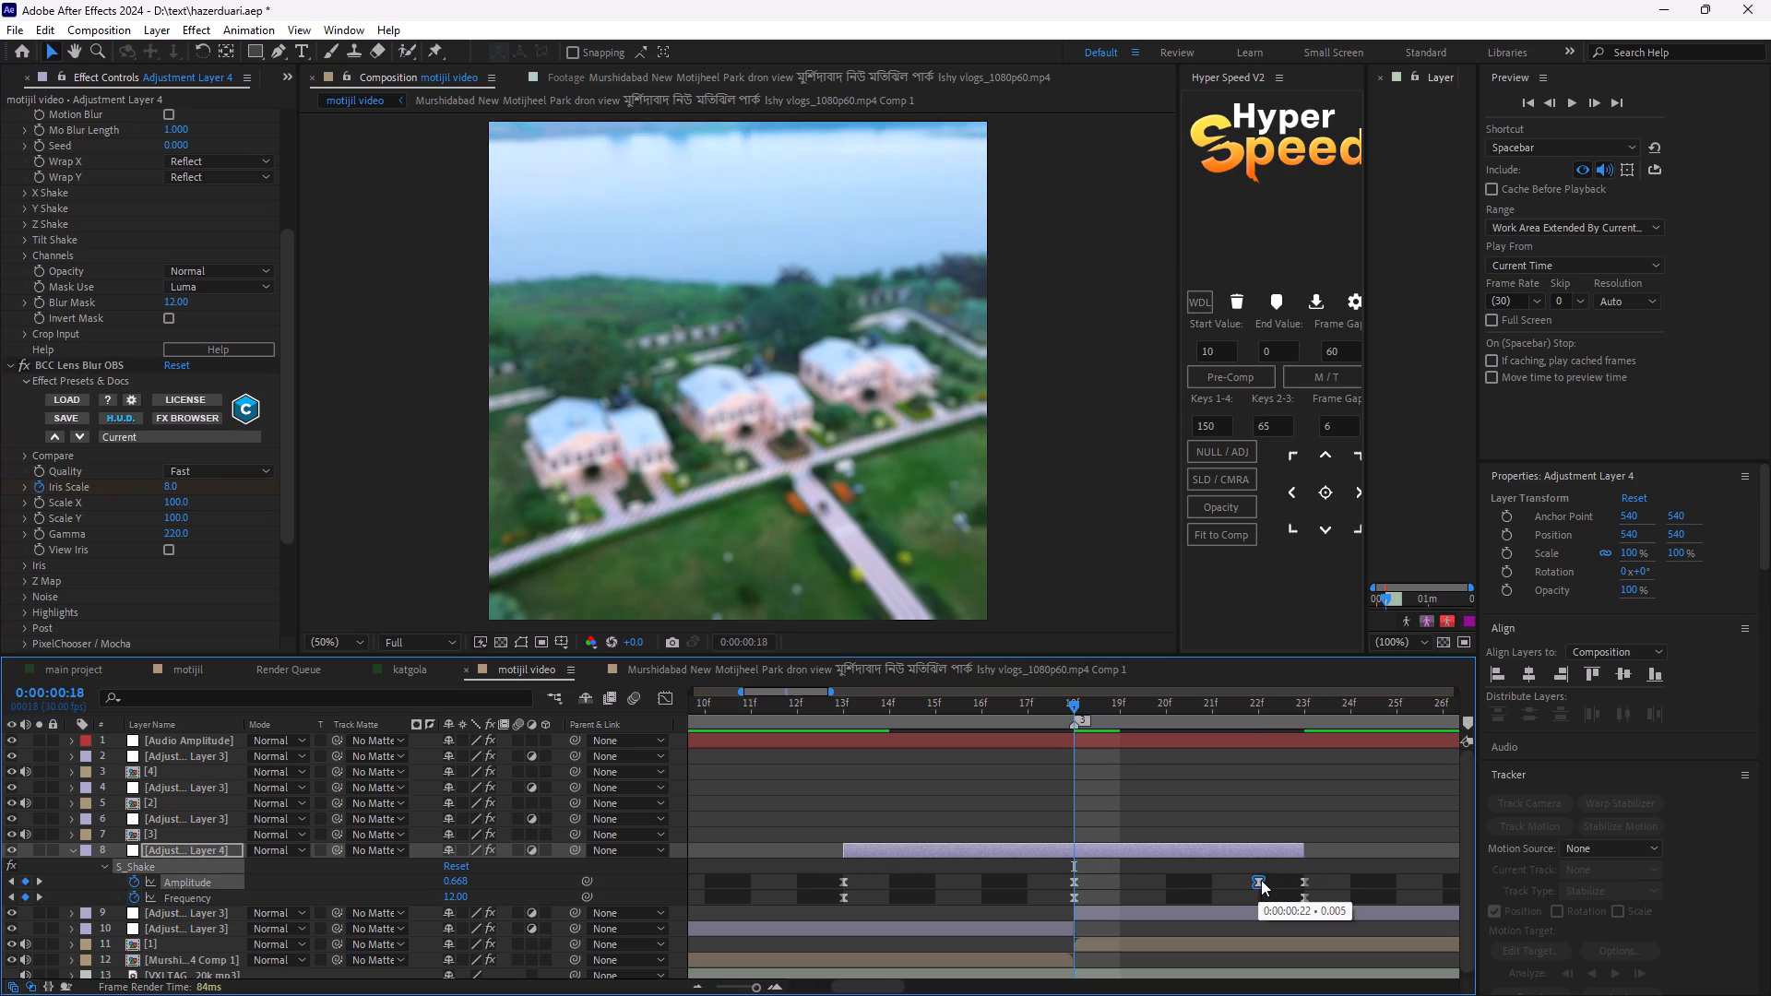
pyautogui.press('Delete')
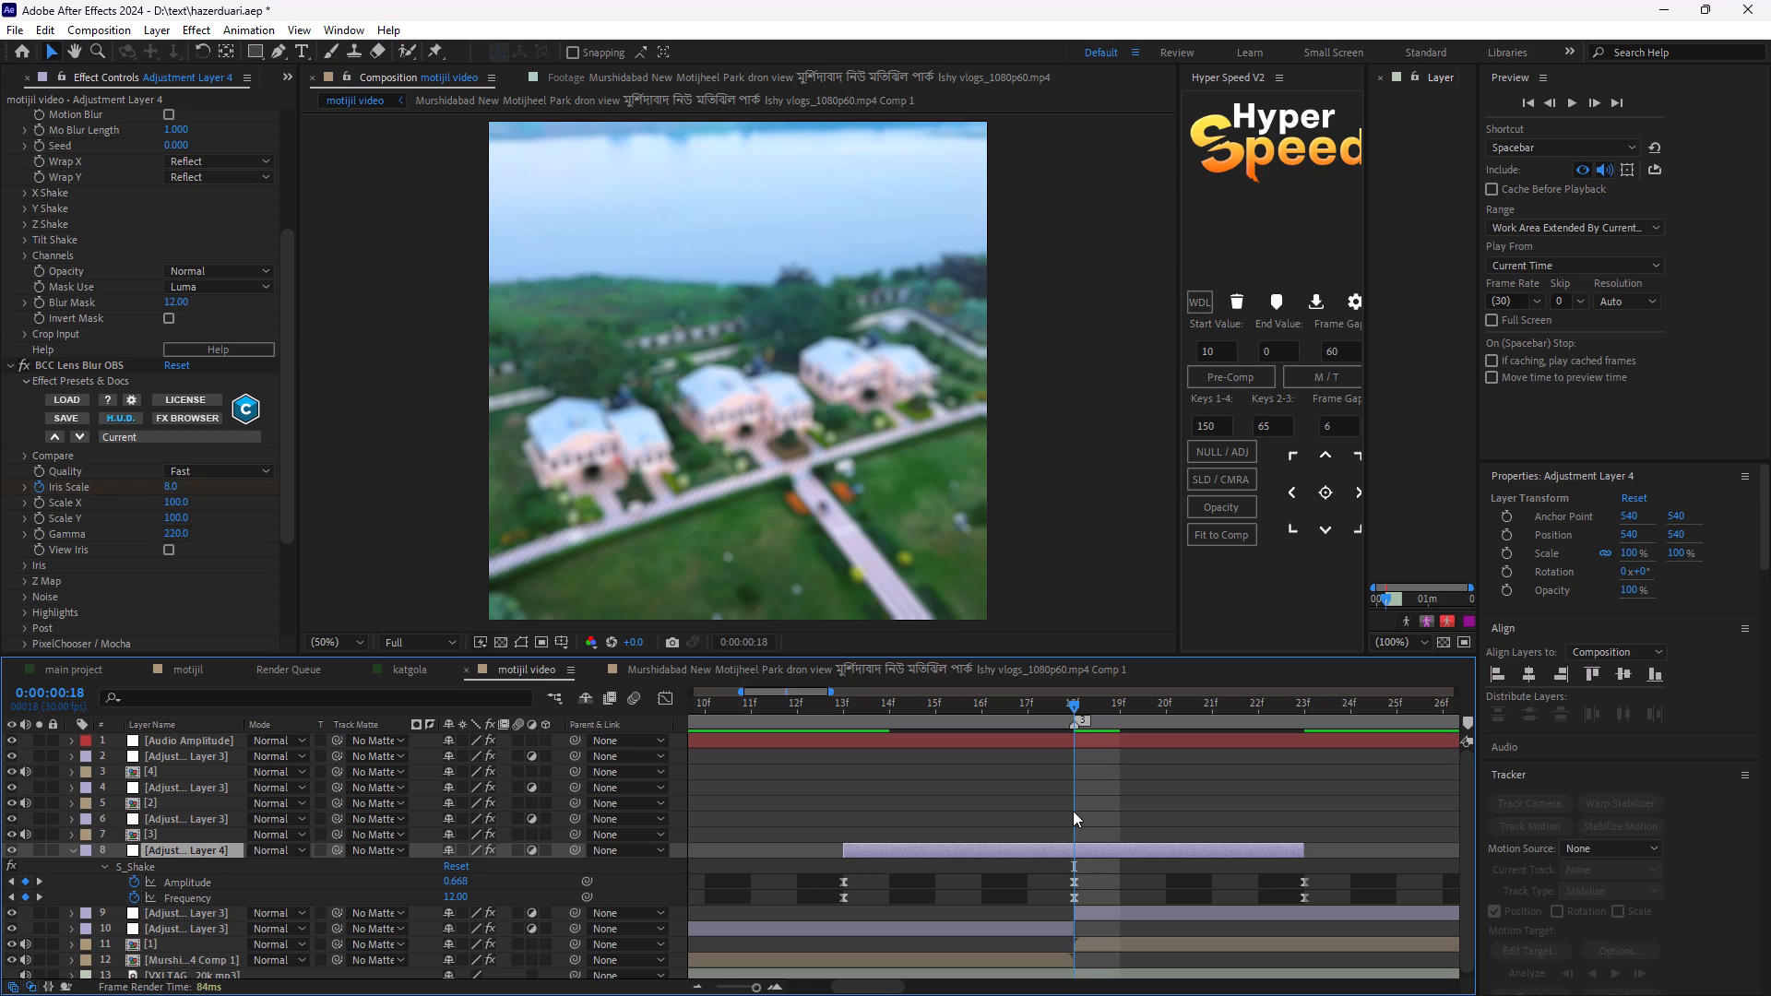
# Reveal Adjustment Layer 4's modified properties and add an Iris Scale keyframe of 0 at 0:00:00:23.
pyautogui.write('uu')
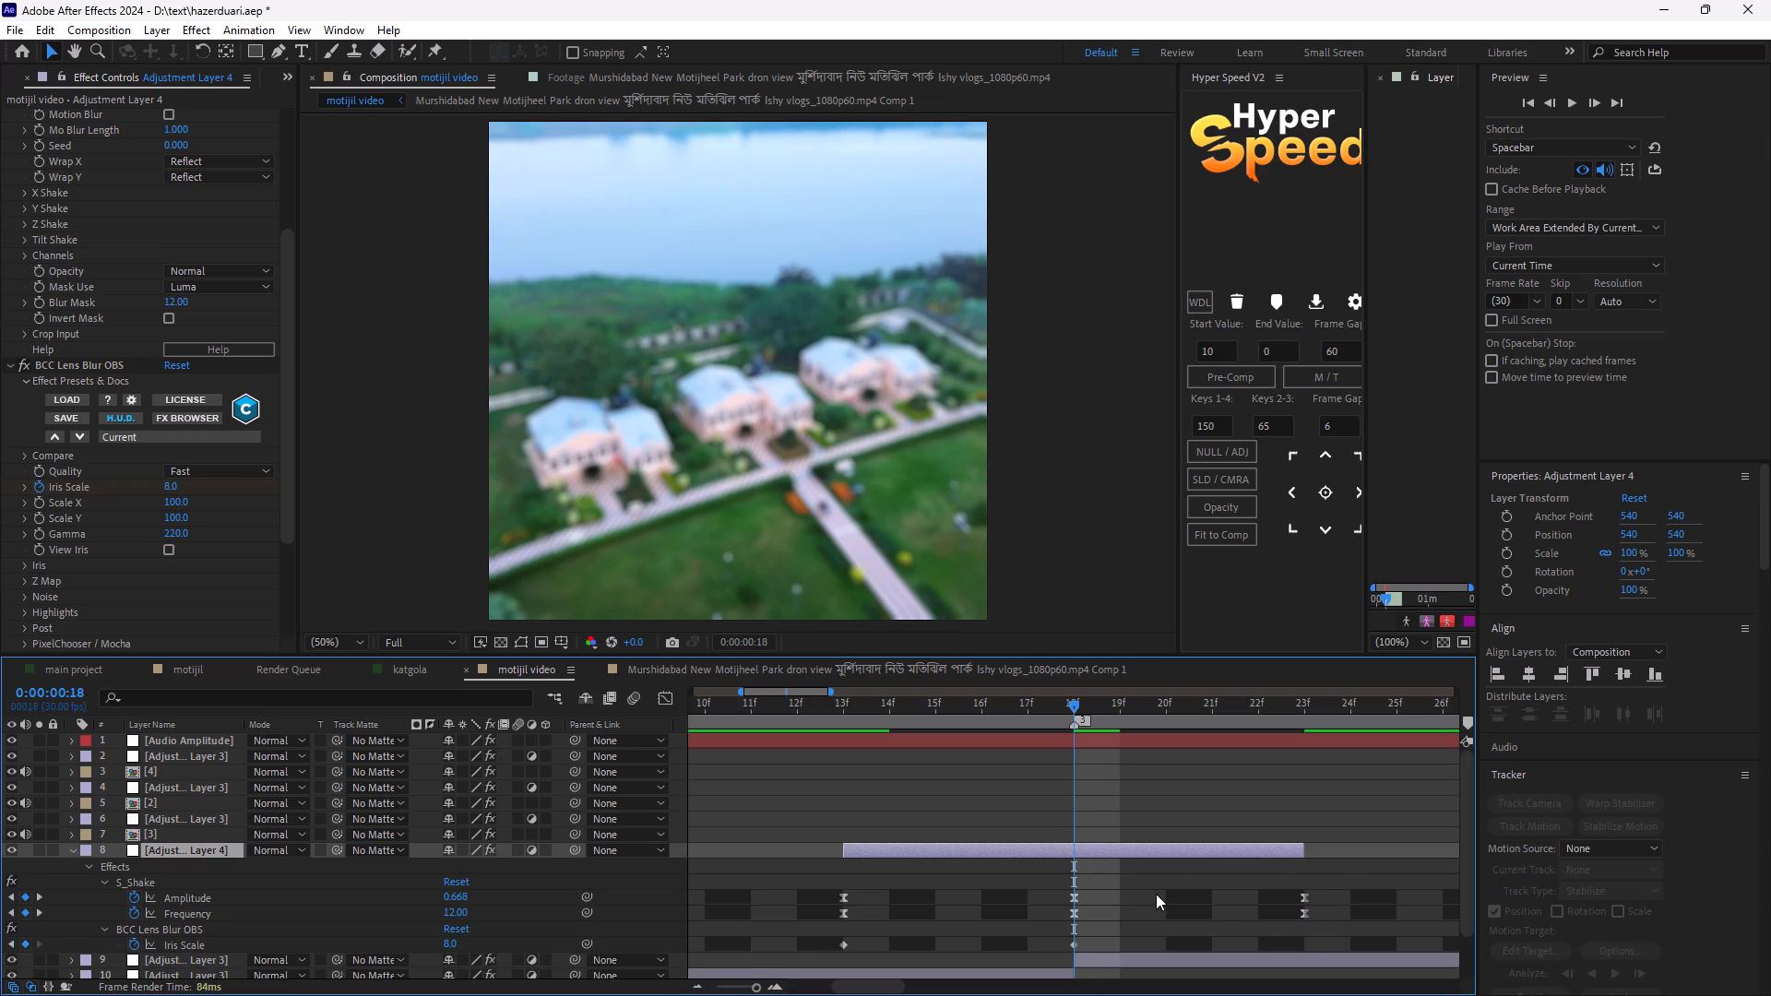
pyautogui.moveTo(1080, 702); pyautogui.dragTo(1292, 882)
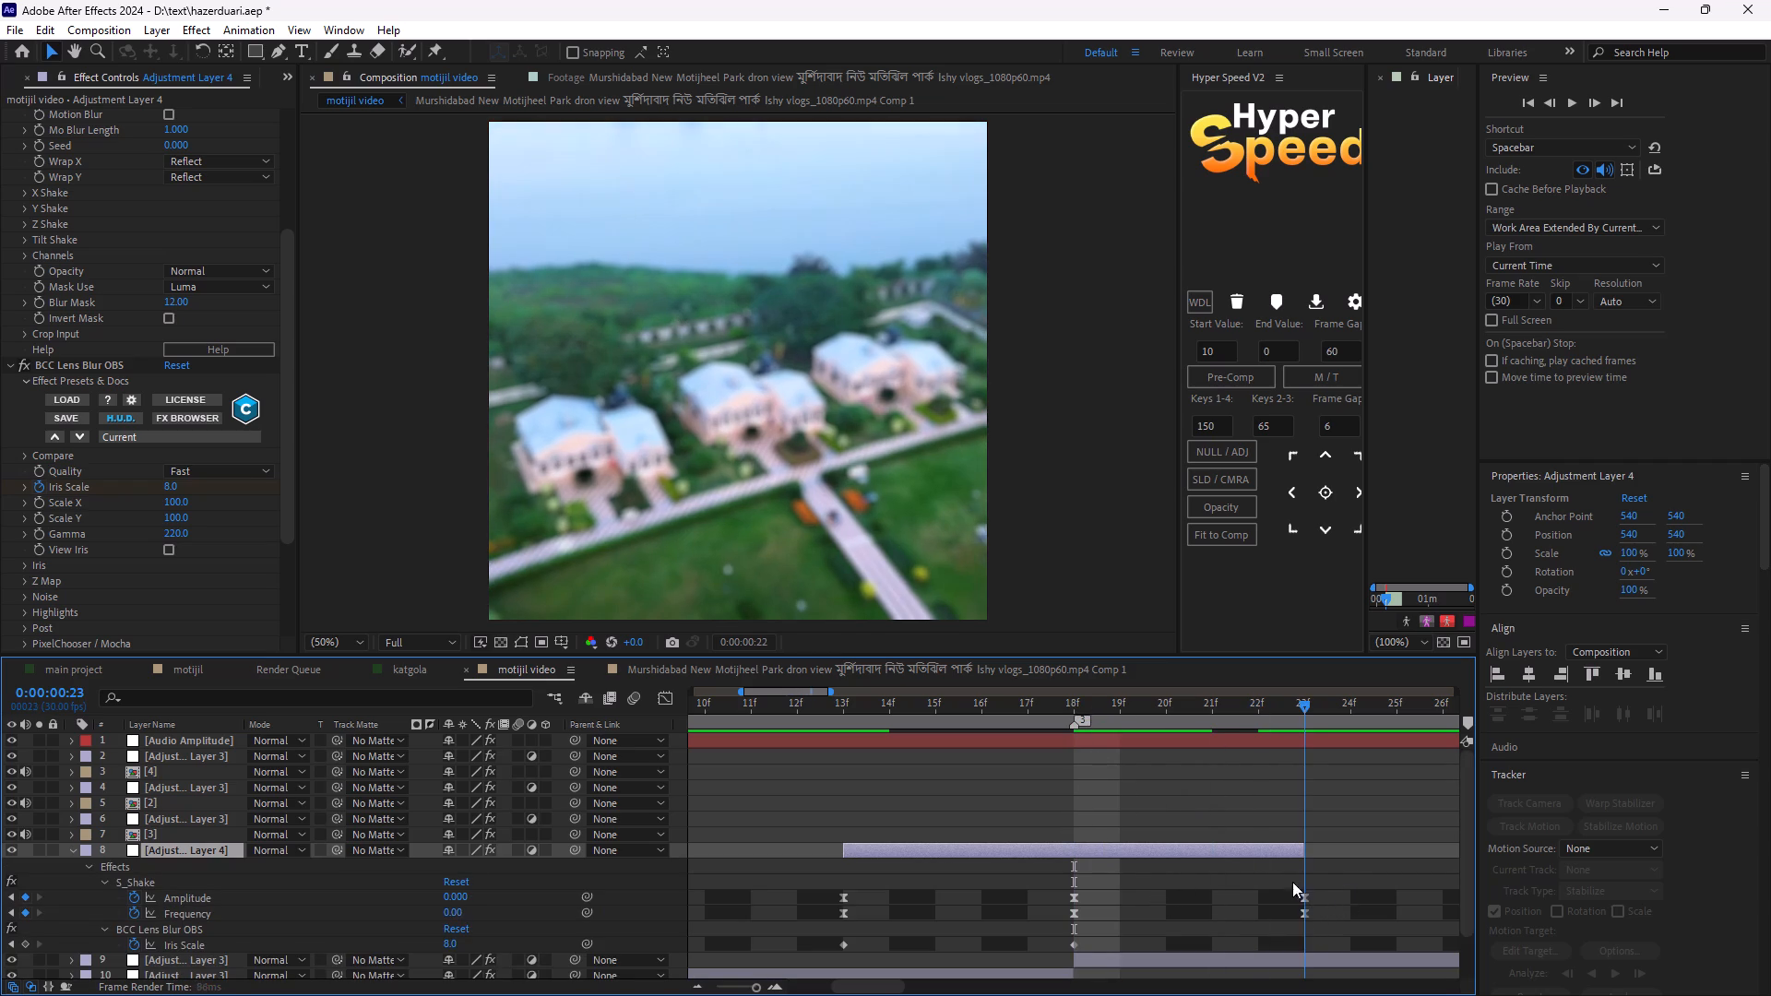
pyautogui.moveTo(1292, 882); pyautogui.dragTo(1301, 892)
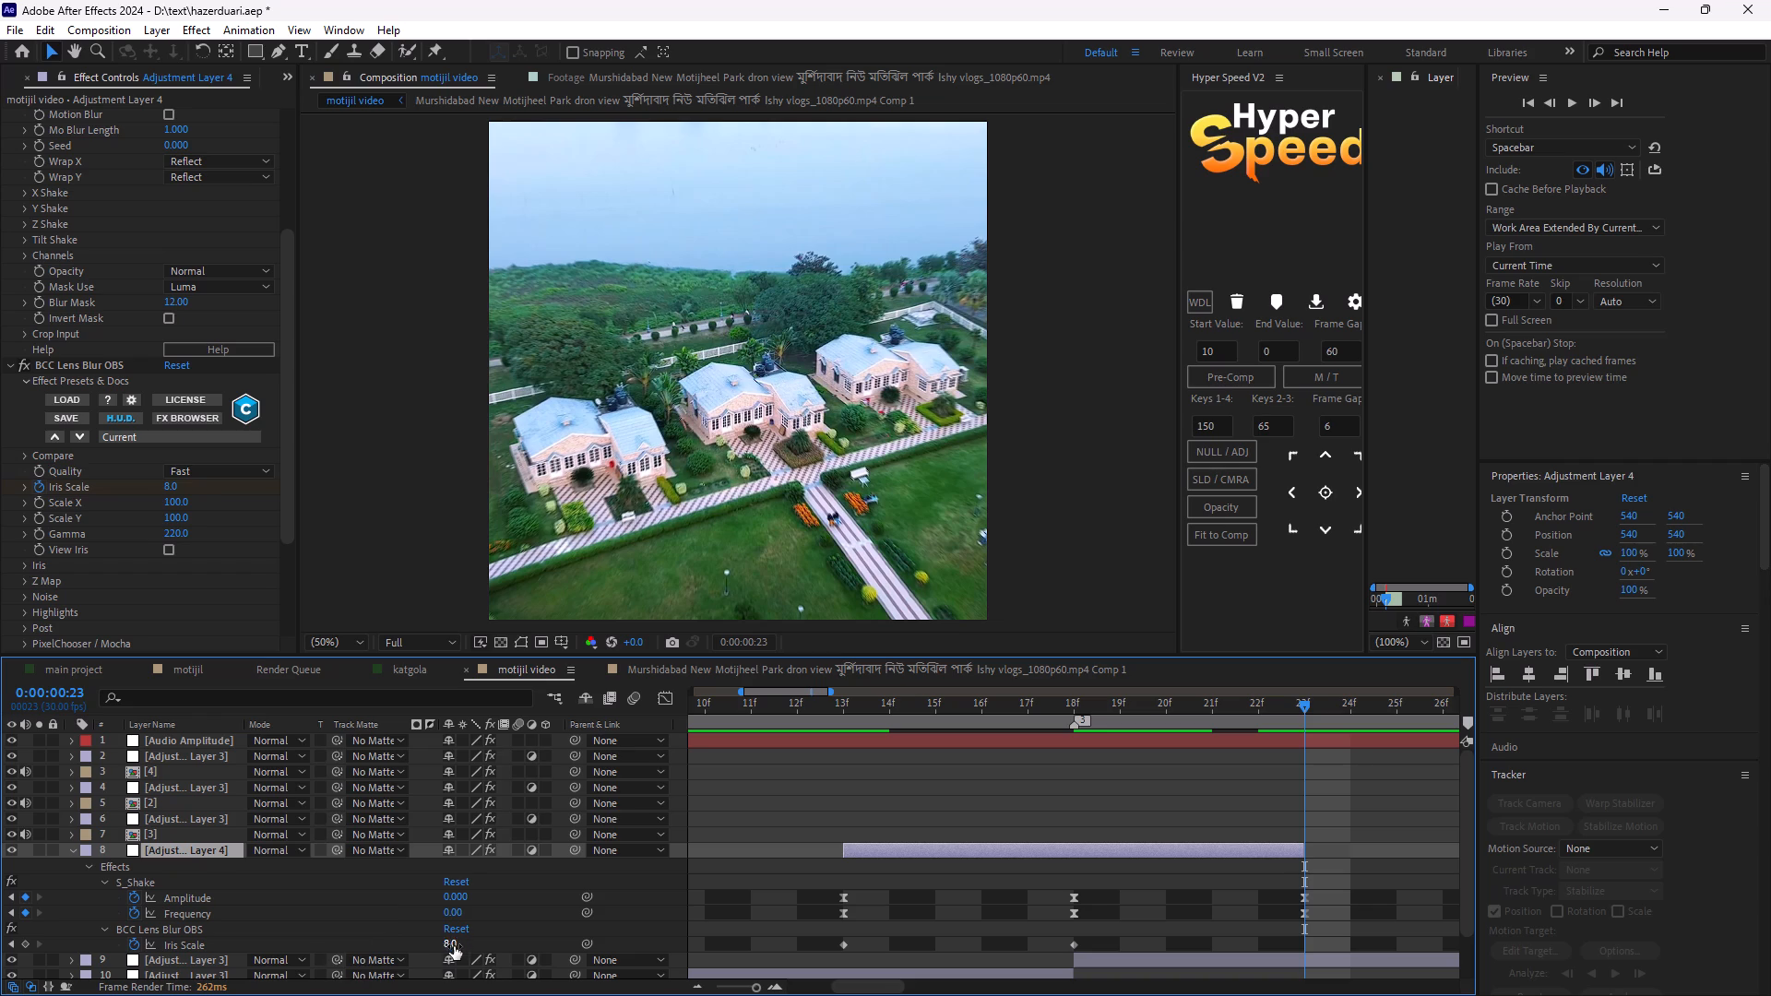
pyautogui.click(452, 946)
pyautogui.press('BackSpace')
pyautogui.press('0')
pyautogui.press('Return')
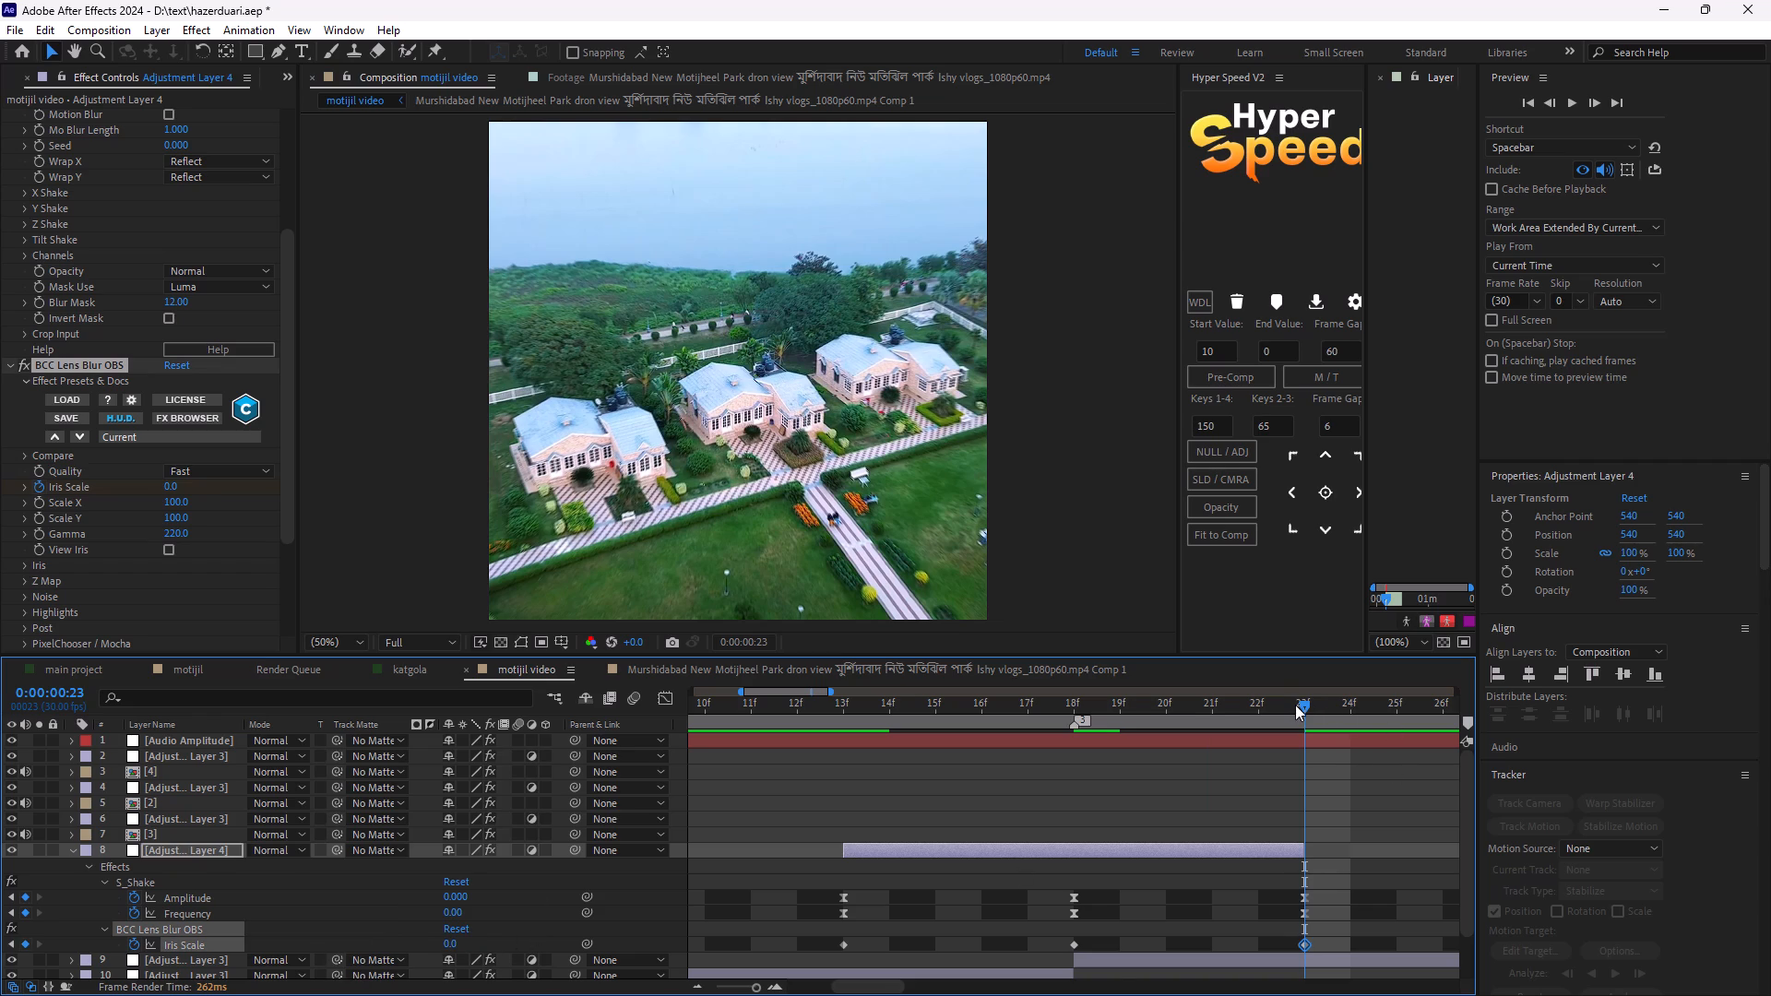
# Replay the transition repeatedly from 0:00:00:12 to review the keyframed lens blur.
pyautogui.moveTo(1290, 705); pyautogui.dragTo(1087, 809)
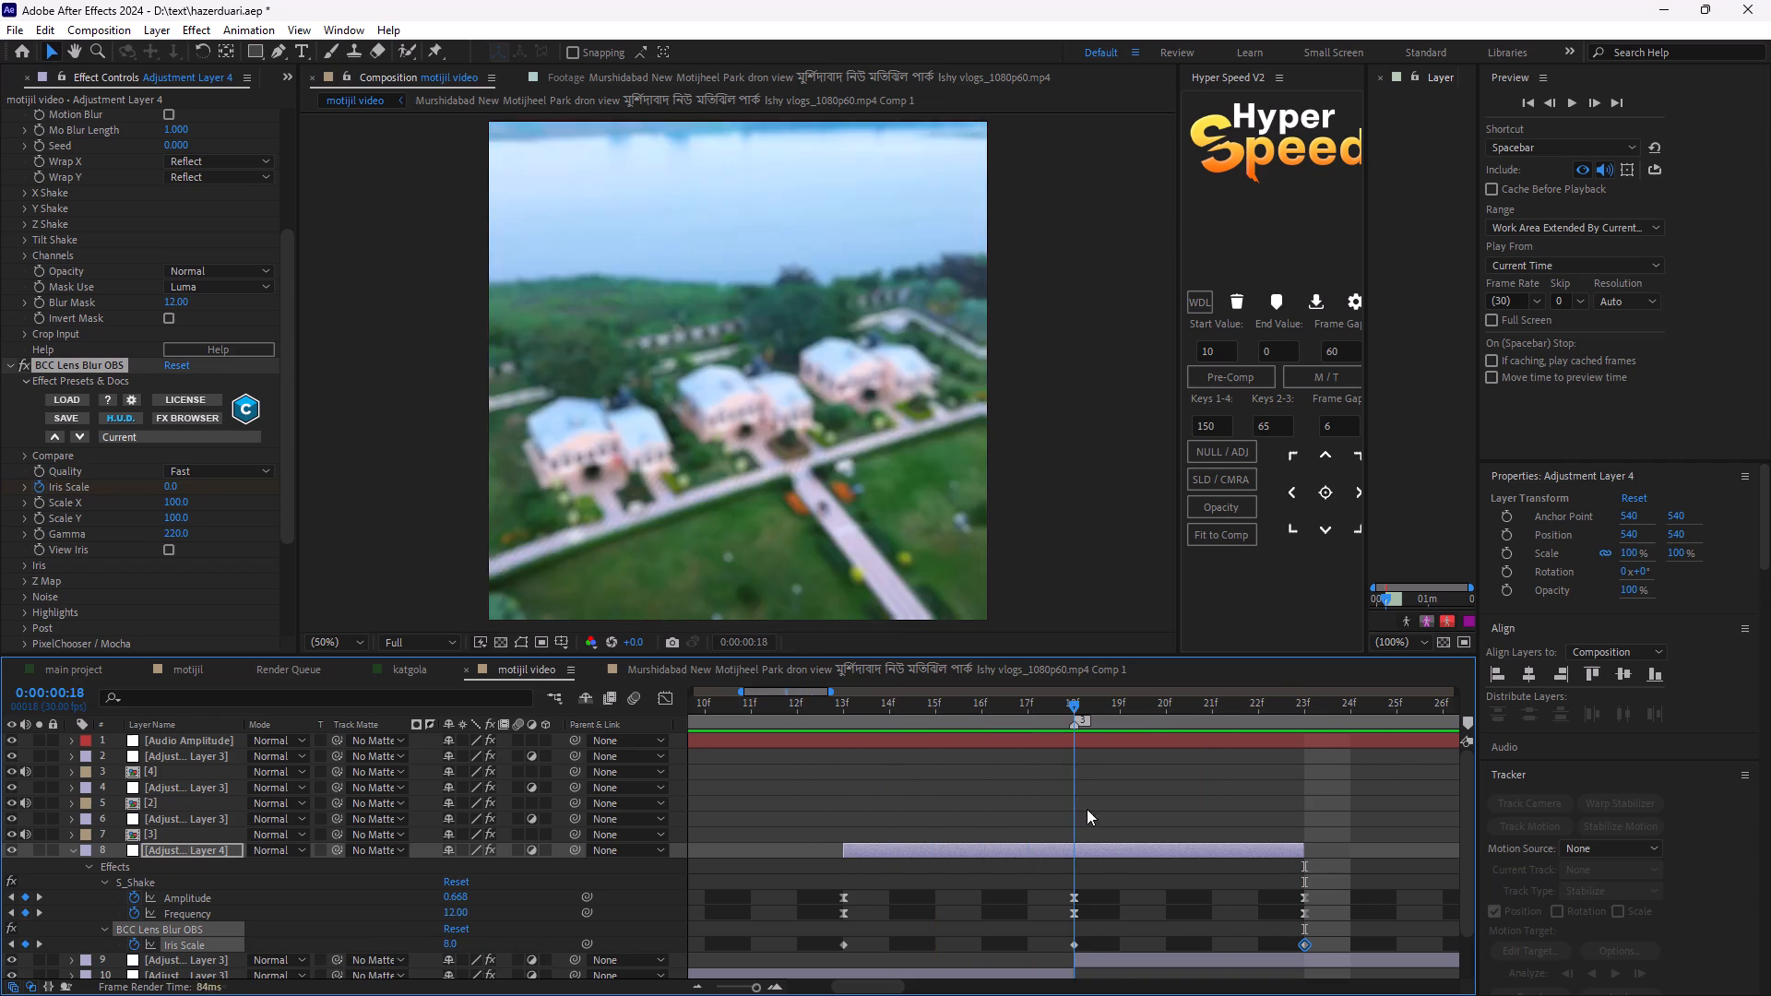
pyautogui.moveTo(1087, 809); pyautogui.dragTo(777, 814)
pyautogui.press('space')
pyautogui.press('space')
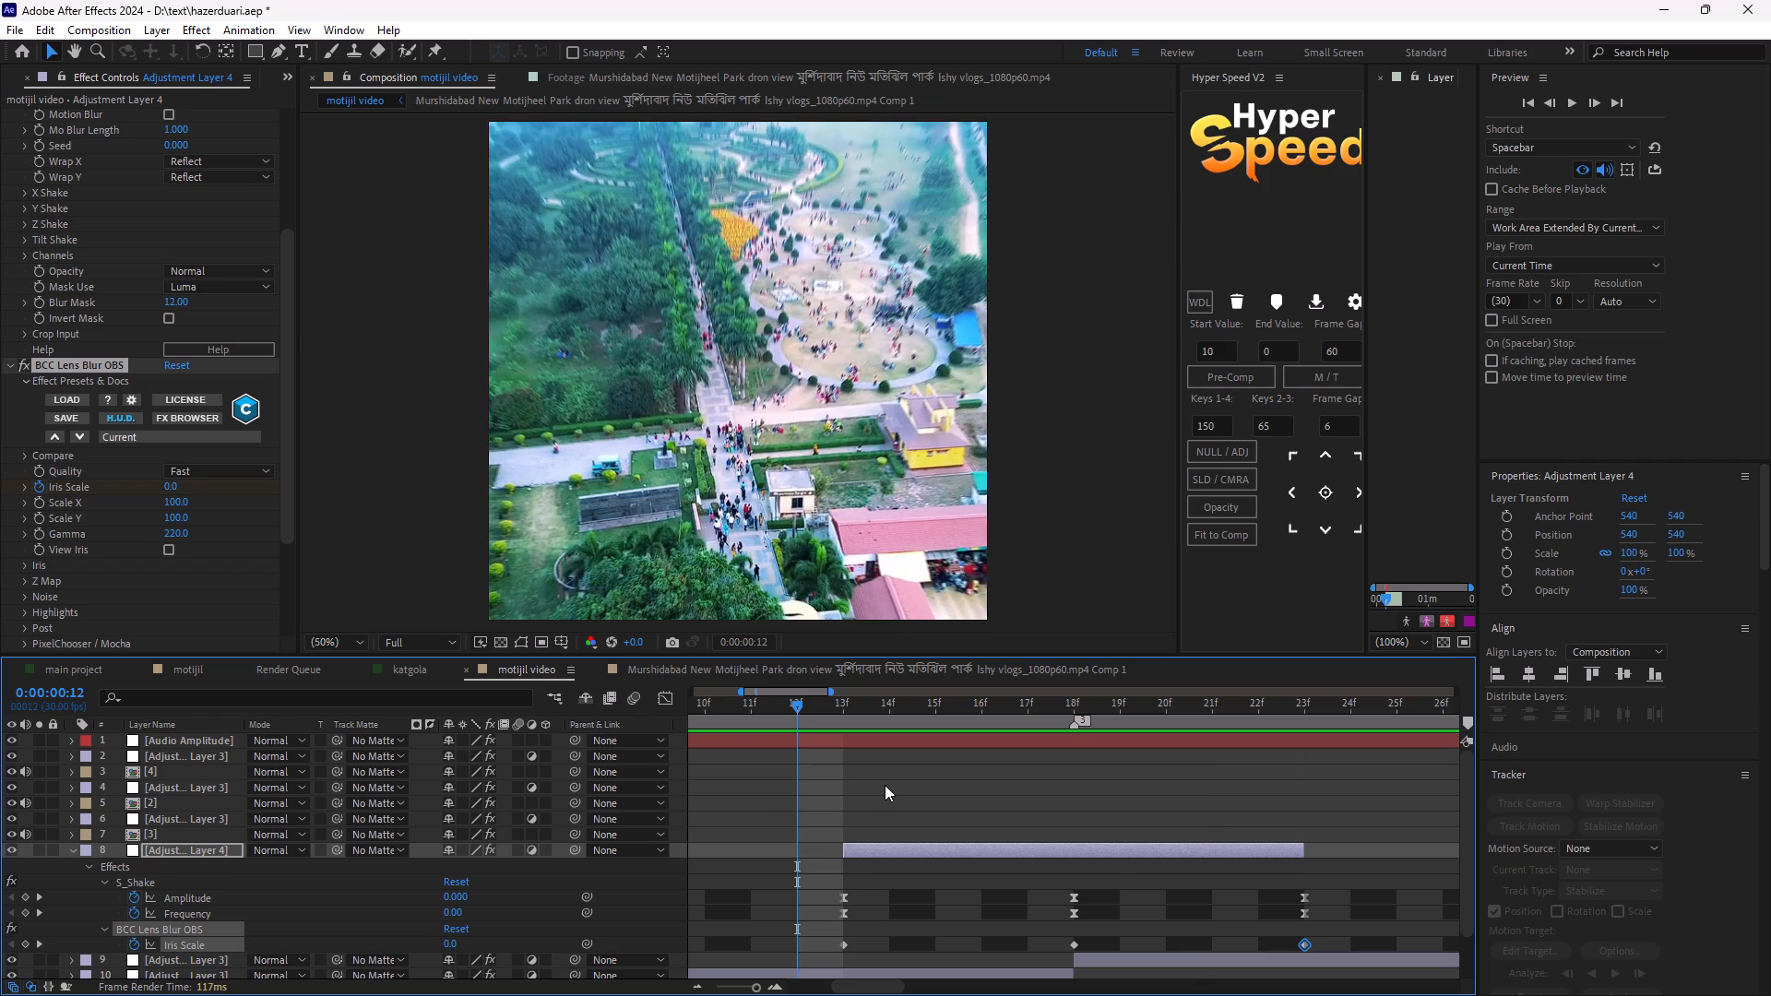
pyautogui.press('space')
pyautogui.press('space')
pyautogui.press('space')
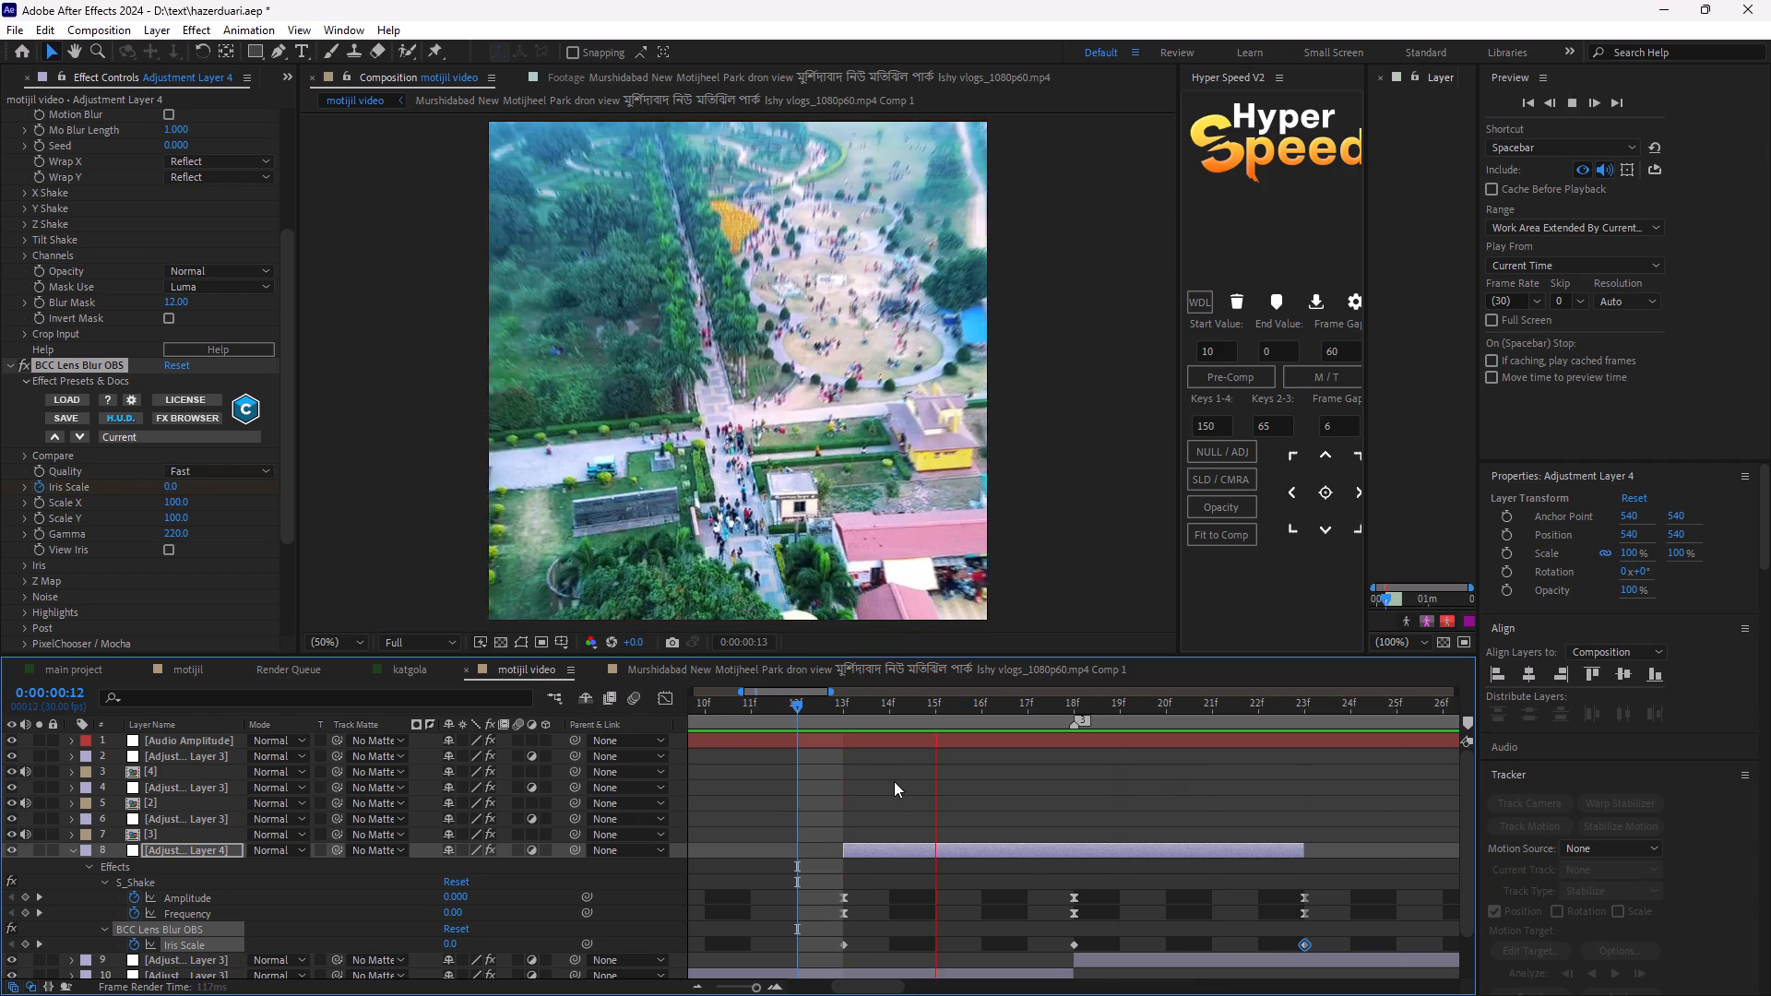
pyautogui.press('space')
pyautogui.press('space')
pyautogui.press('space')
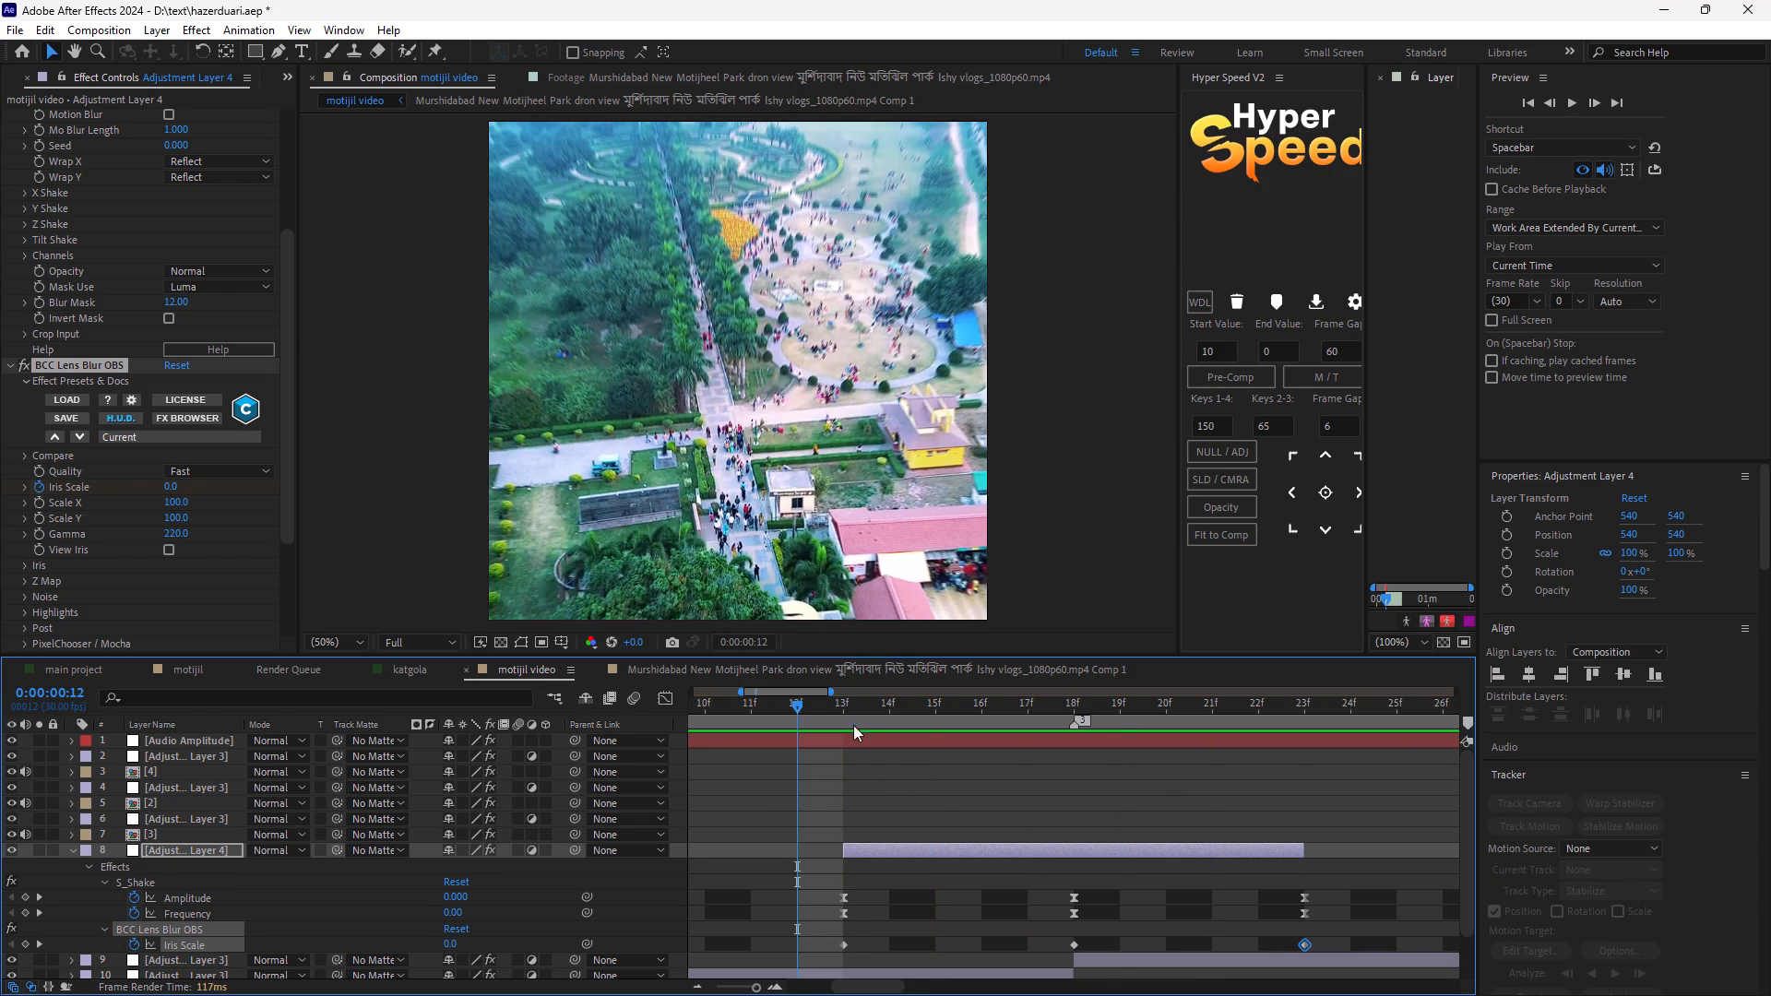
# Start keyframing the Exposure effect's master Exposure on Adjustment Layer 4 at 0:00:00:13.
pyautogui.moveTo(802, 703); pyautogui.dragTo(850, 765)
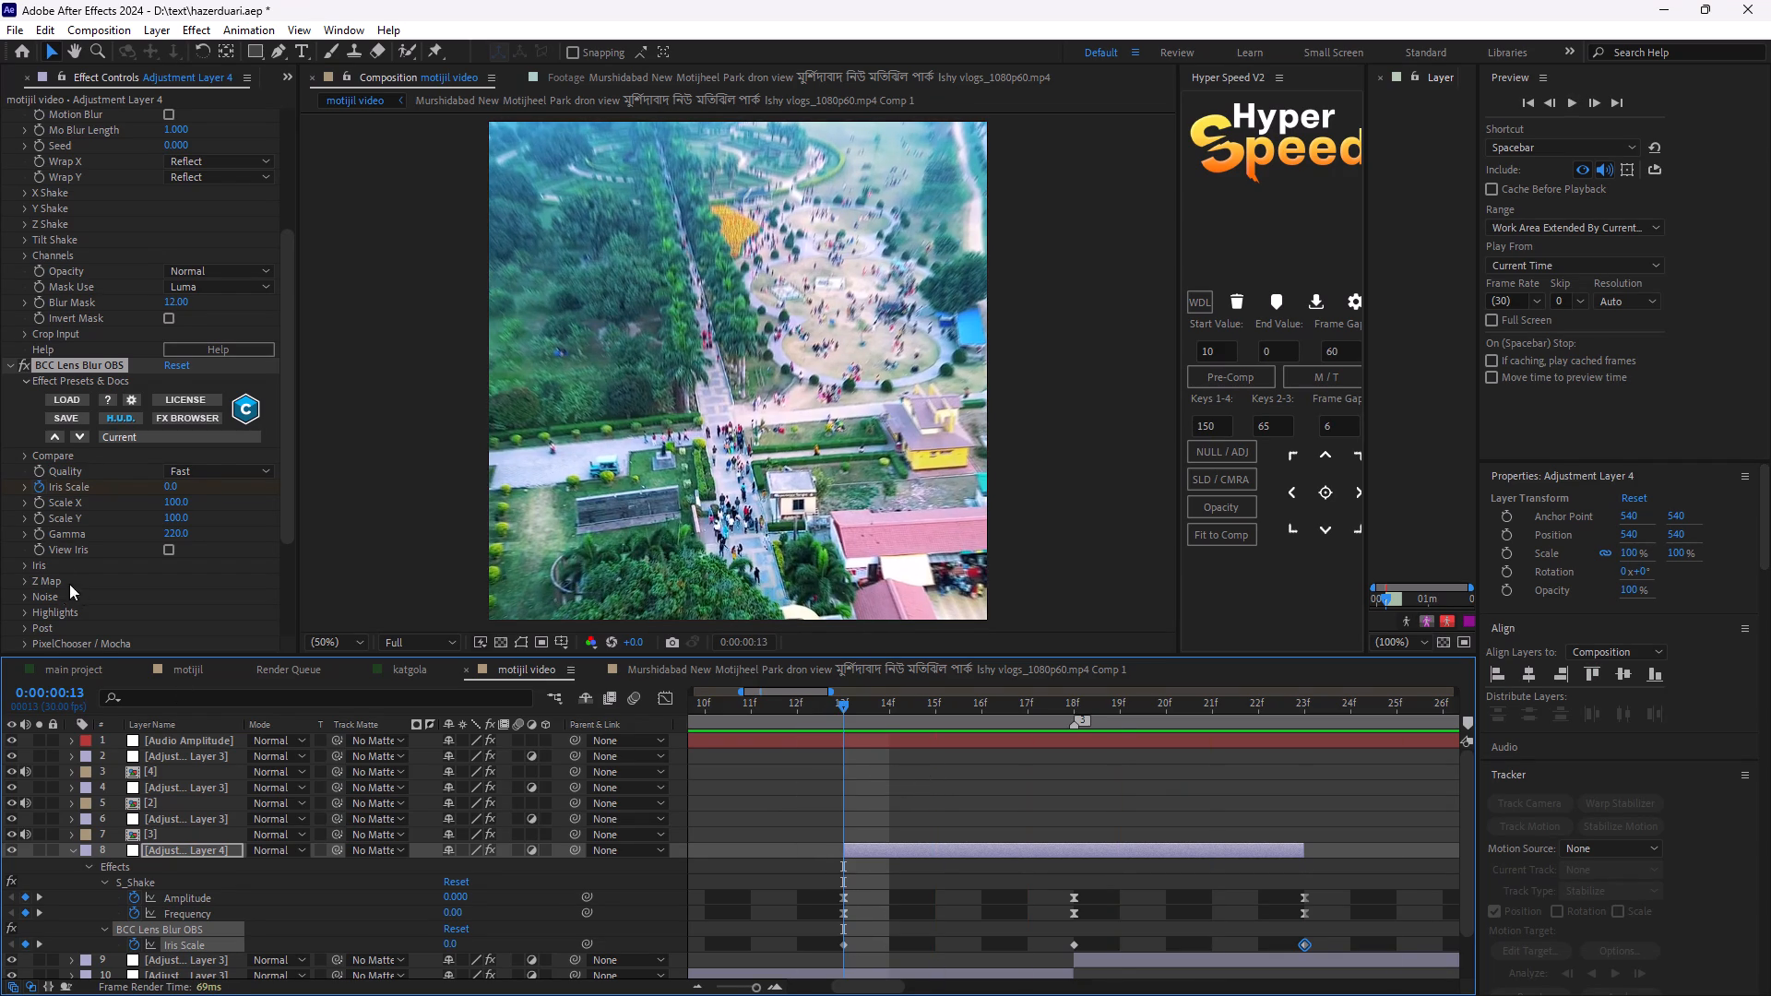
pyautogui.scroll(-4, 53, 541)
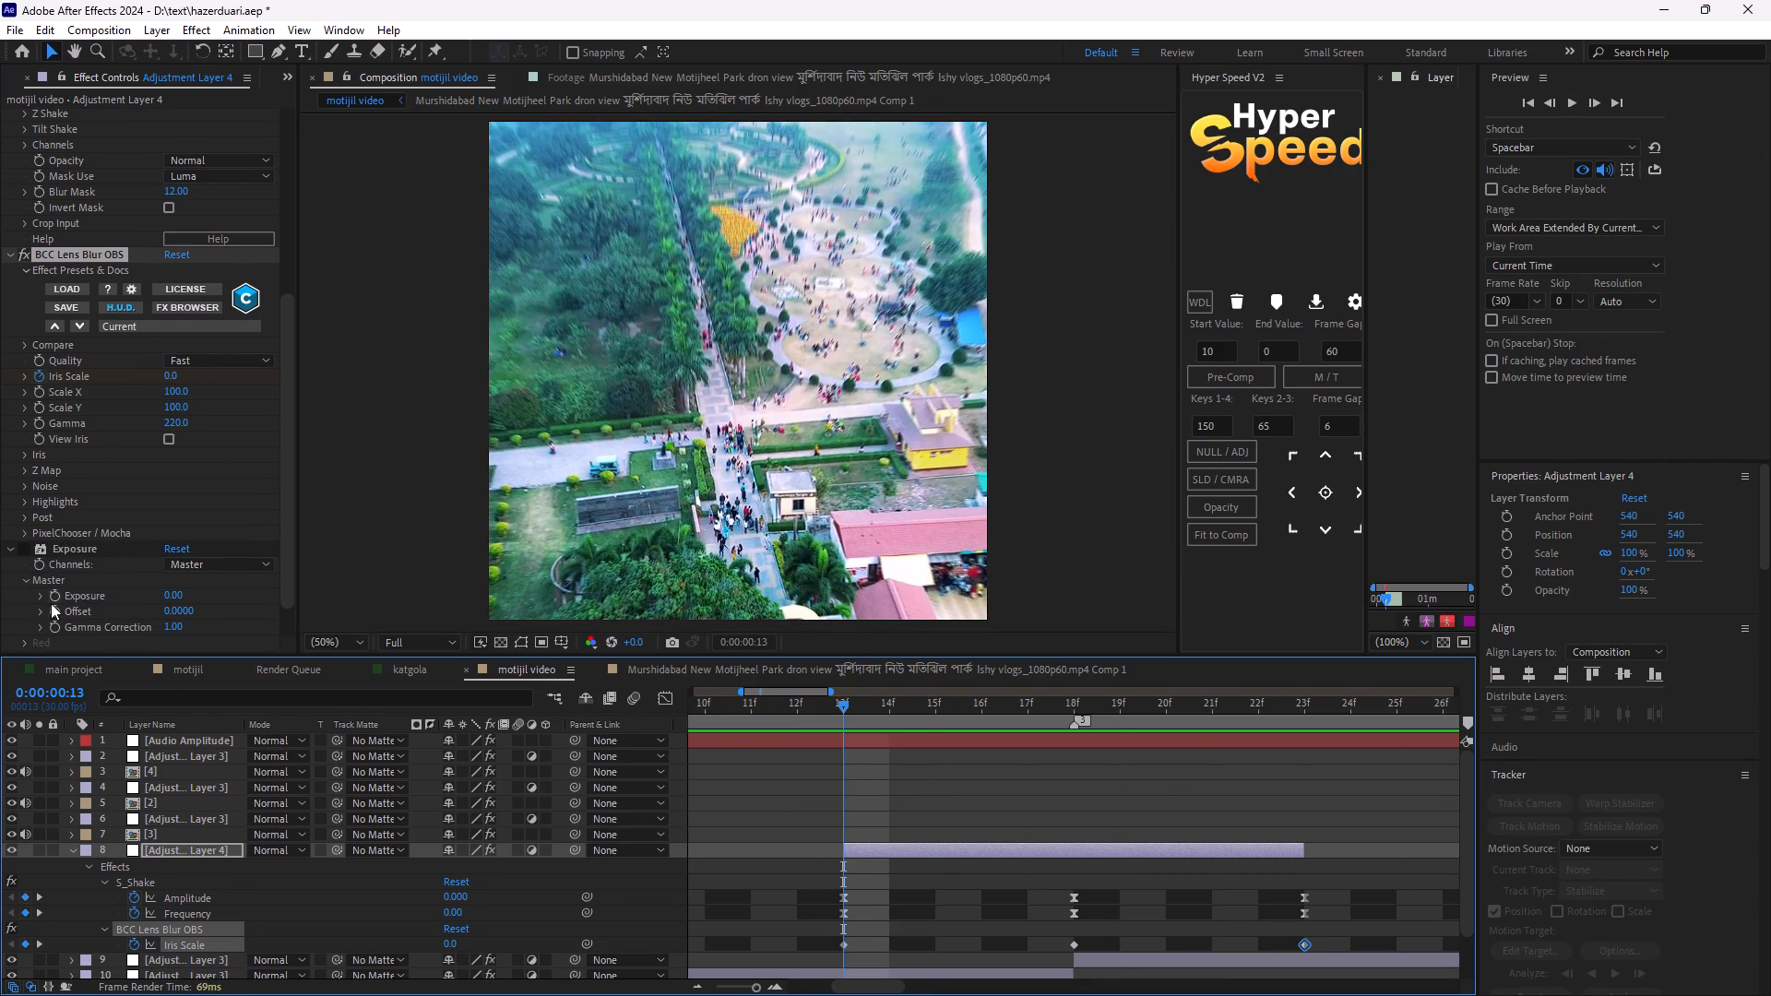
pyautogui.click(52, 601)
# At 0:00:00:18, raise the master Exposure to about 11.08 and enable the Exposure effect.
pyautogui.click(1071, 872)
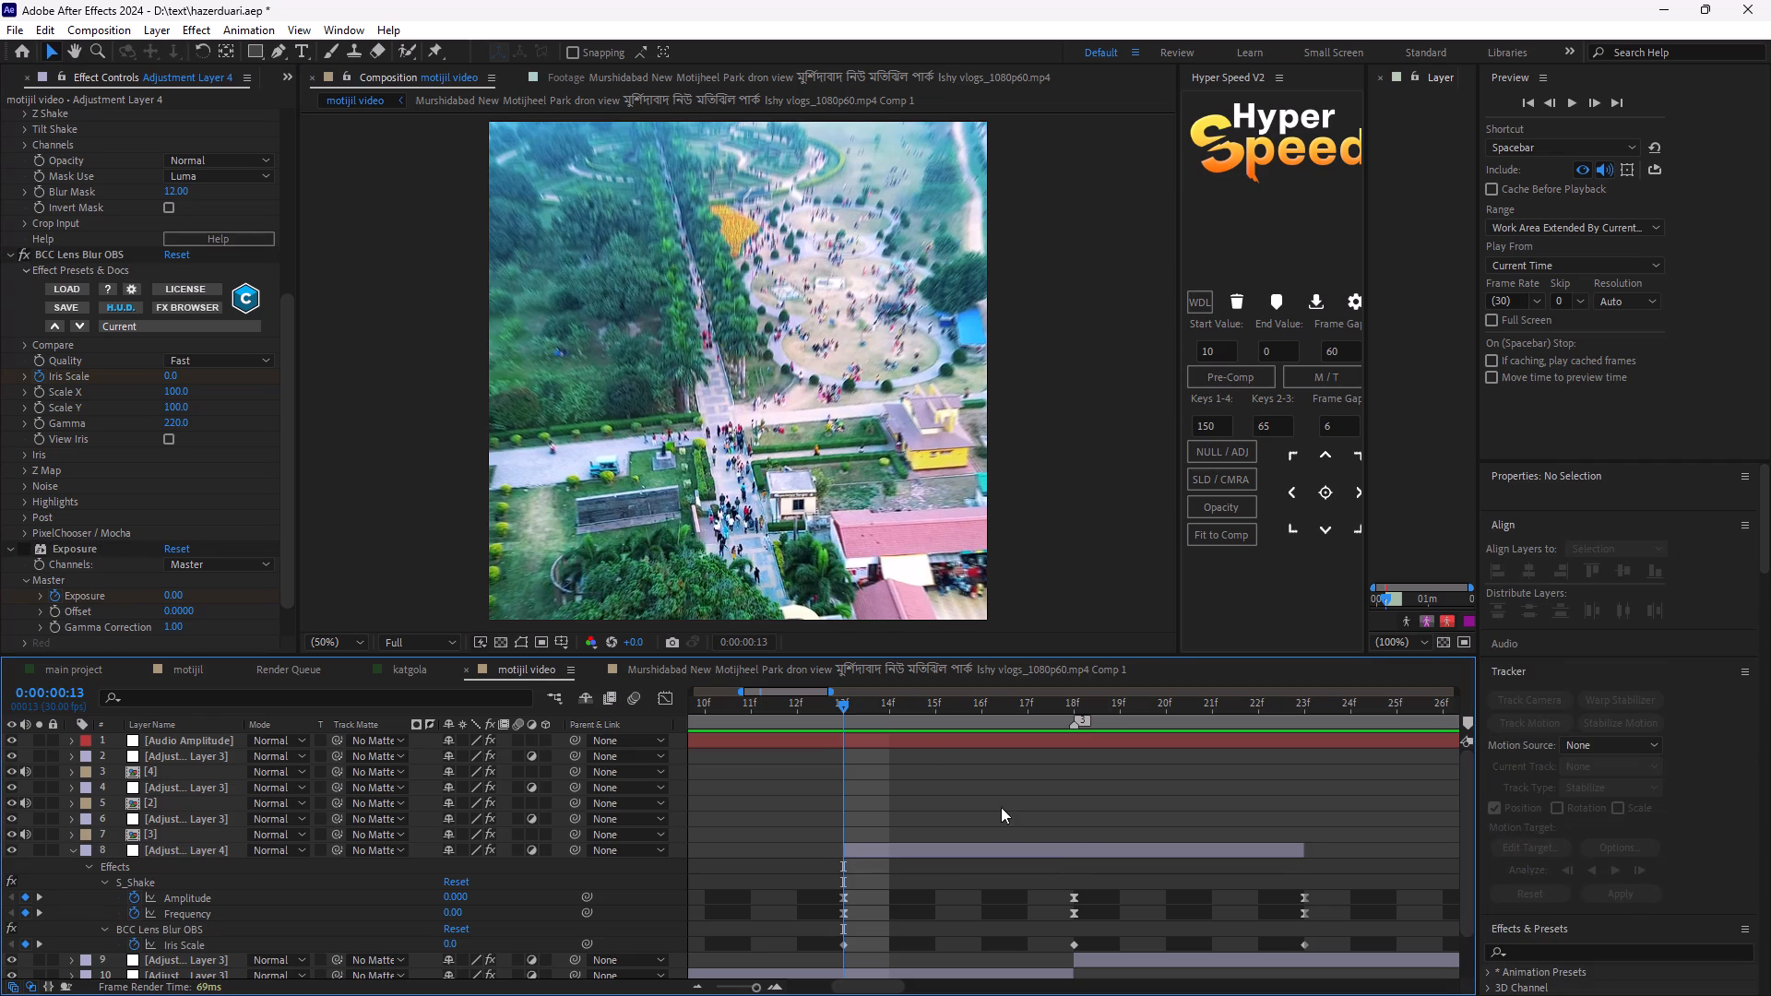
pyautogui.click(1072, 834)
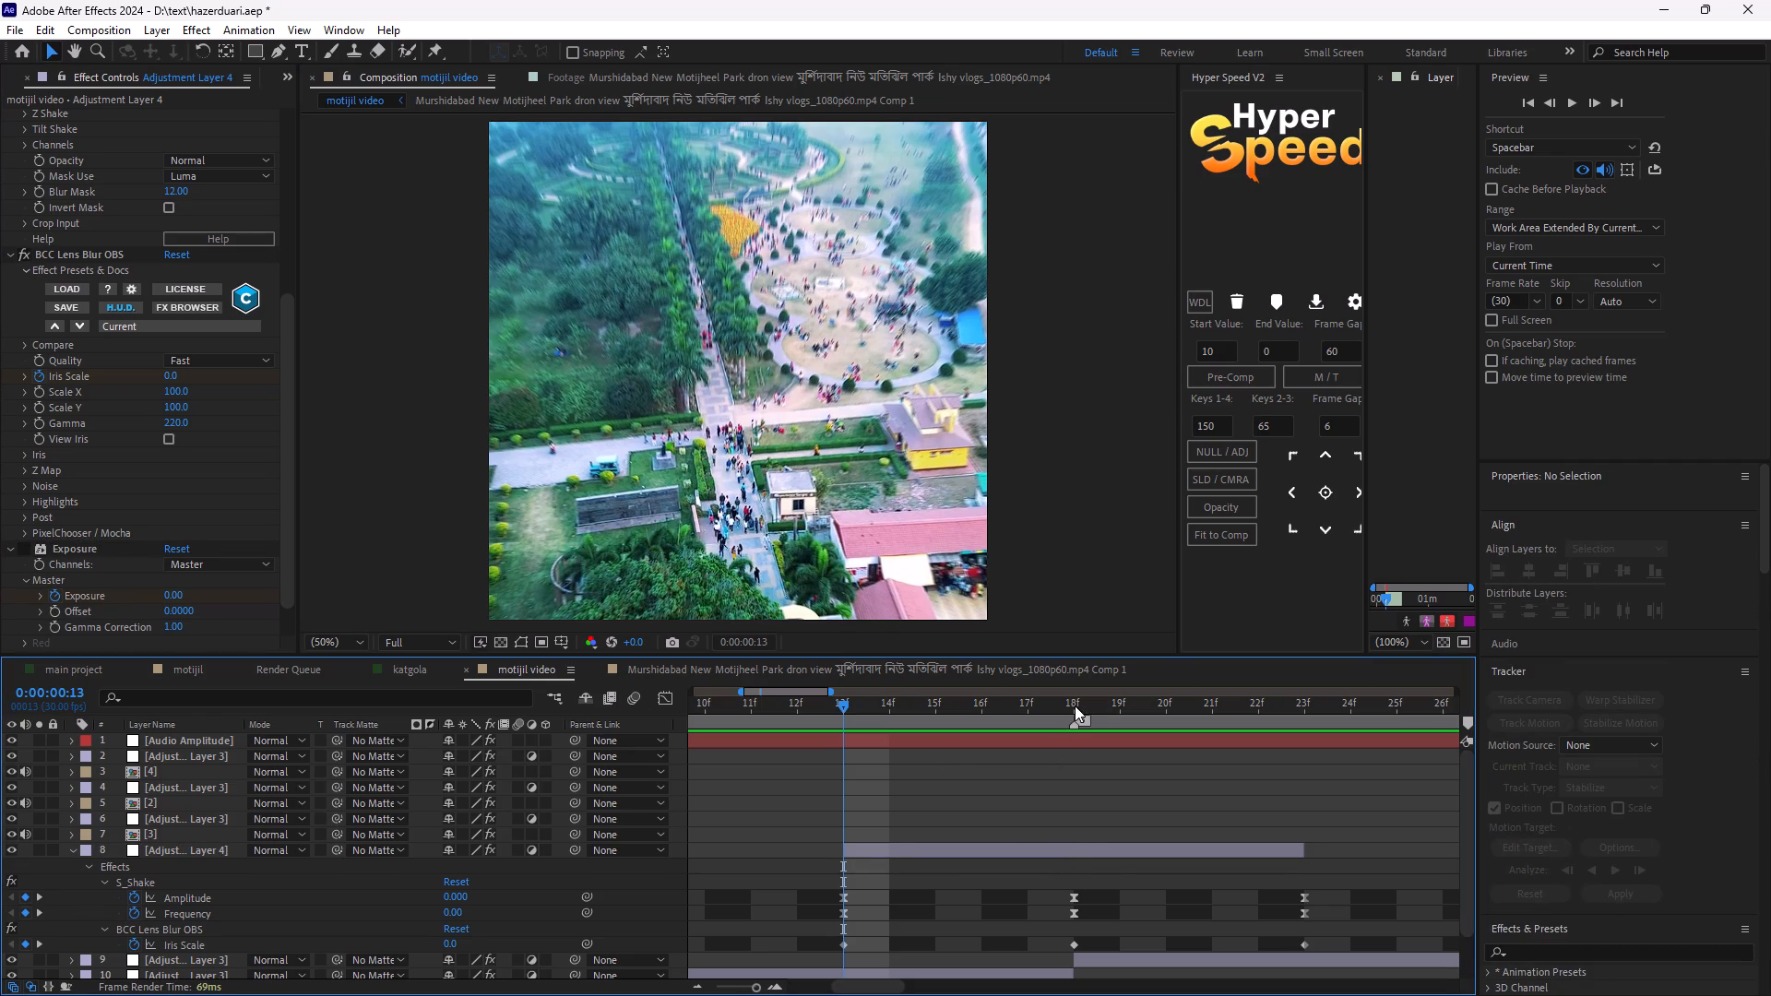
pyautogui.click(1075, 705)
pyautogui.moveTo(171, 599); pyautogui.dragTo(196, 601)
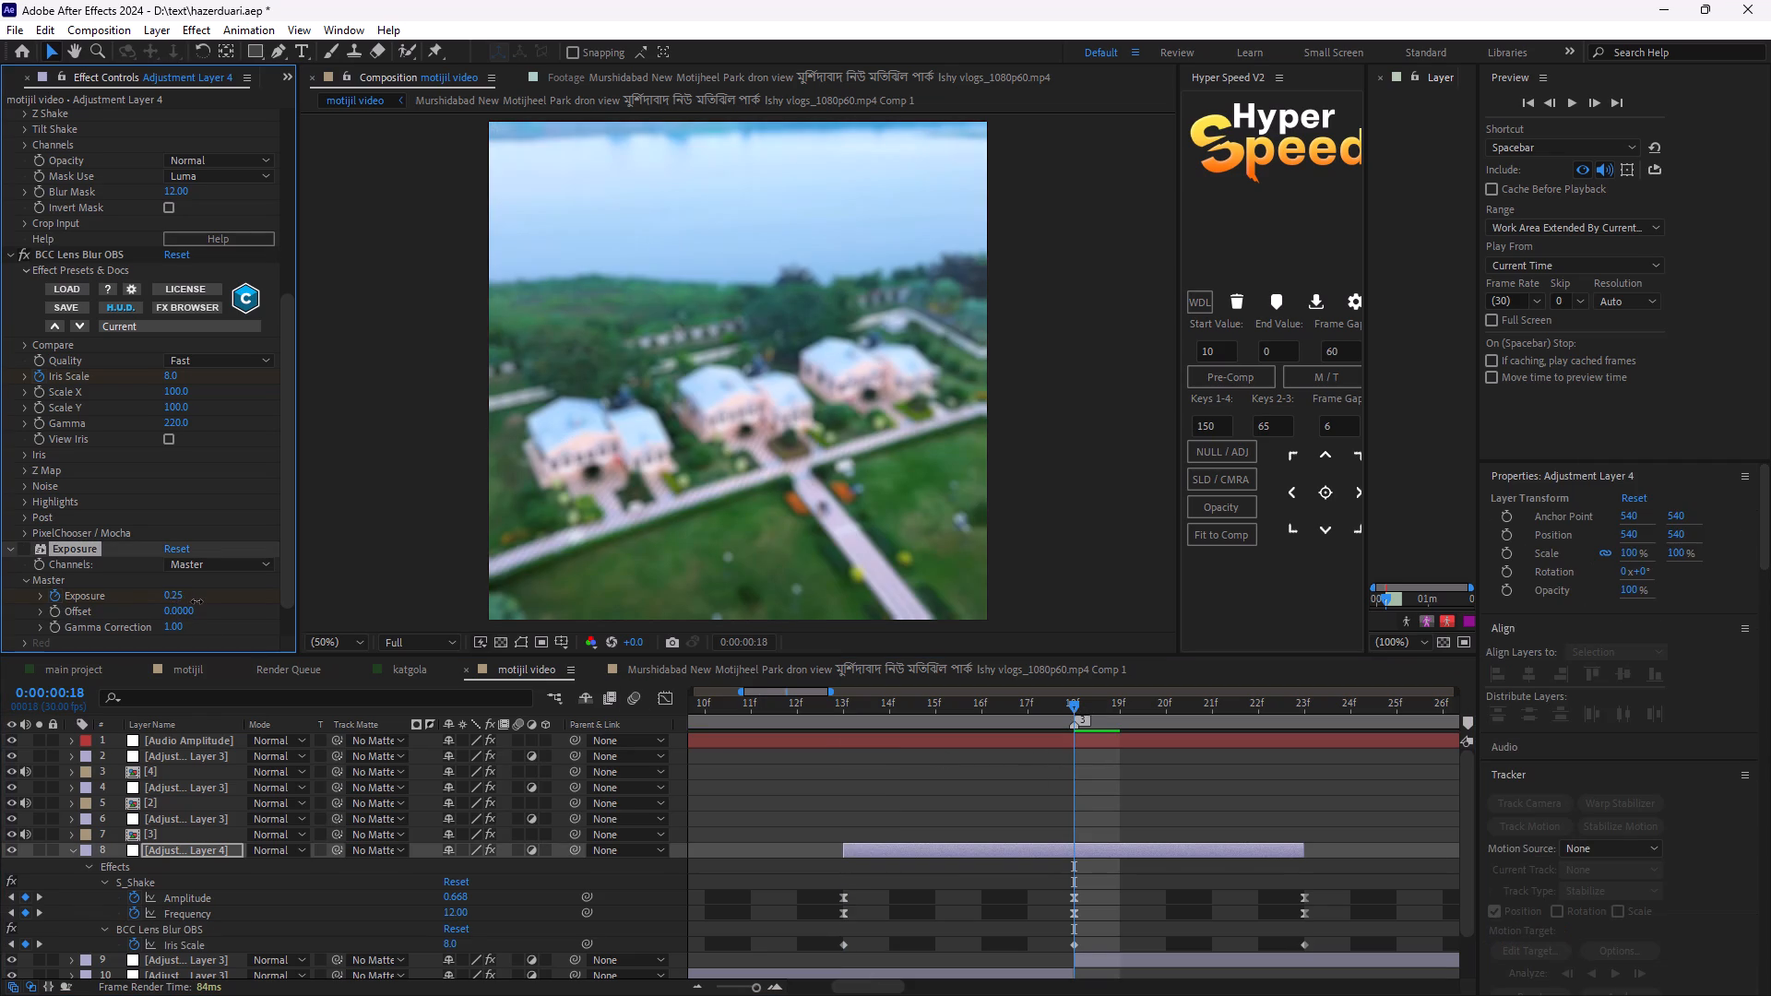
pyautogui.moveTo(196, 601); pyautogui.dragTo(1040, 673)
pyautogui.moveTo(1040, 673); pyautogui.dragTo(1287, 693)
pyautogui.click(26, 549)
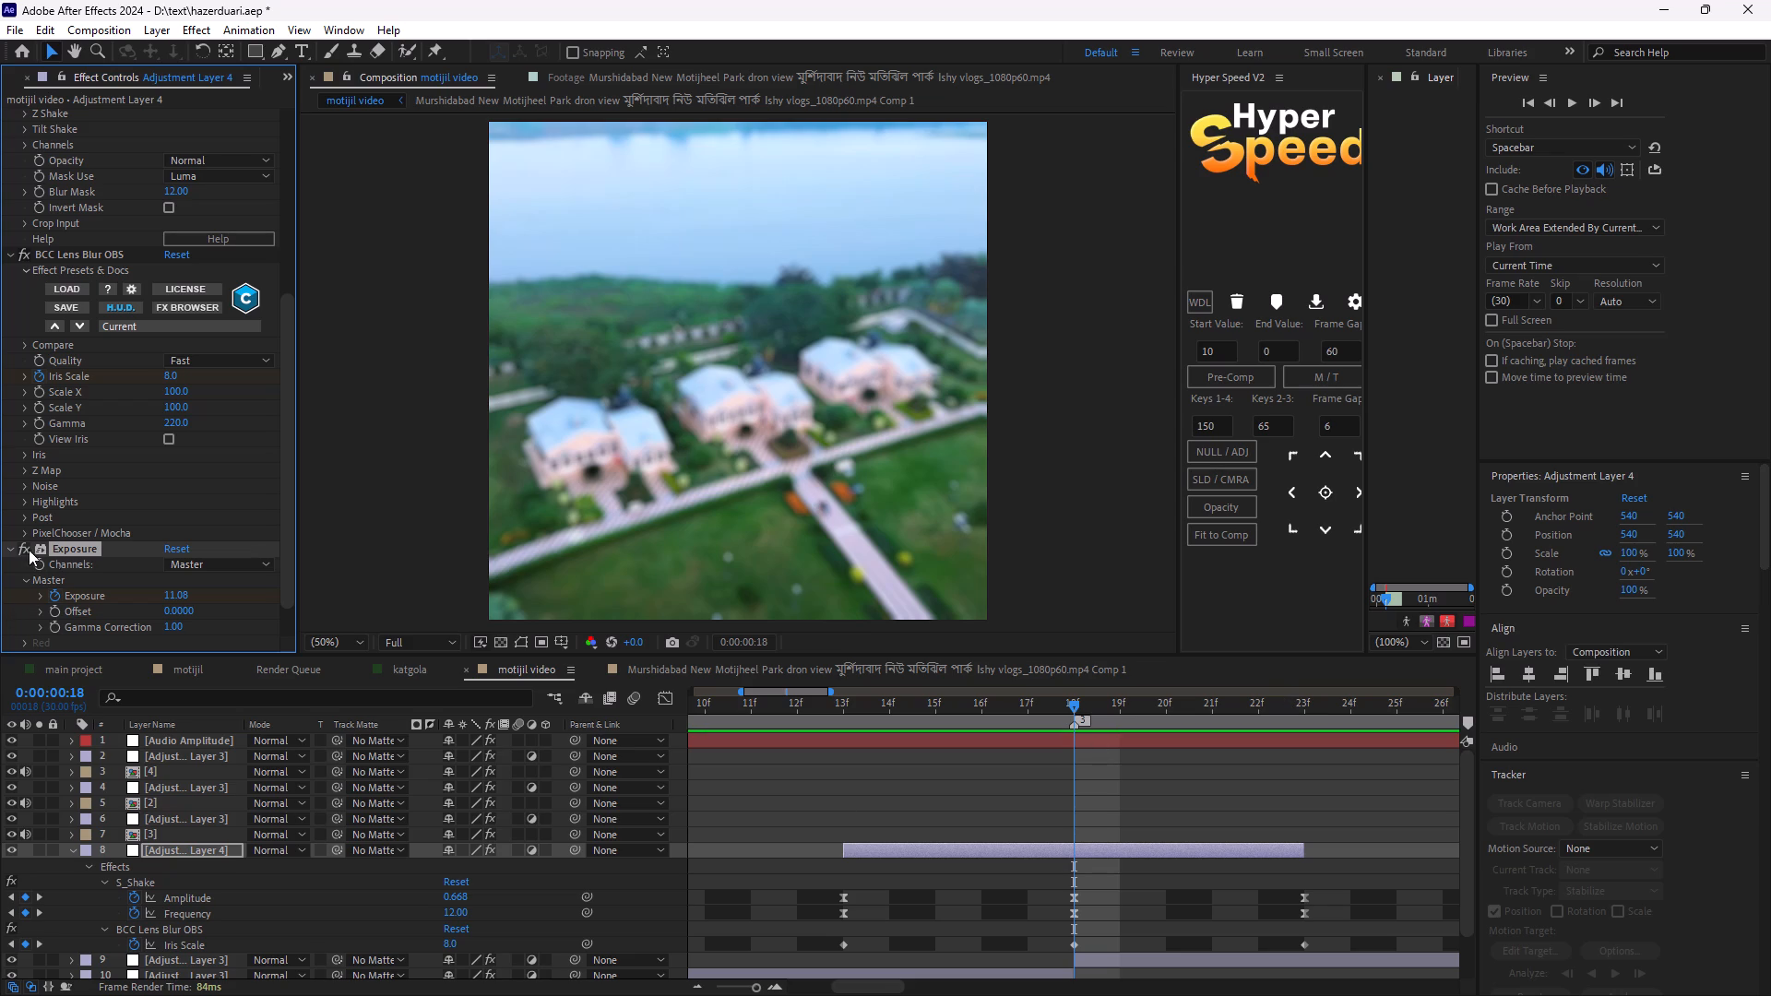
# Reduce the master Exposure at 0:00:00:18, settling on a value of 1.
pyautogui.moveTo(185, 596); pyautogui.dragTo(158, 596)
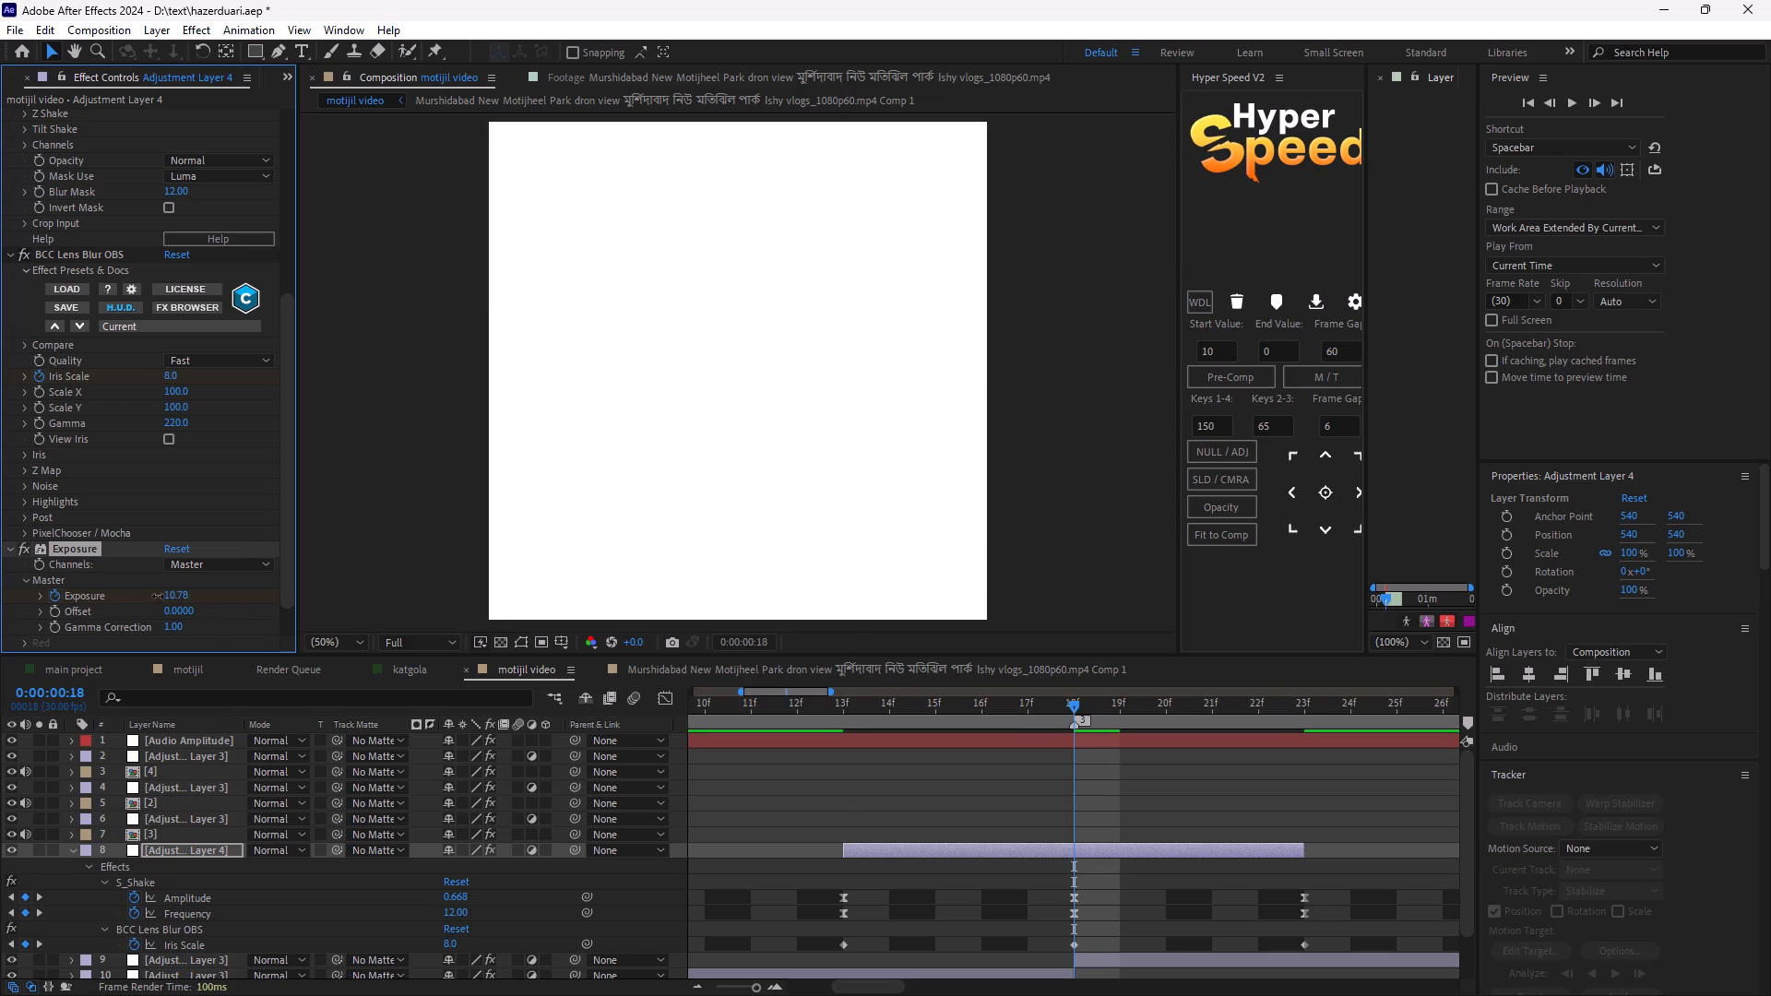
pyautogui.moveTo(158, 596); pyautogui.dragTo(0, 613)
pyautogui.moveTo(178, 601); pyautogui.dragTo(121, 611)
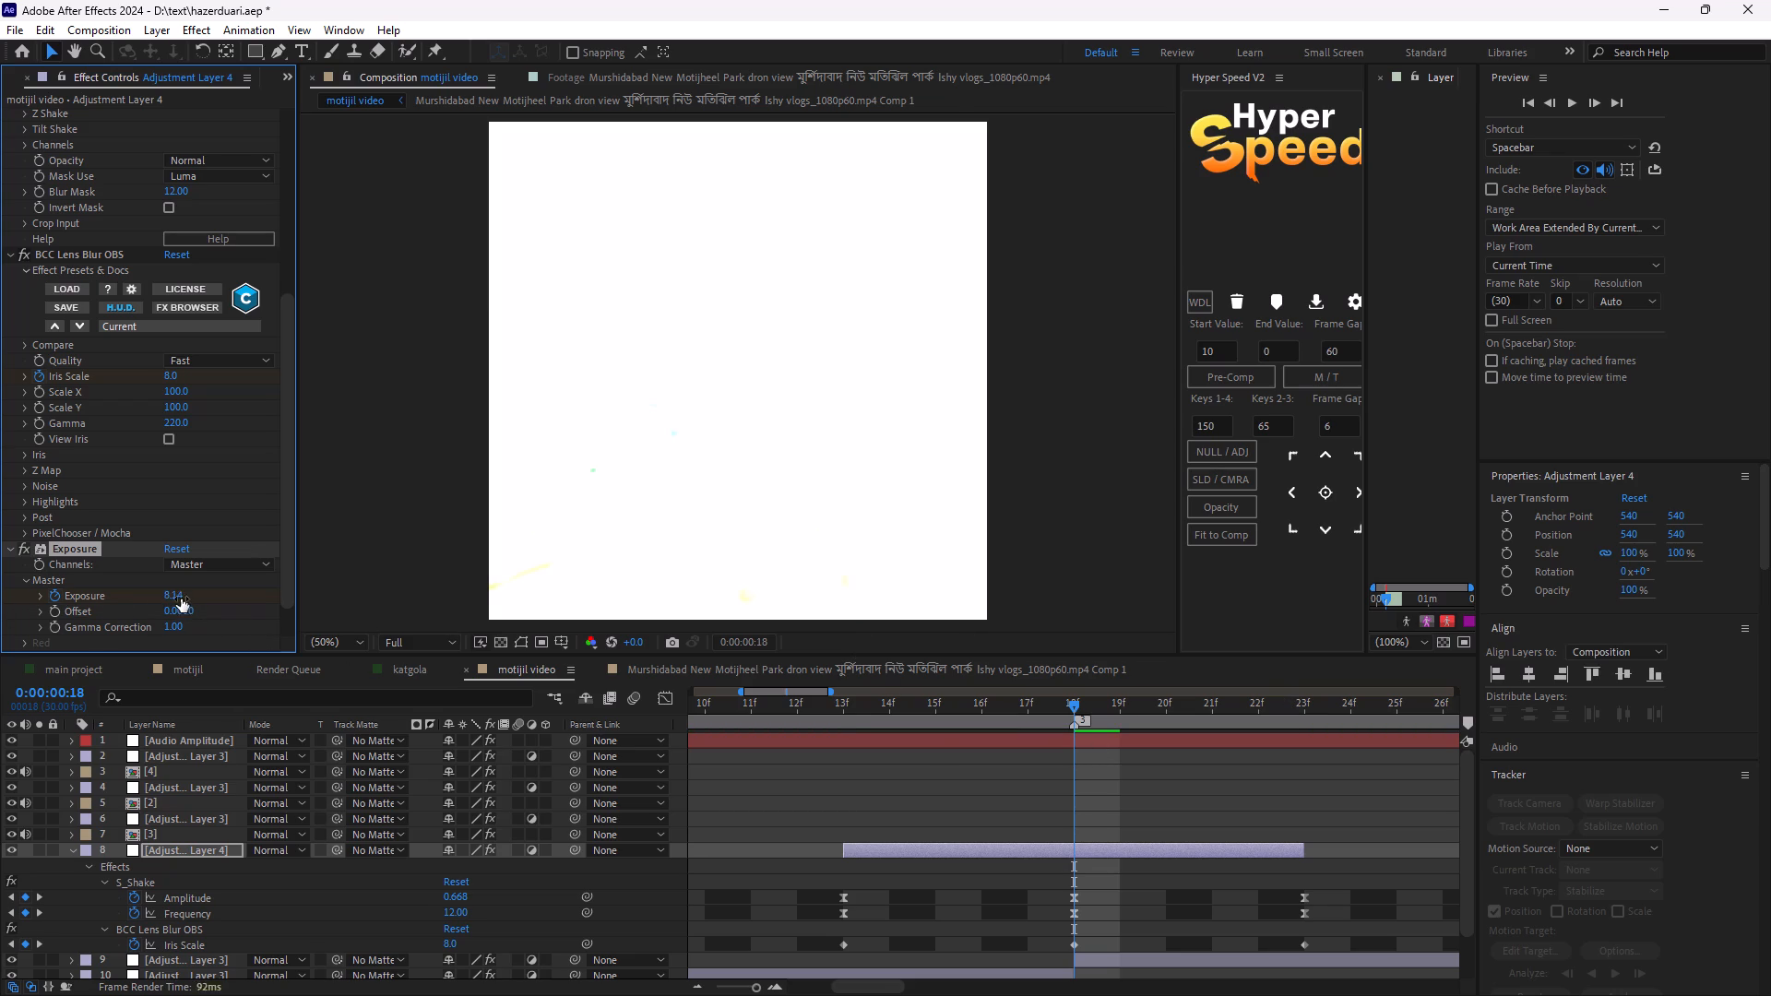
pyautogui.moveTo(181, 597); pyautogui.dragTo(111, 608)
pyautogui.click(181, 593)
pyautogui.press('BackSpace')
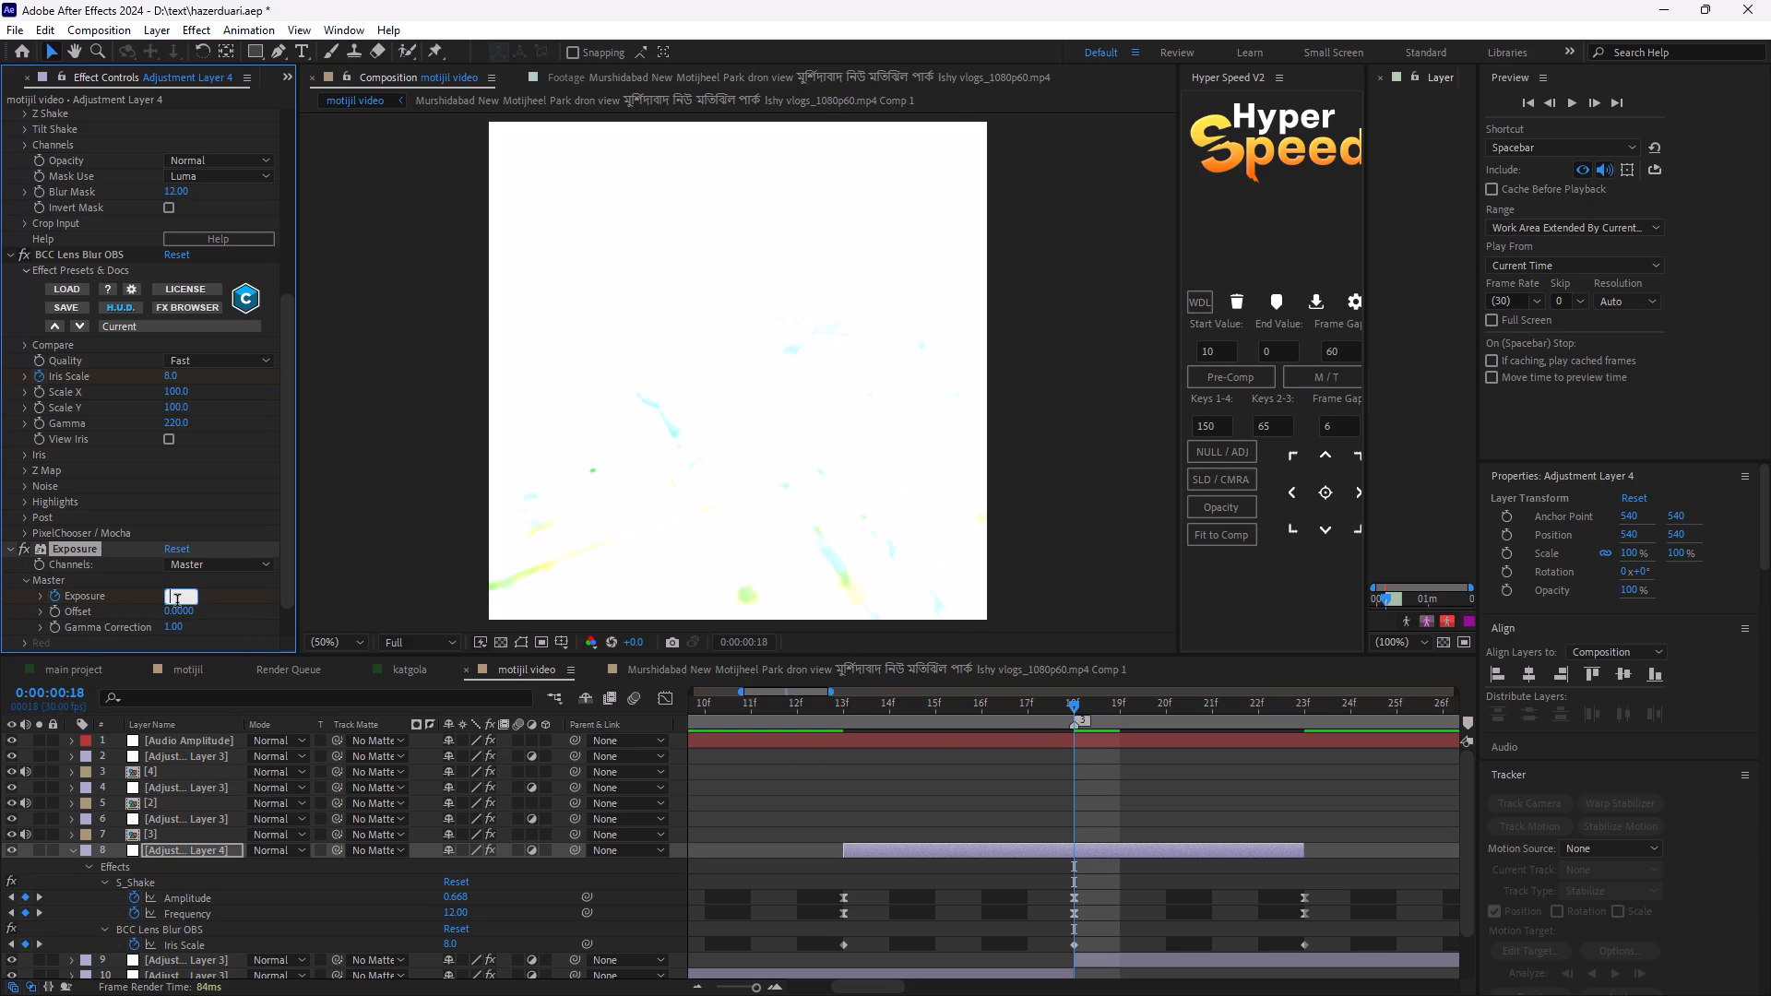
pyautogui.press('1')
pyautogui.press('Return')
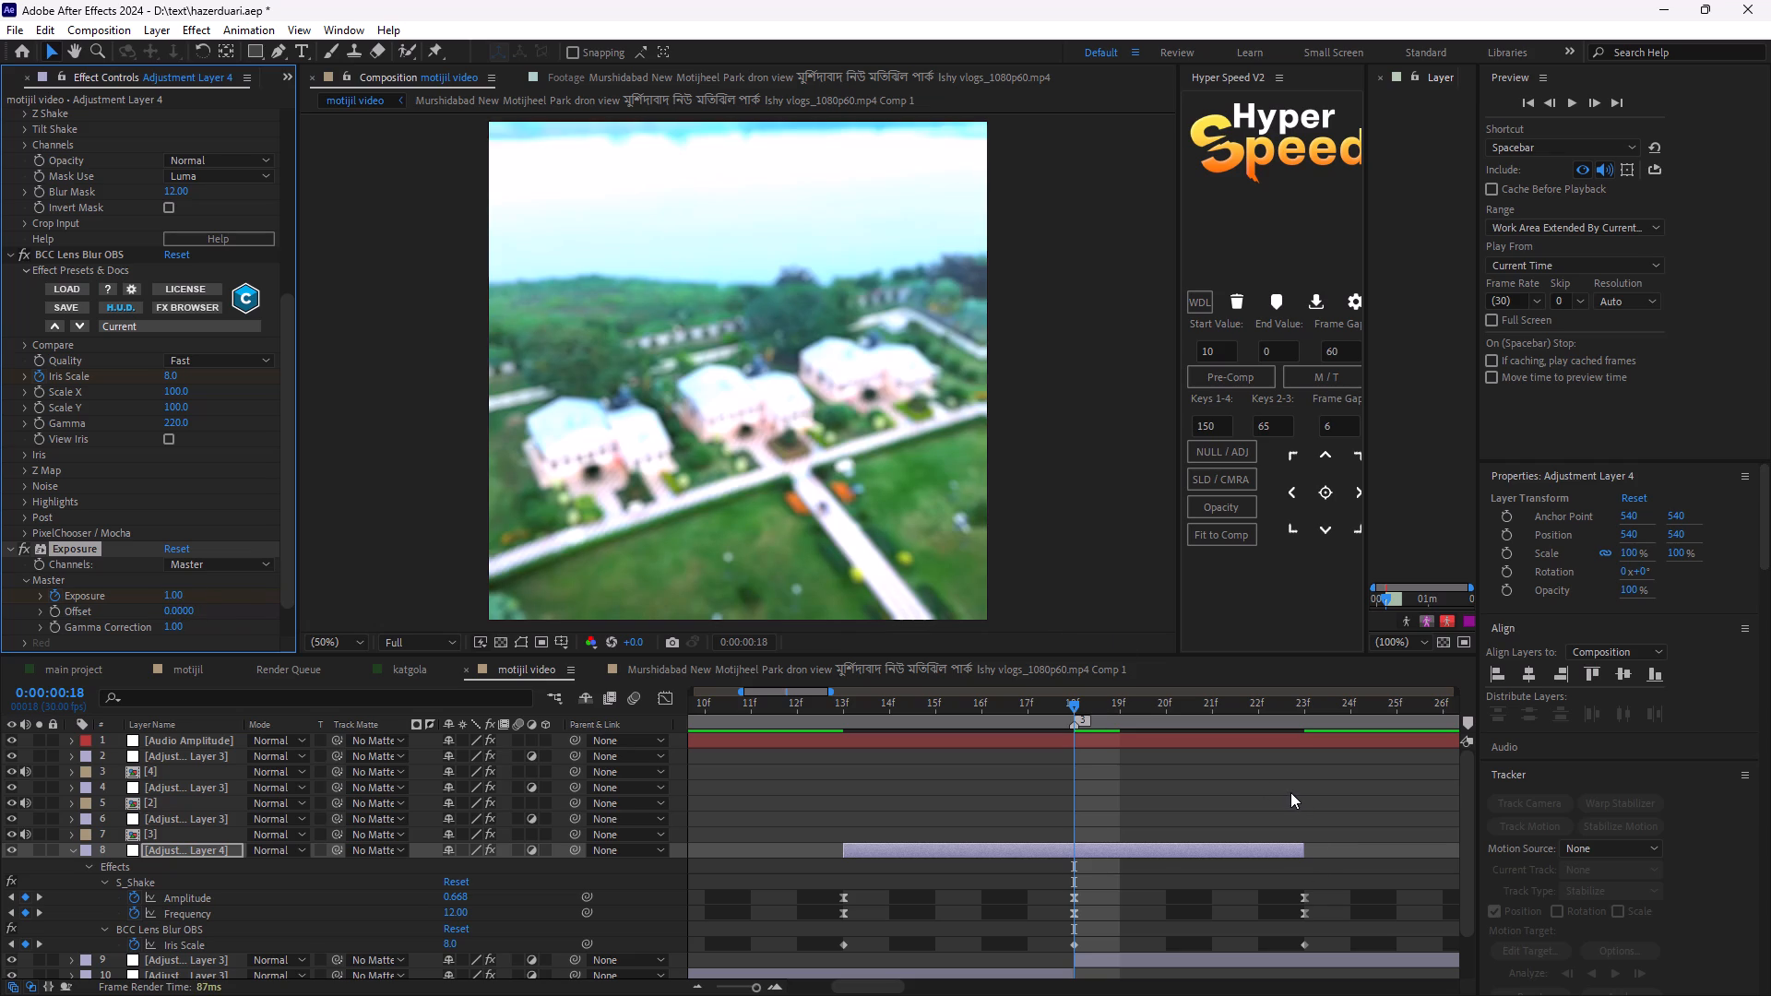
# Add a master Exposure keyframe of 0 at 0:00:00:22 on Adjustment Layer 4.
pyautogui.press('o')
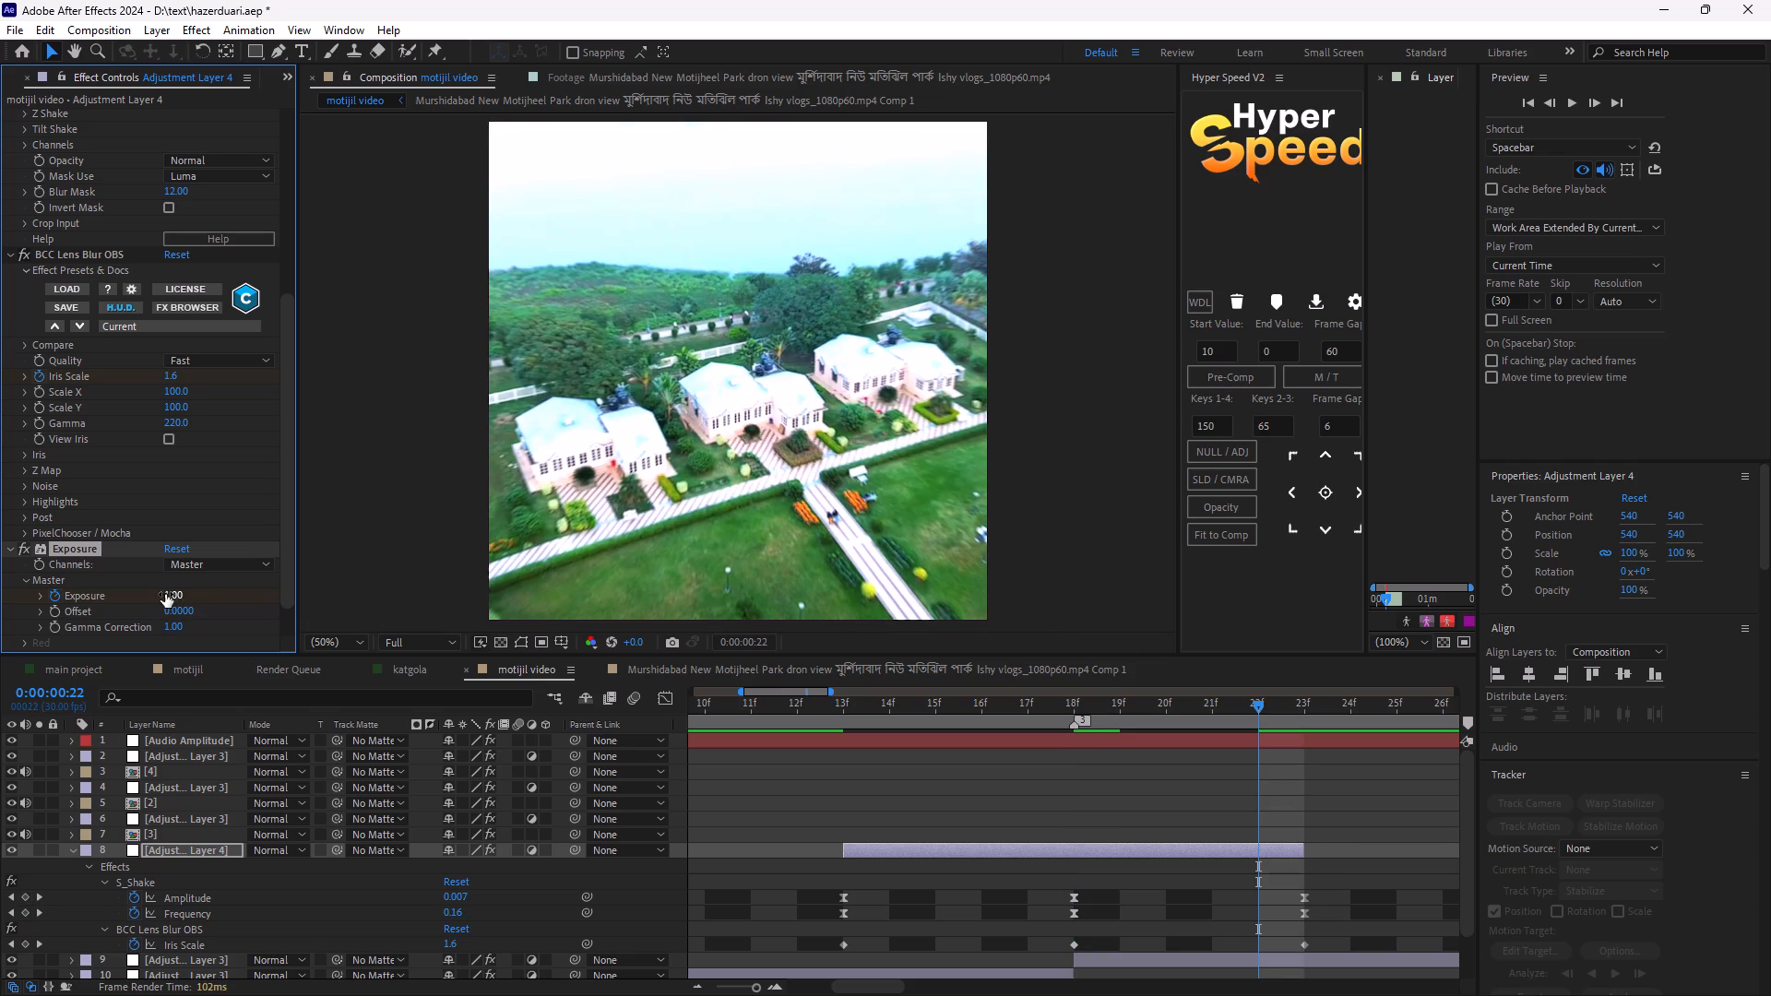
pyautogui.click(165, 594)
pyautogui.press('BackSpace')
pyautogui.press('0')
pyautogui.press('Return')
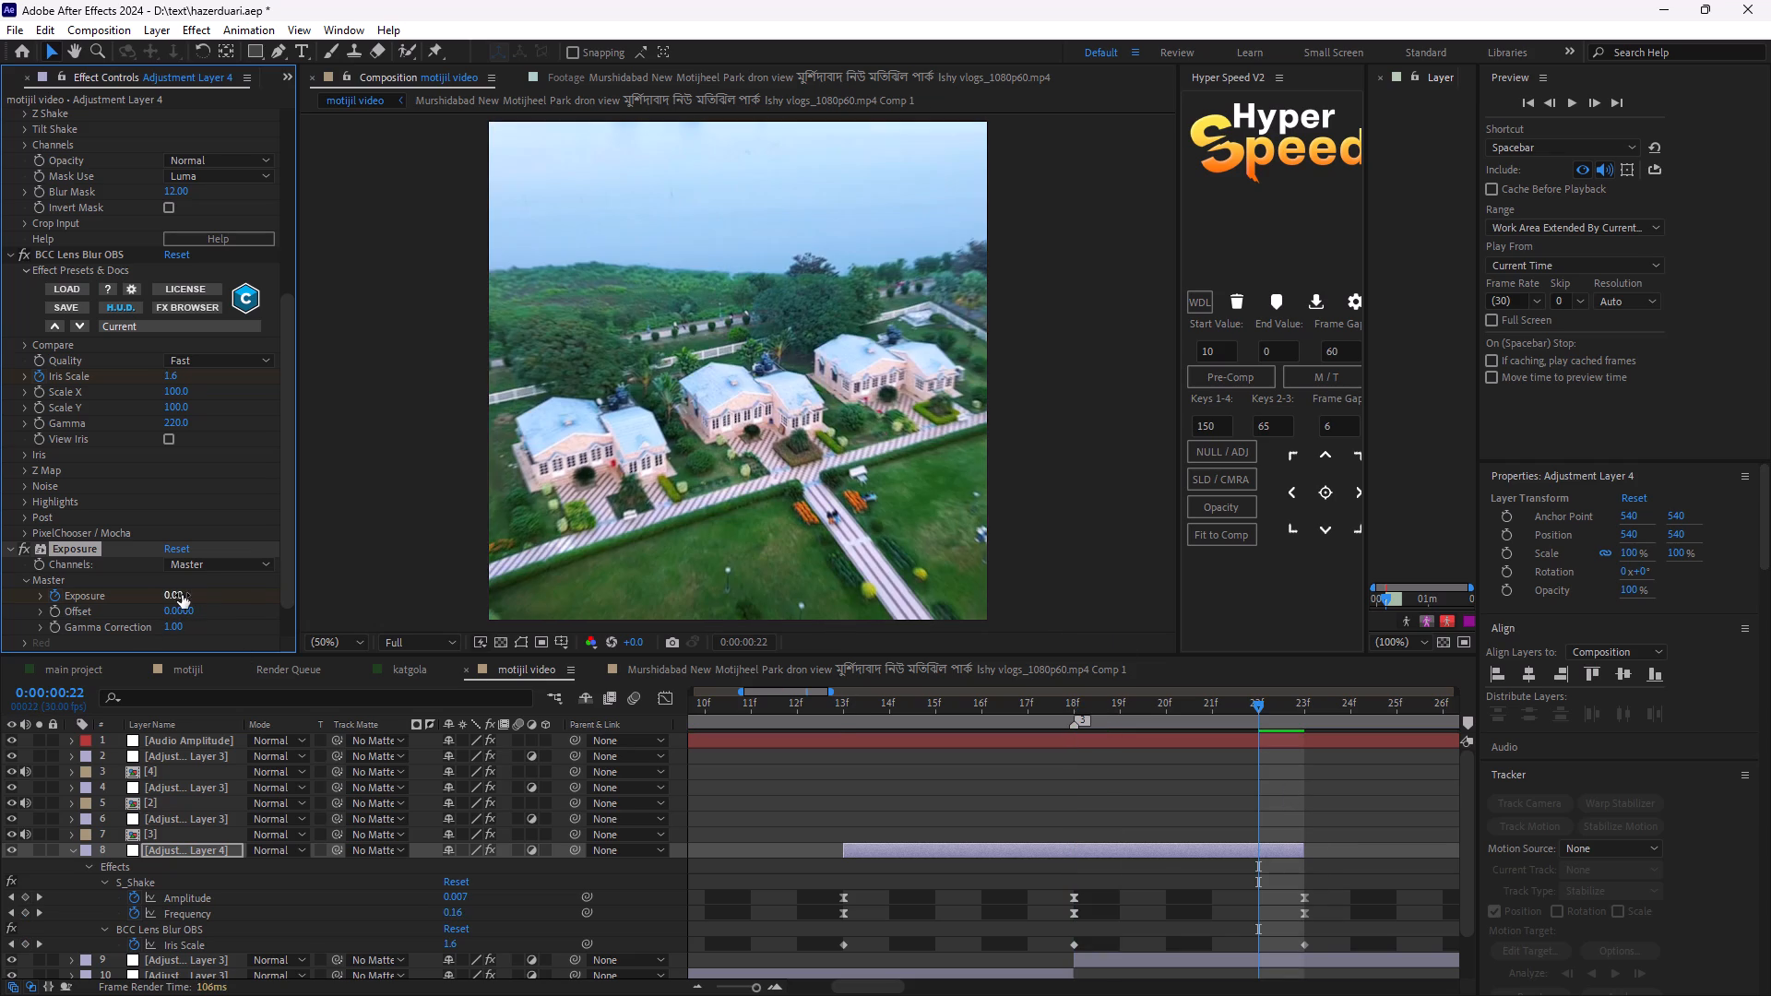
# Reveal the Exposure keyframes in the timeline and move the last one to 0:00:00:23.
pyautogui.write('uu')
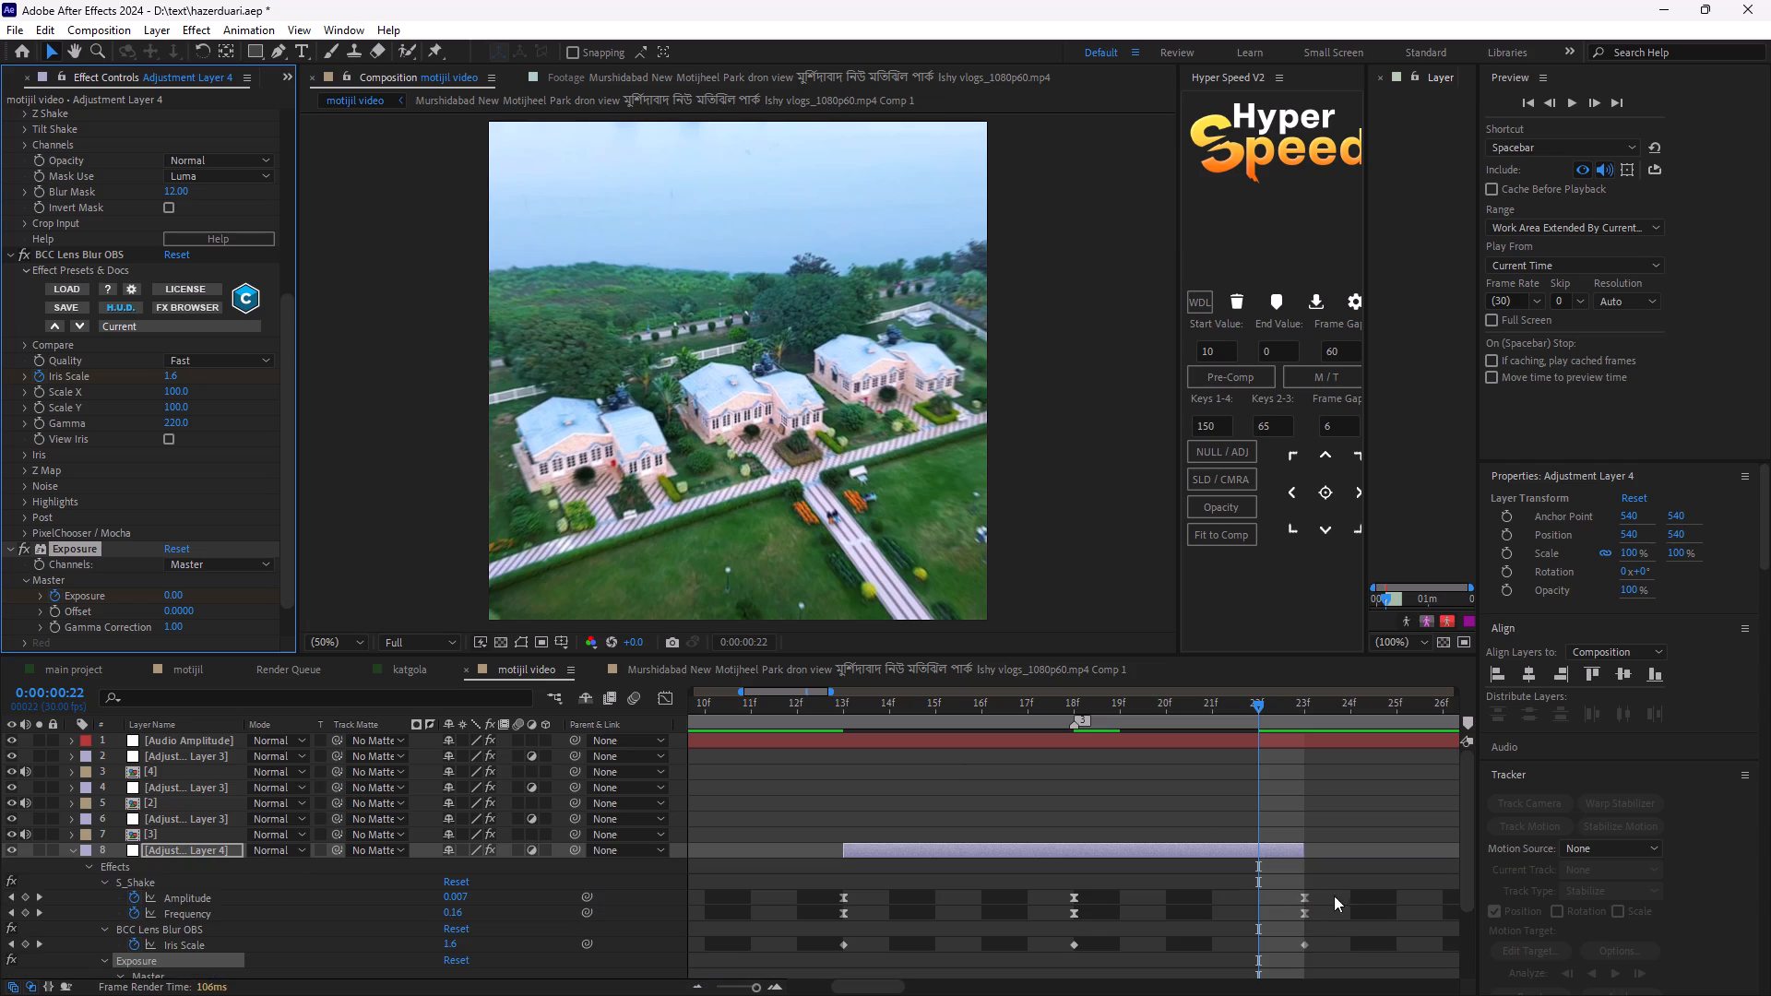
pyautogui.scroll(-2, 1340, 931)
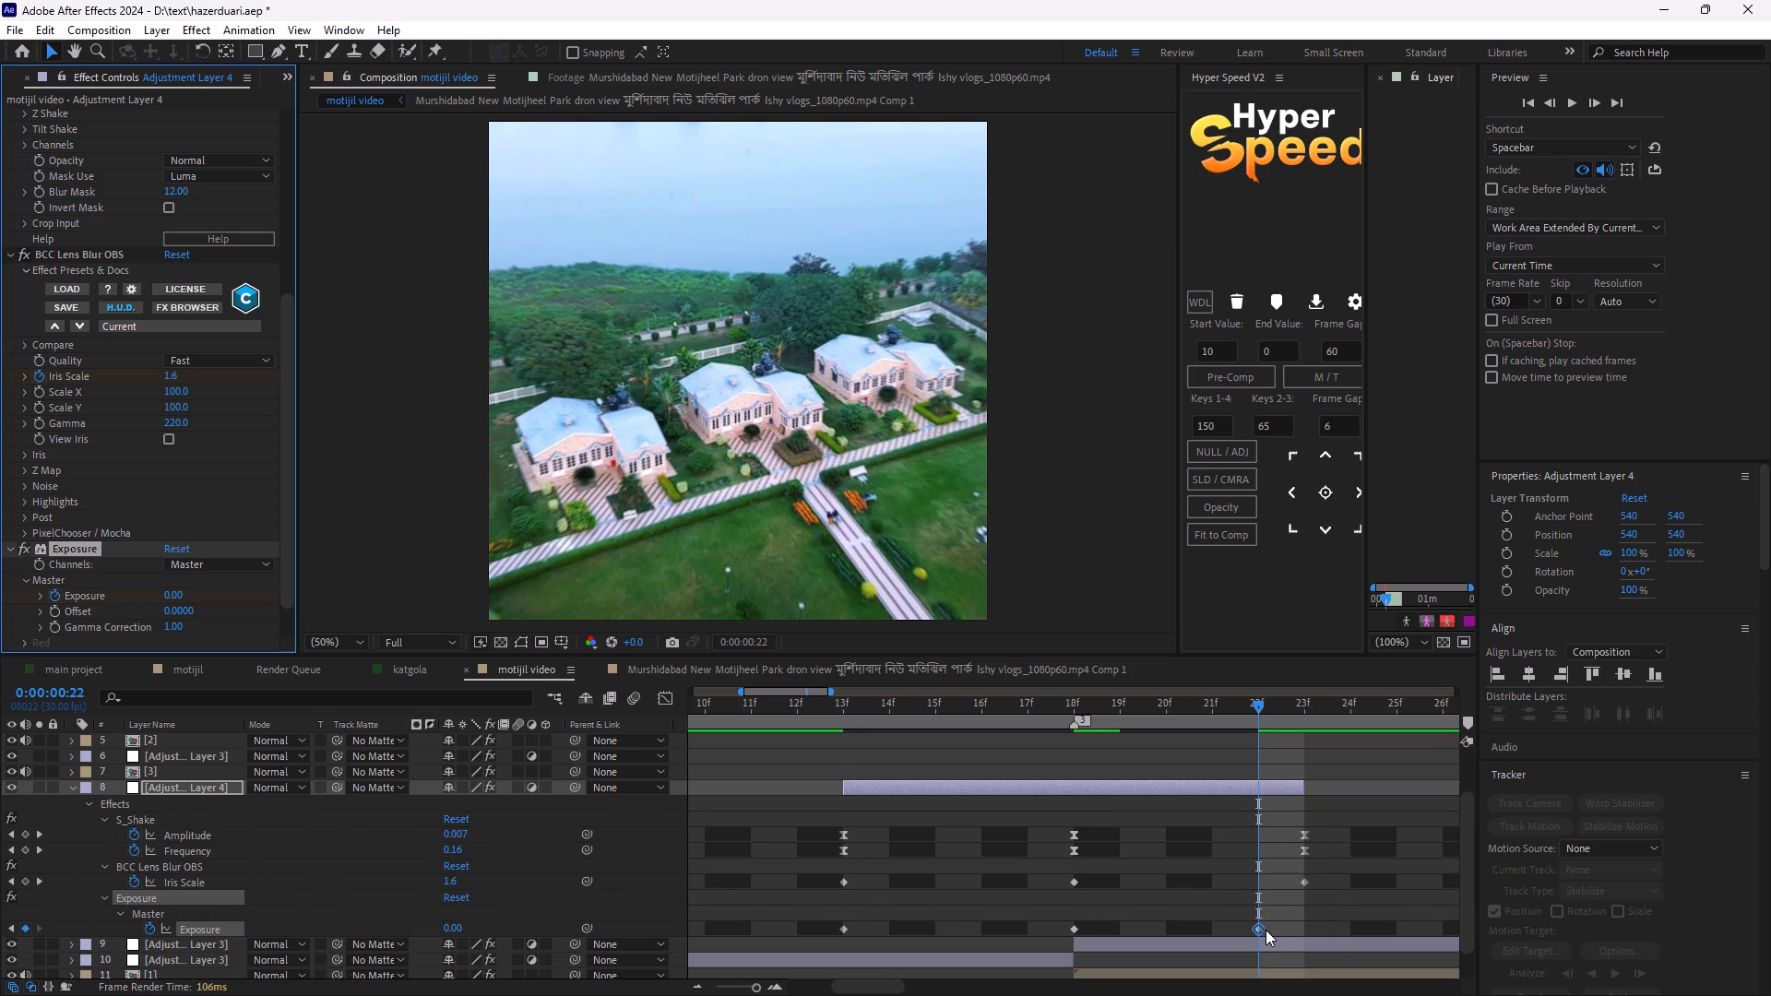
pyautogui.moveTo(1263, 929); pyautogui.dragTo(1305, 929)
pyautogui.moveTo(1256, 930); pyautogui.dragTo(1310, 935)
# Apply Easy Ease to all three master Exposure keyframes.
pyautogui.moveTo(1342, 914); pyautogui.dragTo(750, 932)
pyautogui.press('F9')
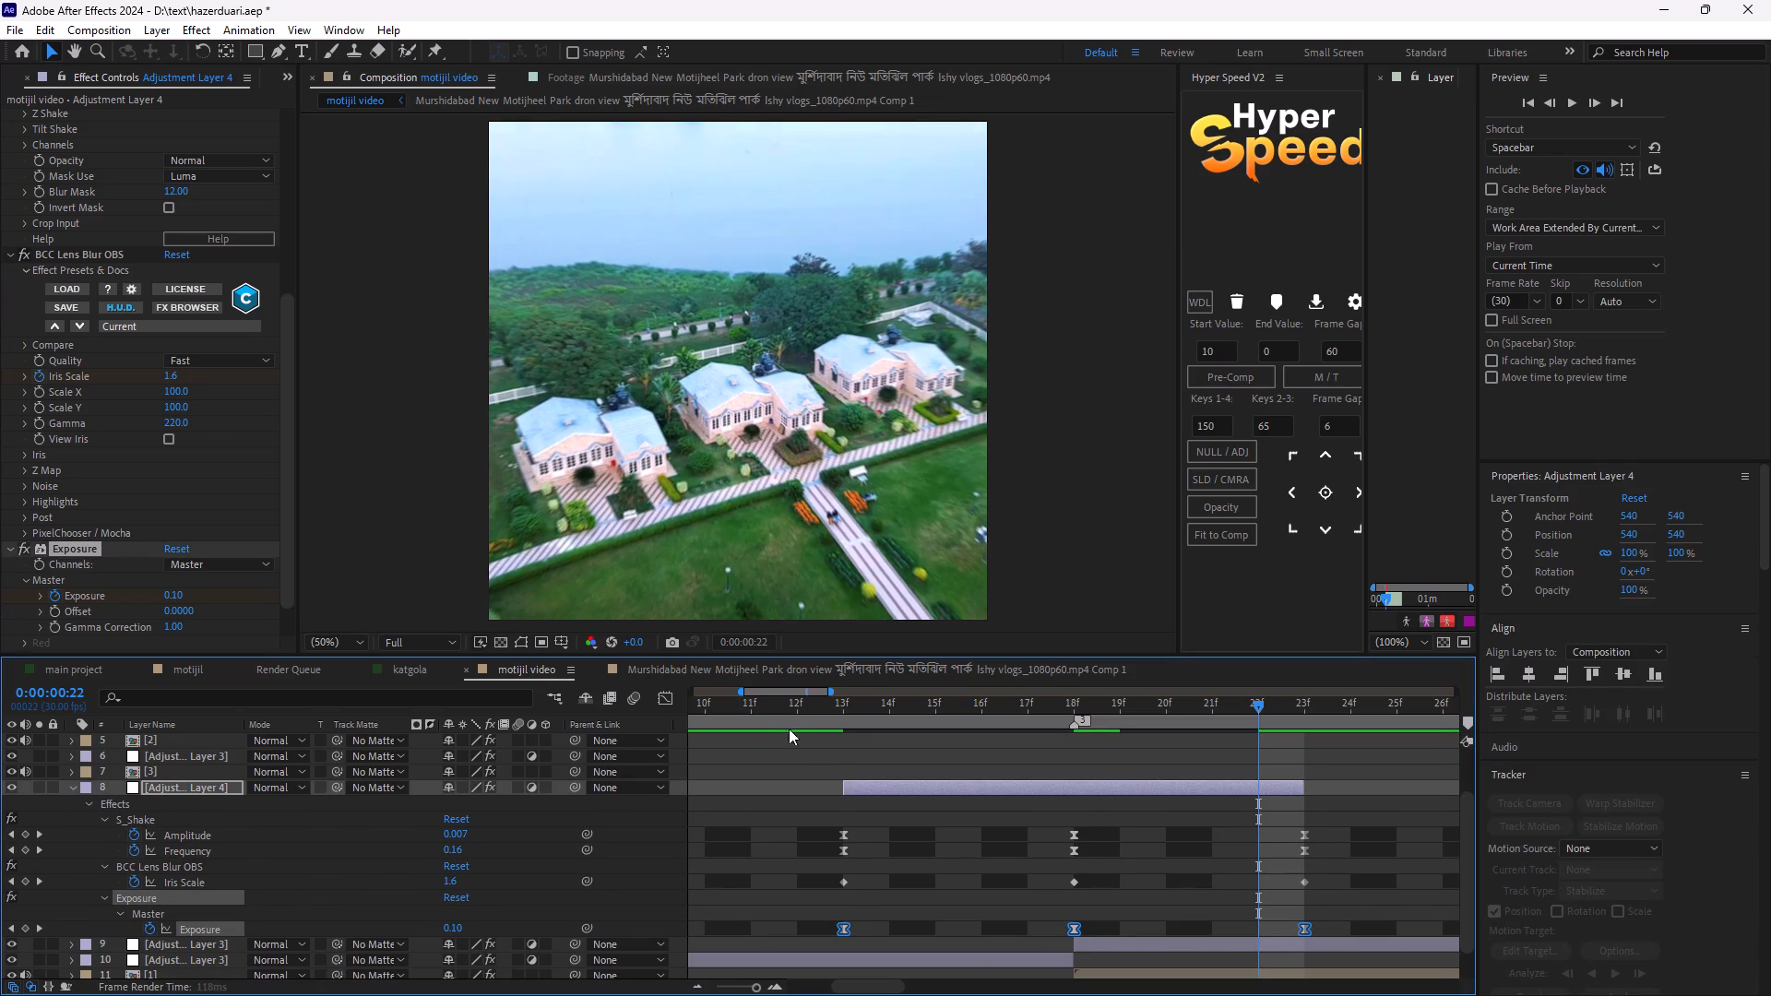
# Reshape the Exposure value graph into a sharp peak at 0:00:00:18 with lengthened flat handles on the first and last keyframes.
pyautogui.click(662, 698)
pyautogui.click(1069, 745)
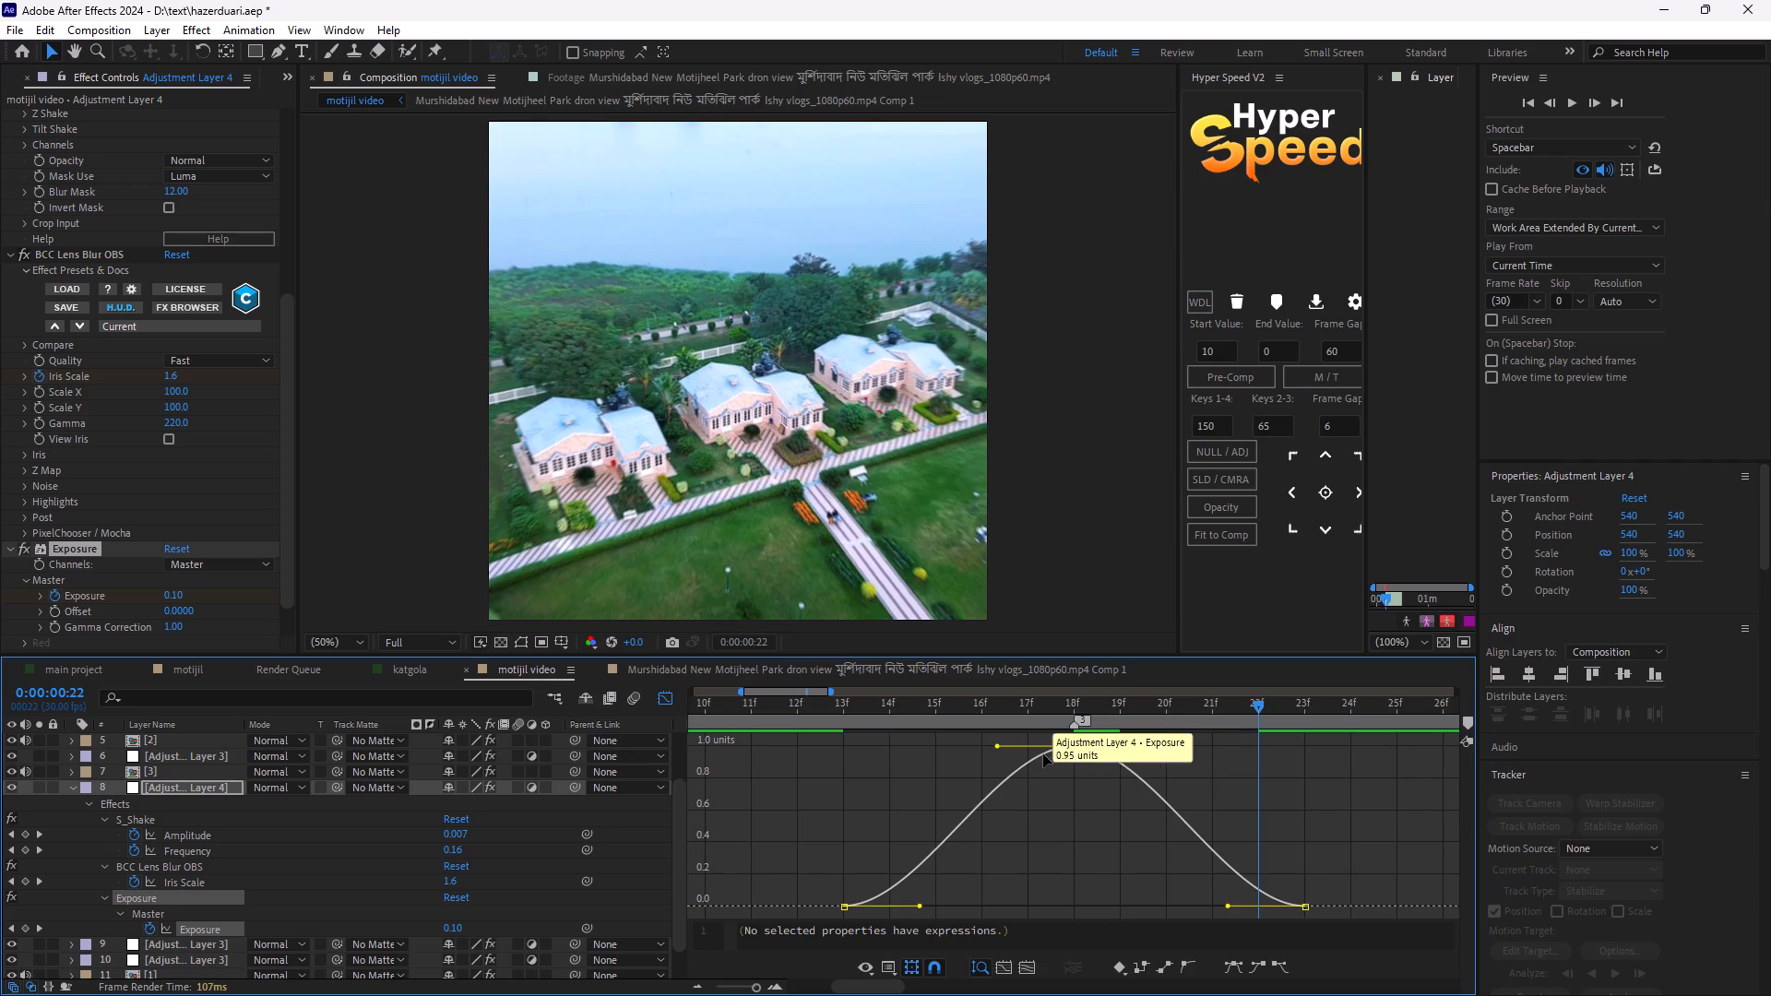
pyautogui.moveTo(994, 749); pyautogui.dragTo(1110, 857)
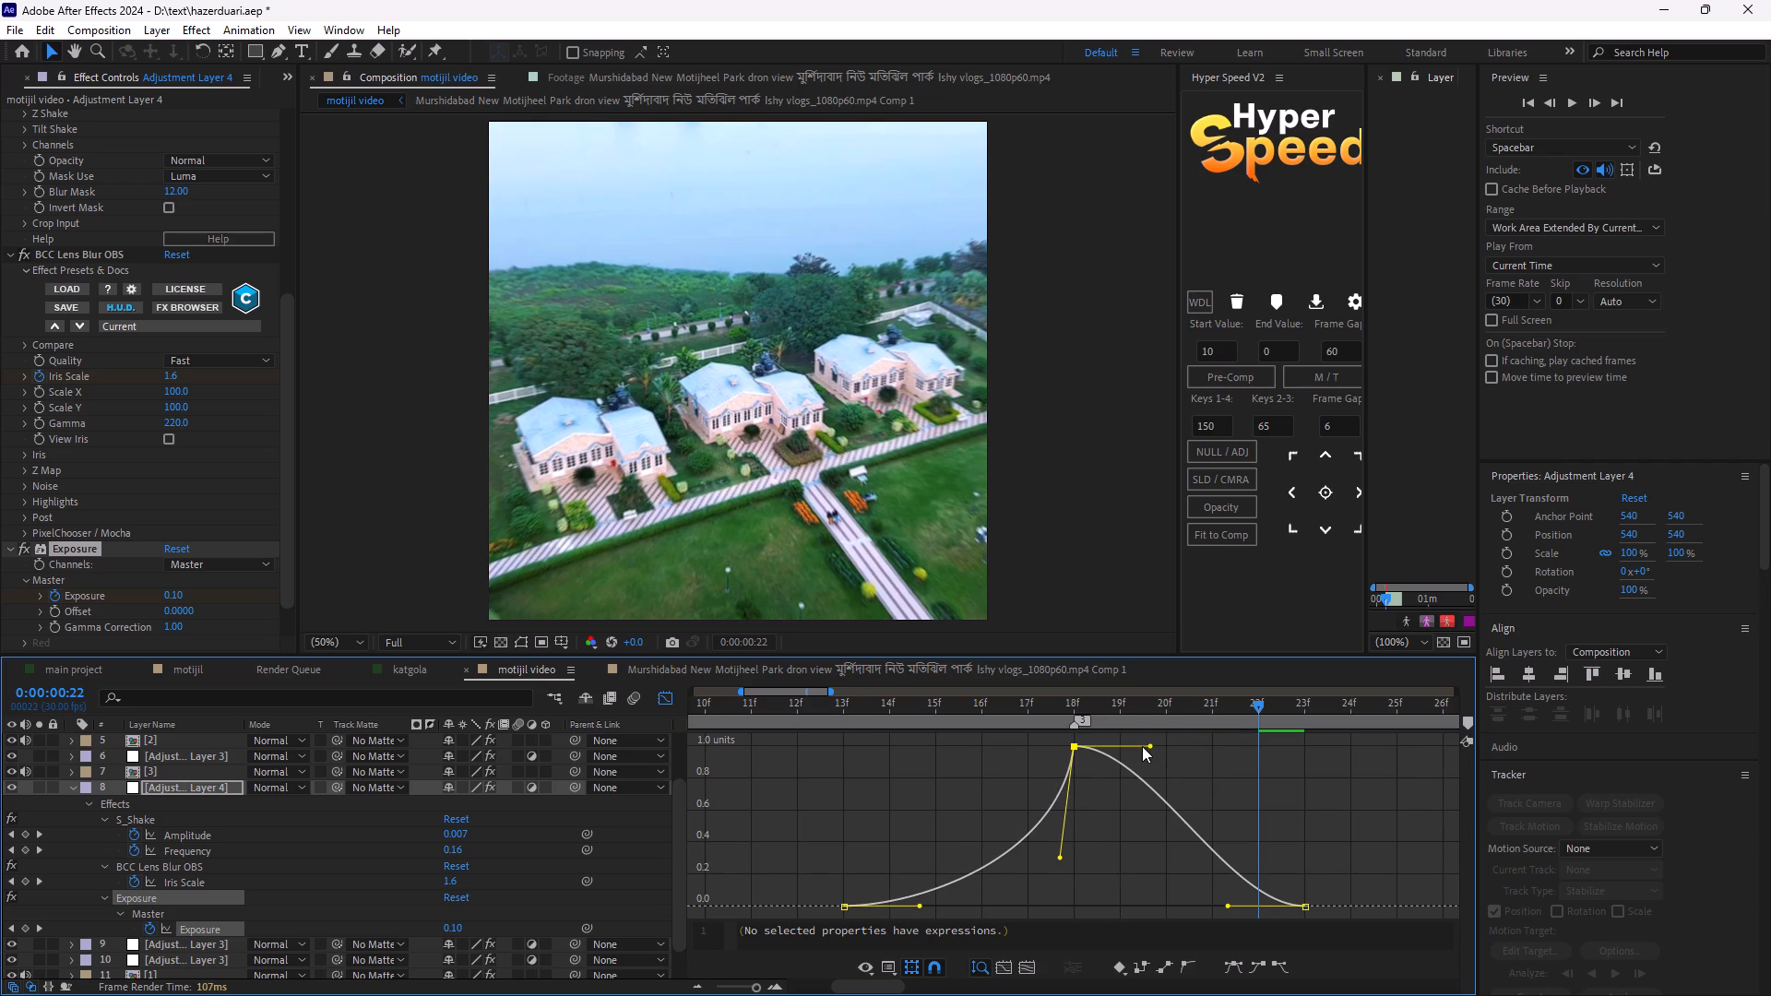
pyautogui.moveTo(1147, 747); pyautogui.dragTo(1090, 815)
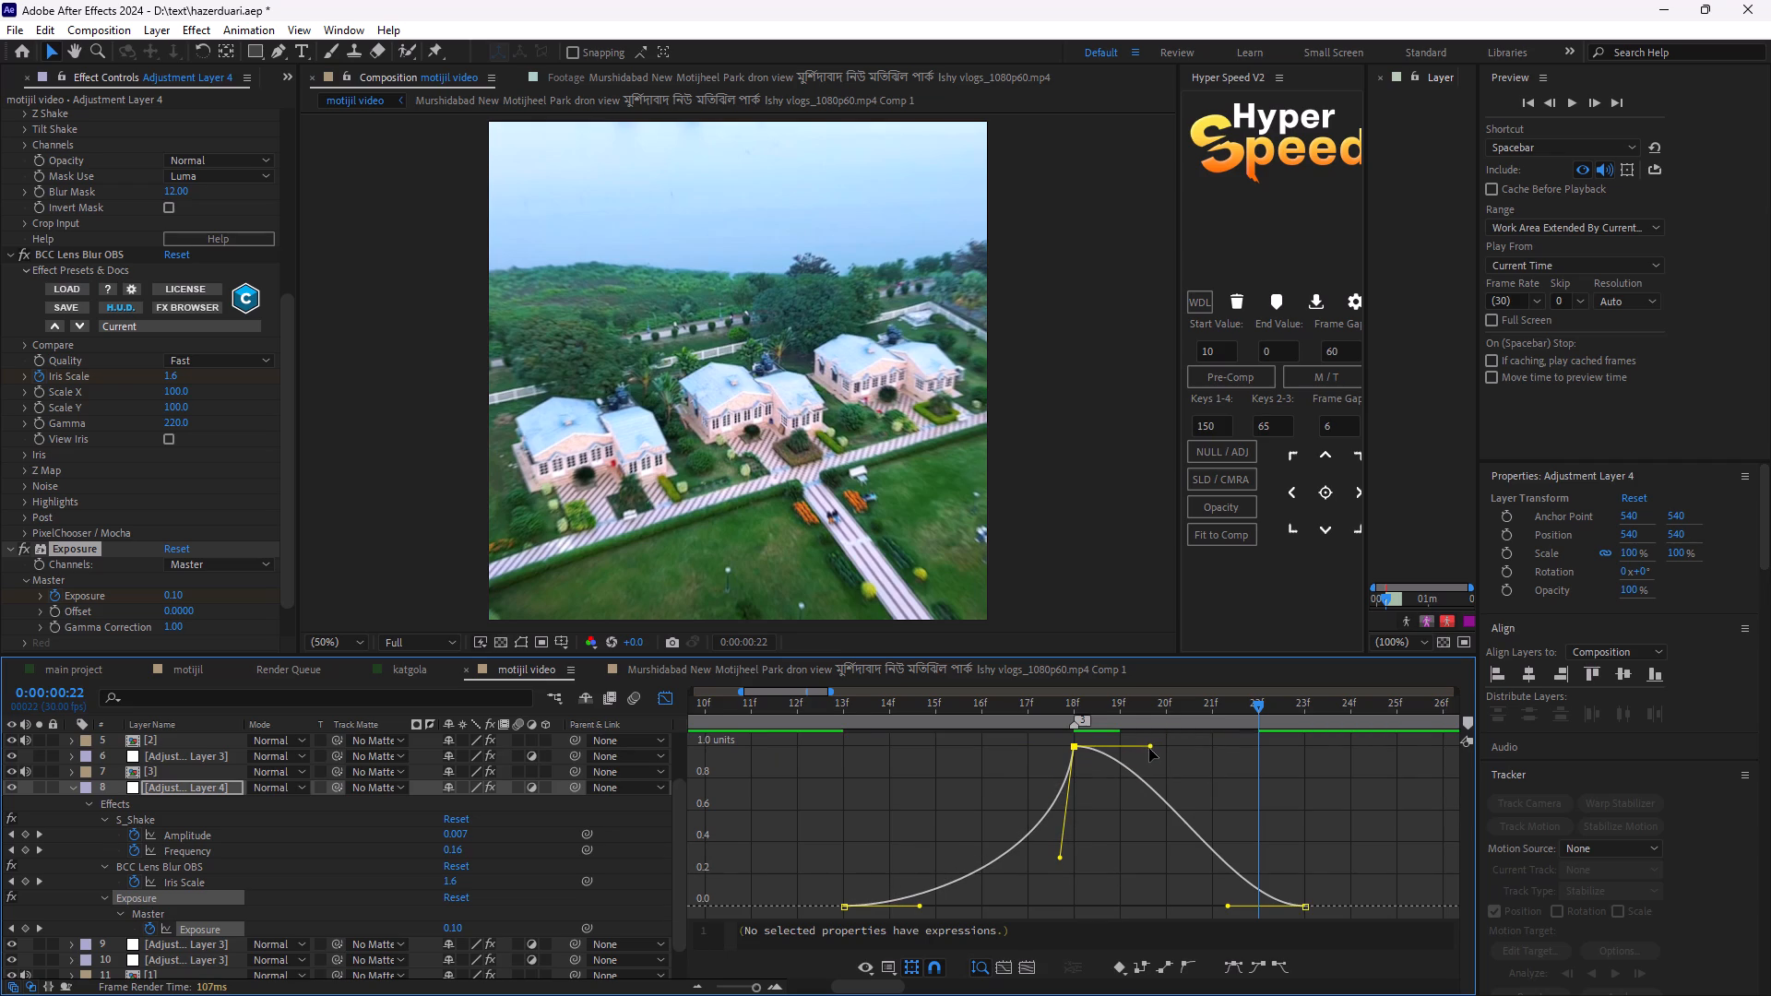
pyautogui.moveTo(1149, 748); pyautogui.dragTo(1063, 850)
pyautogui.moveTo(1059, 855); pyautogui.dragTo(1059, 876)
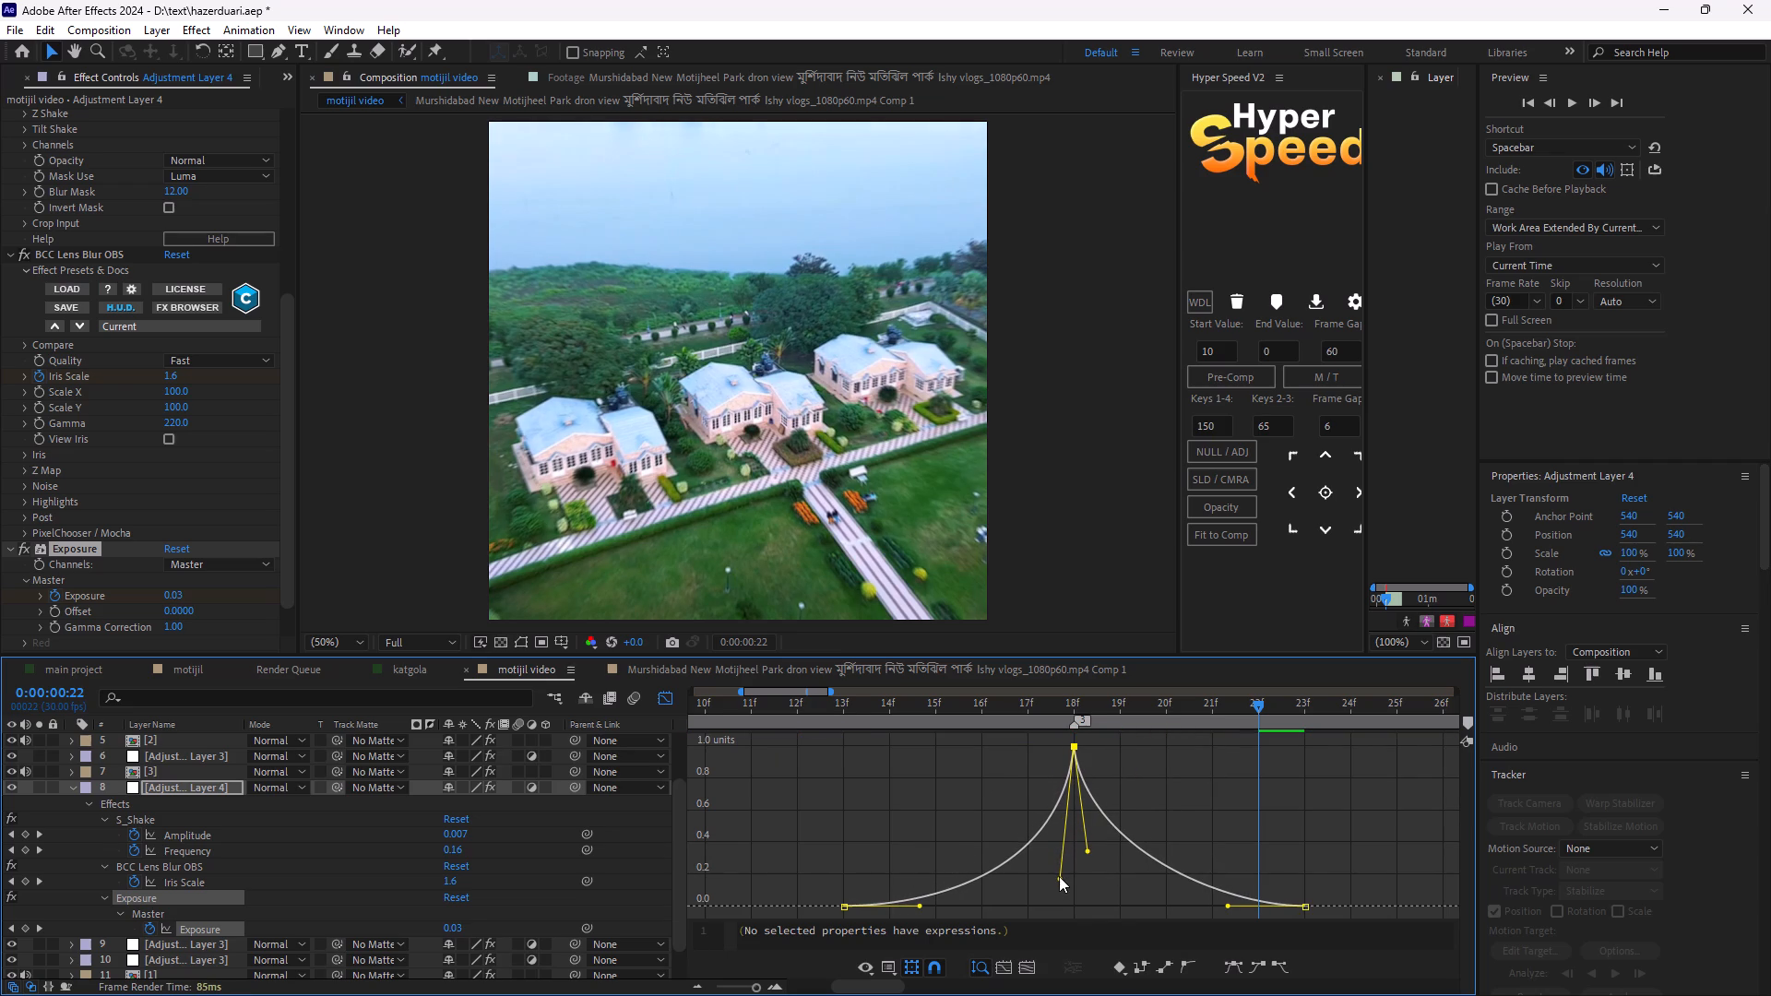
pyautogui.moveTo(1059, 876); pyautogui.dragTo(1066, 865)
pyautogui.moveTo(1087, 850); pyautogui.dragTo(1087, 851)
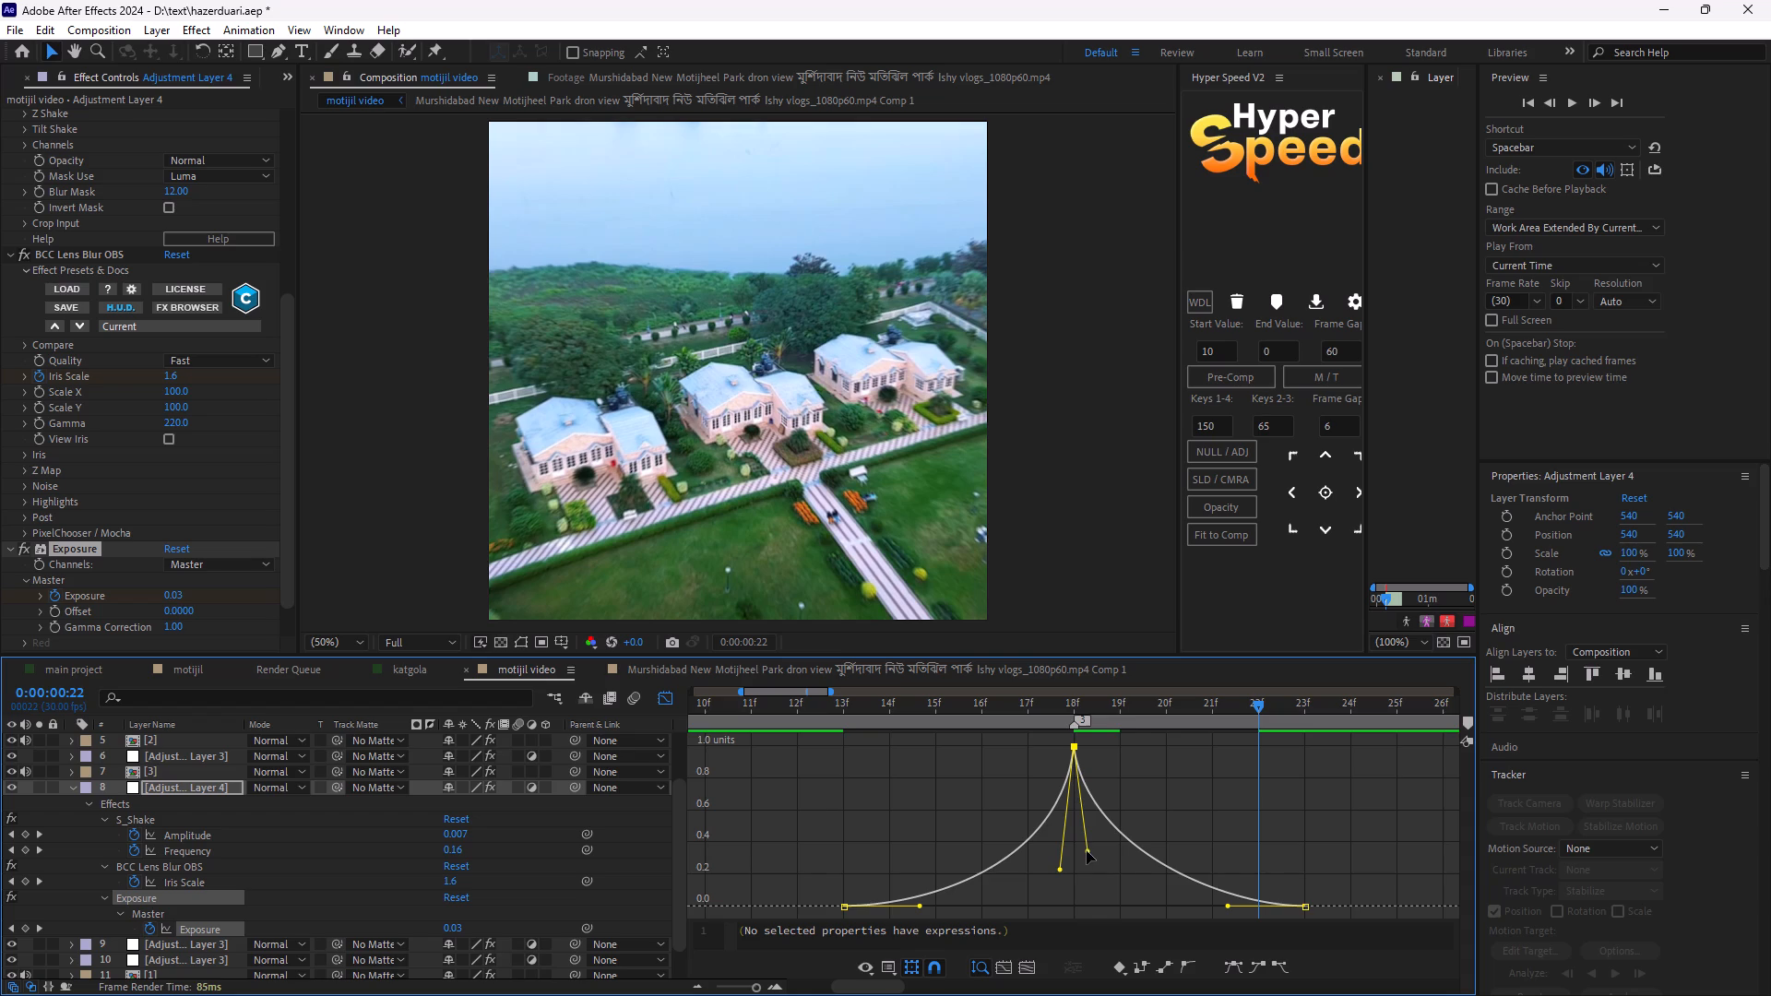
pyautogui.moveTo(1087, 851); pyautogui.dragTo(1087, 870)
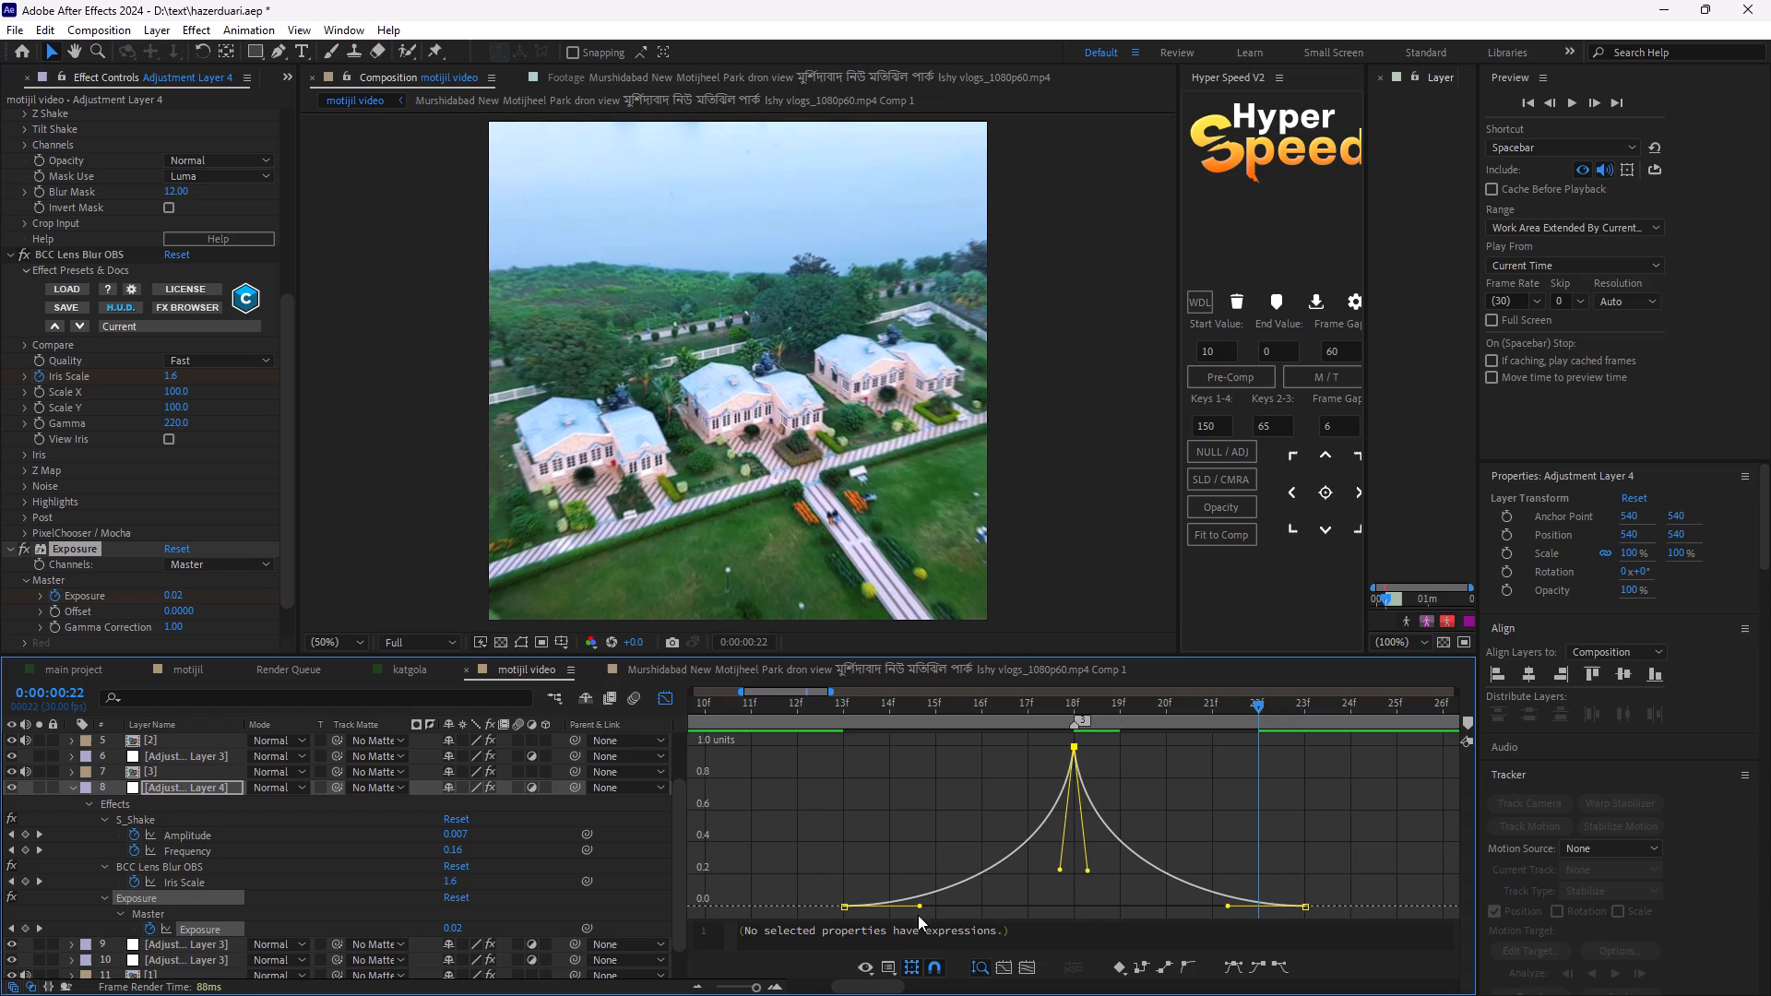
pyautogui.moveTo(922, 908); pyautogui.dragTo(1011, 910)
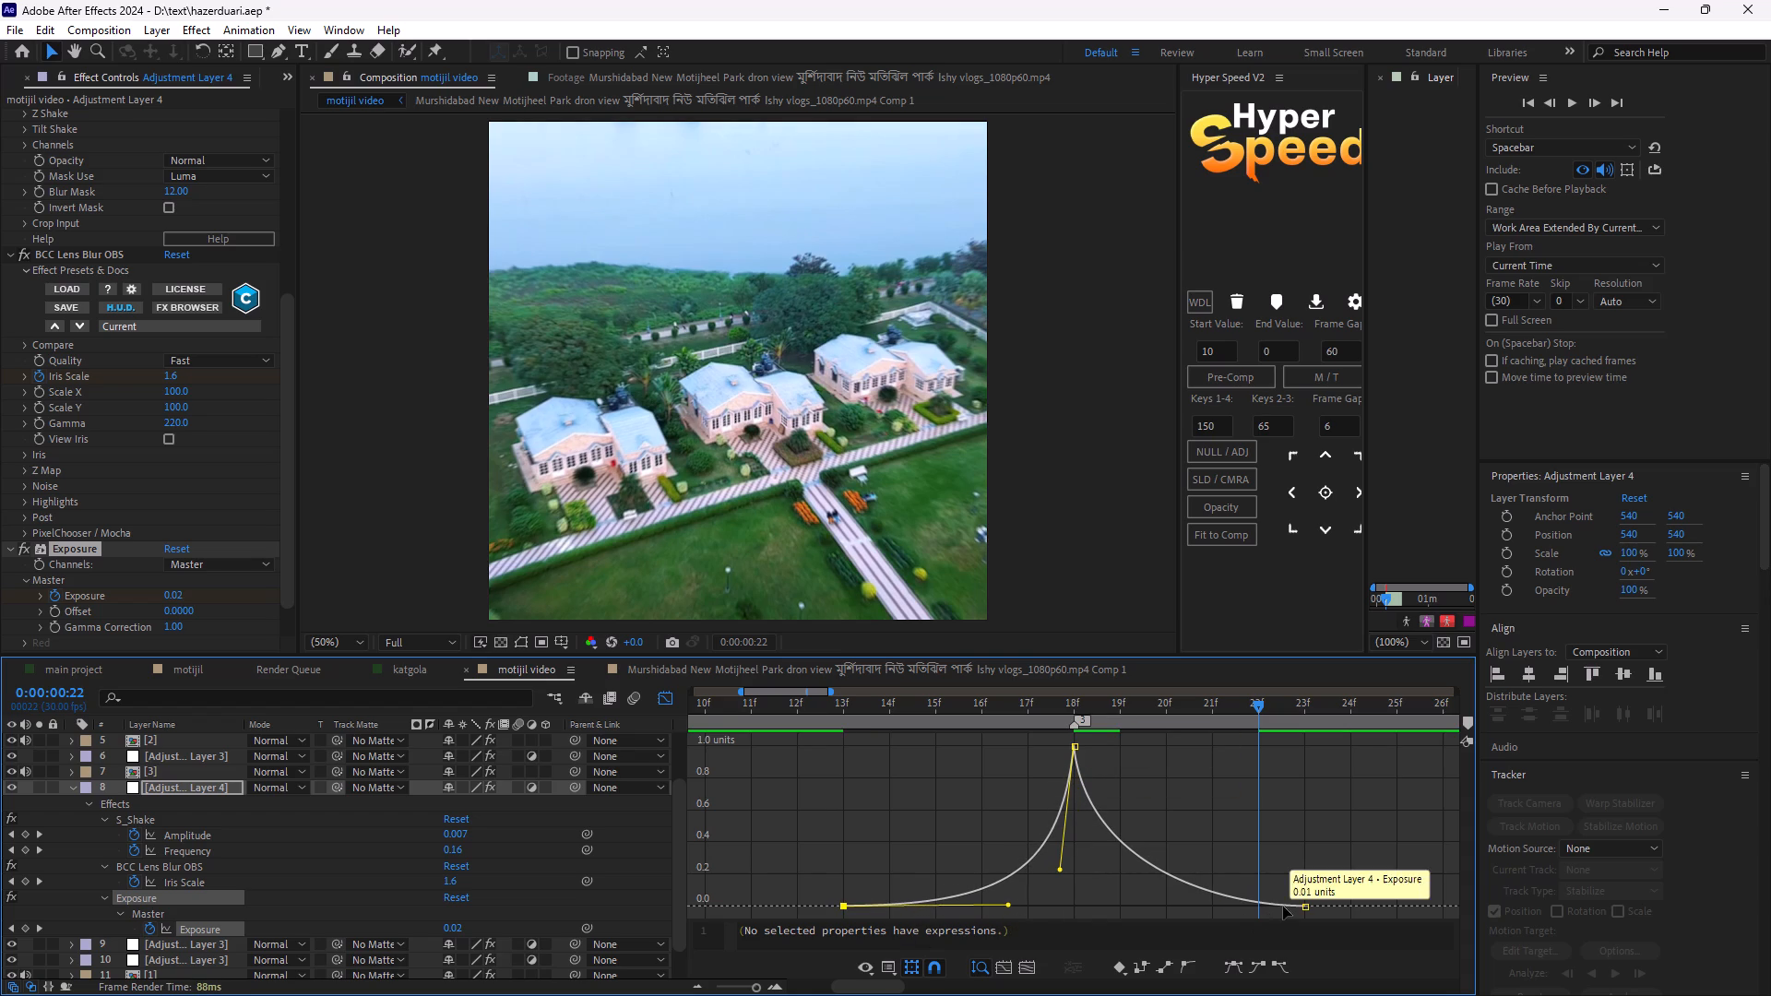
pyautogui.click(1303, 902)
pyautogui.moveTo(1226, 904); pyautogui.dragTo(1183, 902)
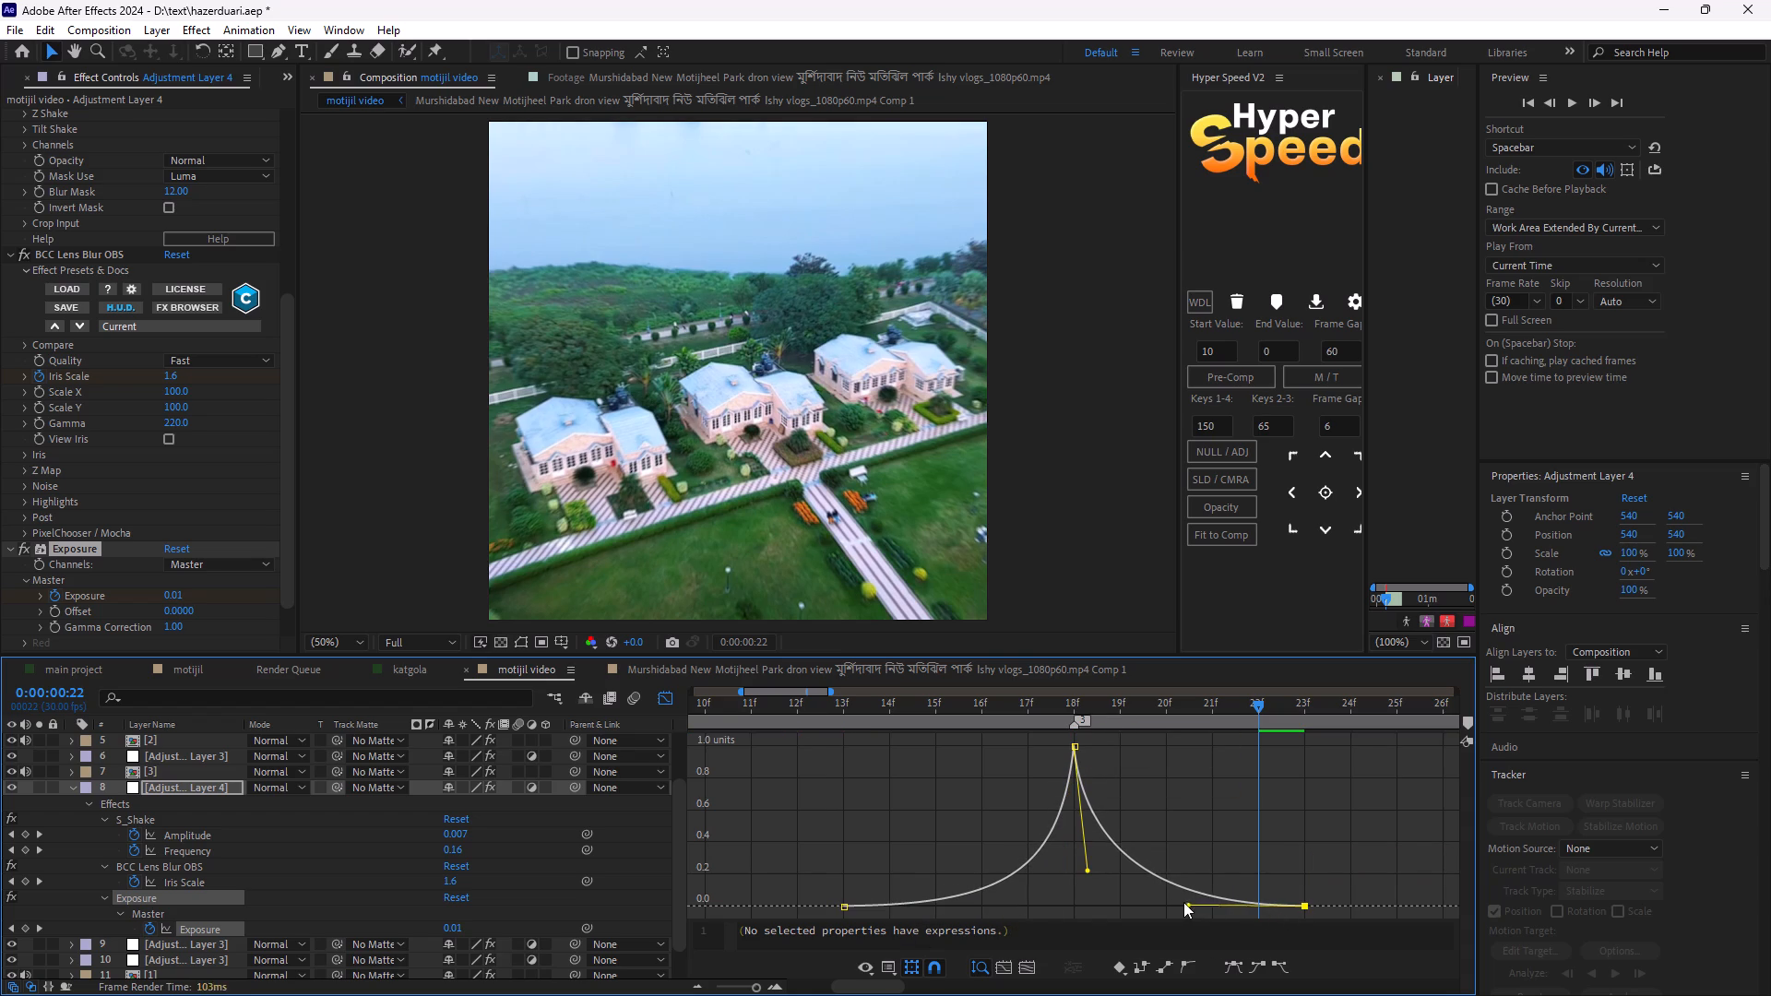
pyautogui.moveTo(1183, 902); pyautogui.dragTo(1163, 901)
# Preview the transition from 0:00:00:12 and switch the timeline back to layer bars.
pyautogui.moveTo(1253, 696); pyautogui.dragTo(798, 707)
pyautogui.press('space')
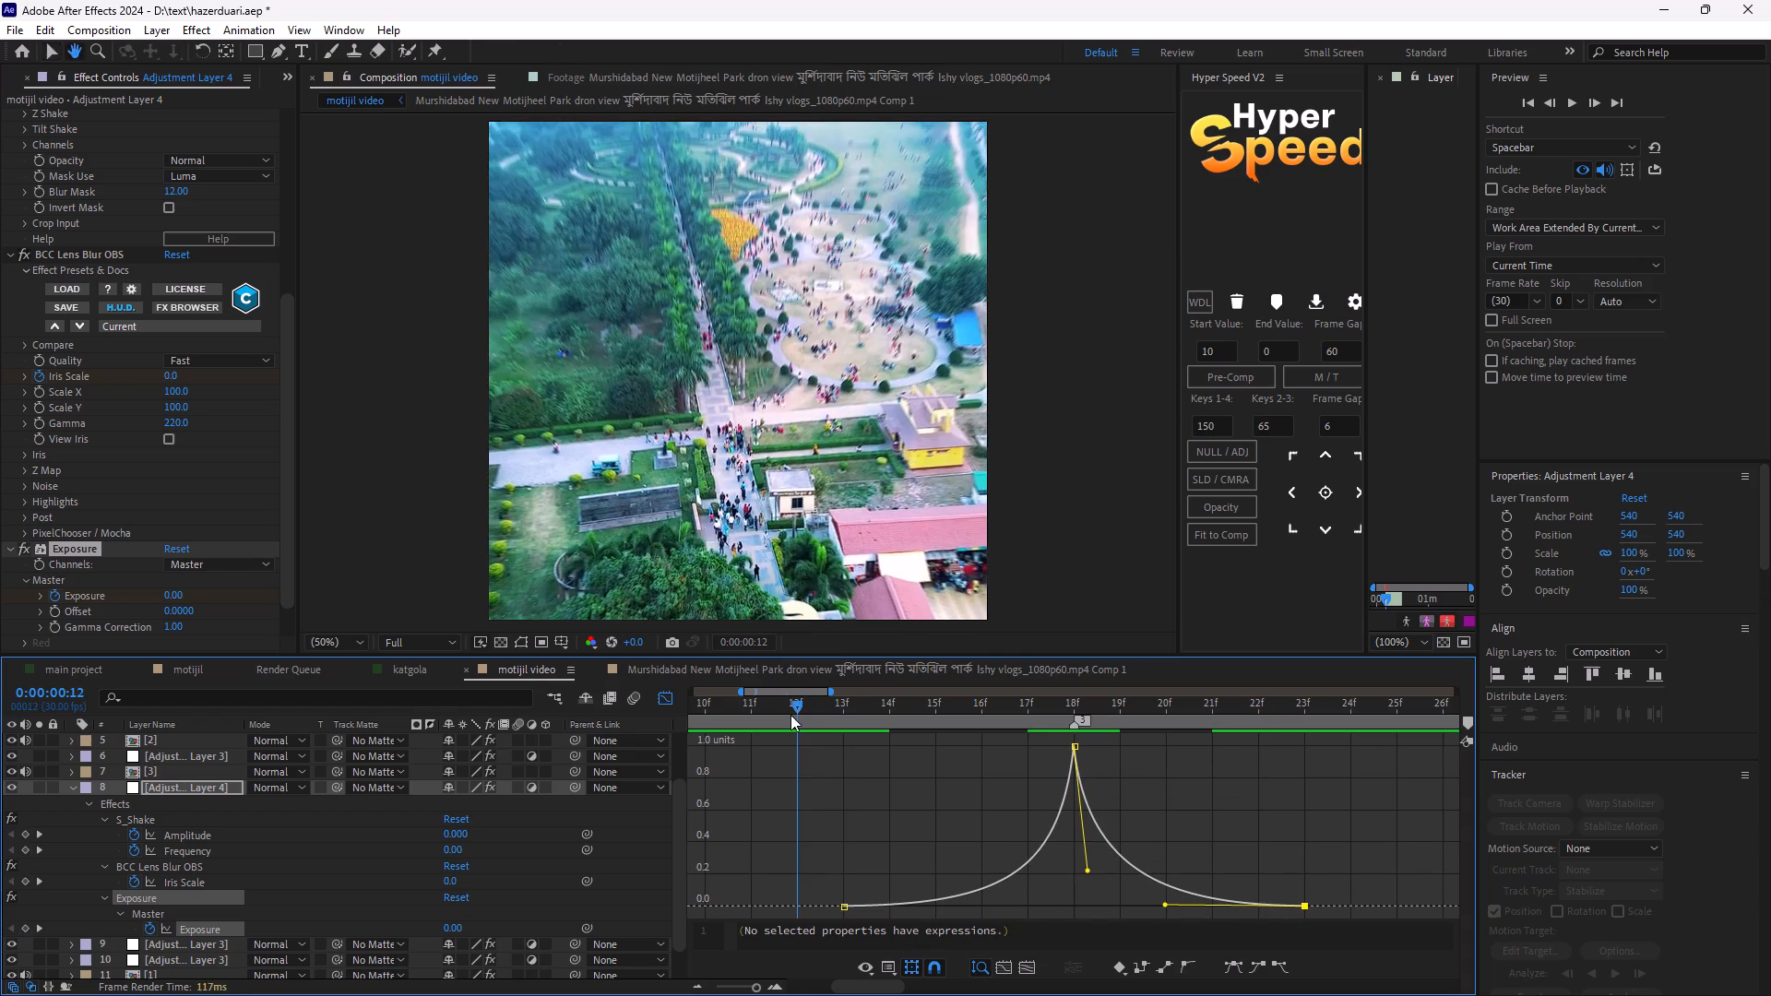
pyautogui.press('space')
pyautogui.press('space')
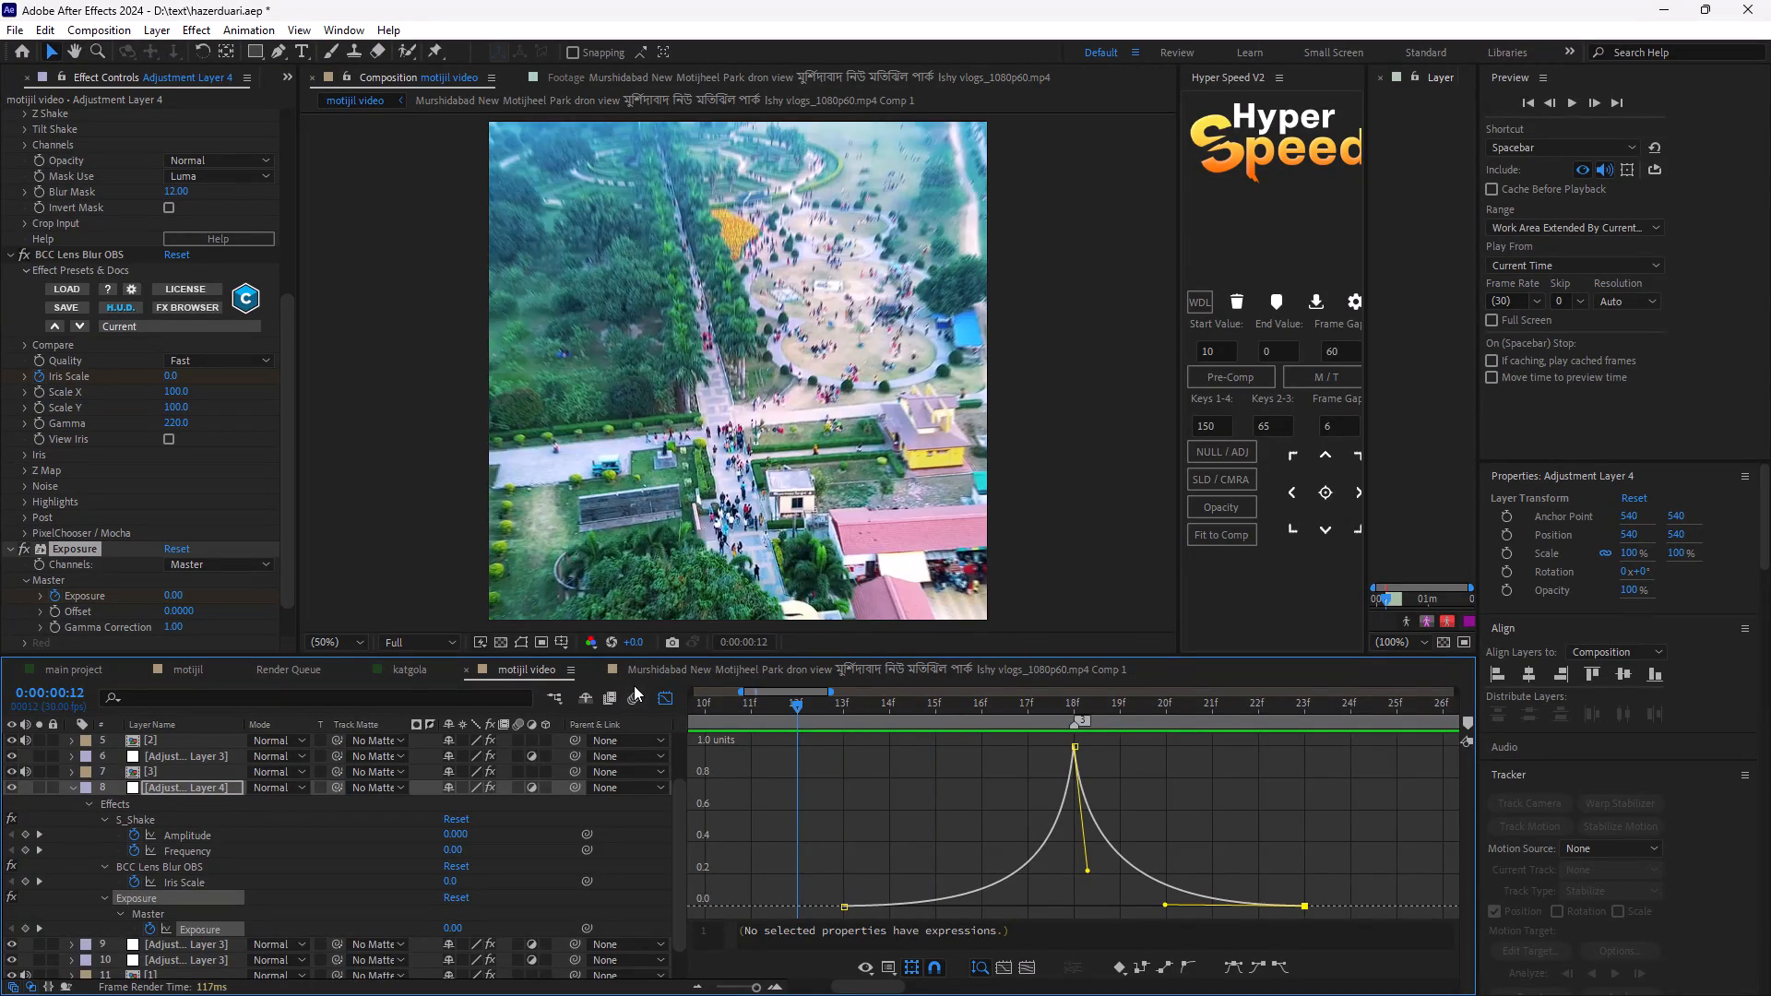
pyautogui.click(655, 693)
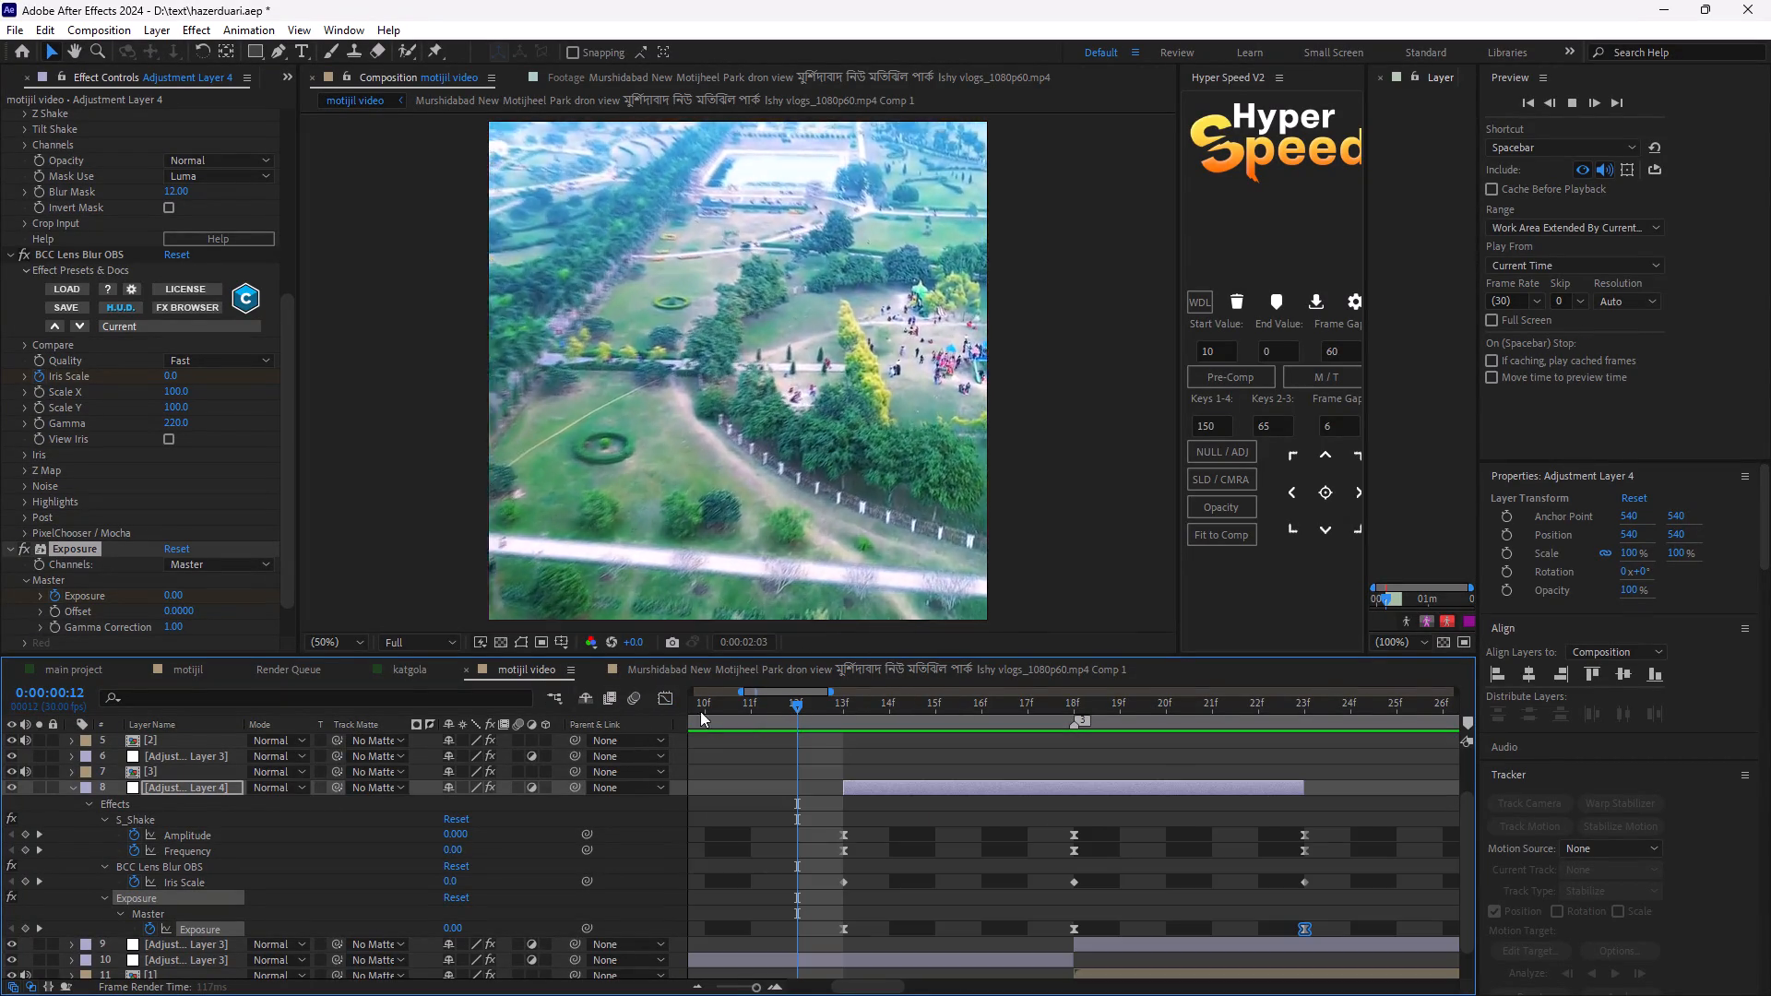
pyautogui.press('space')
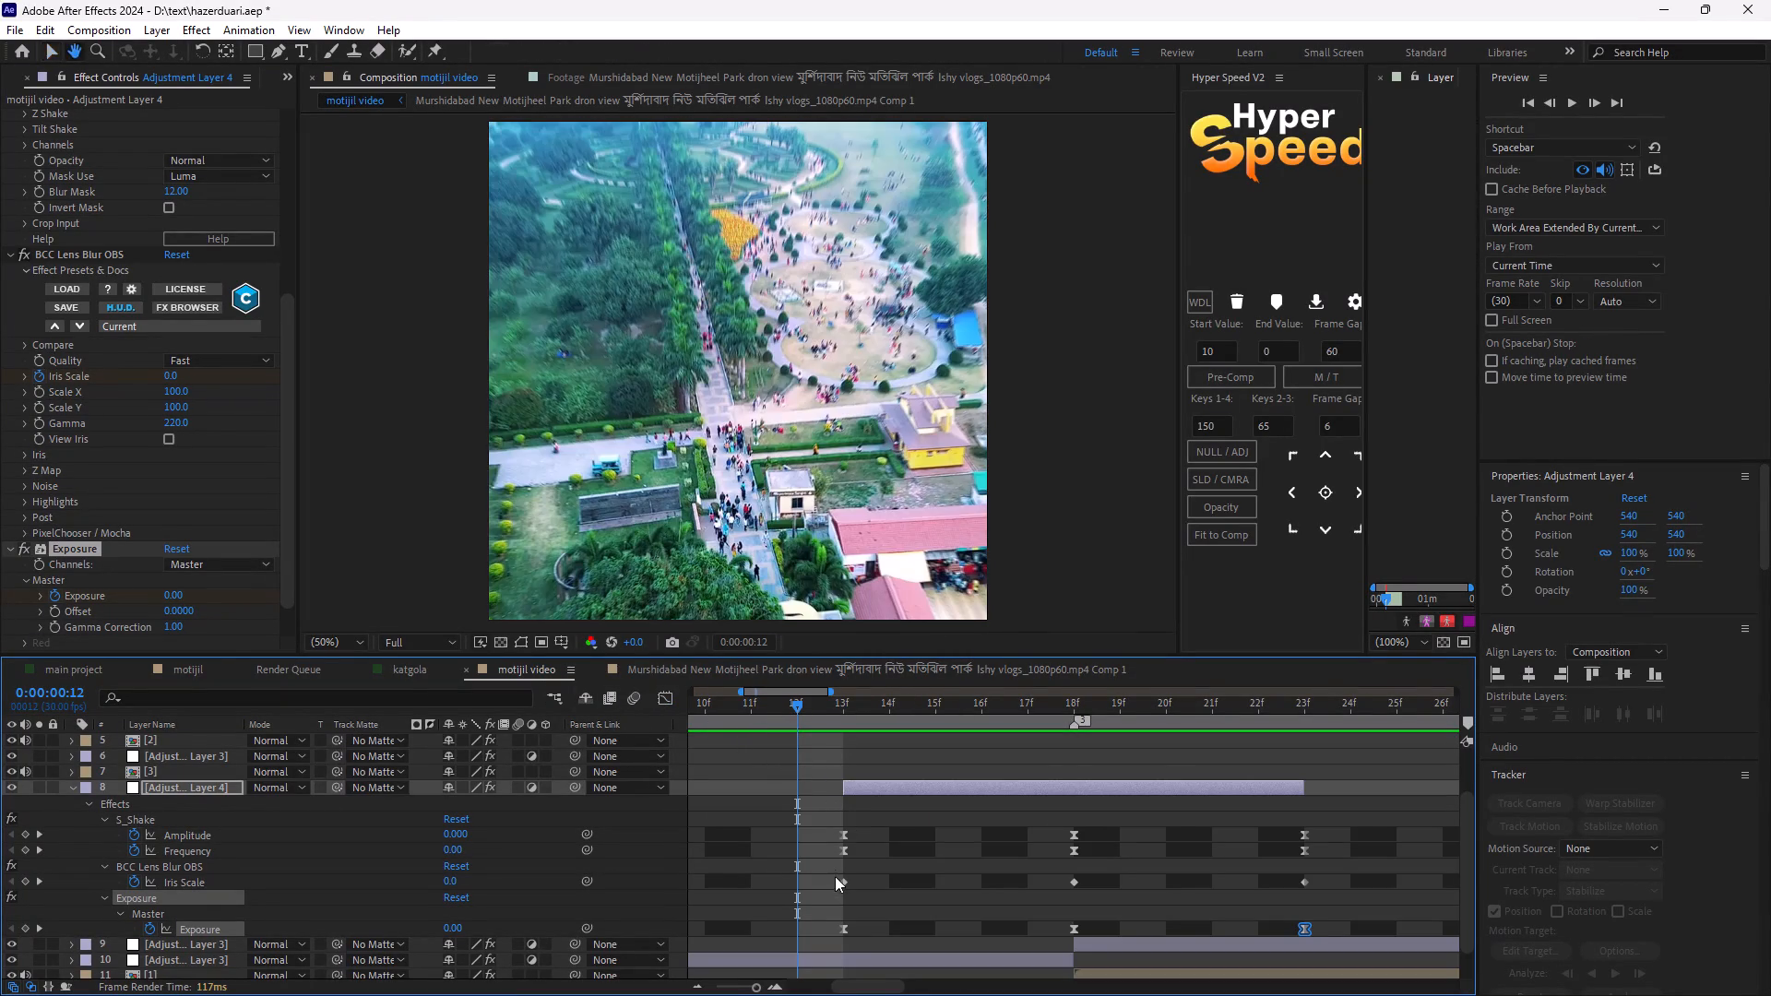
# Apply Easy Ease to all three Iris Scale keyframes of BCC Lens Blur on Adjustment Layer 4.
pyautogui.moveTo(814, 880); pyautogui.dragTo(1316, 886)
pyautogui.click(656, 694)
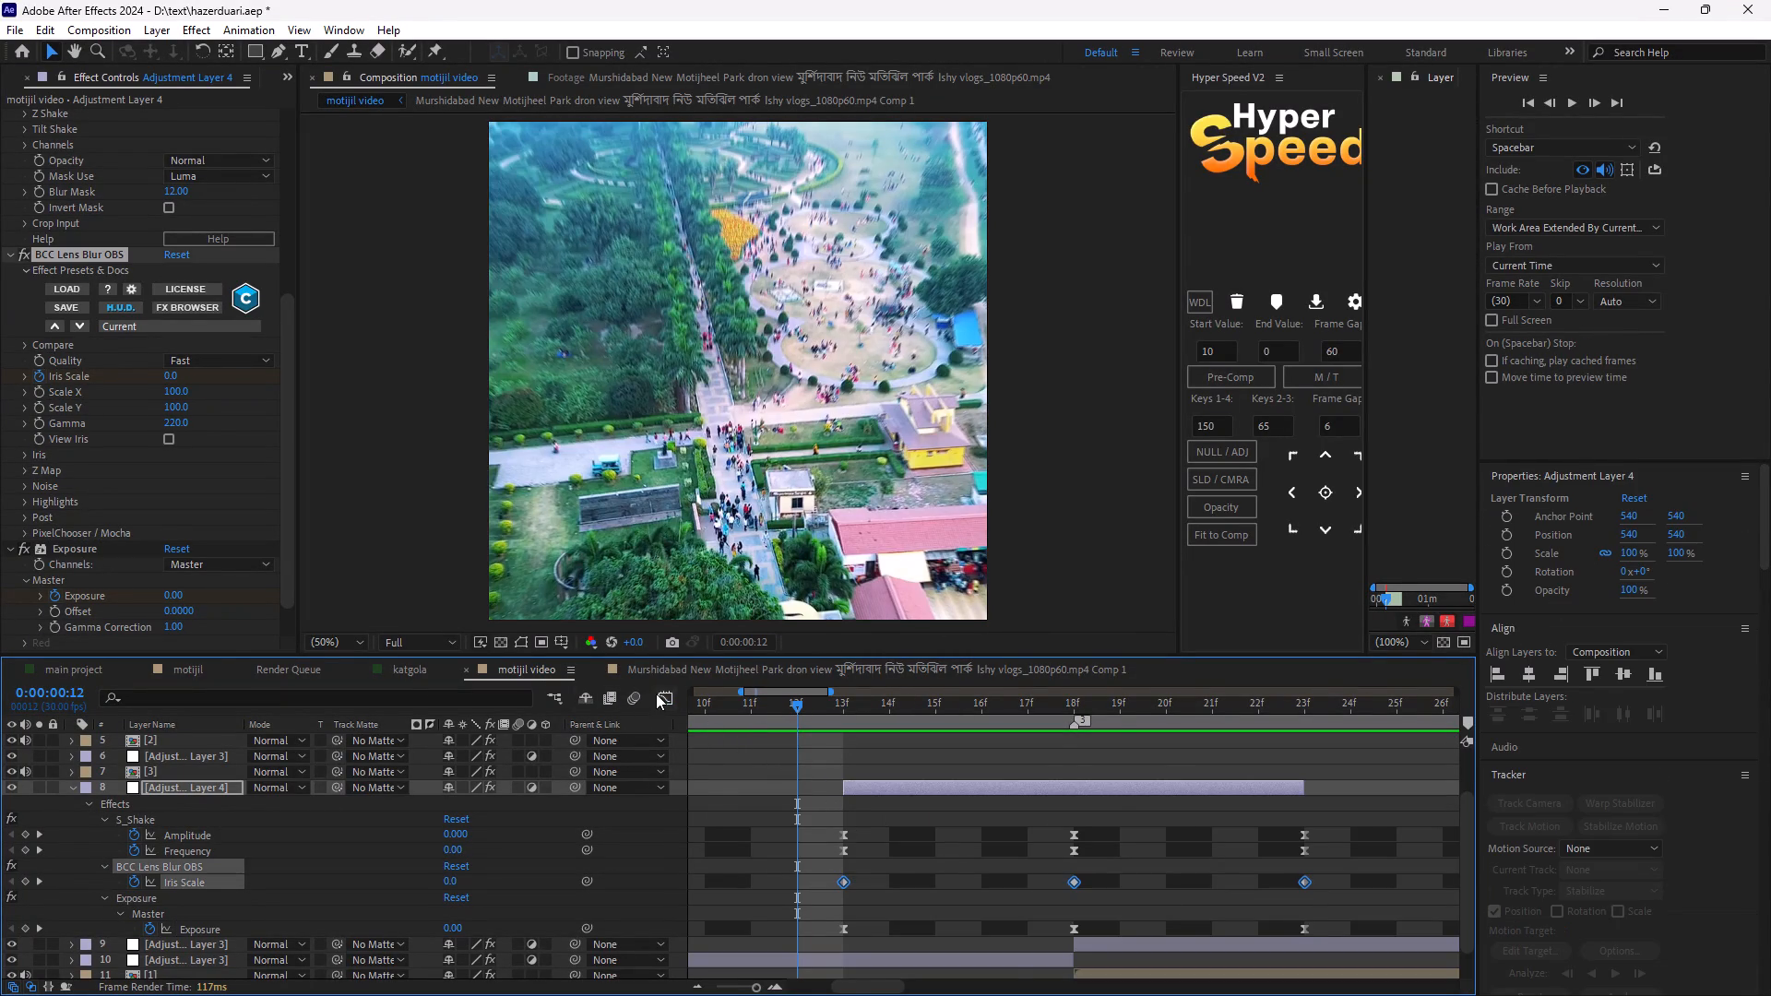
pyautogui.click(658, 699)
pyautogui.moveTo(787, 889); pyautogui.dragTo(1369, 866)
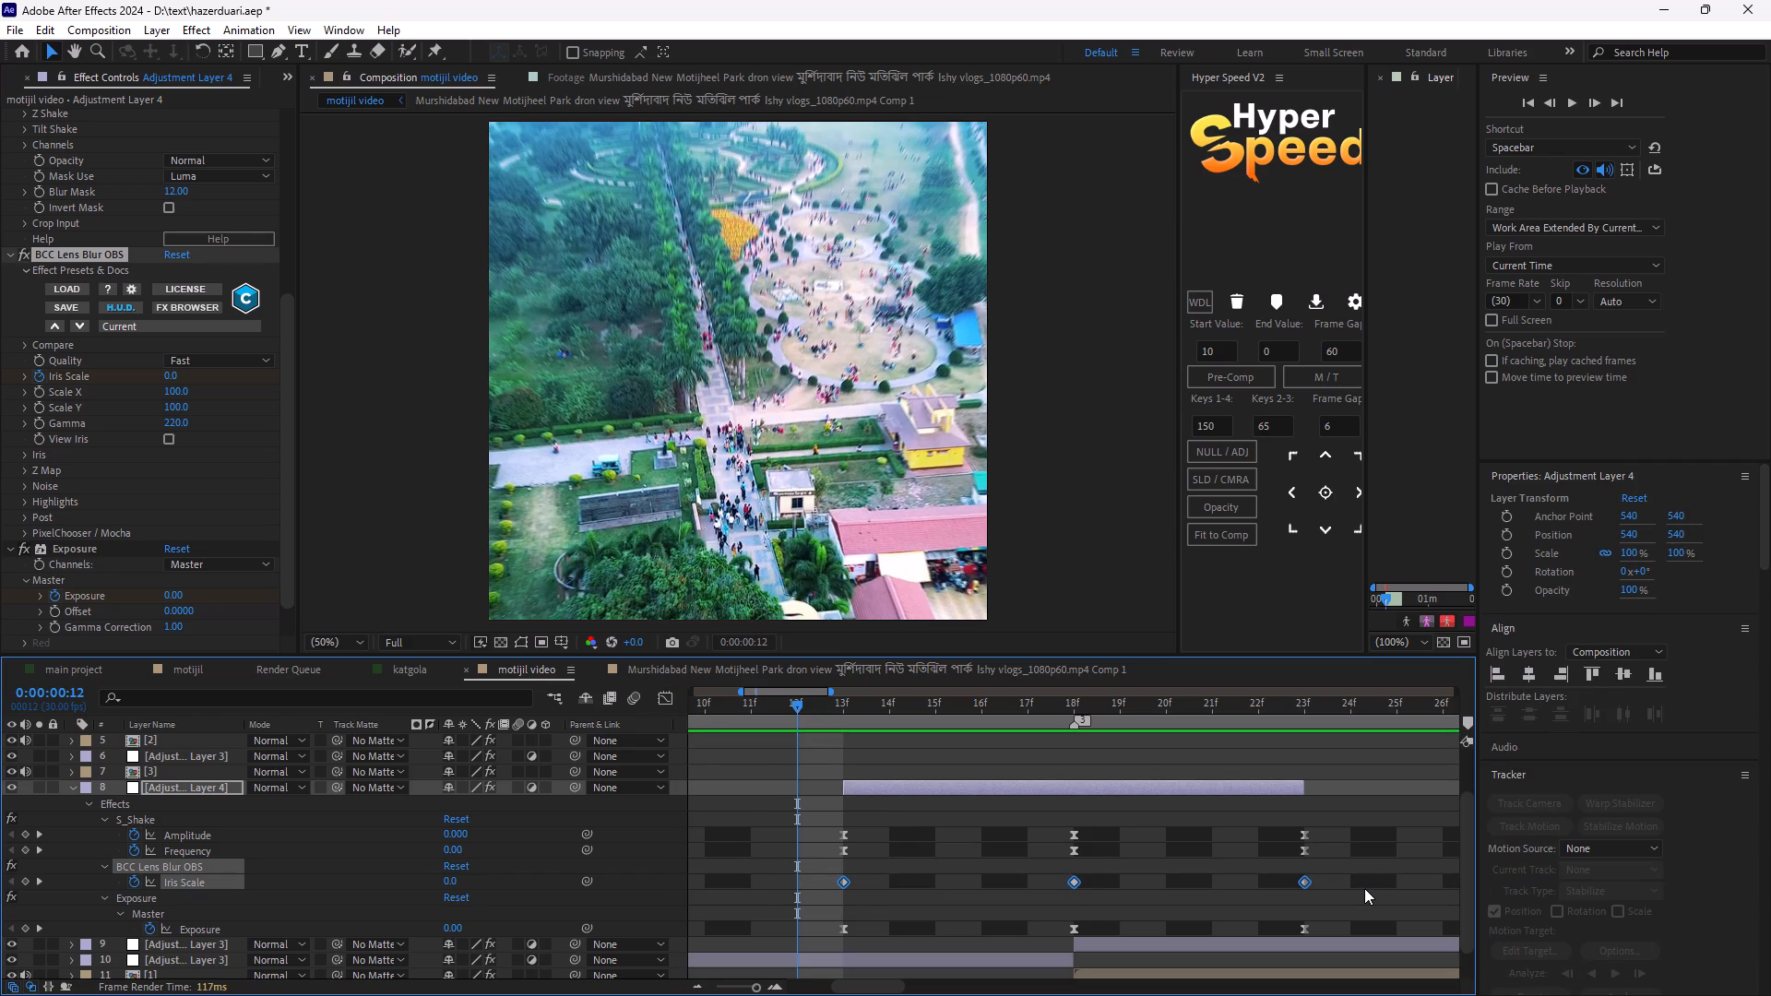
pyautogui.press('F9')
# Reshape the Iris Scale value graph into a sharp peak at 0:00:00:18 with lengthened flat handles on the outer keyframes.
pyautogui.click(665, 699)
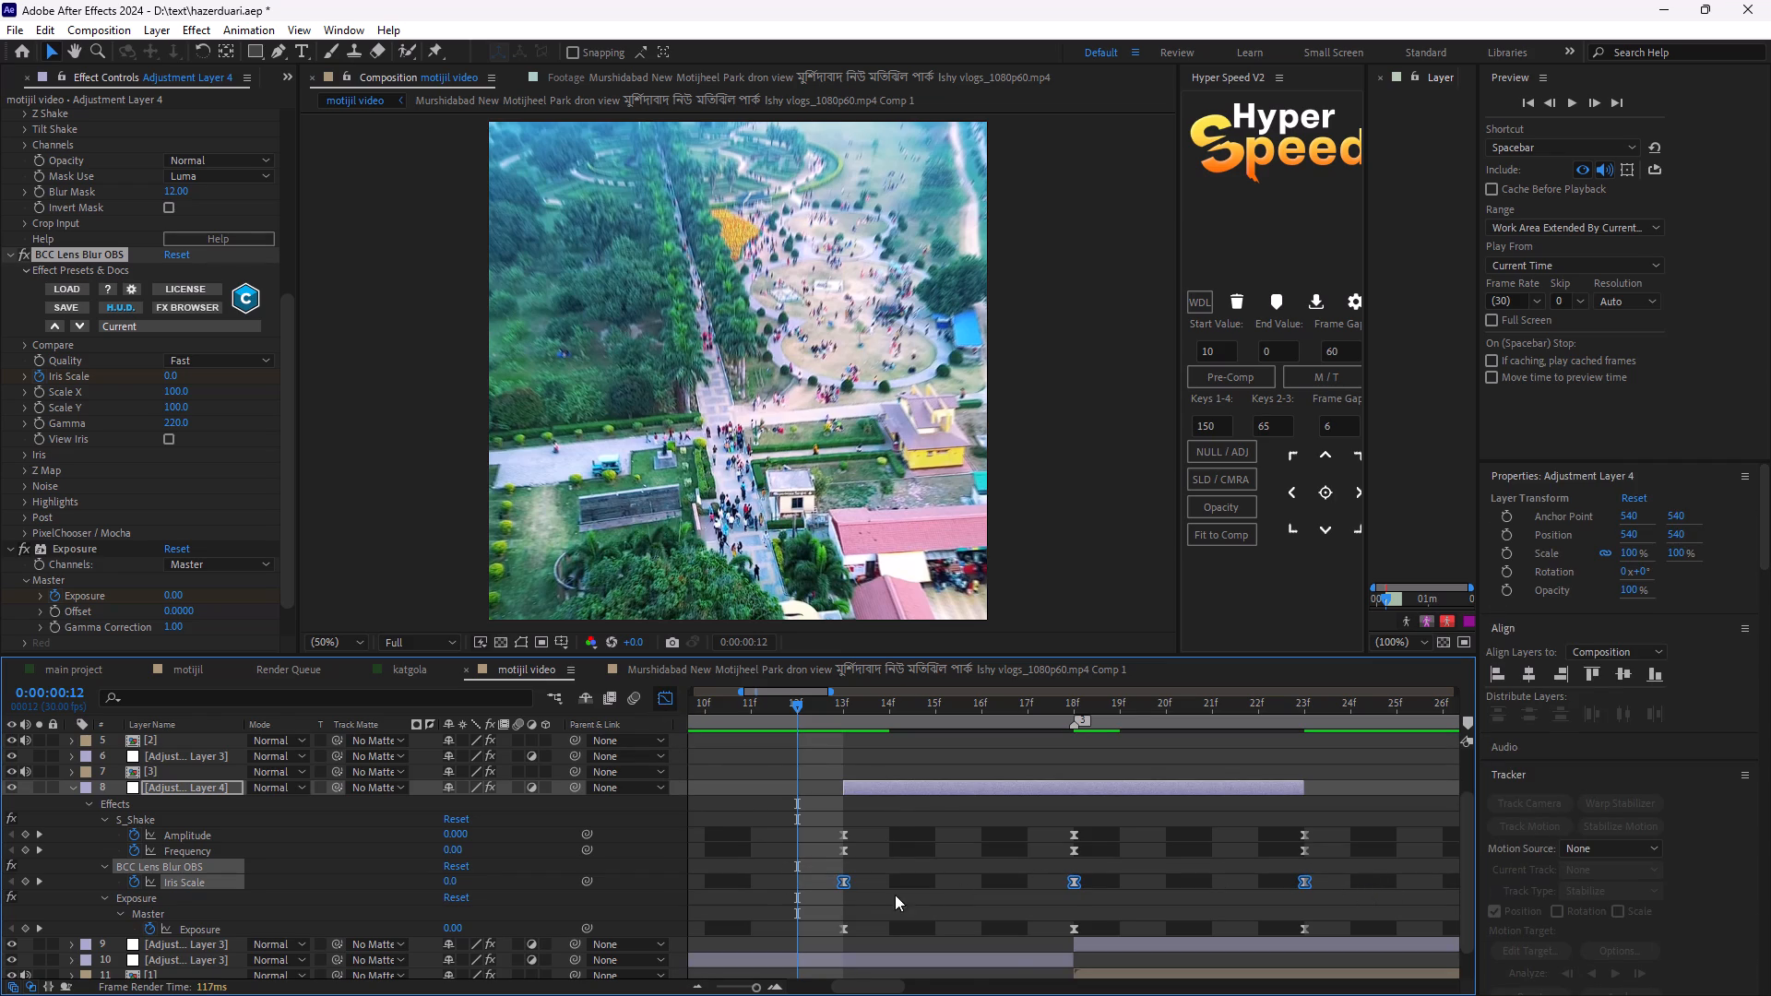
pyautogui.click(1076, 745)
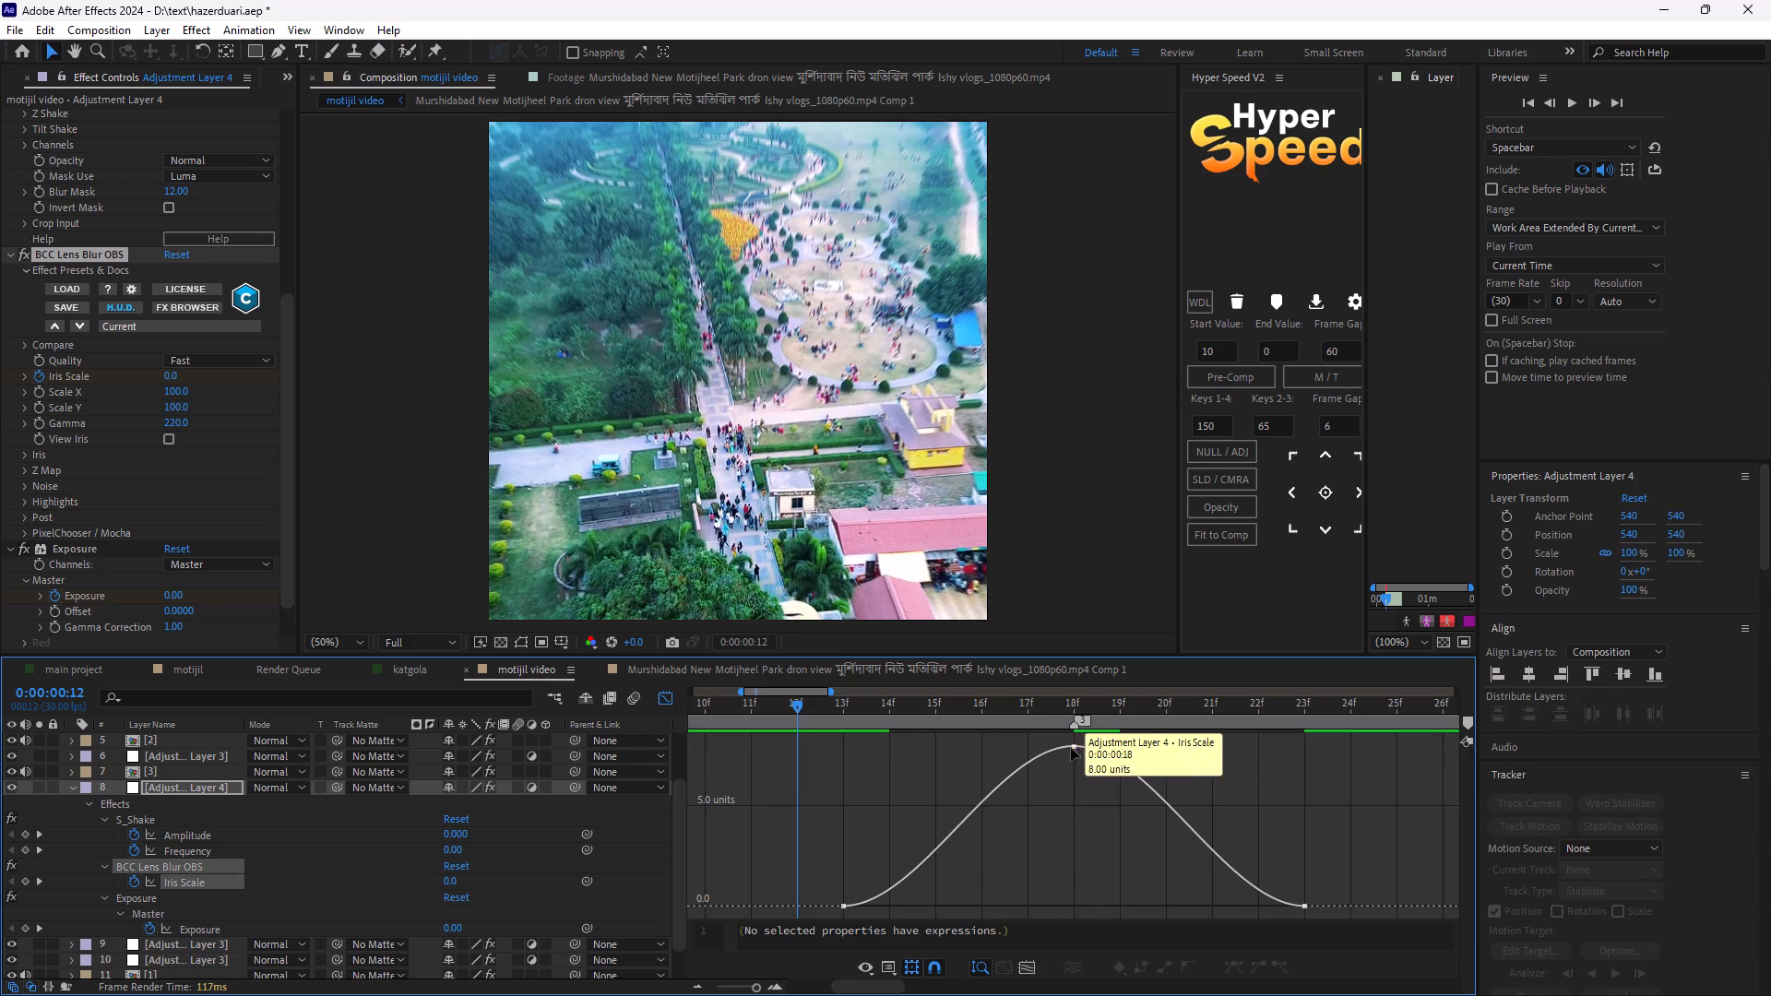
pyautogui.moveTo(998, 745); pyautogui.dragTo(1132, 866)
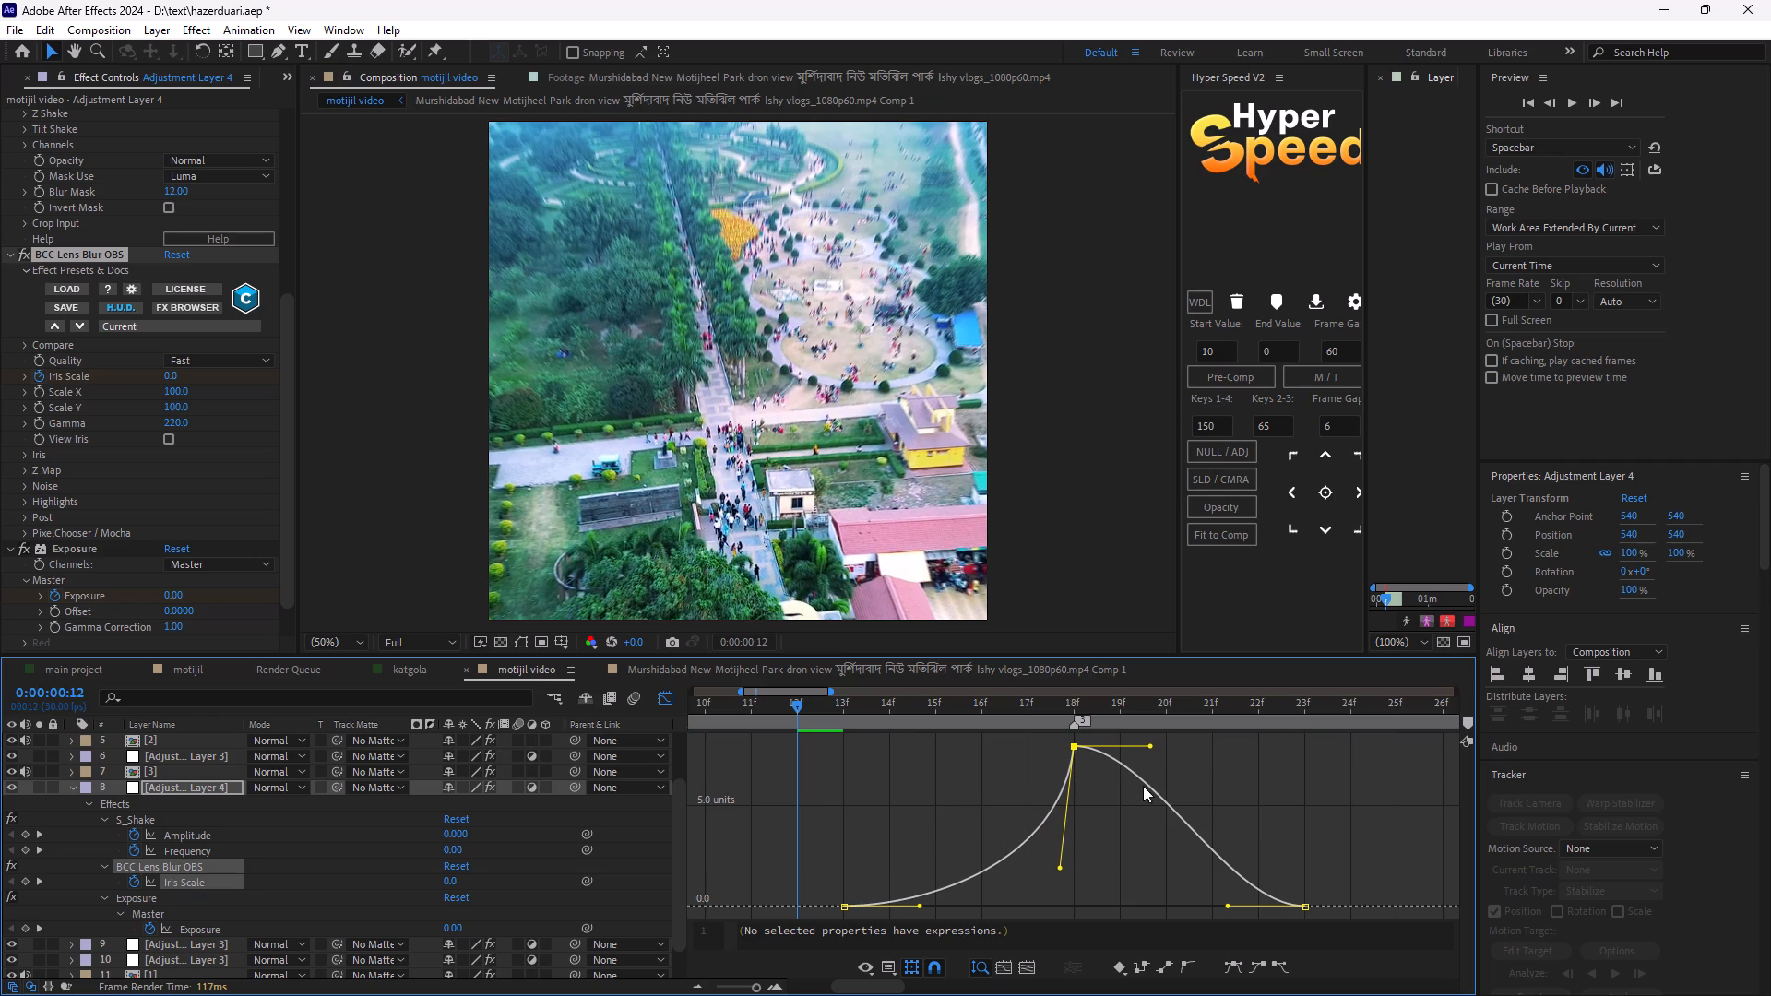
pyautogui.moveTo(1147, 743); pyautogui.dragTo(1047, 865)
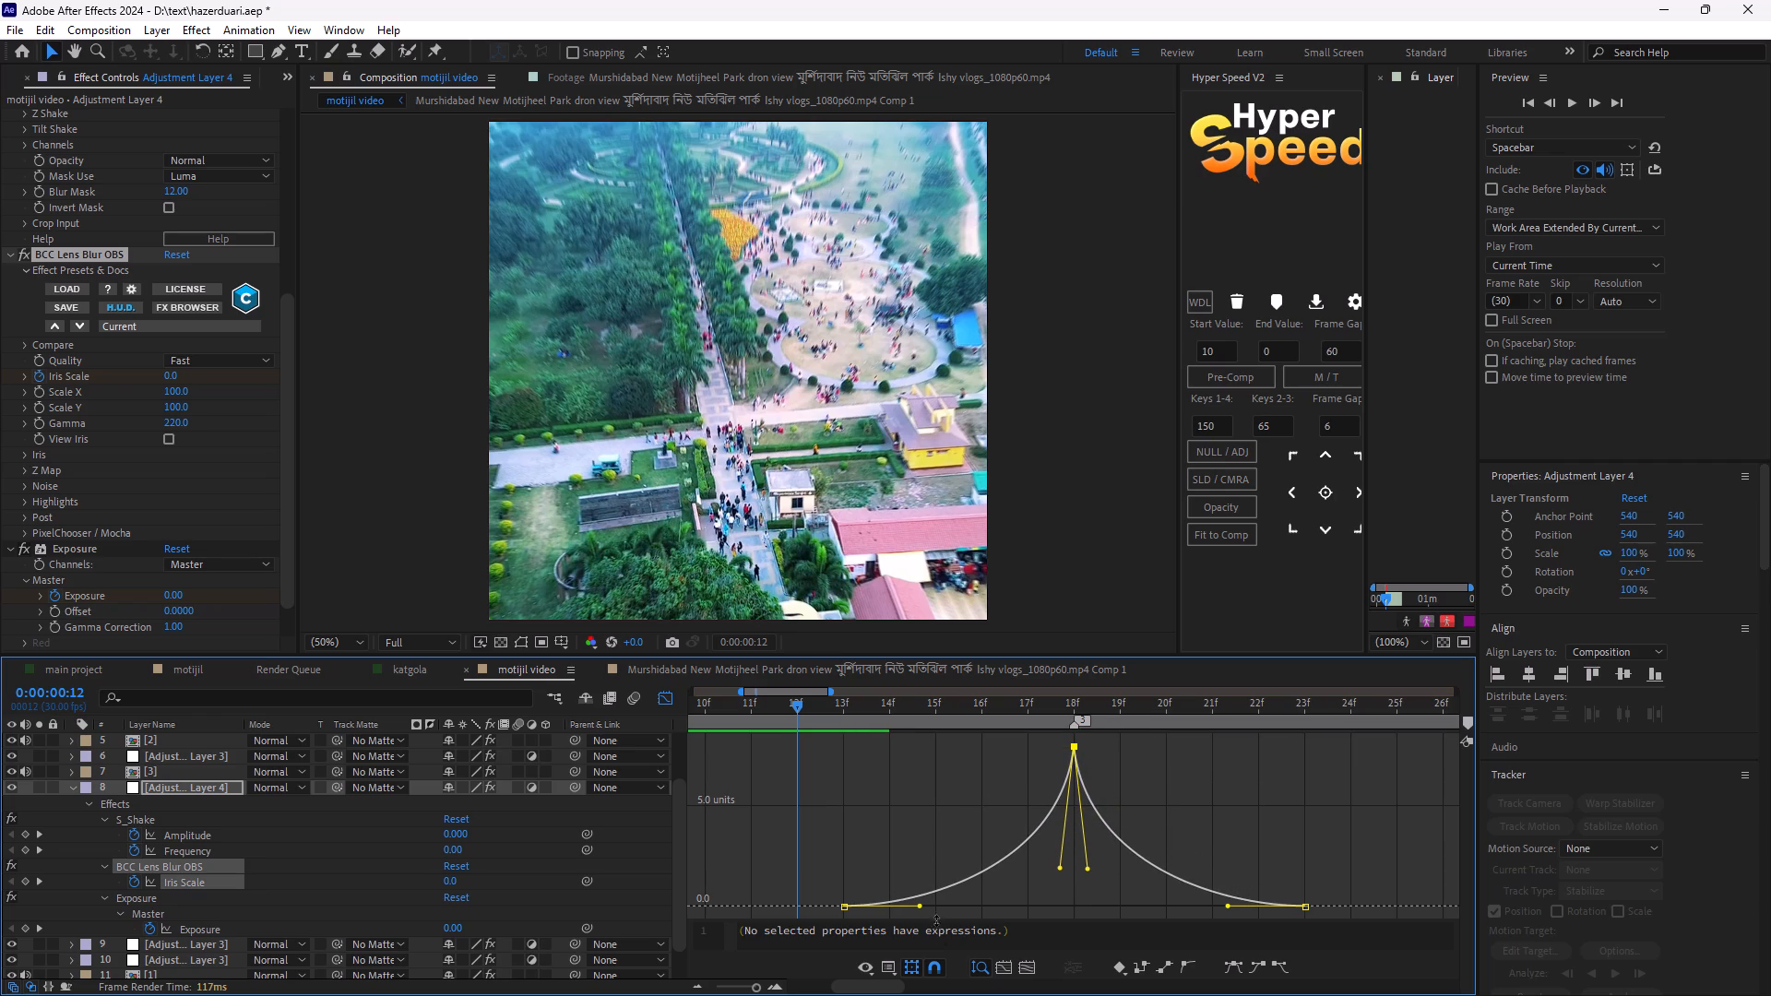
pyautogui.moveTo(922, 906); pyautogui.dragTo(981, 903)
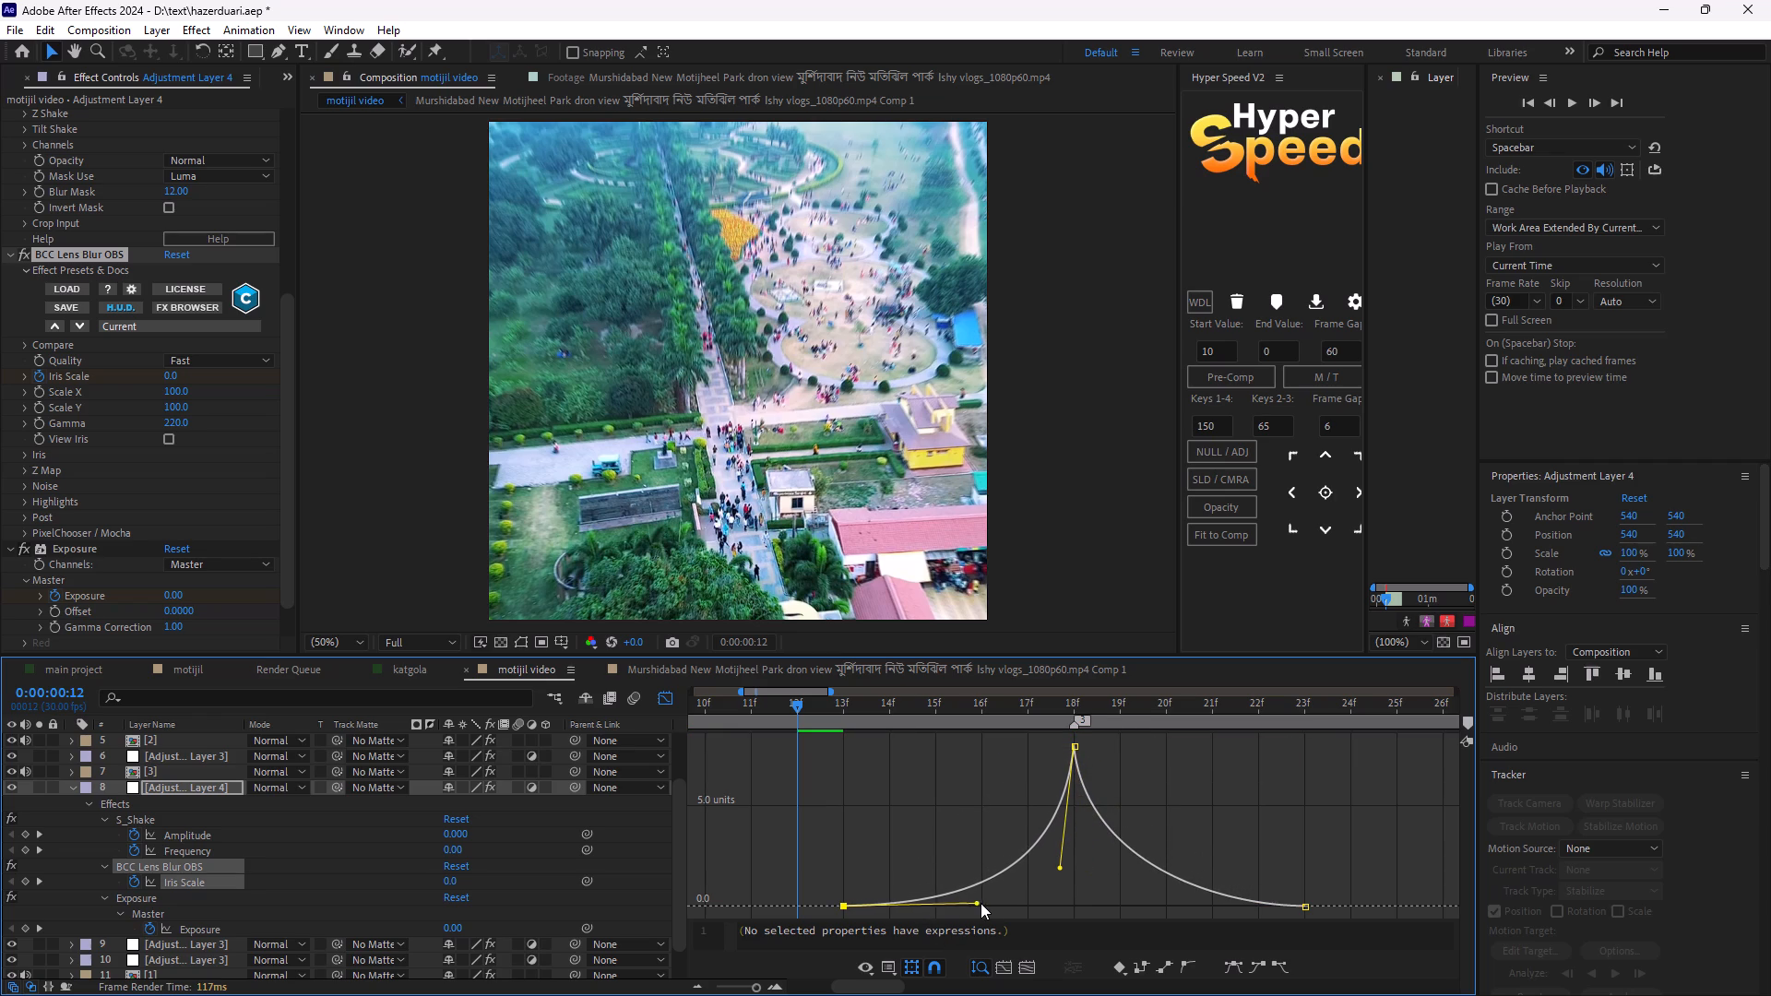
pyautogui.moveTo(981, 903); pyautogui.dragTo(987, 905)
pyautogui.click(1310, 907)
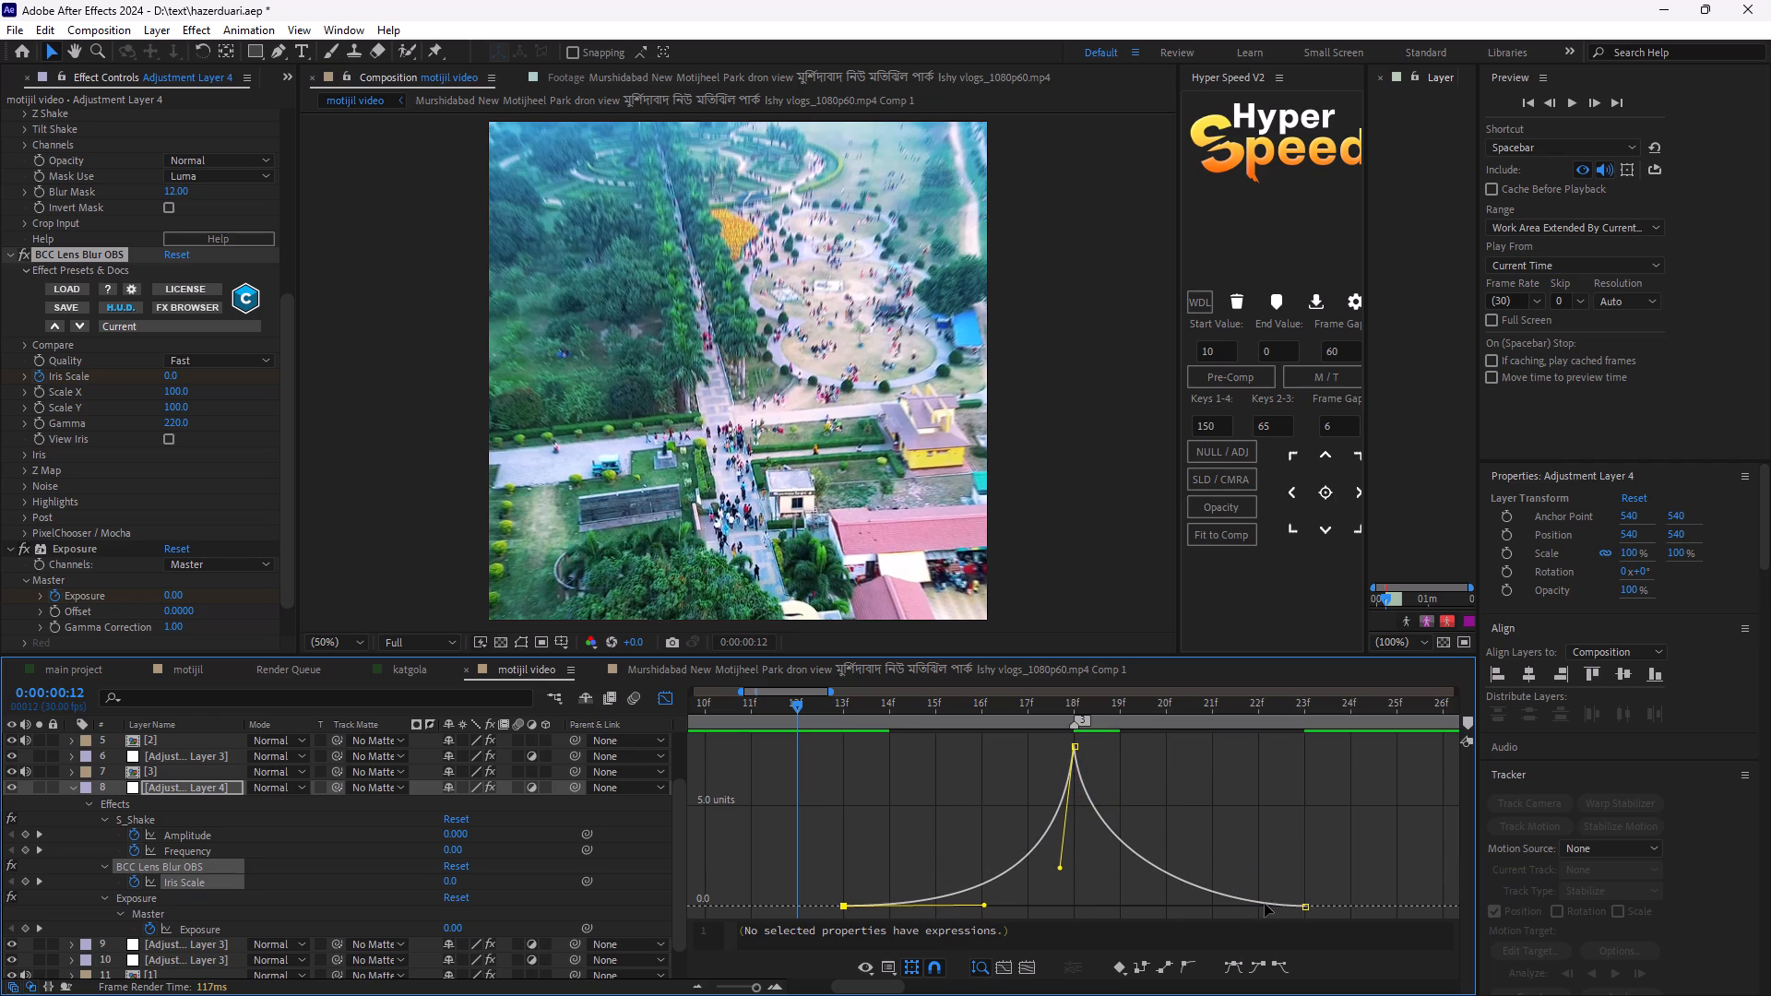
pyautogui.click(1303, 903)
pyautogui.moveTo(1230, 907); pyautogui.dragTo(1175, 907)
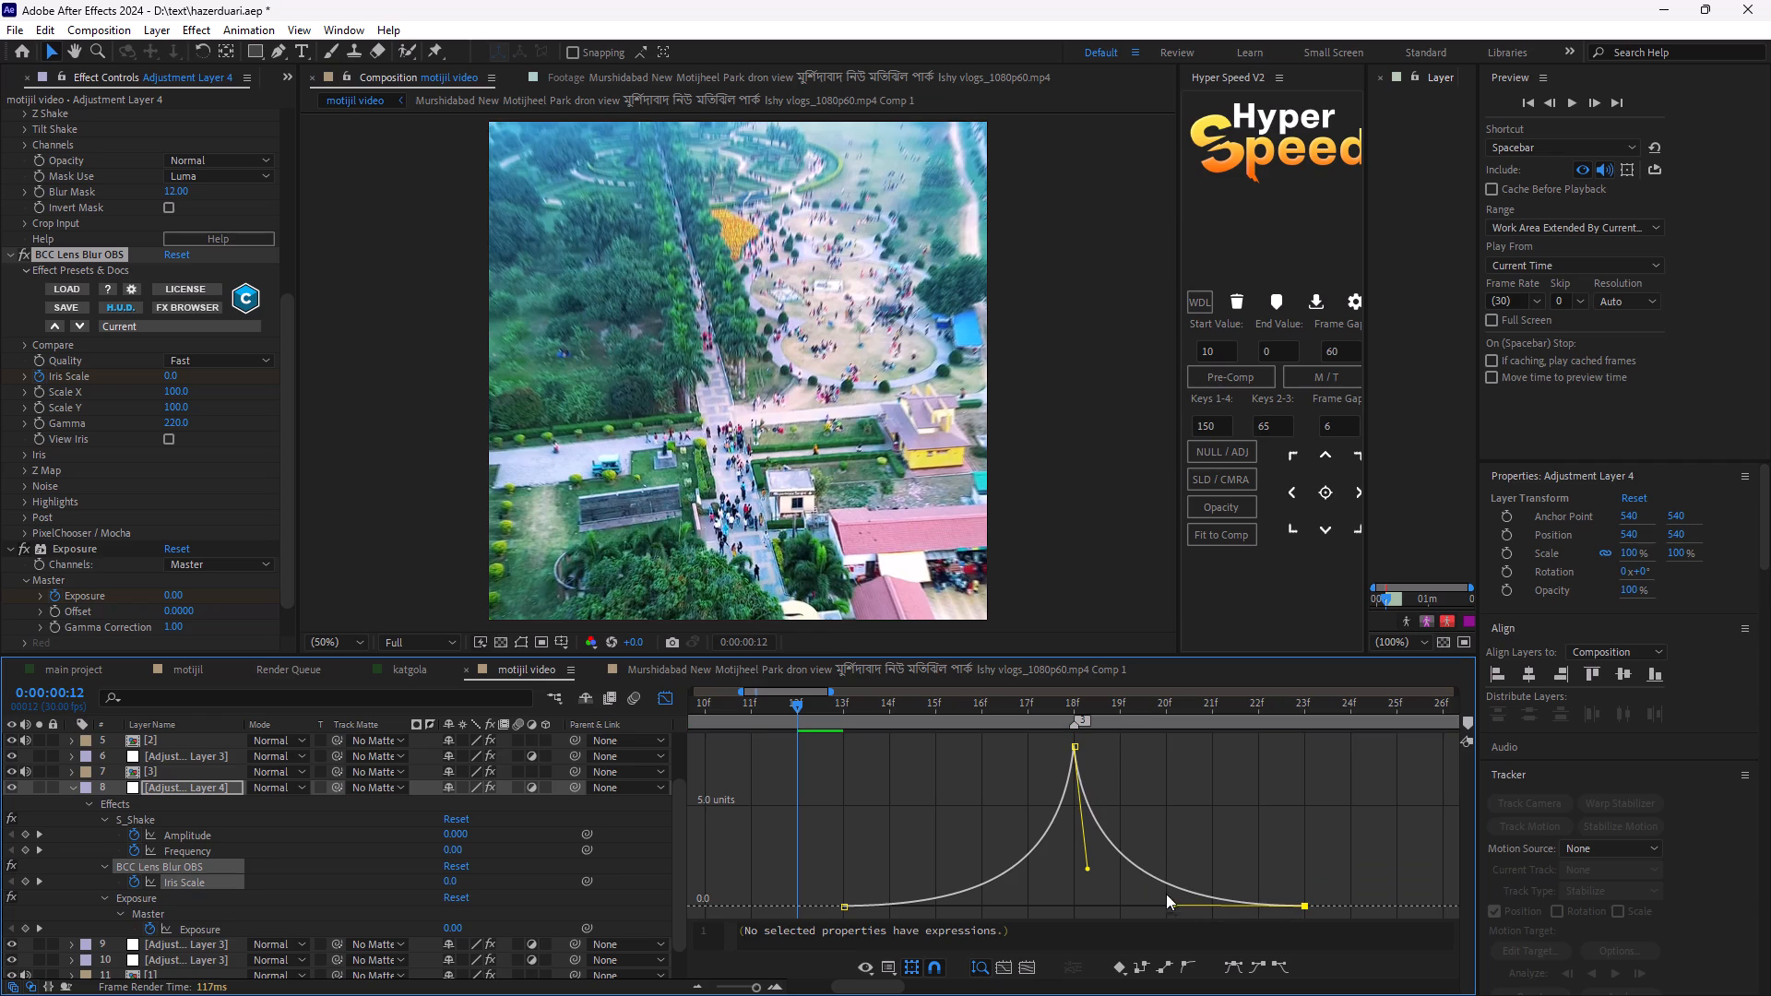
# Preview the transition again and collapse Adjustment Layer 4's properties in the timeline, returning to layer bars.
pyautogui.press('space')
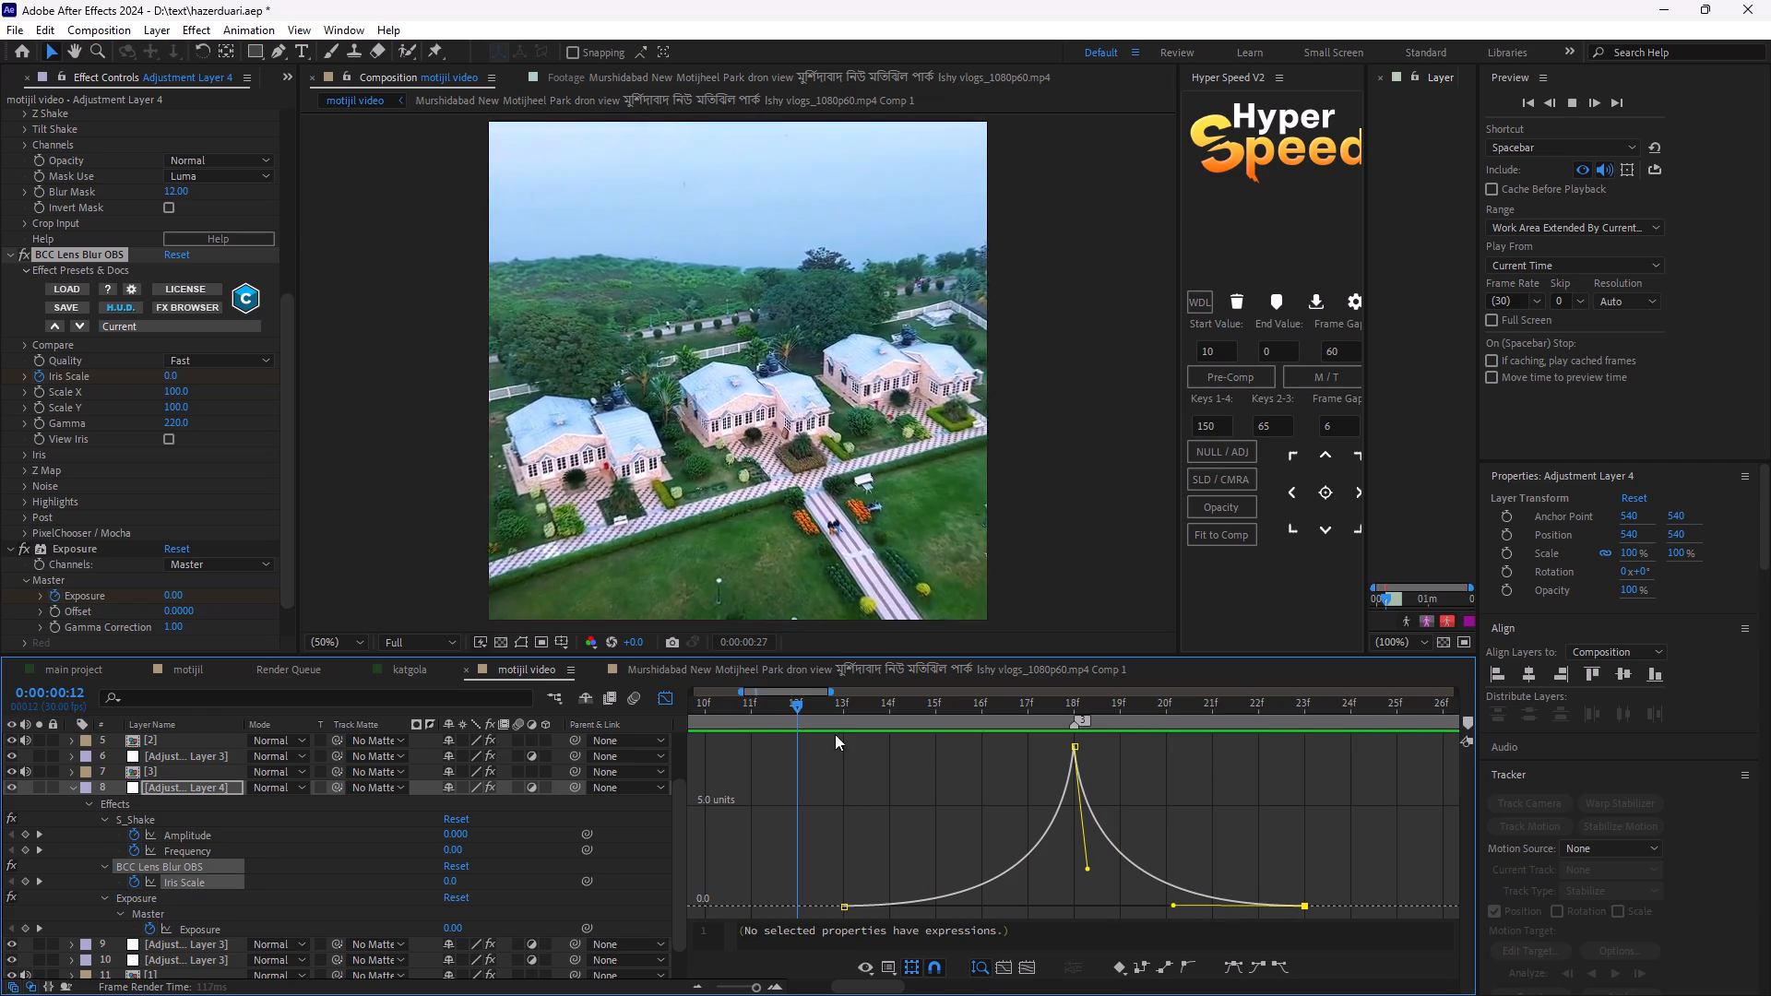
pyautogui.click(657, 693)
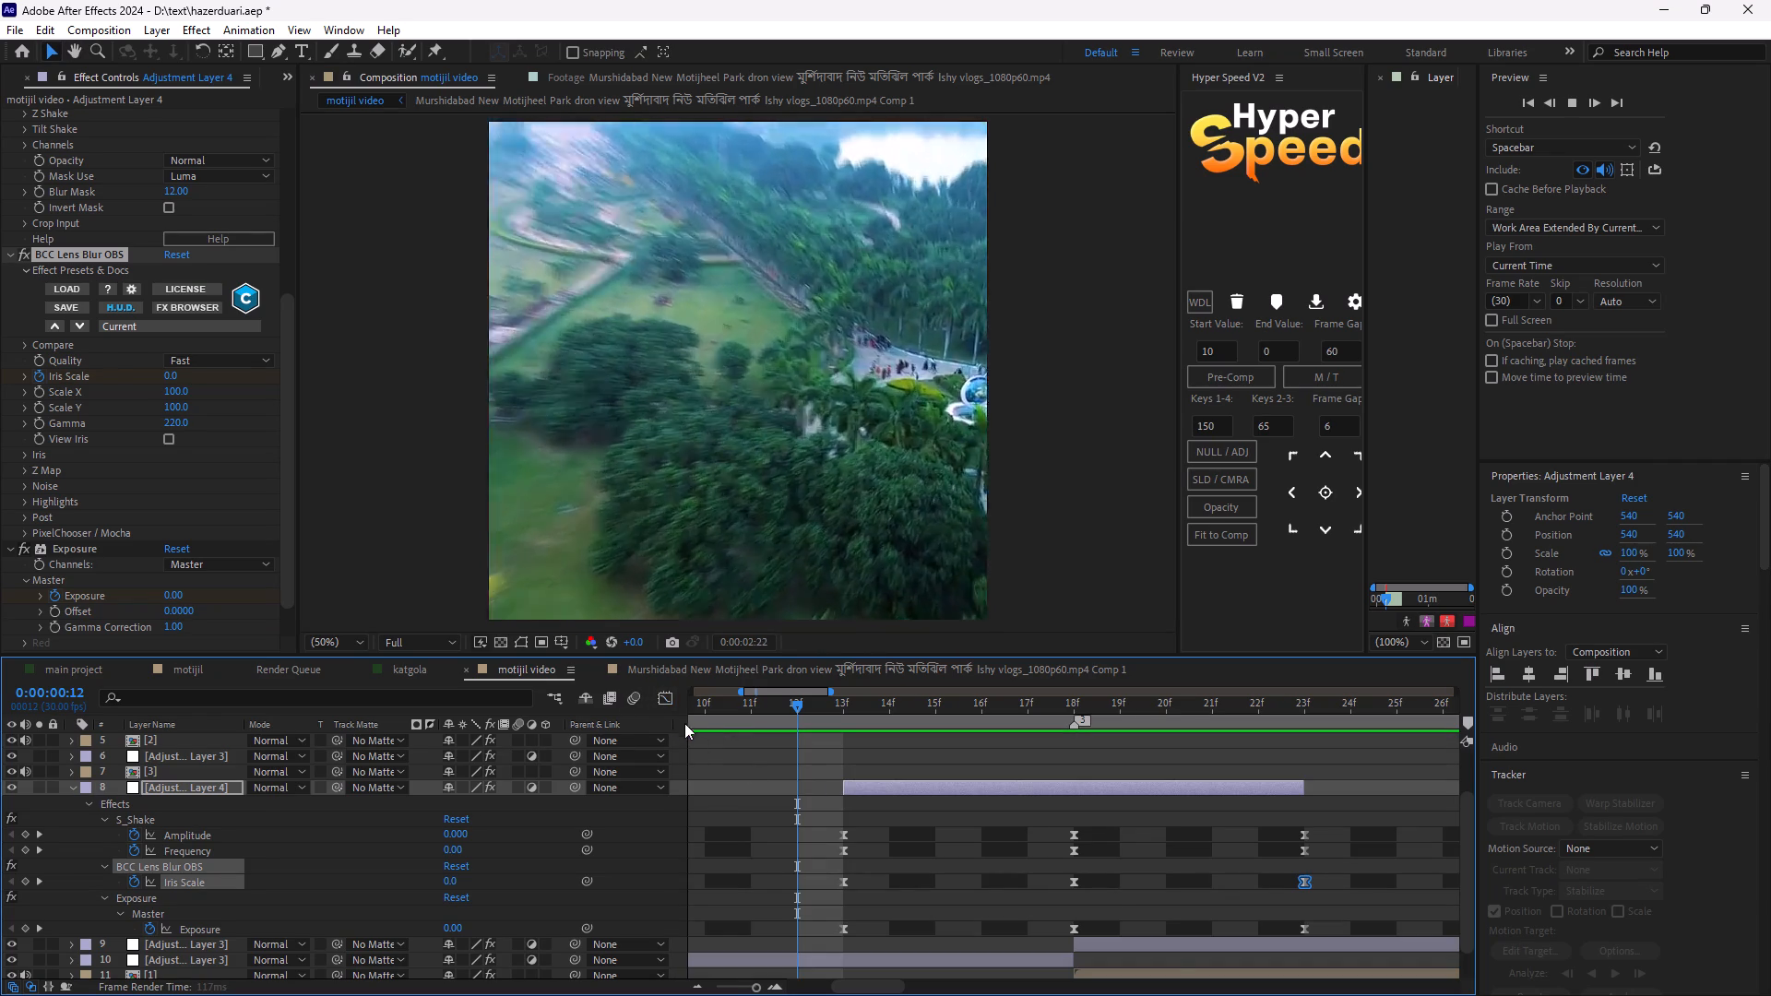
pyautogui.click(672, 705)
pyautogui.click(76, 788)
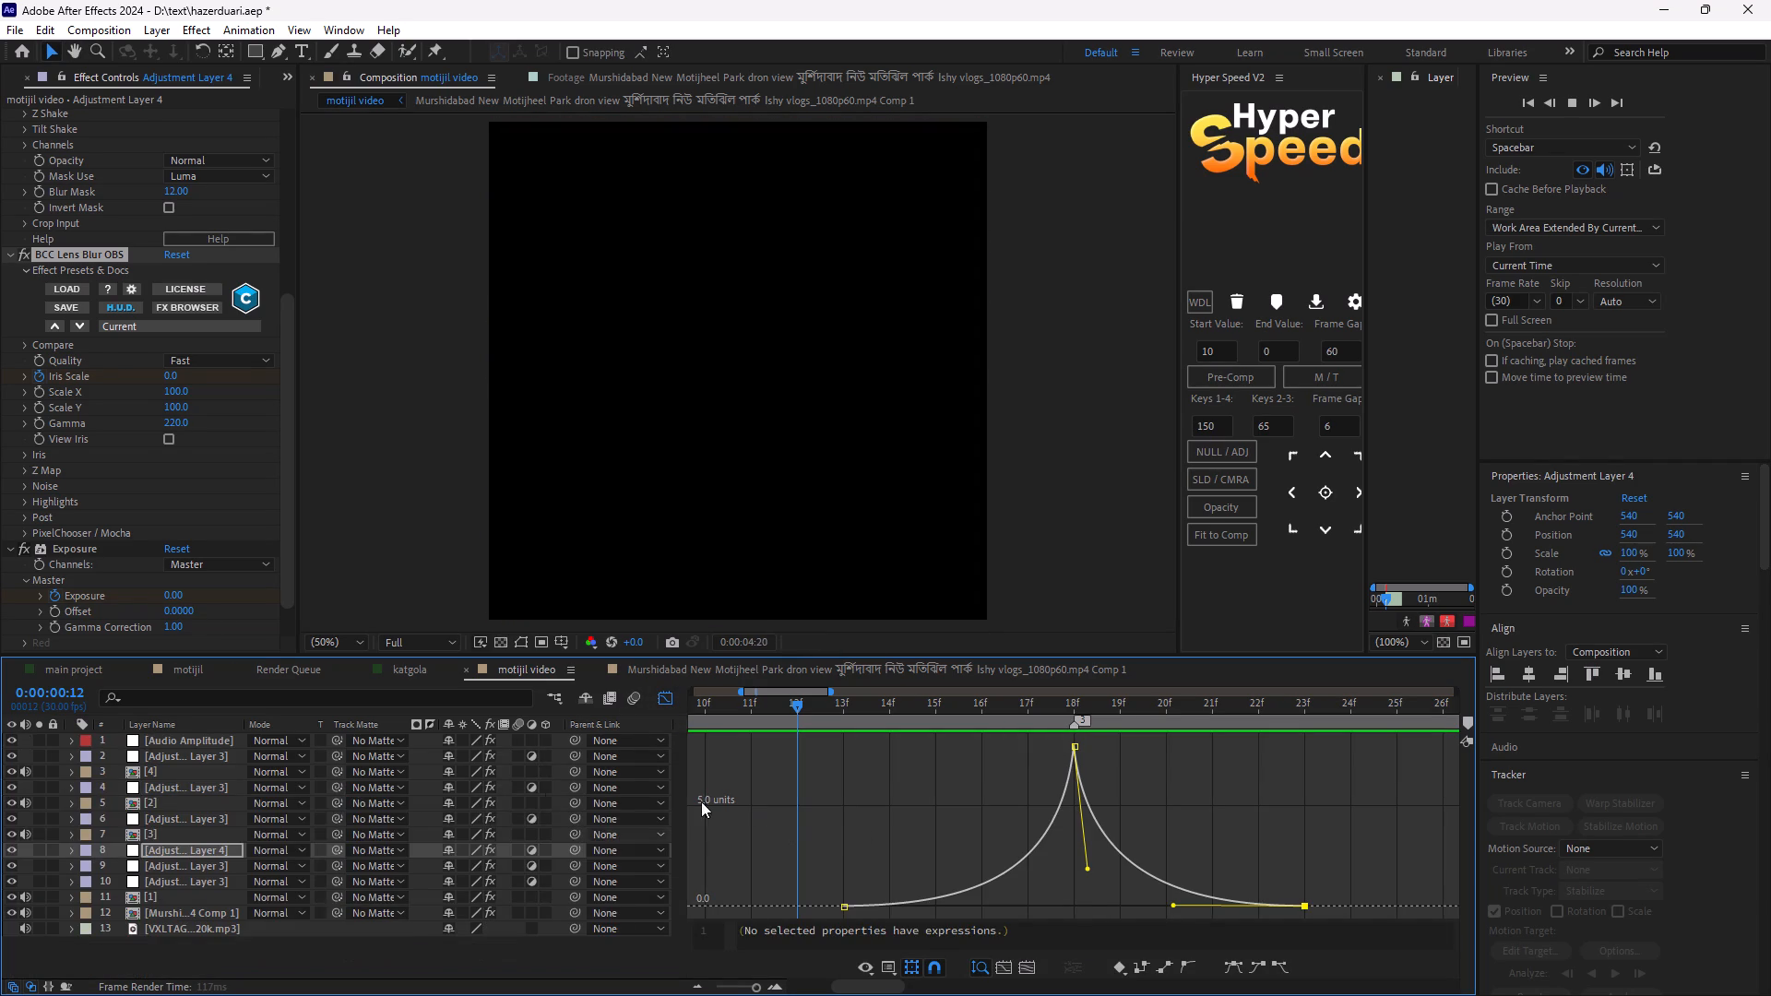
pyautogui.click(656, 705)
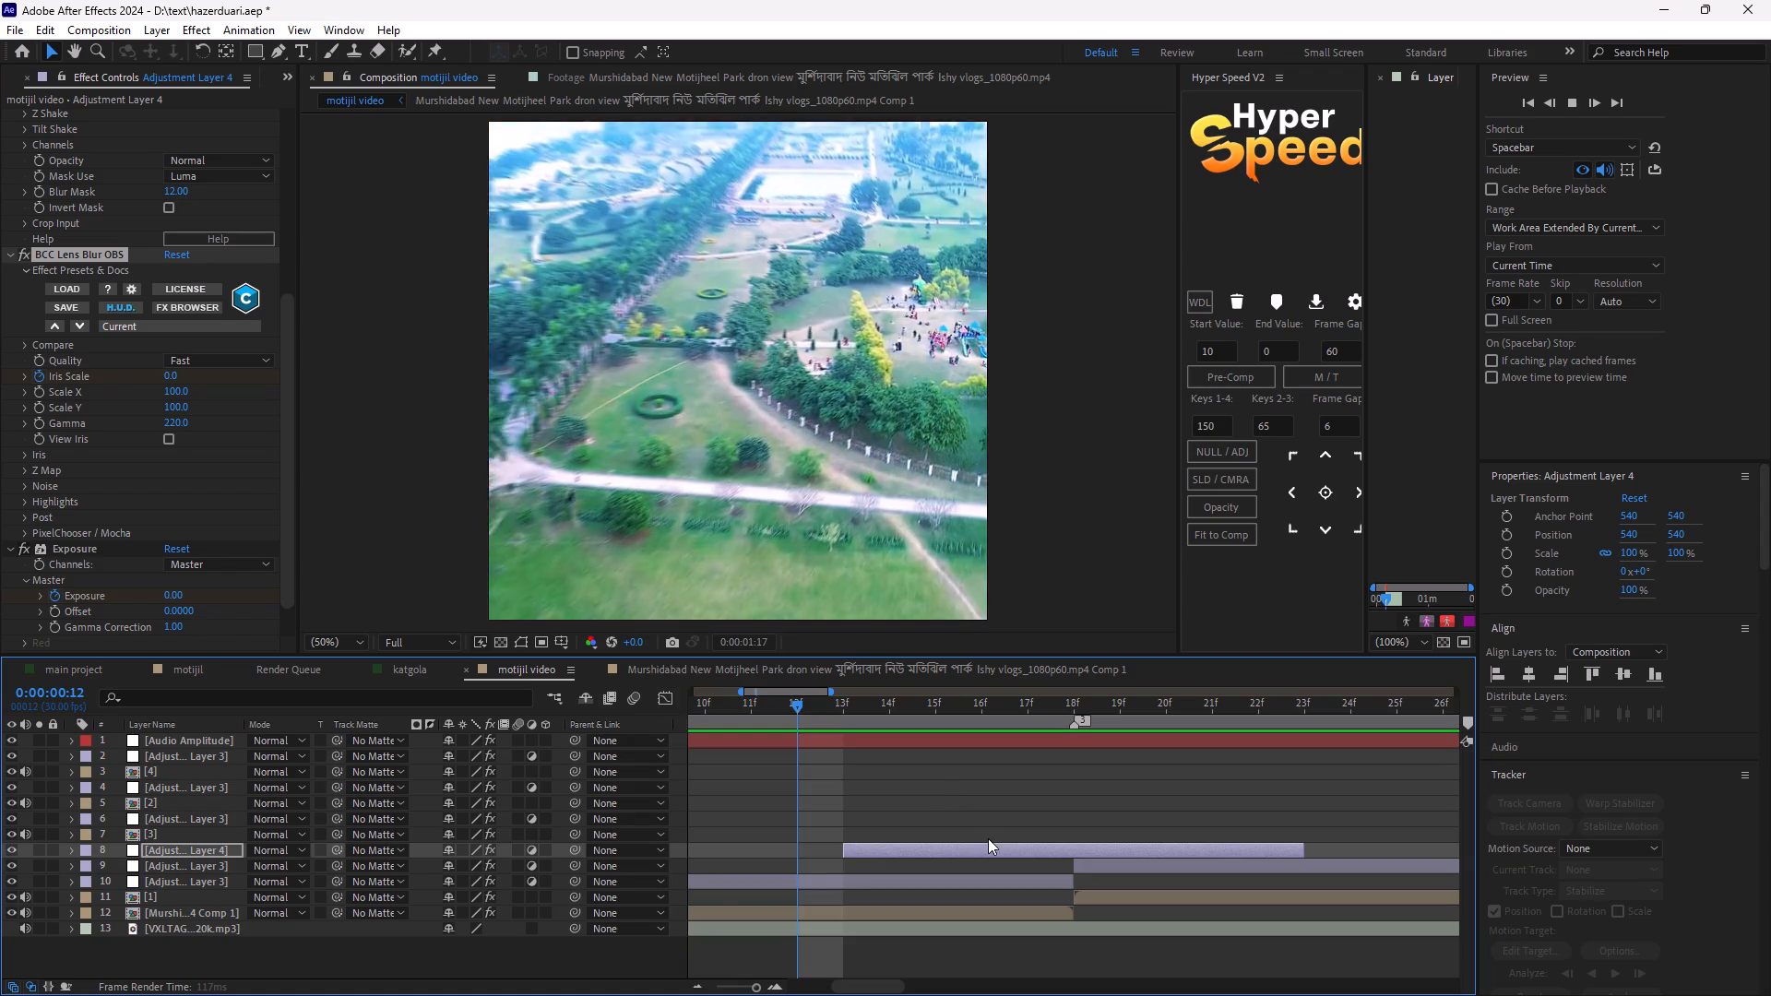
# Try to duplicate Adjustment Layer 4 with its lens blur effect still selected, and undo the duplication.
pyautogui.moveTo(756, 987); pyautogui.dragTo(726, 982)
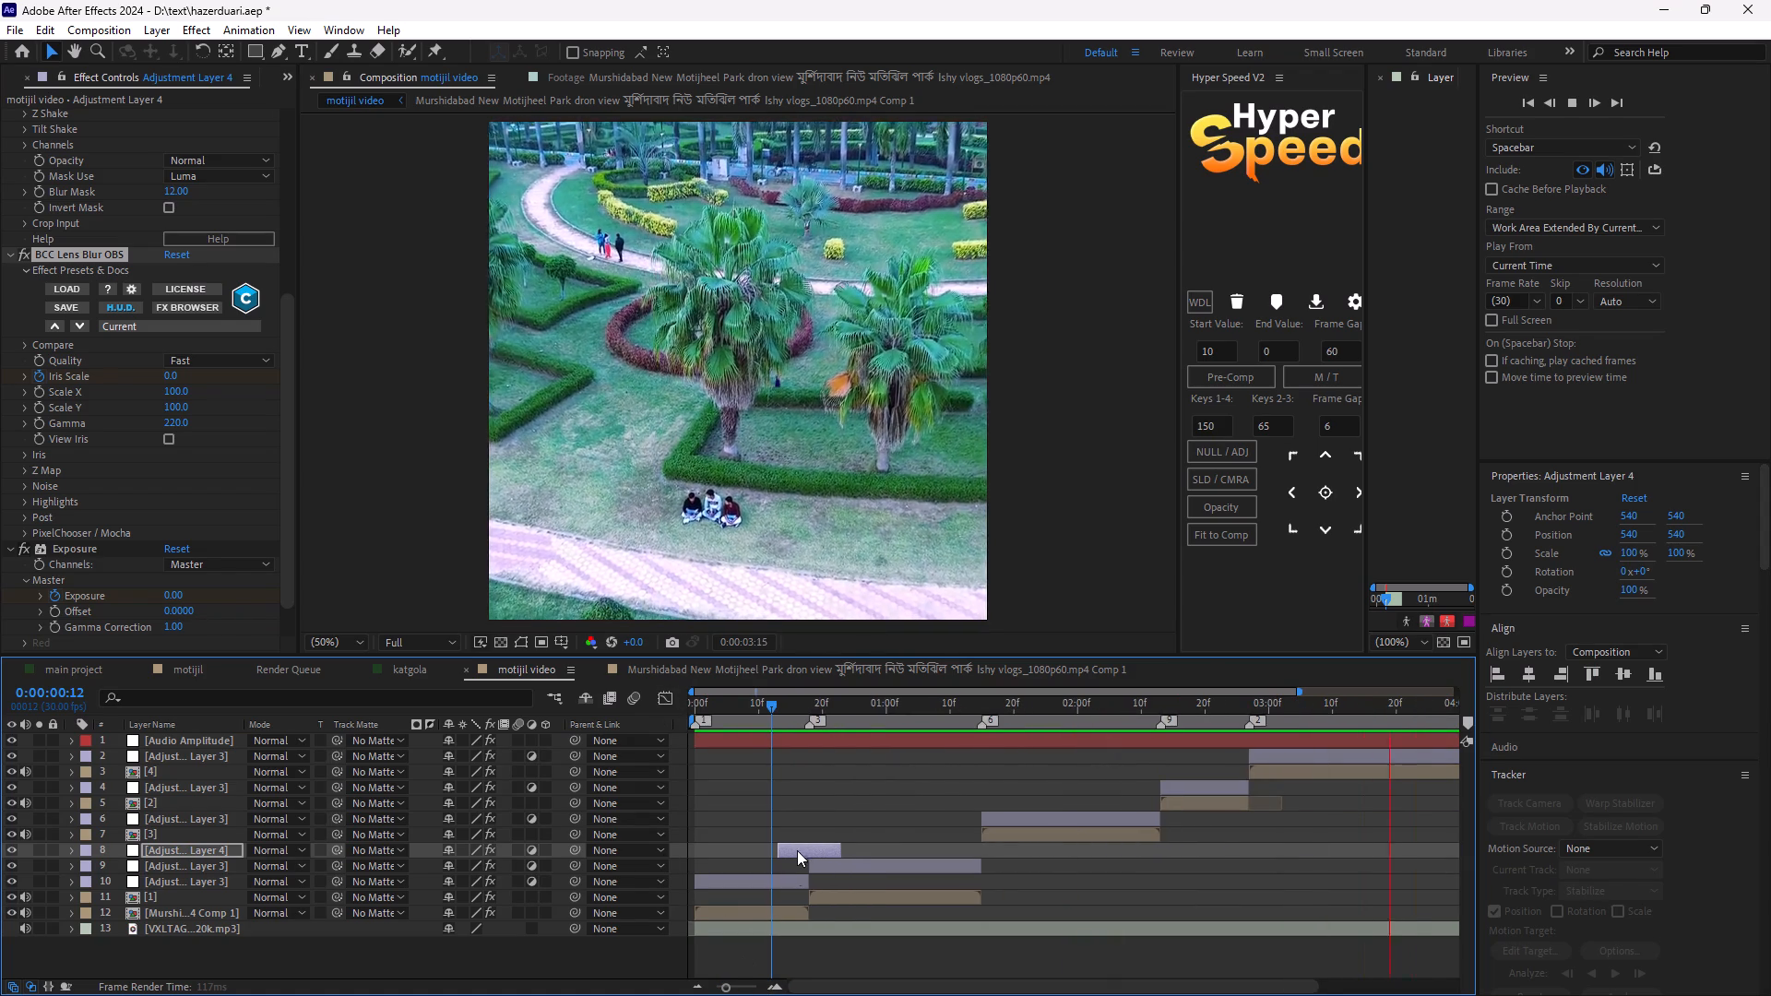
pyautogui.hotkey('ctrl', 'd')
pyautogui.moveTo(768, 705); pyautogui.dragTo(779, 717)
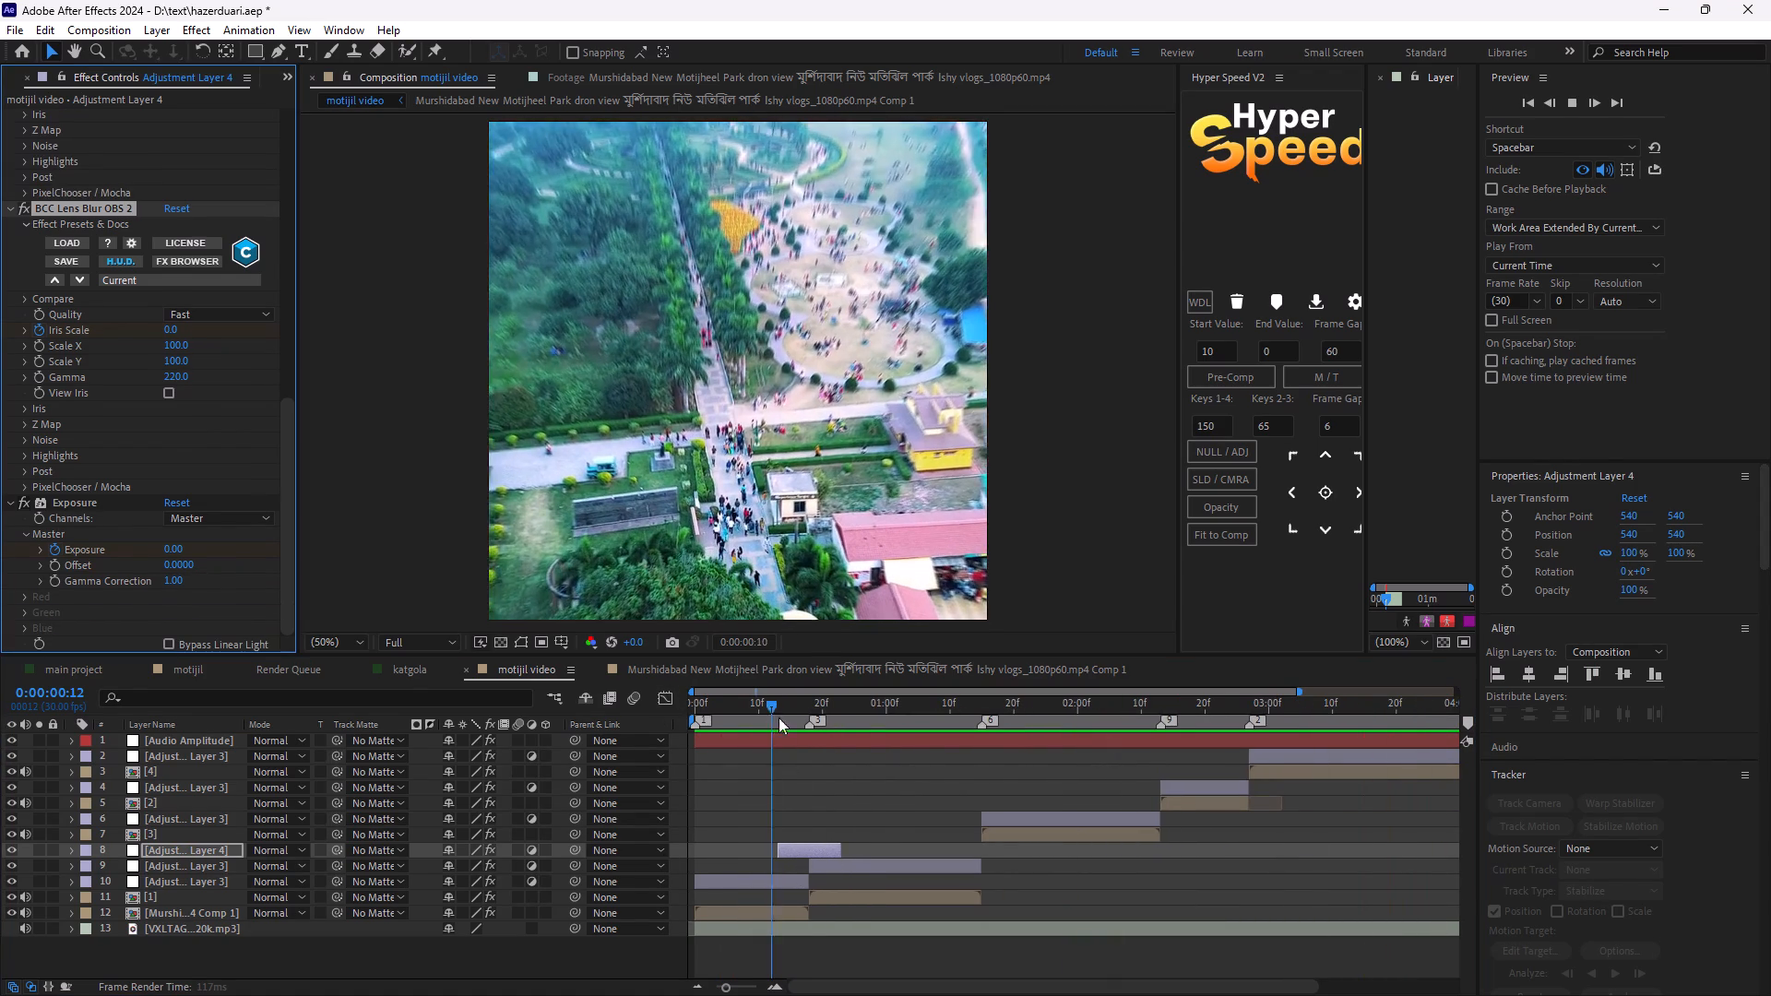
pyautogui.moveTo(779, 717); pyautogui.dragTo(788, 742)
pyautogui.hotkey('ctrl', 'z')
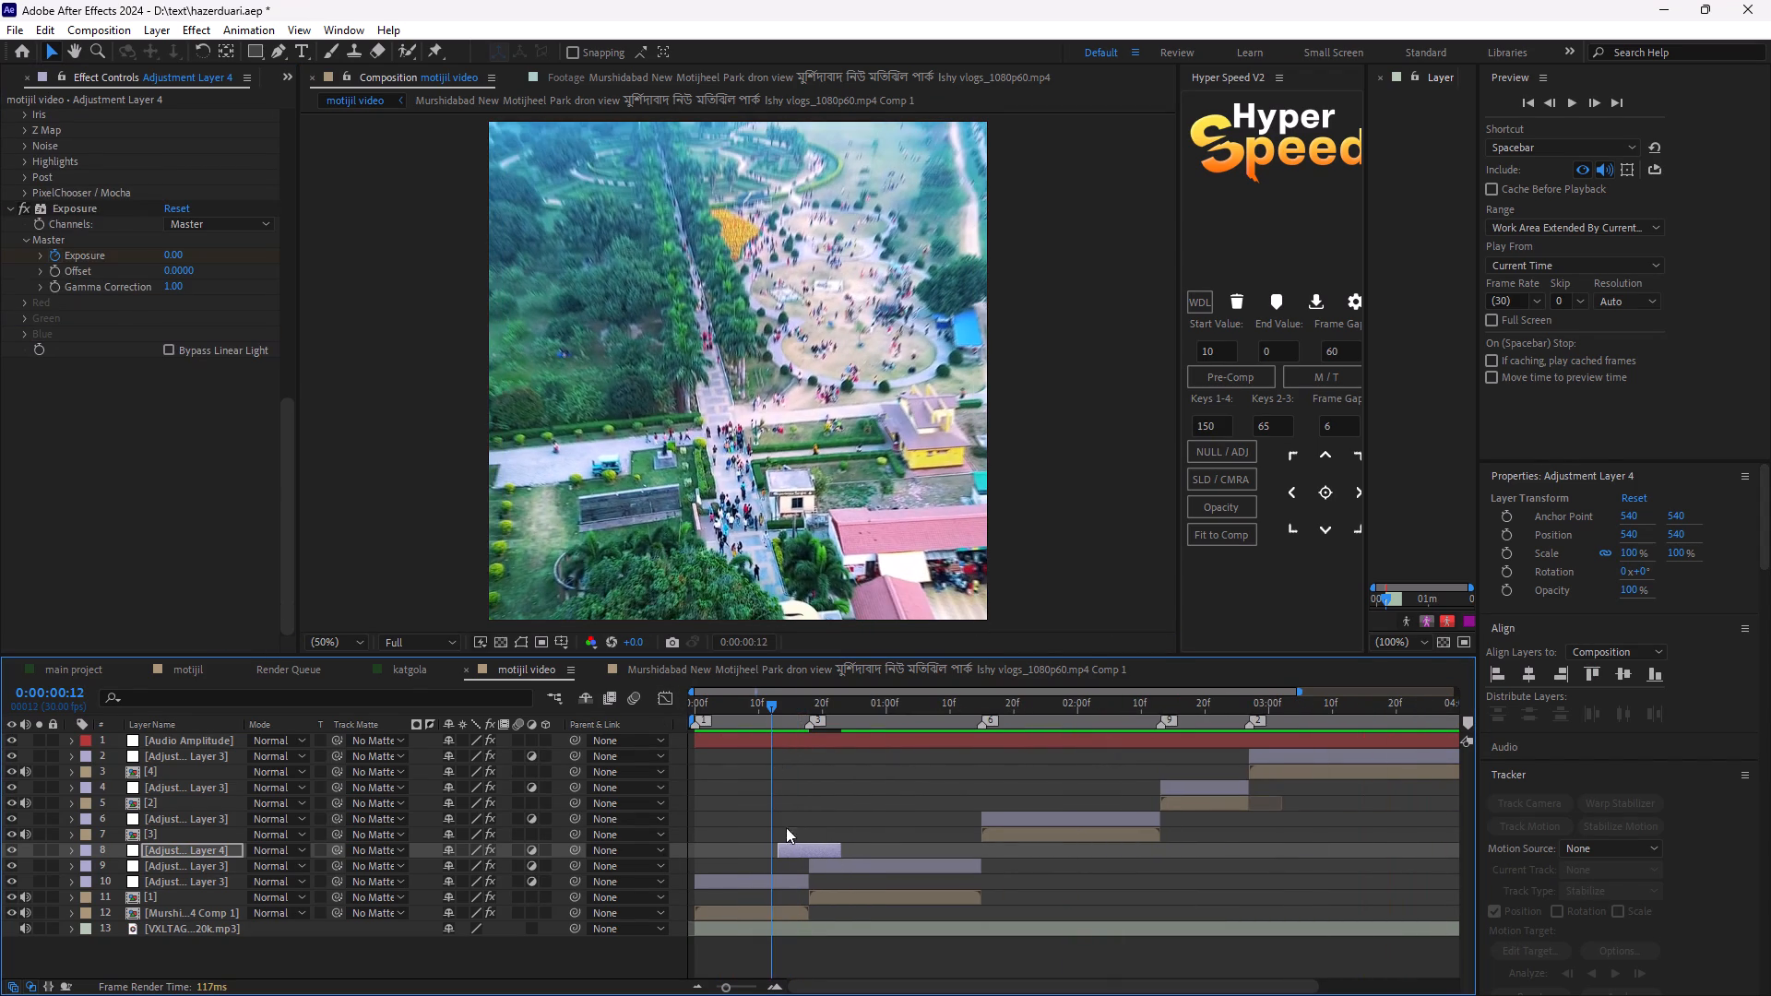
# Deselect everything and collapse the S_Shake, BCC Lens Blur OBS and Exposure effect settings of Adjustment Layer 4.
pyautogui.click(838, 817)
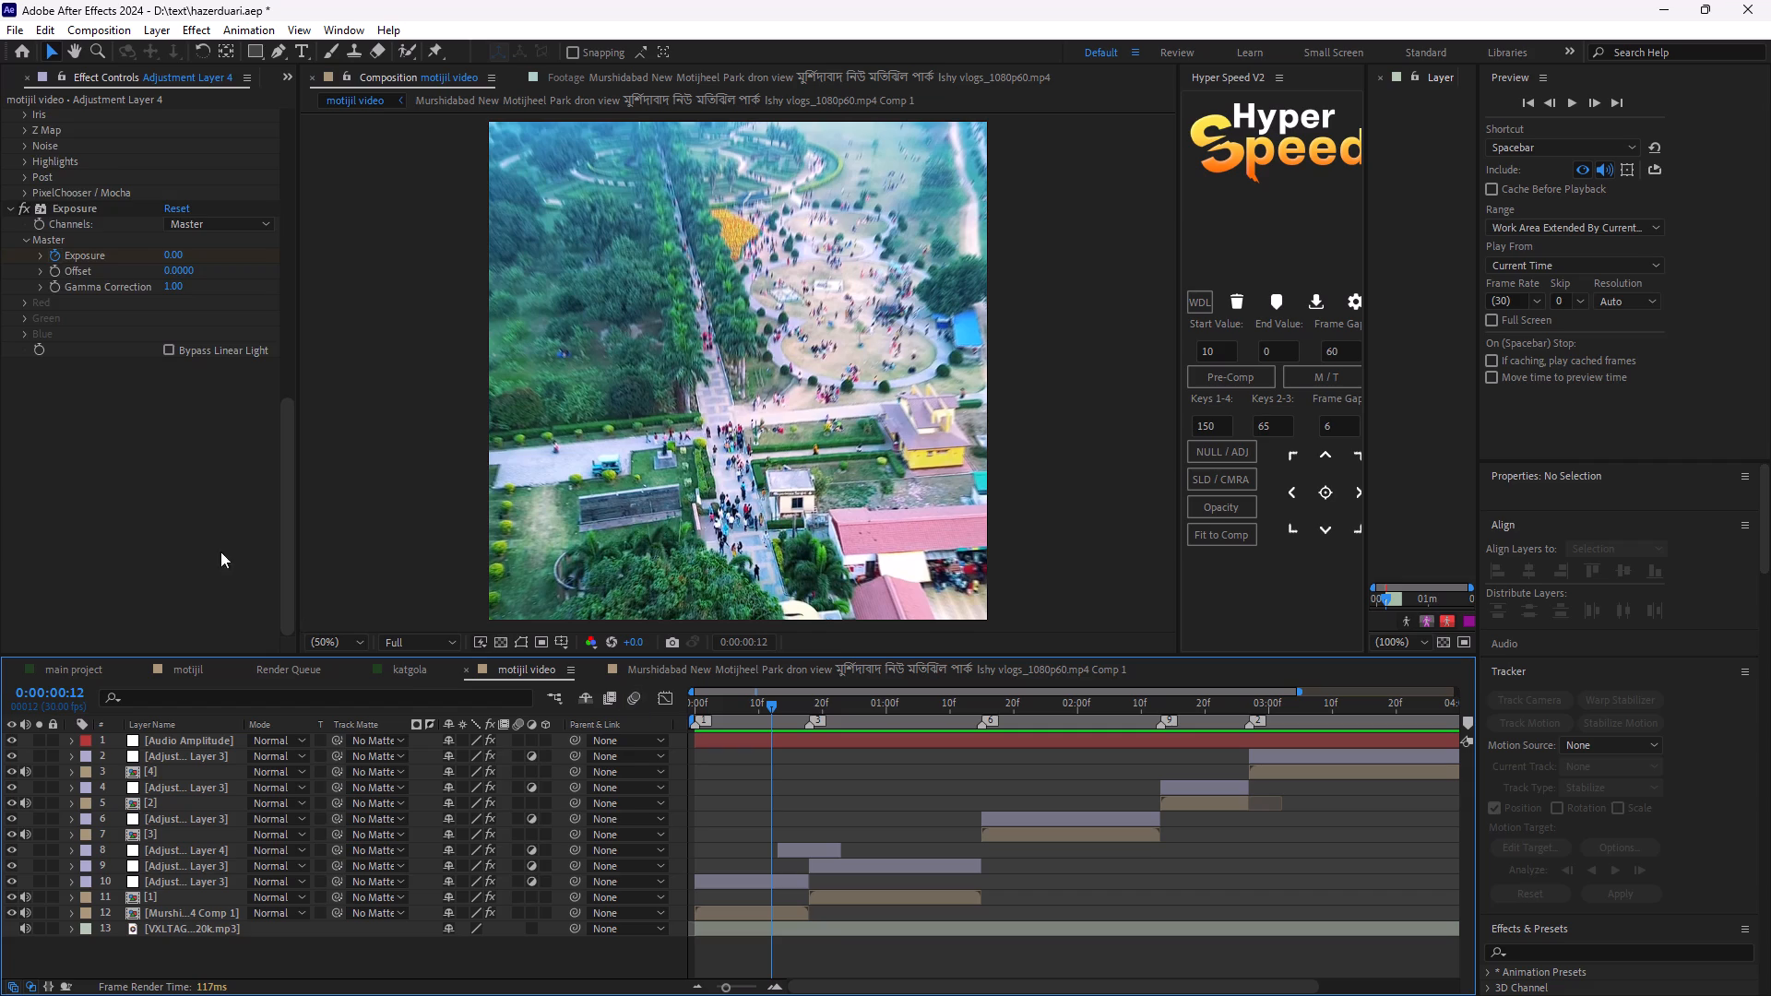
pyautogui.scroll(14, 148, 389)
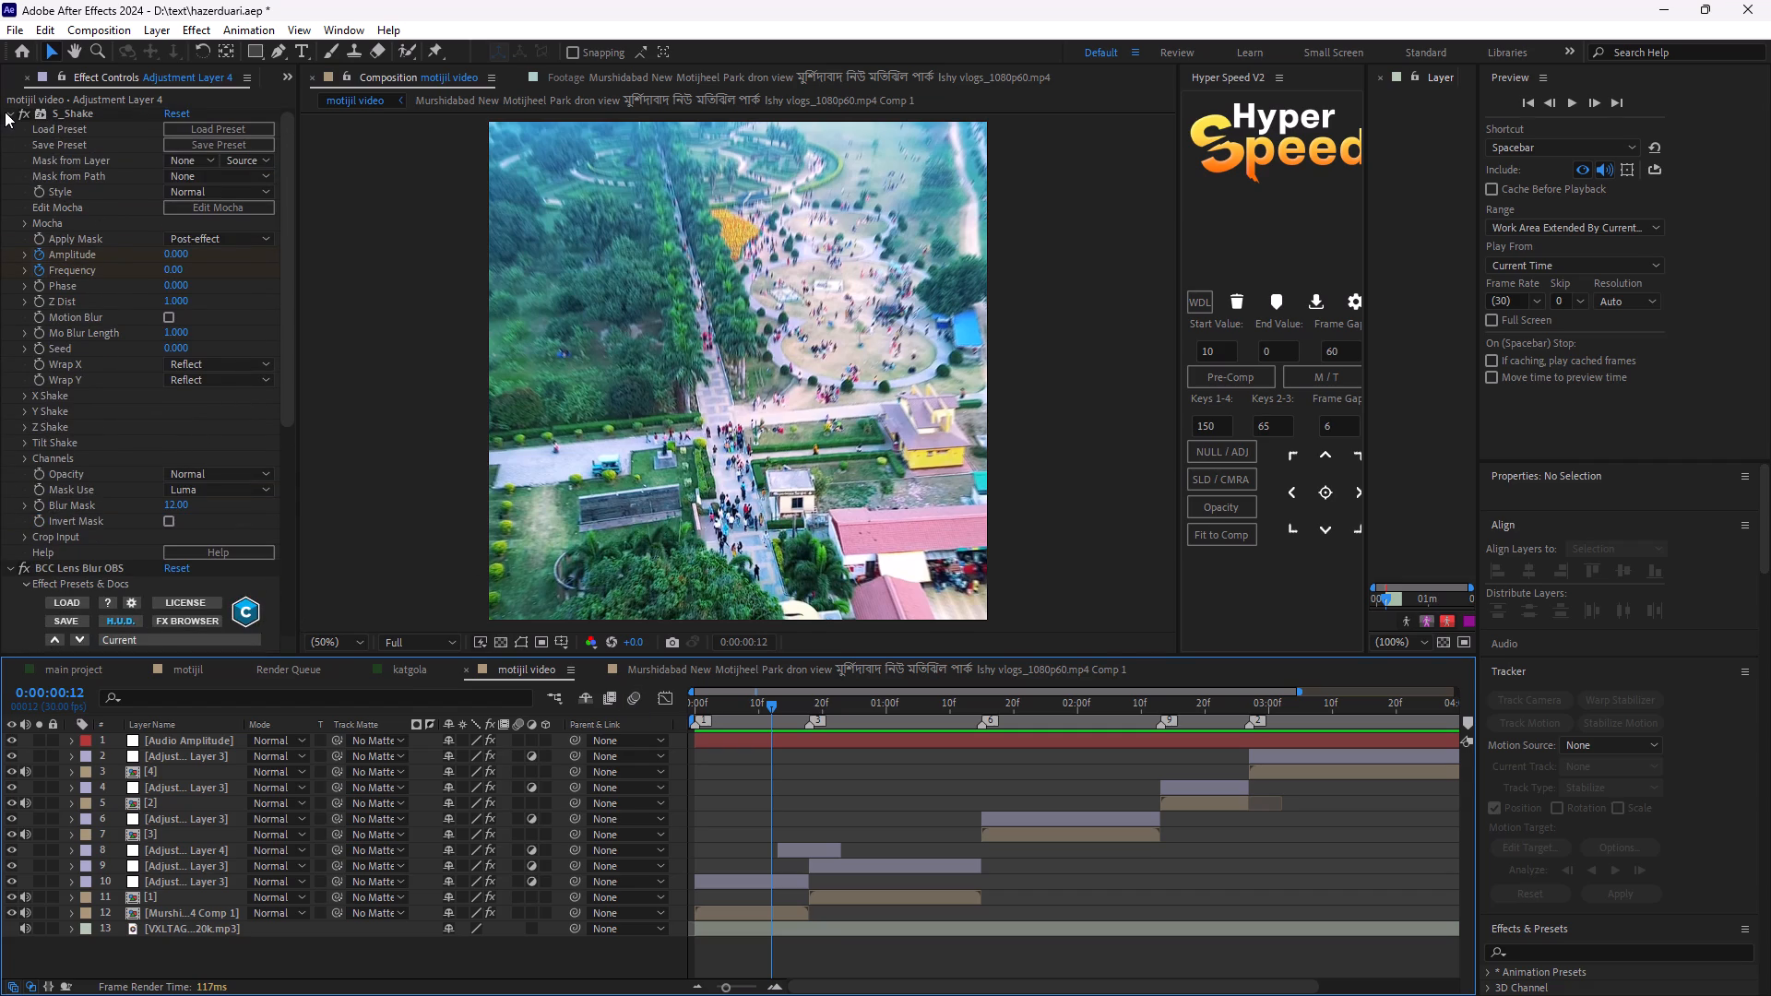
pyautogui.click(7, 113)
pyautogui.click(10, 130)
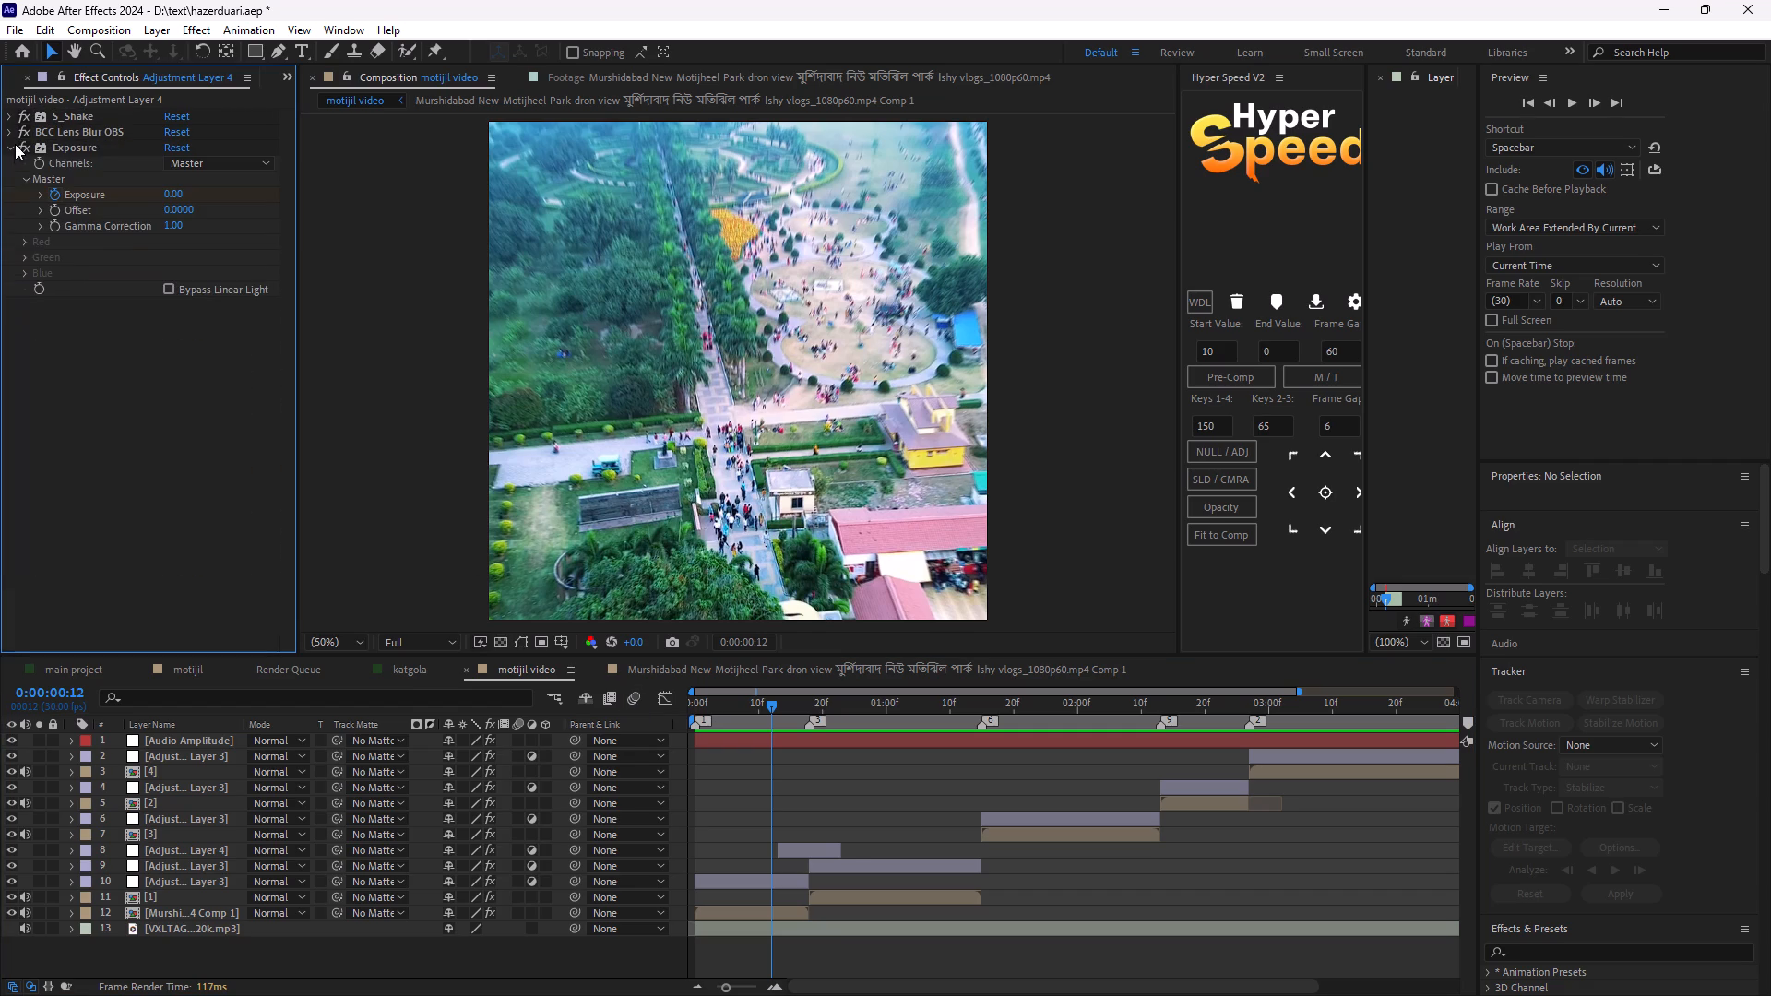
pyautogui.click(11, 143)
# Duplicate Adjustment Layer 4, centre the copy on the cut between clips [1] and [3], and stack it above clip [3]'s Adjustment Layer 3.
pyautogui.click(794, 853)
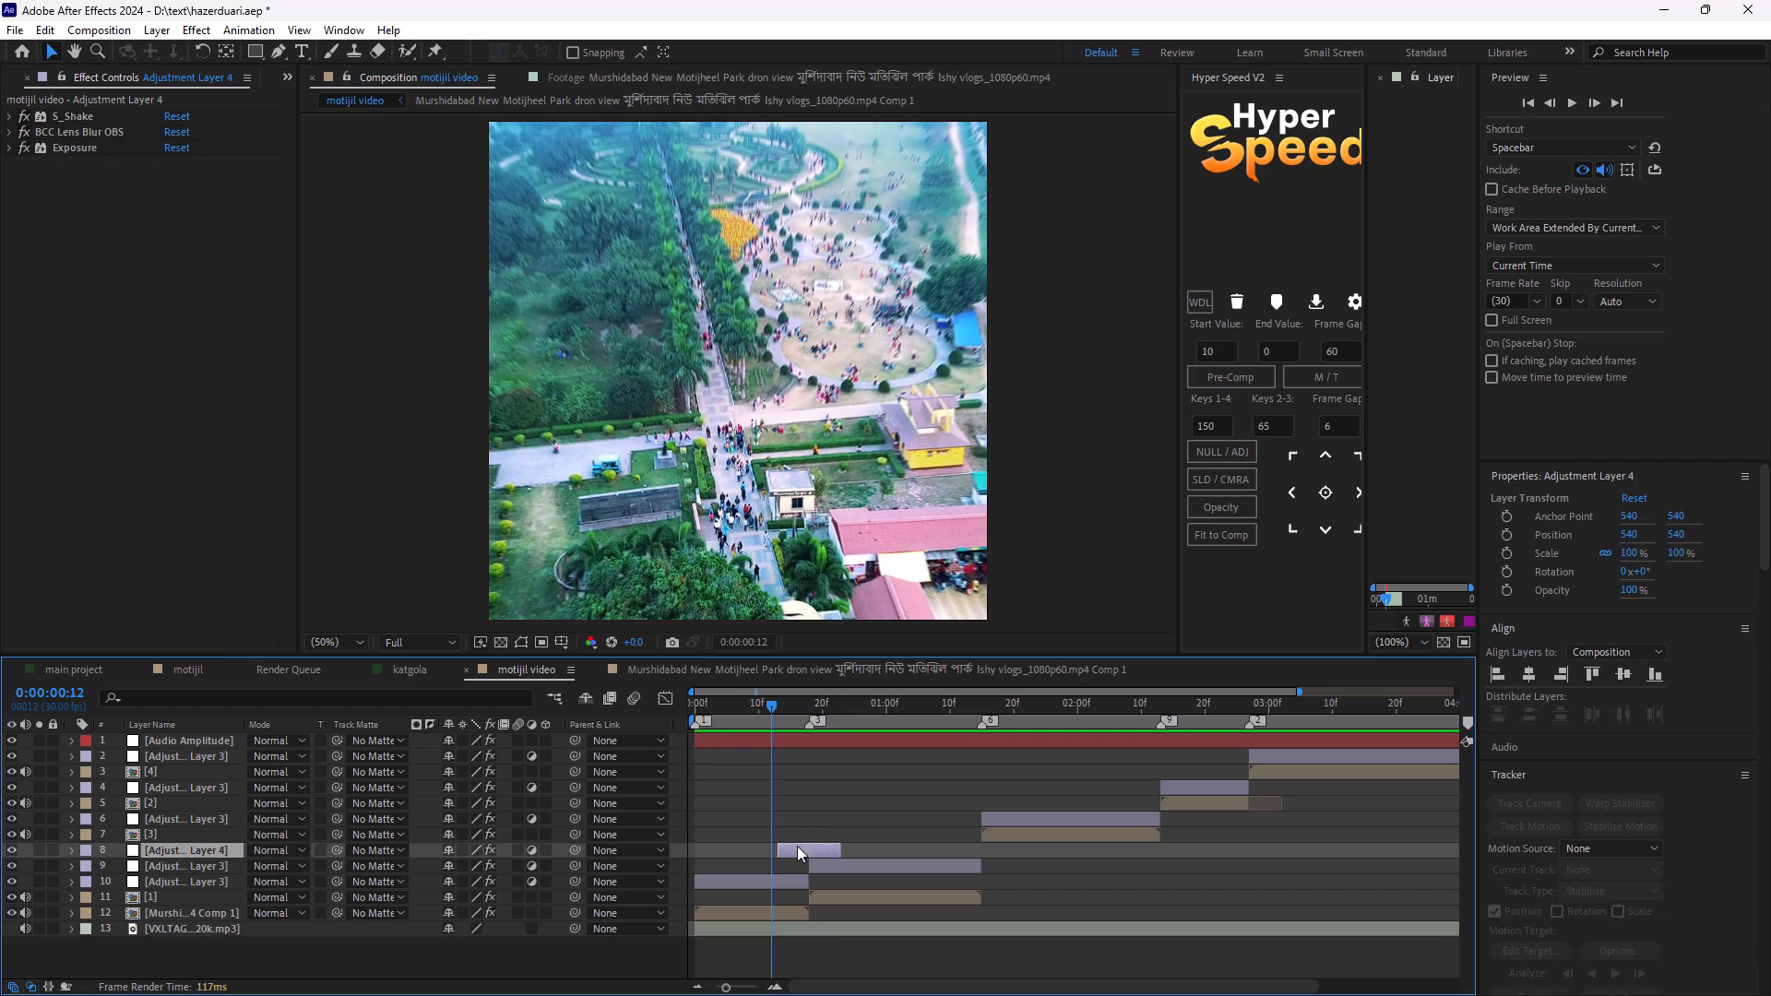
pyautogui.hotkey('ctrl', 'd')
pyautogui.moveTo(815, 844); pyautogui.dragTo(991, 857)
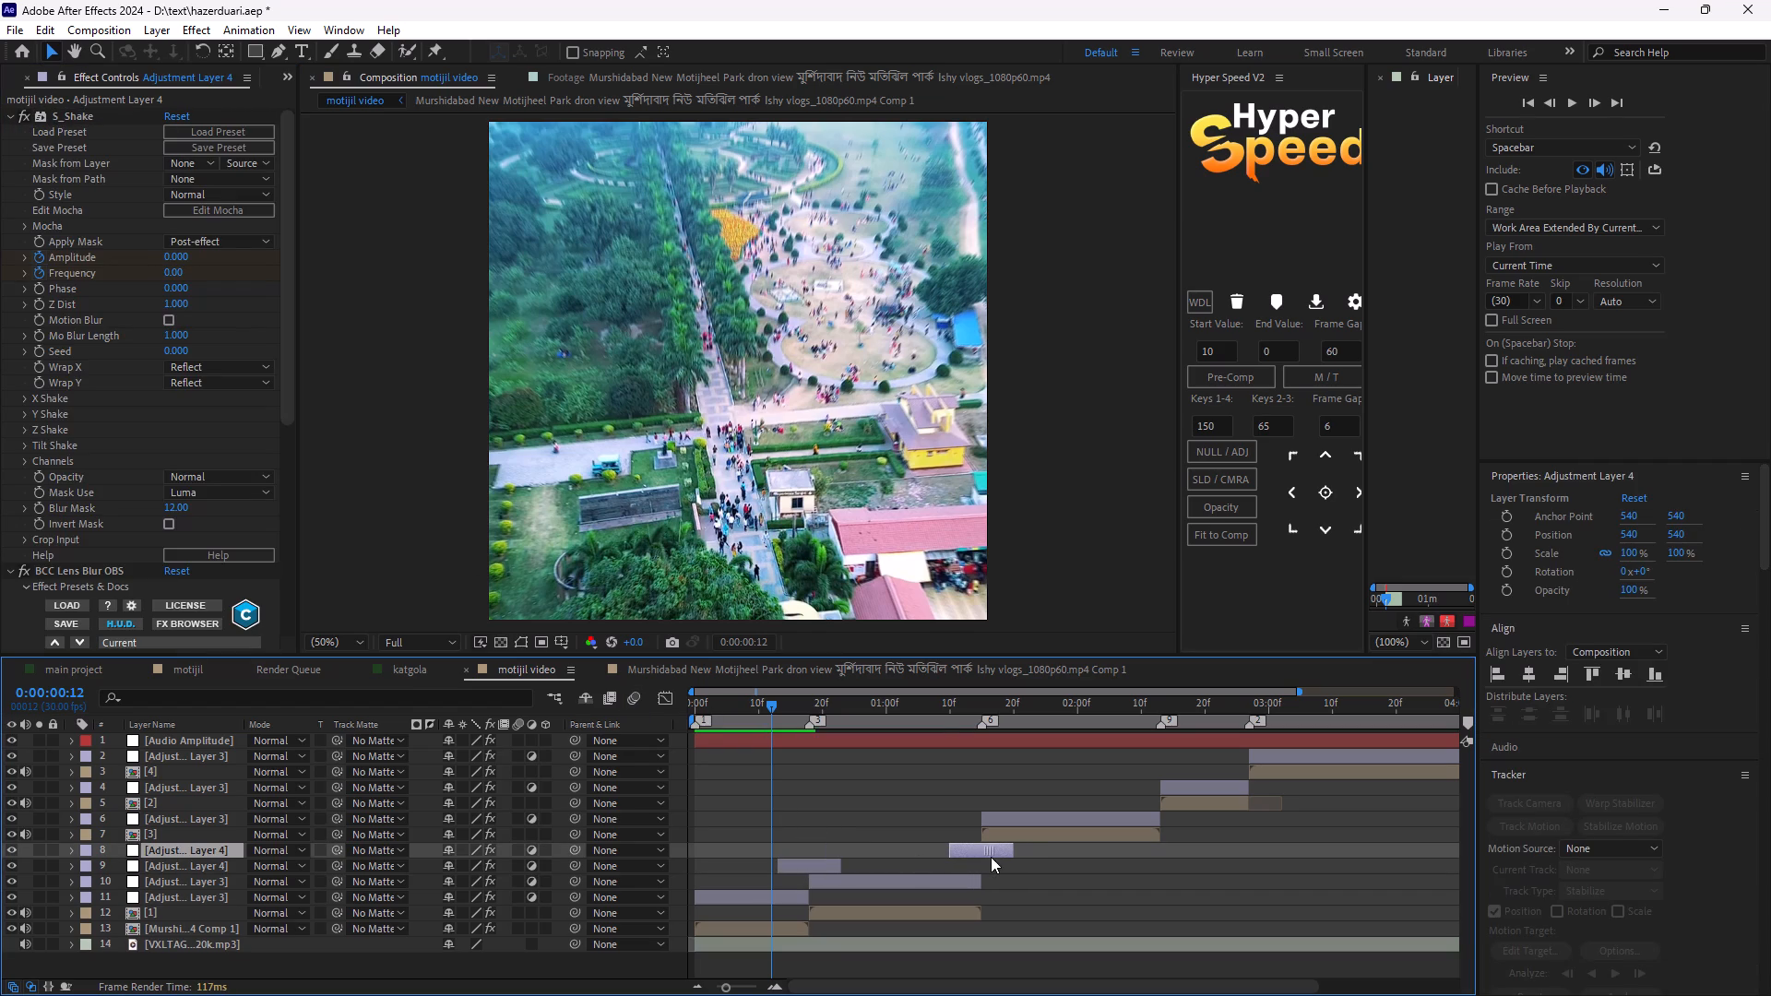
pyautogui.moveTo(991, 857); pyautogui.dragTo(990, 857)
pyautogui.moveTo(230, 849); pyautogui.dragTo(234, 812)
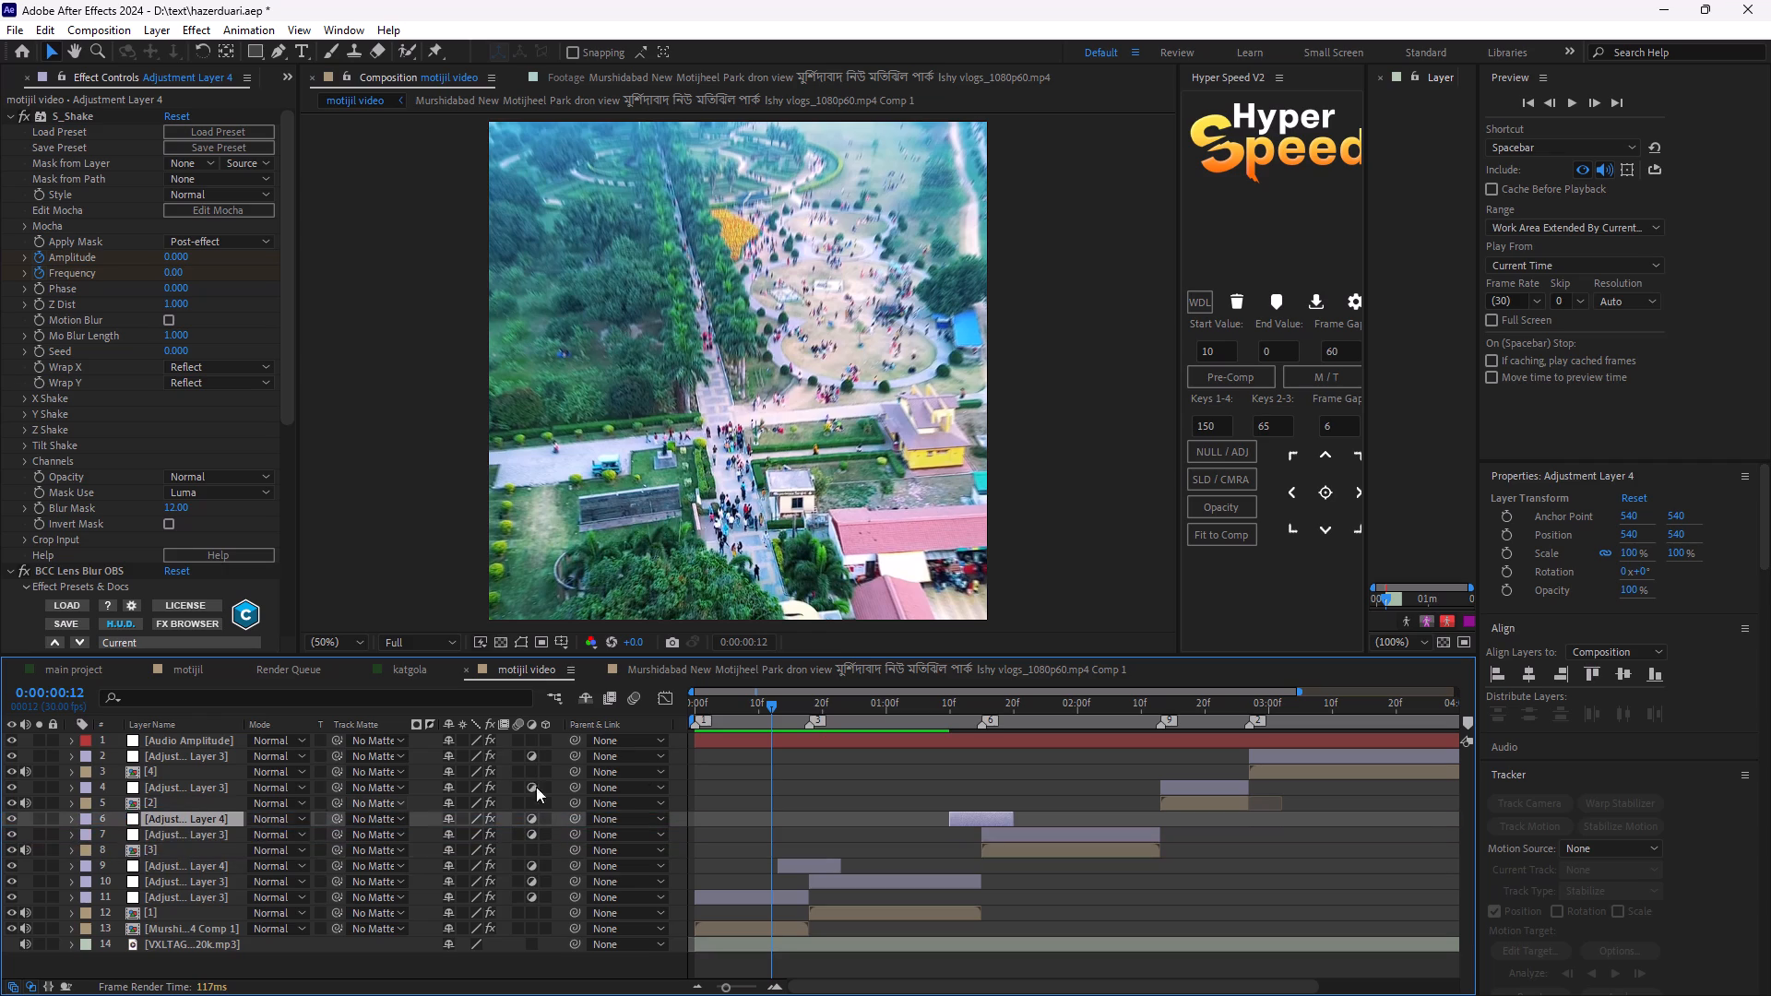
# Reveal the keyframes of the Adjustment Layer 4 copy above clip [3] and preview the transition from 0:00:01:02.
pyautogui.press('u')
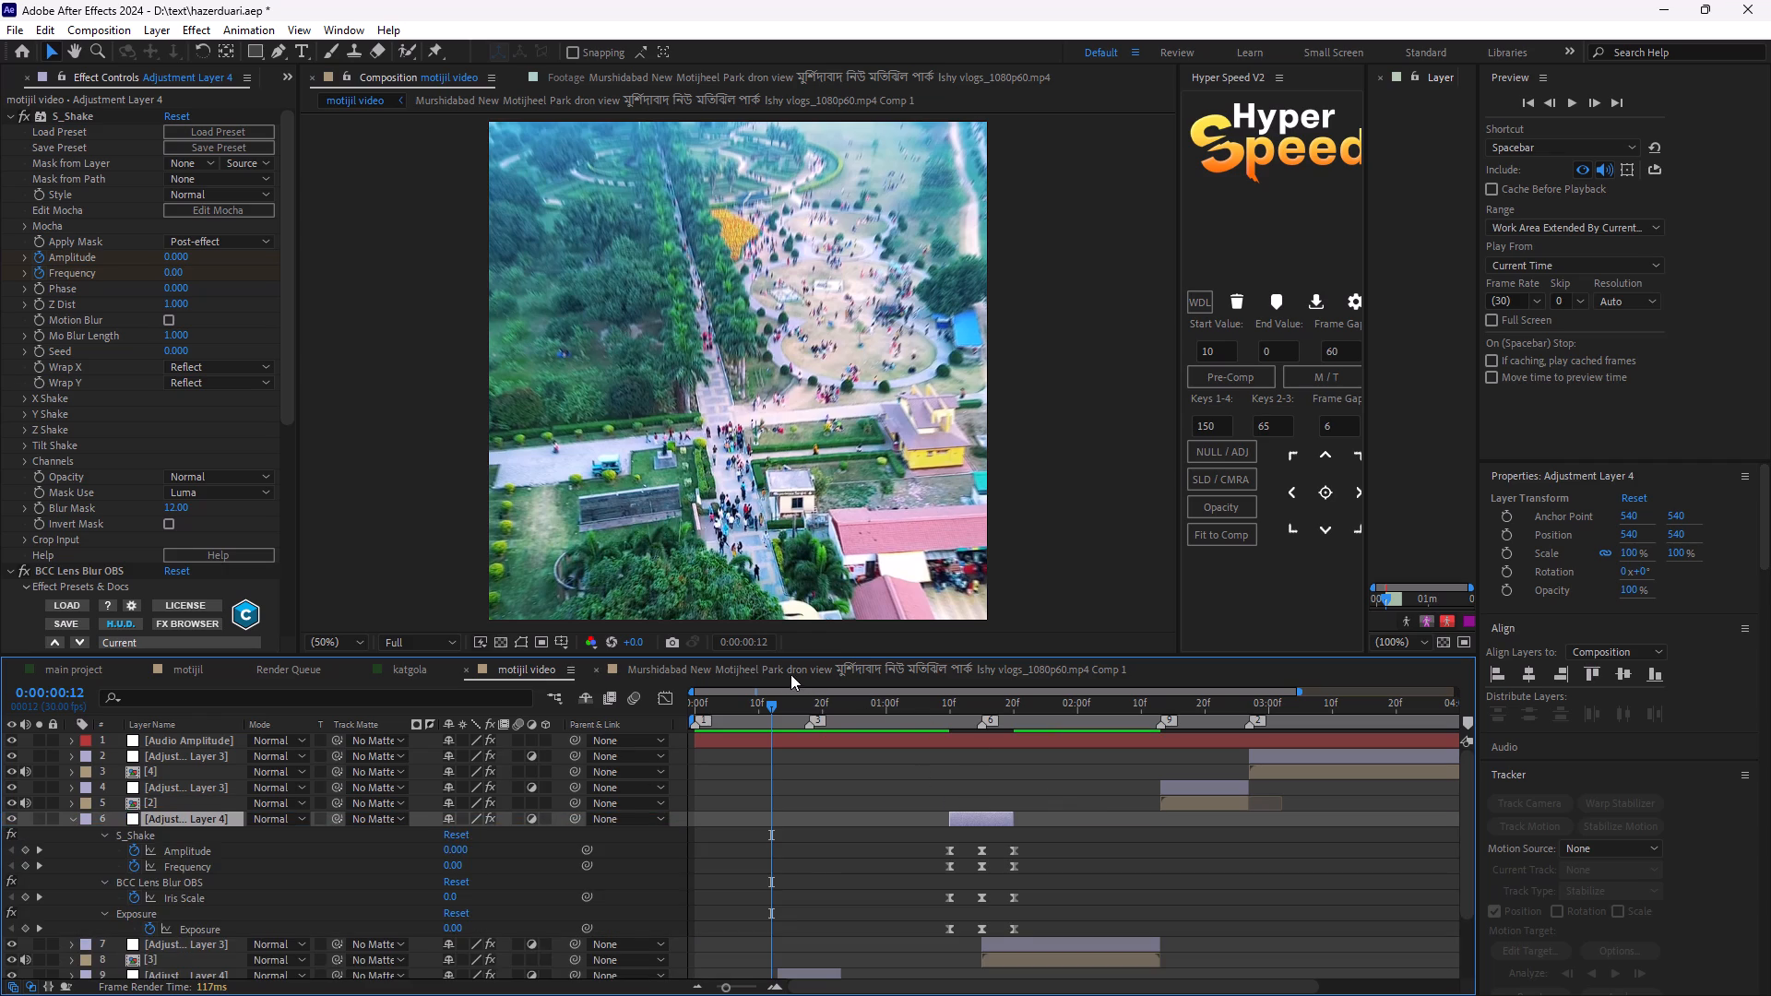
pyautogui.moveTo(776, 707); pyautogui.dragTo(903, 806)
pyautogui.press('space')
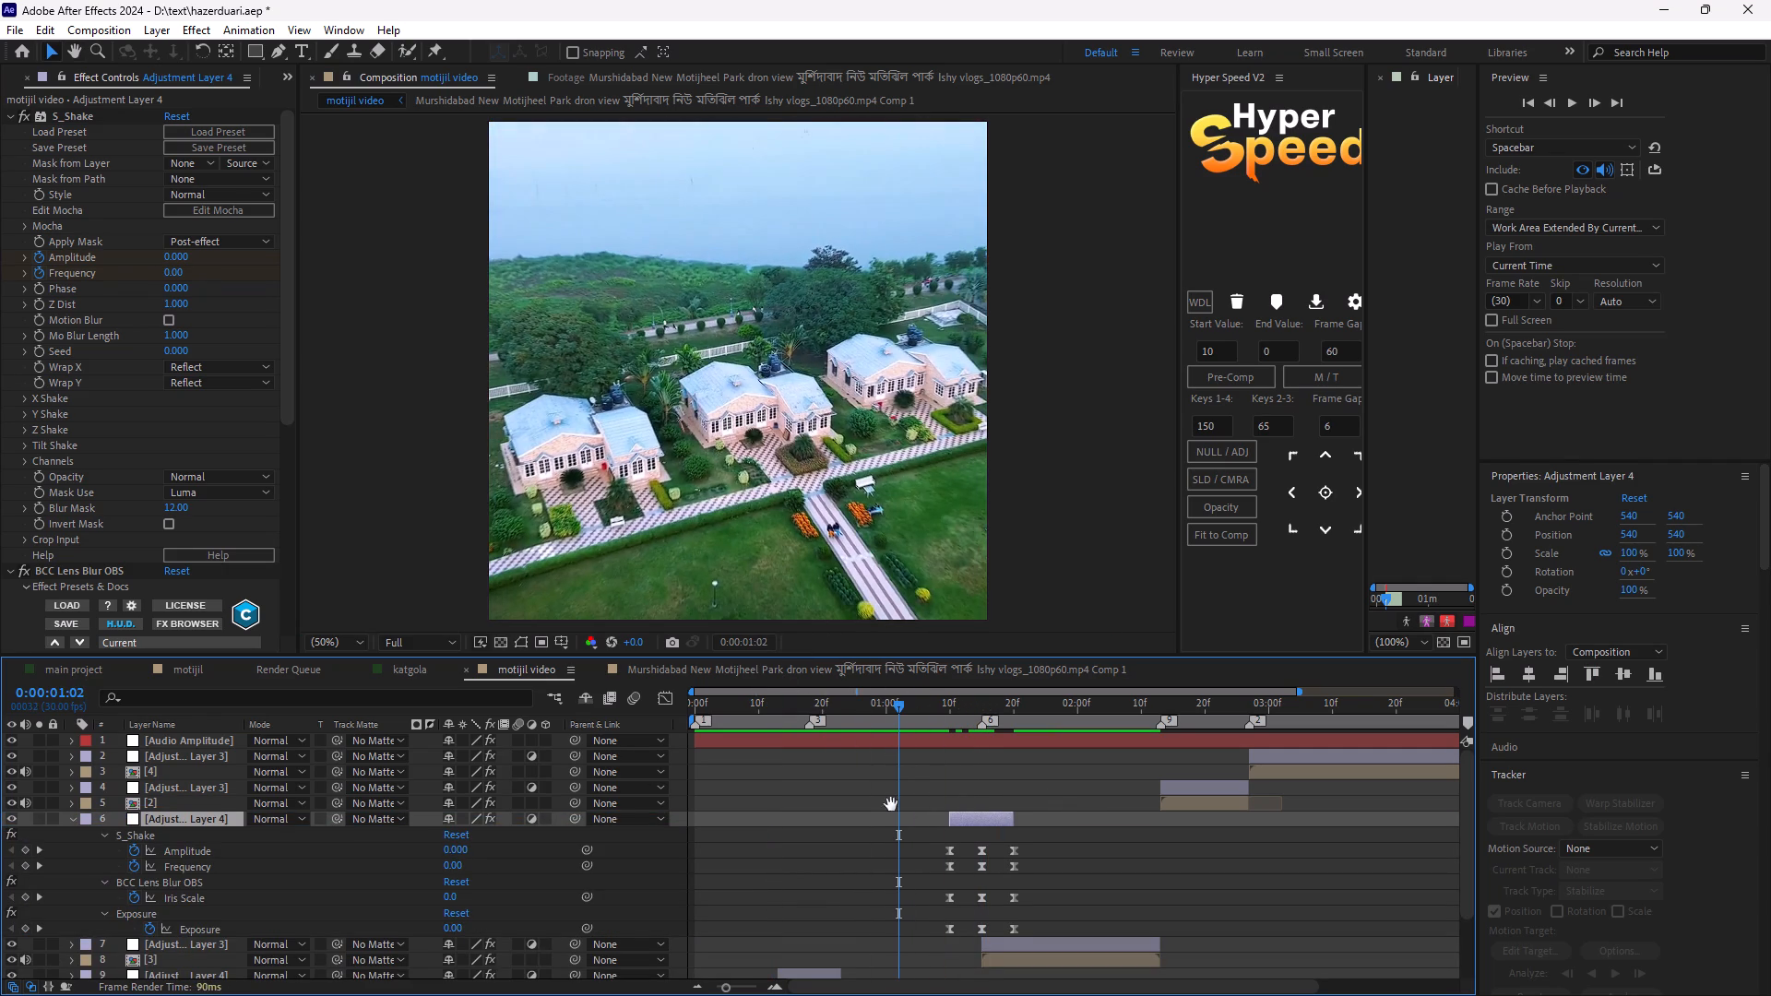
pyautogui.press('space')
# Duplicate Adjustment Layer 4, stack the copy above clip [2]'s Adjustment Layer 3, centre its keyframes on the [3]–[2] cut, and preview it.
pyautogui.hotkey('ctrl', 'd')
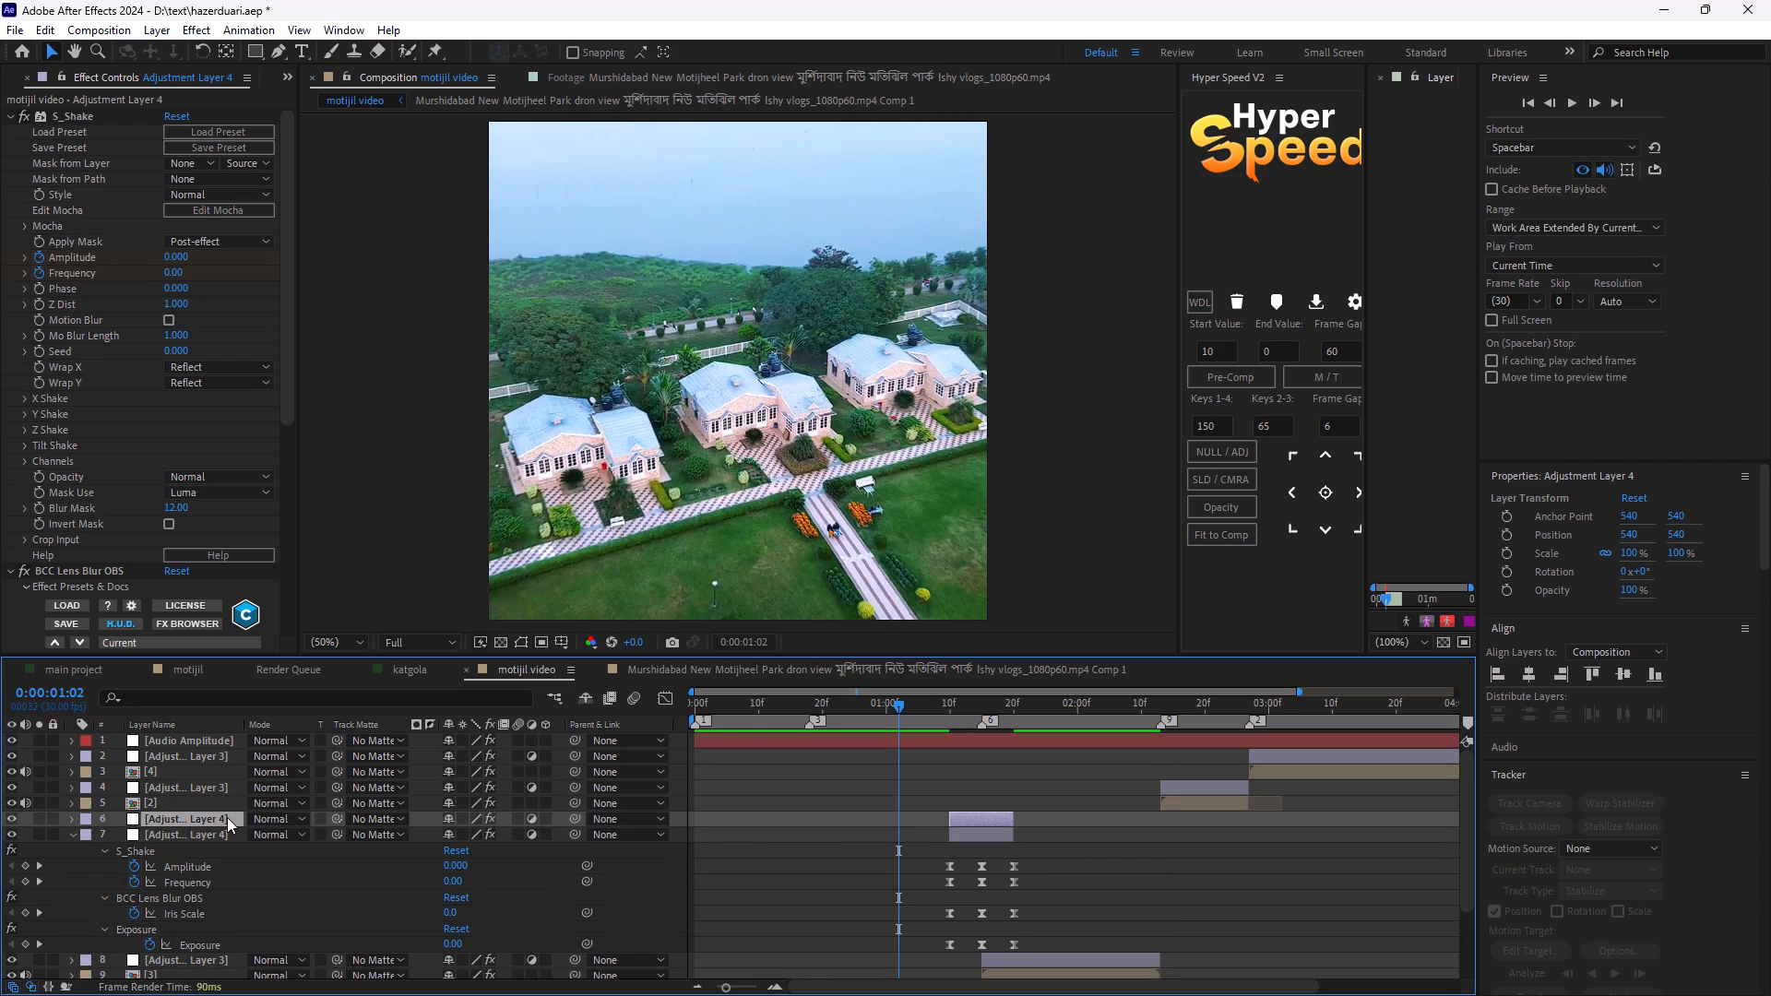
pyautogui.moveTo(227, 817); pyautogui.dragTo(242, 774)
pyautogui.moveTo(967, 786); pyautogui.dragTo(1144, 809)
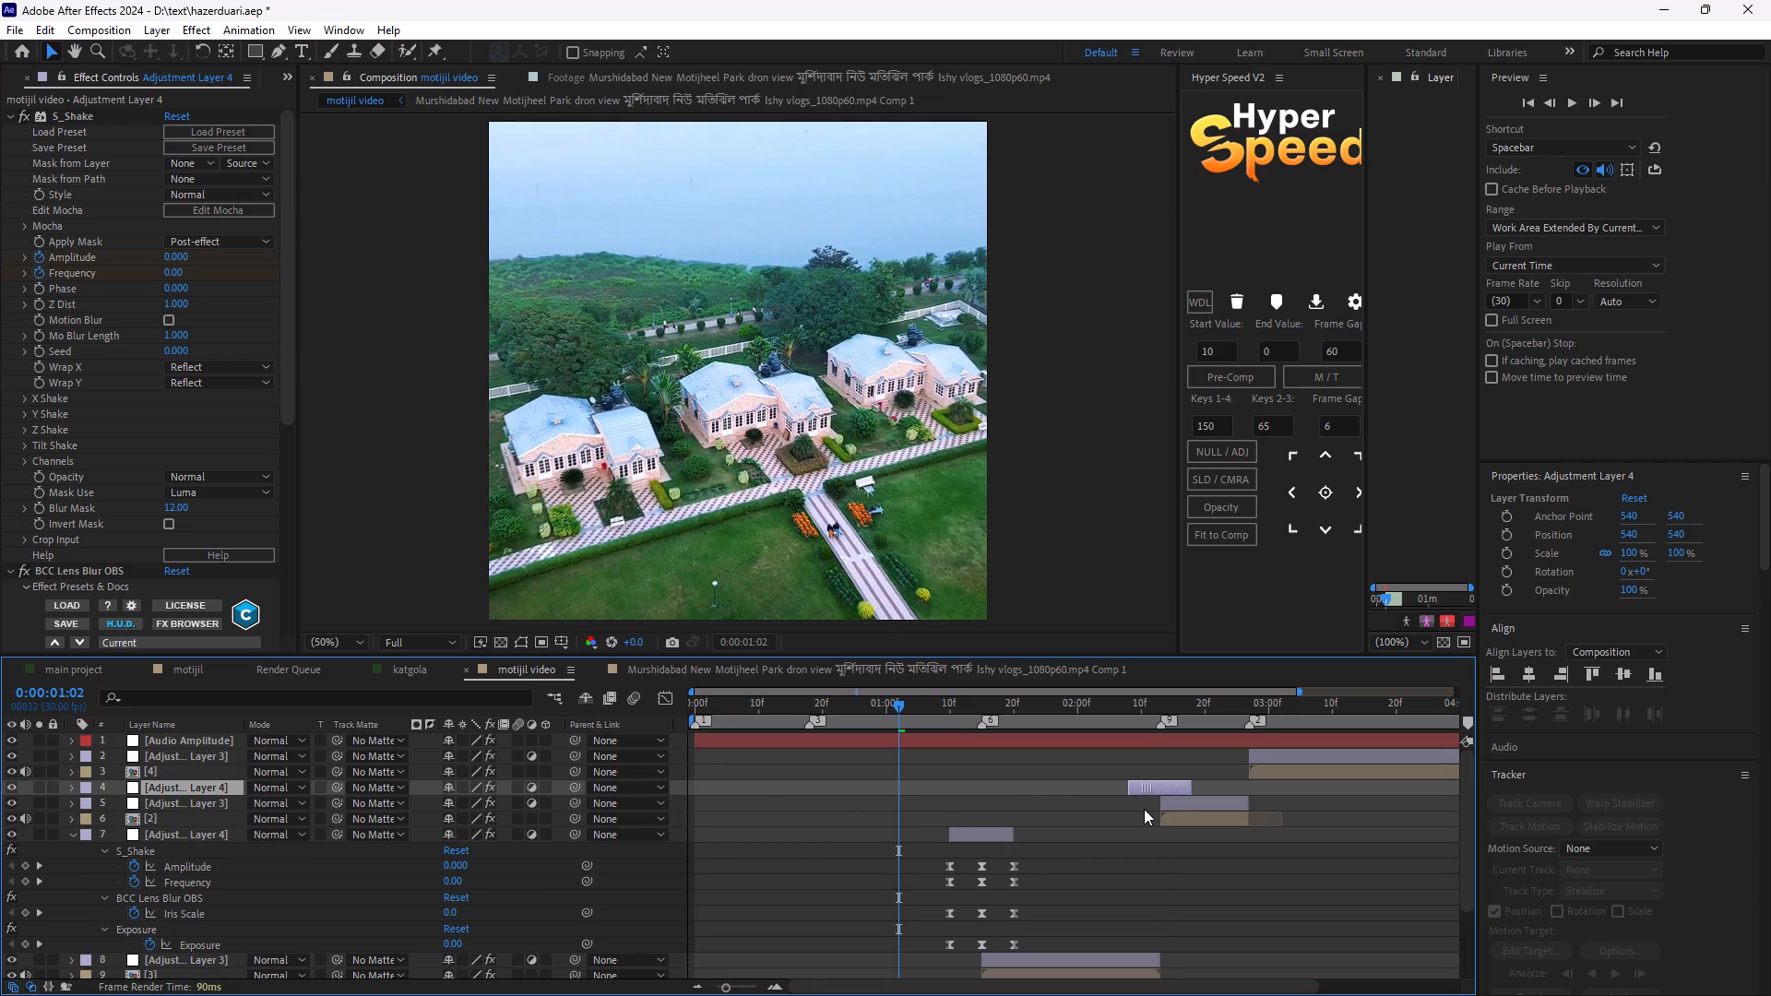
pyautogui.moveTo(1144, 809); pyautogui.dragTo(1146, 809)
pyautogui.press('u')
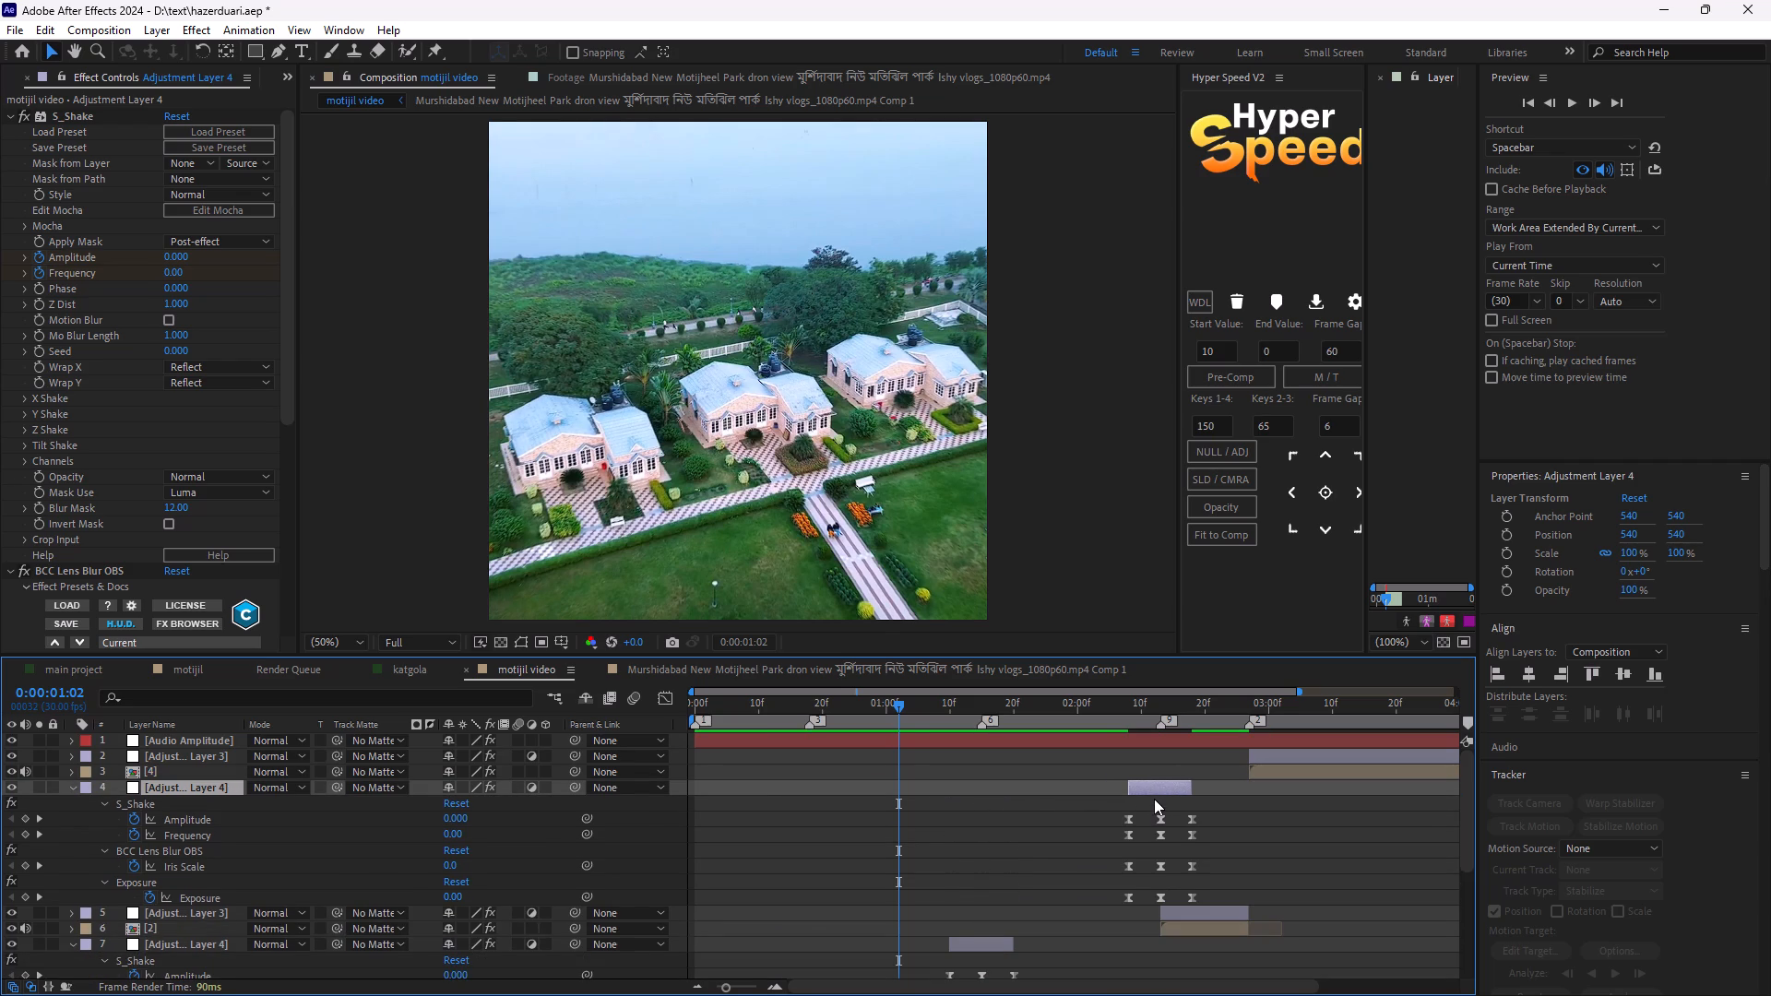
pyautogui.press('space')
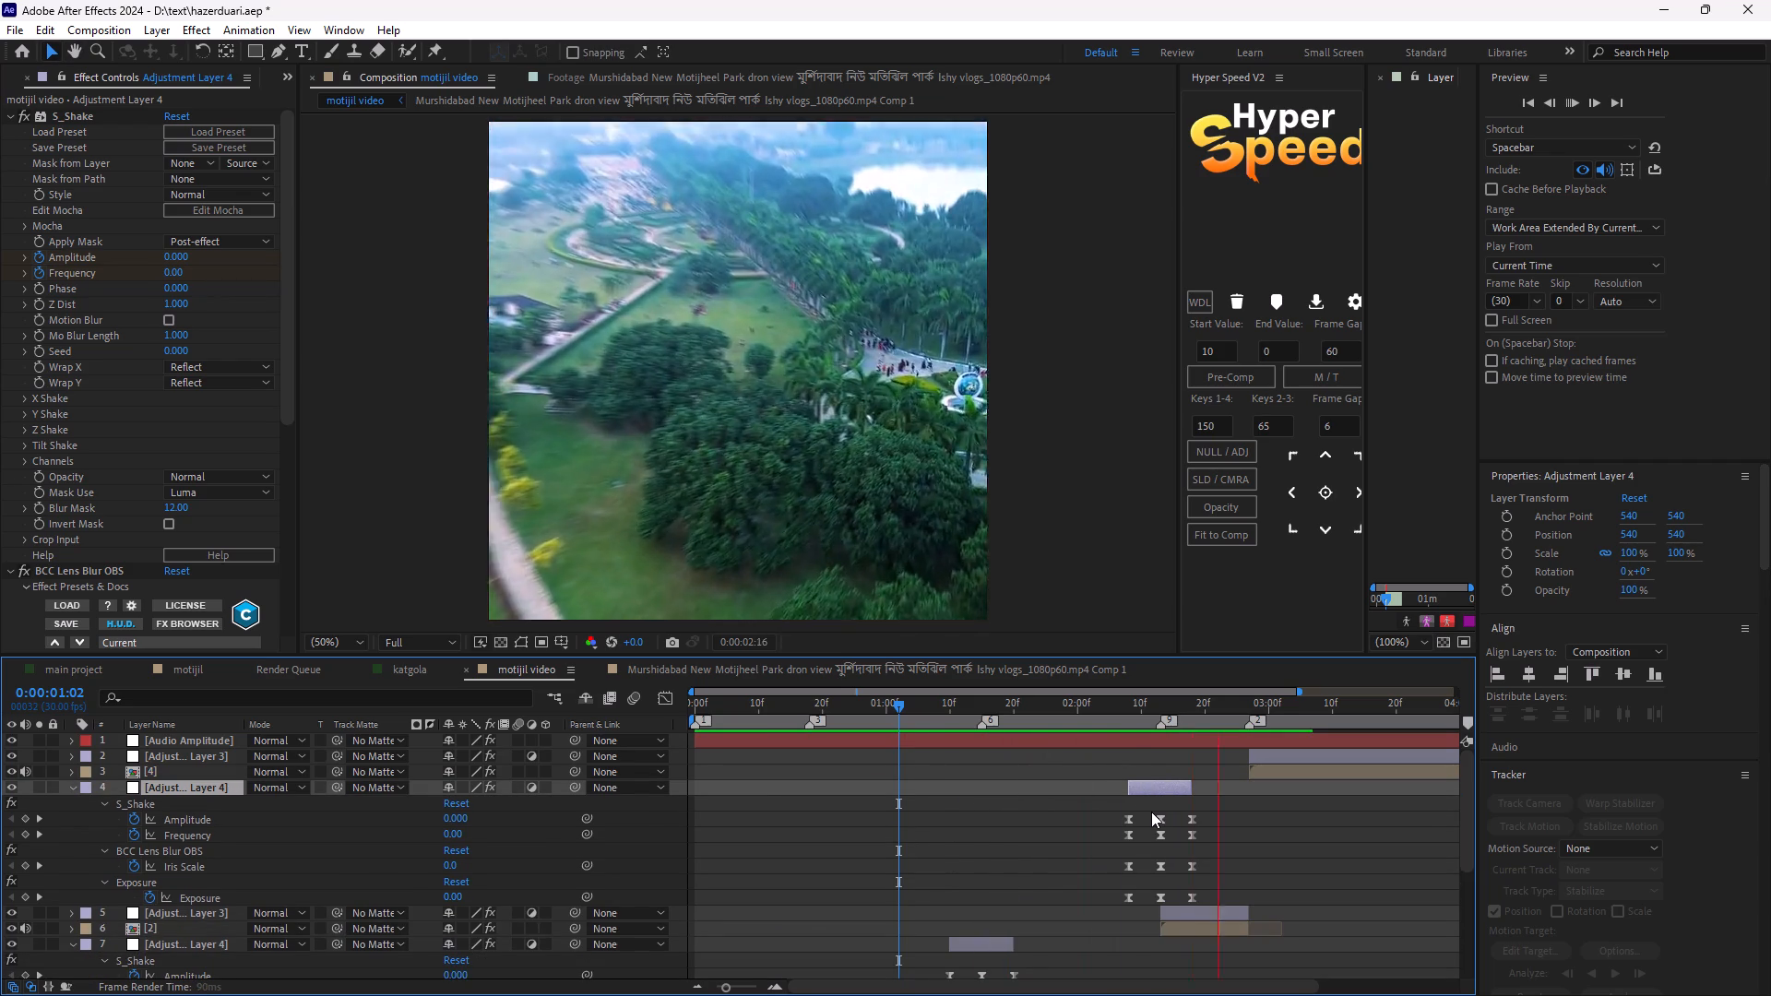
pyautogui.press('space')
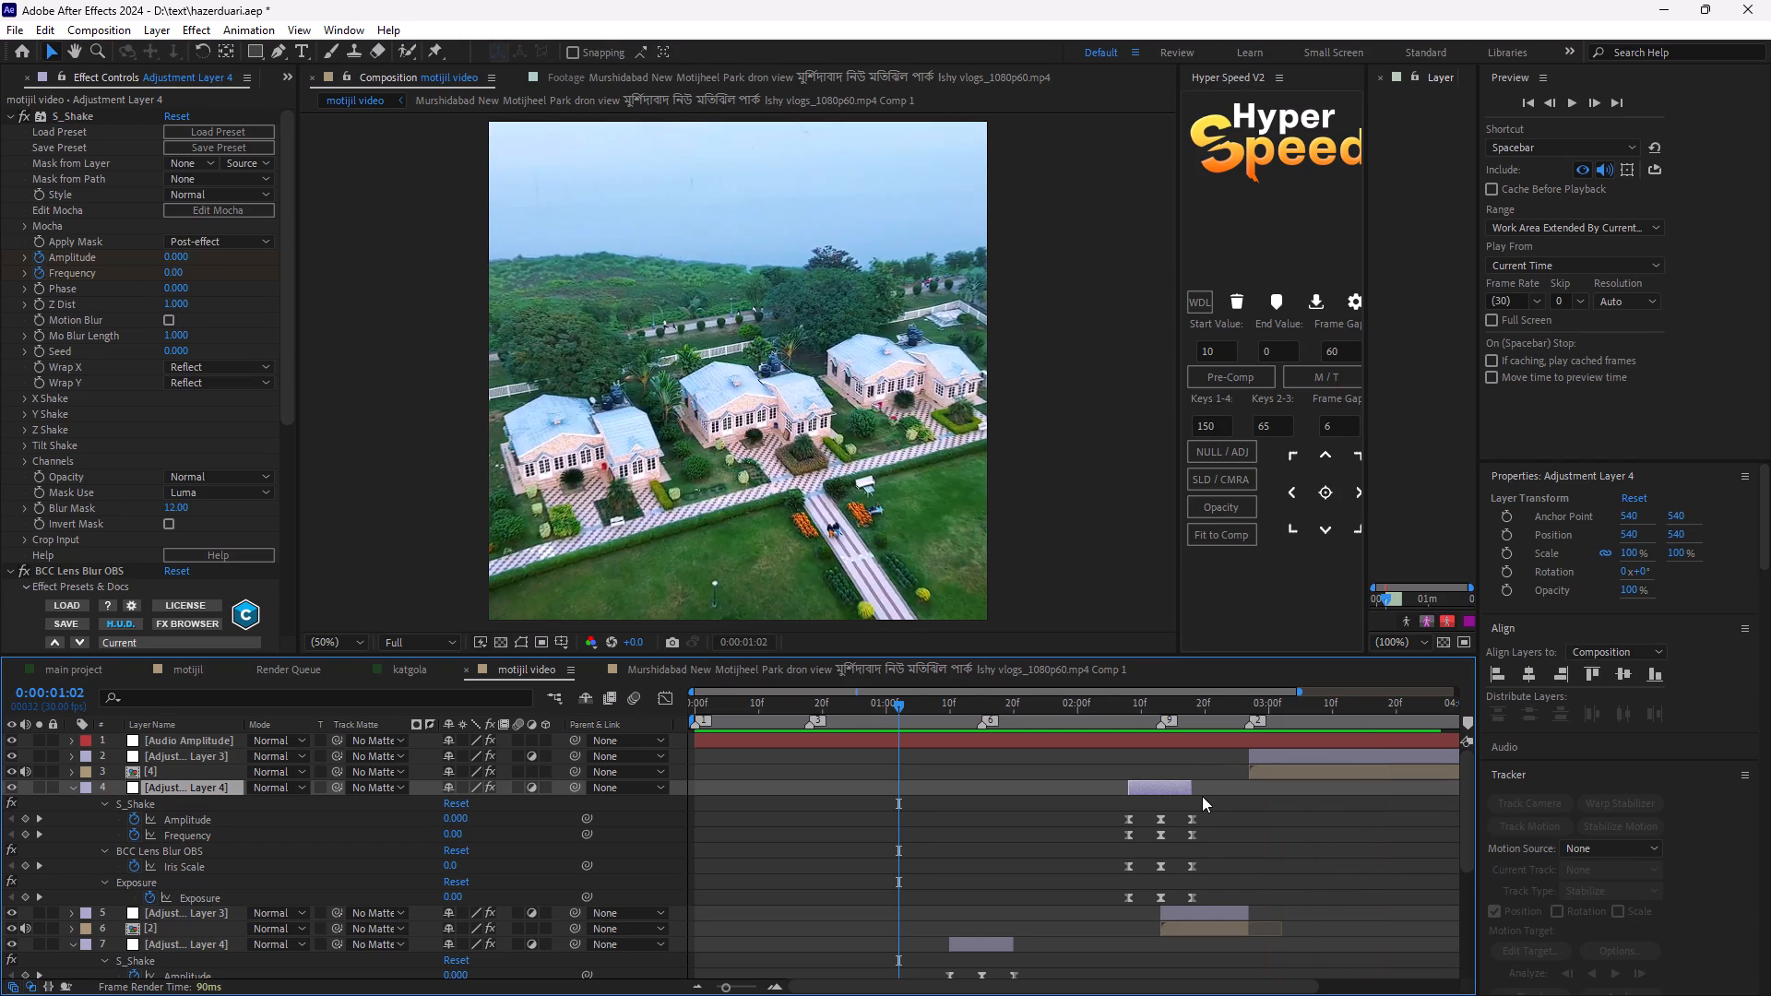
# Duplicate Adjustment Layer 4 again, stack it directly below Audio Amplitude, centre its keyframes on the cut between clips [2] and [4], and preview.
pyautogui.hotkey('ctrl', 'd')
pyautogui.scroll(5, 319, 801)
pyautogui.moveTo(222, 785); pyautogui.dragTo(221, 785)
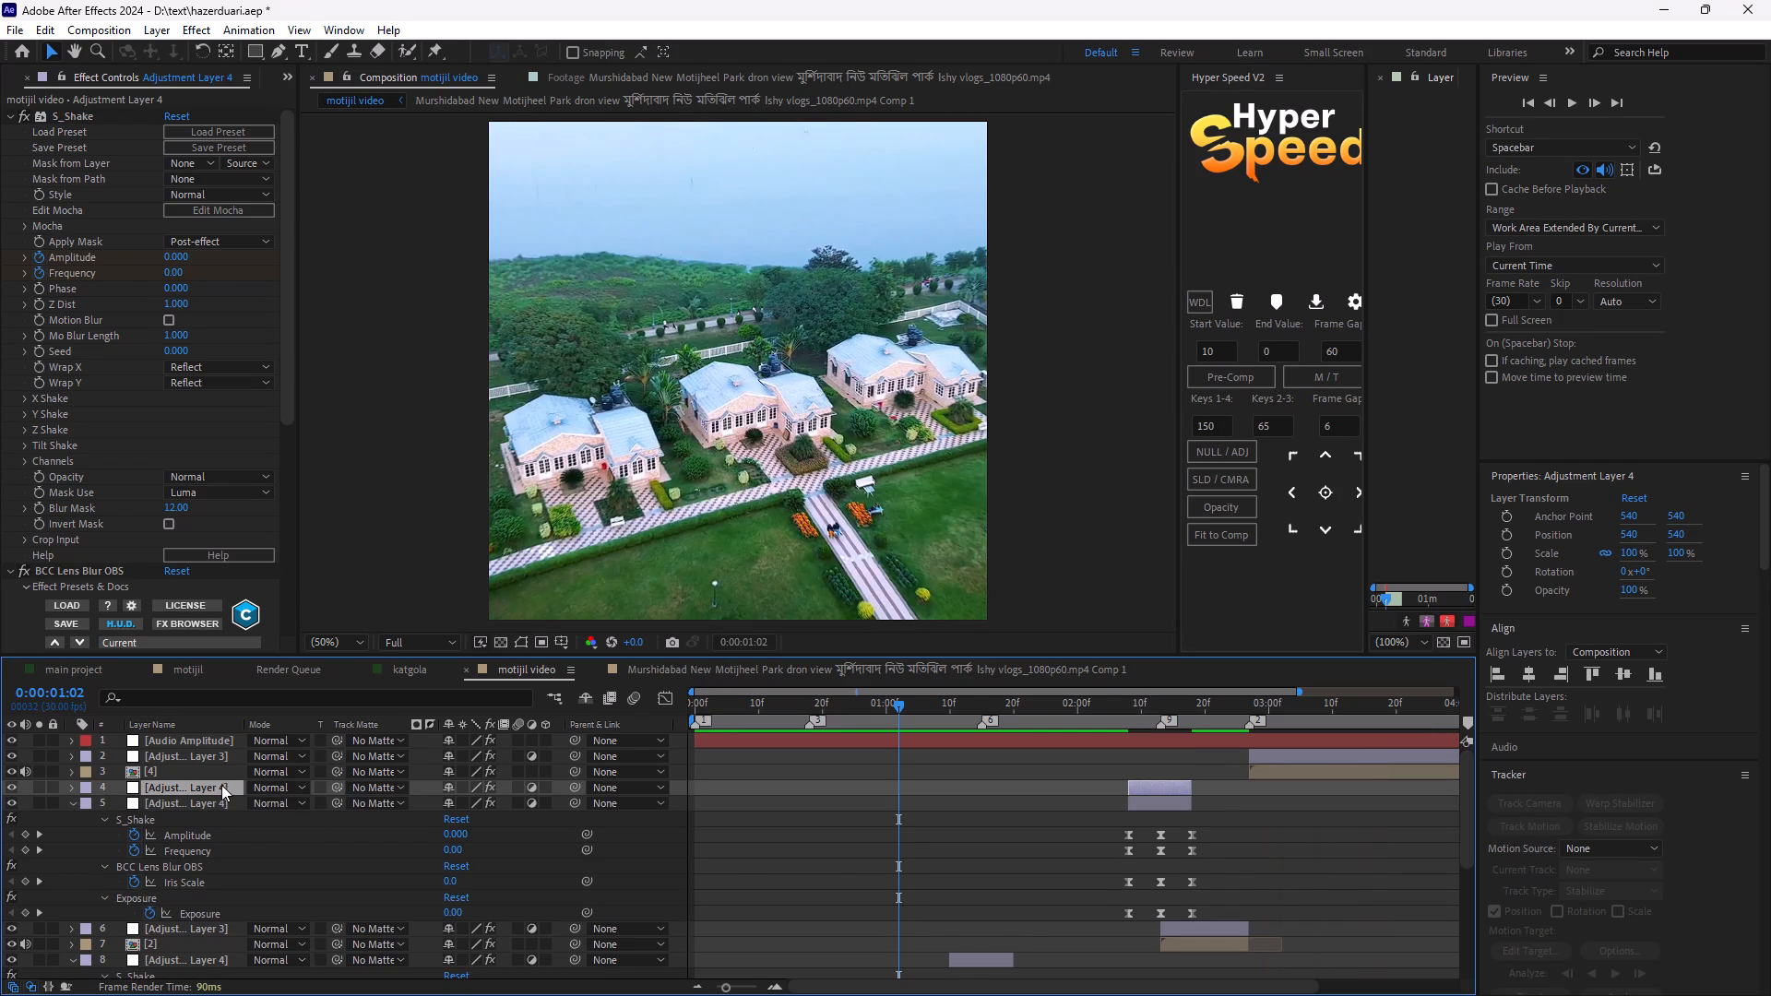
pyautogui.moveTo(221, 785); pyautogui.dragTo(214, 739)
pyautogui.moveTo(161, 737); pyautogui.dragTo(163, 744)
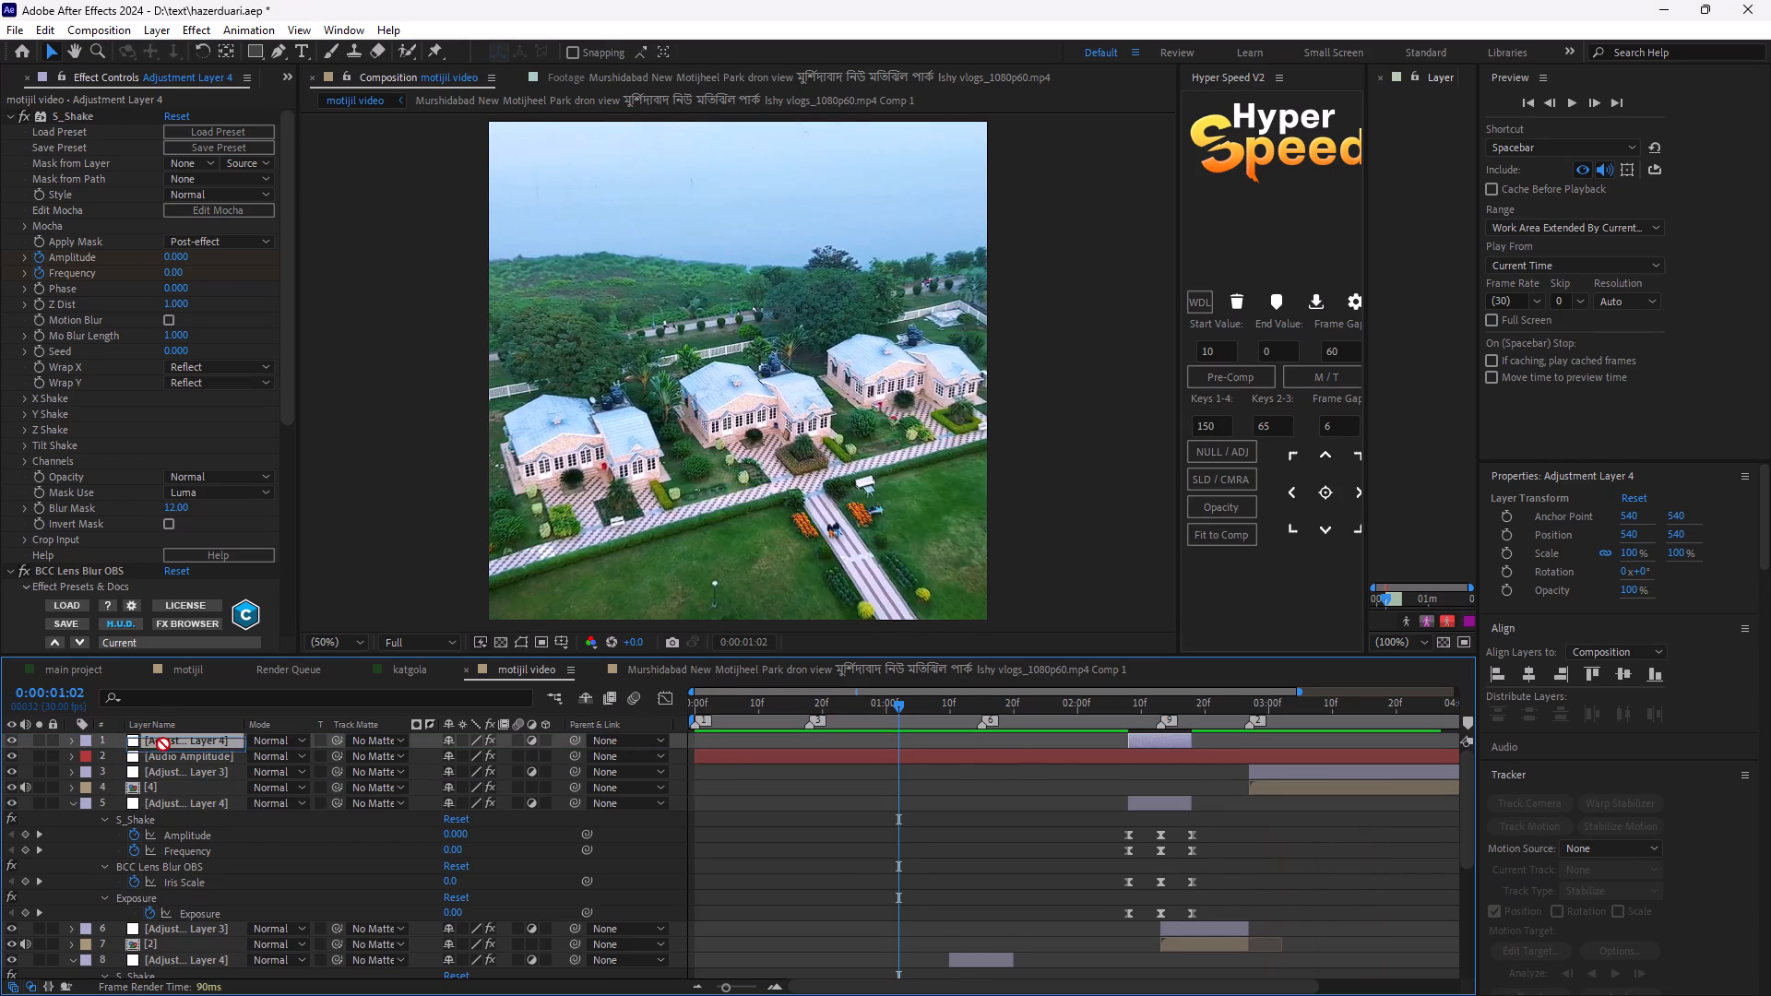
pyautogui.moveTo(163, 744); pyautogui.dragTo(164, 753)
pyautogui.moveTo(175, 741); pyautogui.dragTo(179, 757)
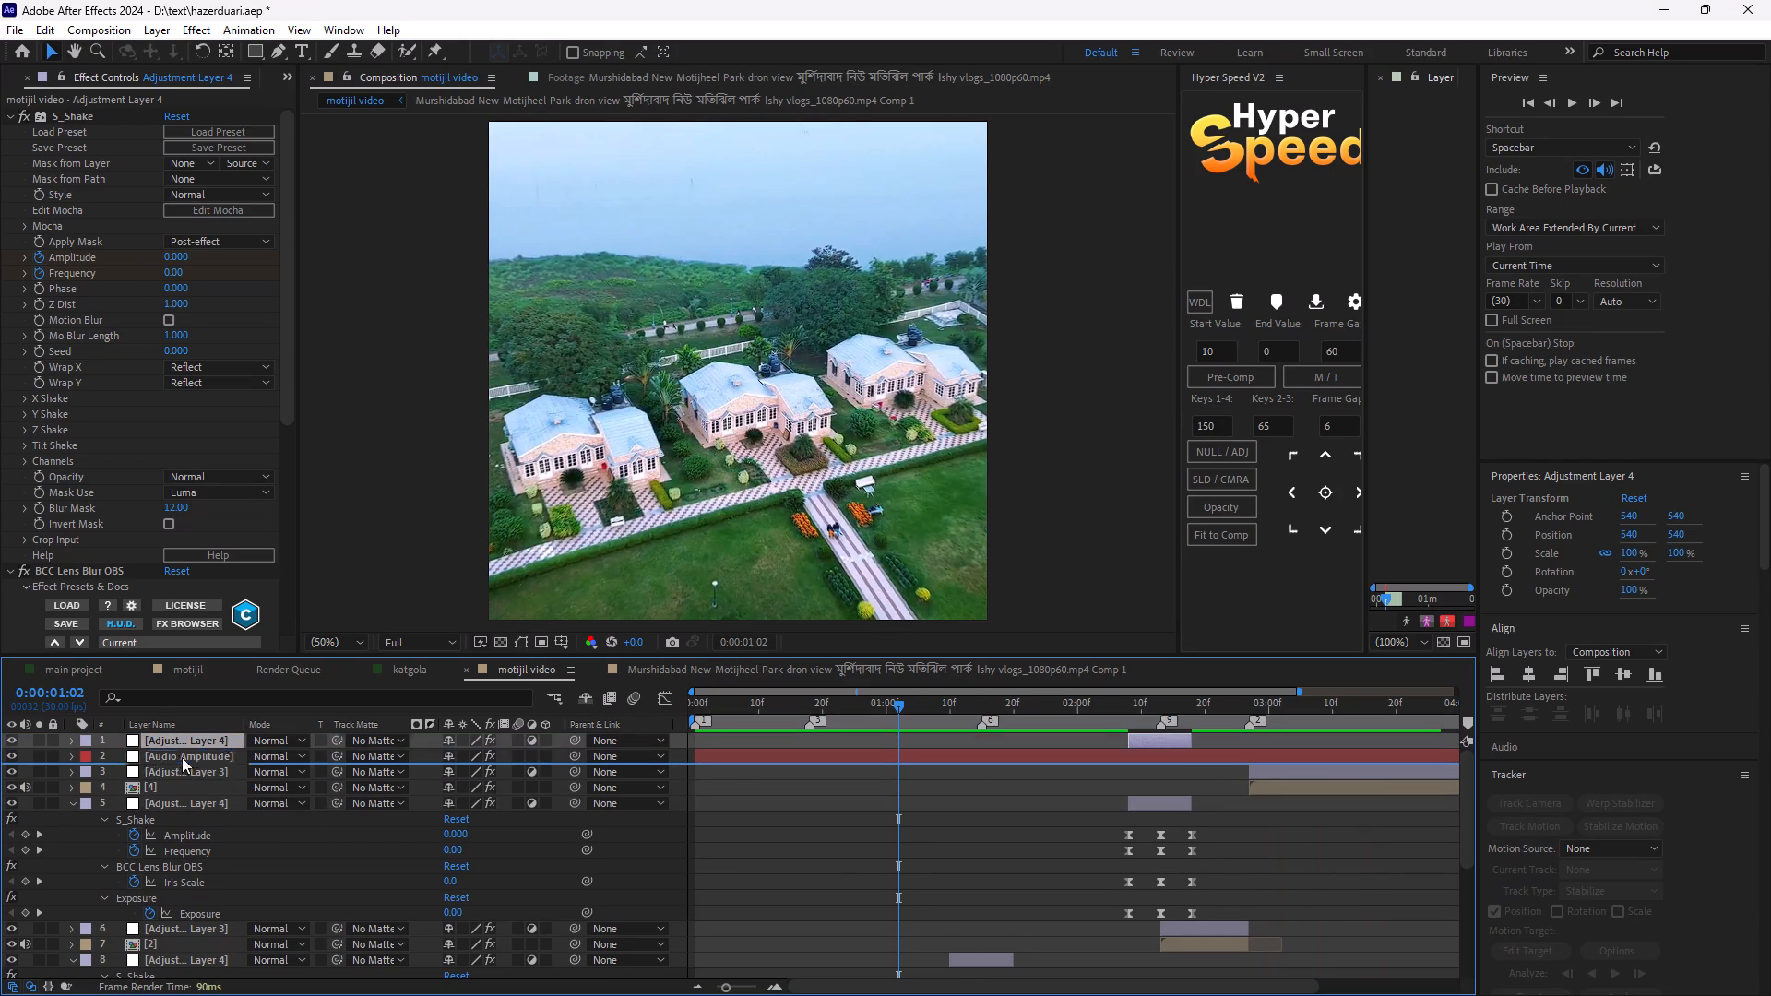
pyautogui.click(199, 751)
pyautogui.moveTo(1154, 758); pyautogui.dragTo(1236, 790)
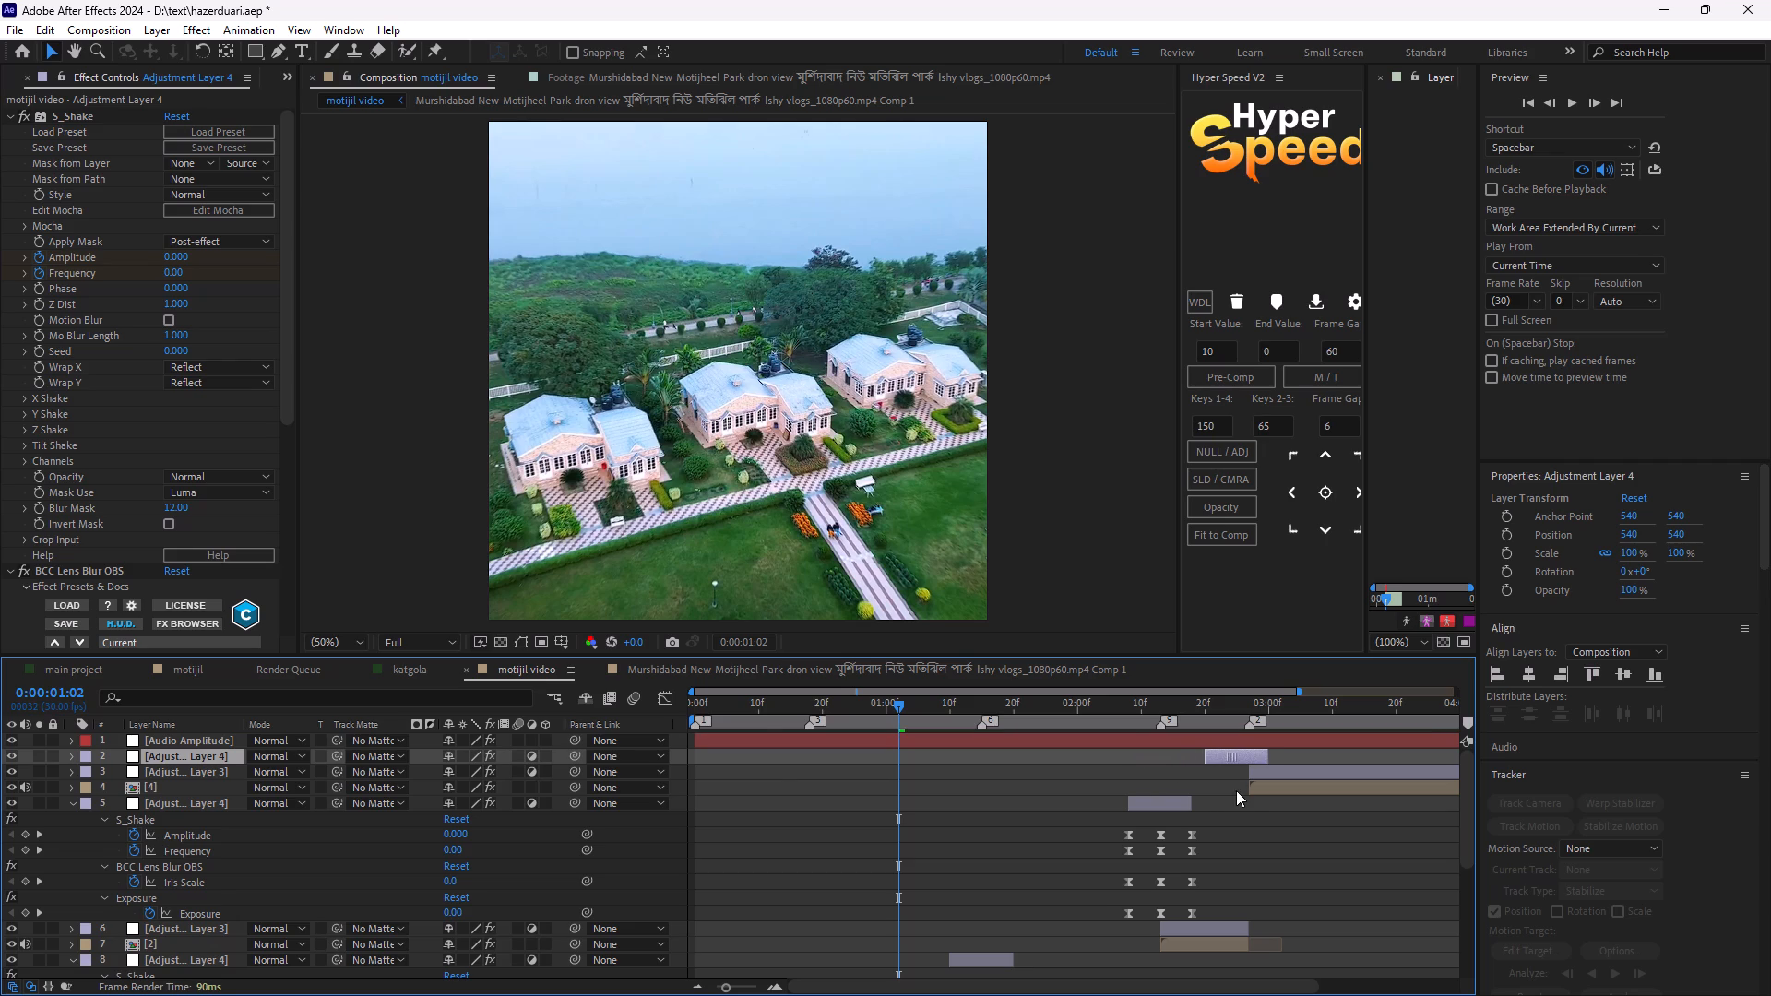
pyautogui.moveTo(1236, 790); pyautogui.dragTo(1244, 795)
pyautogui.press('u')
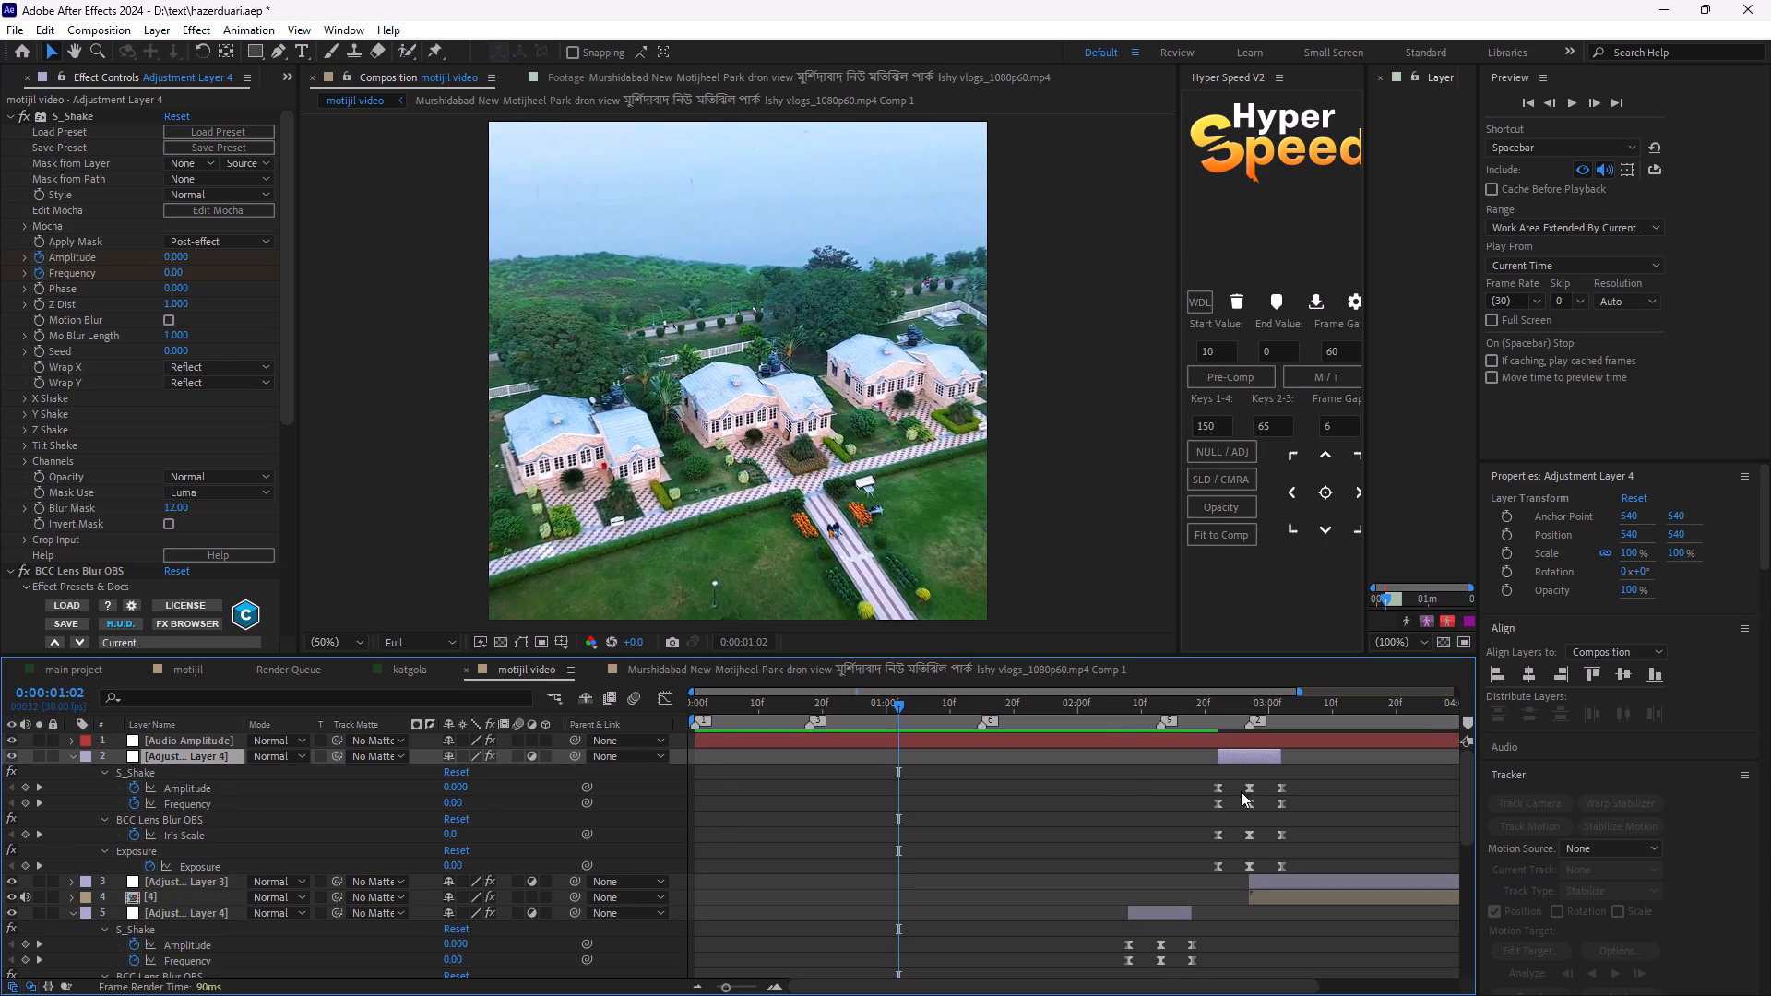
pyautogui.press('space')
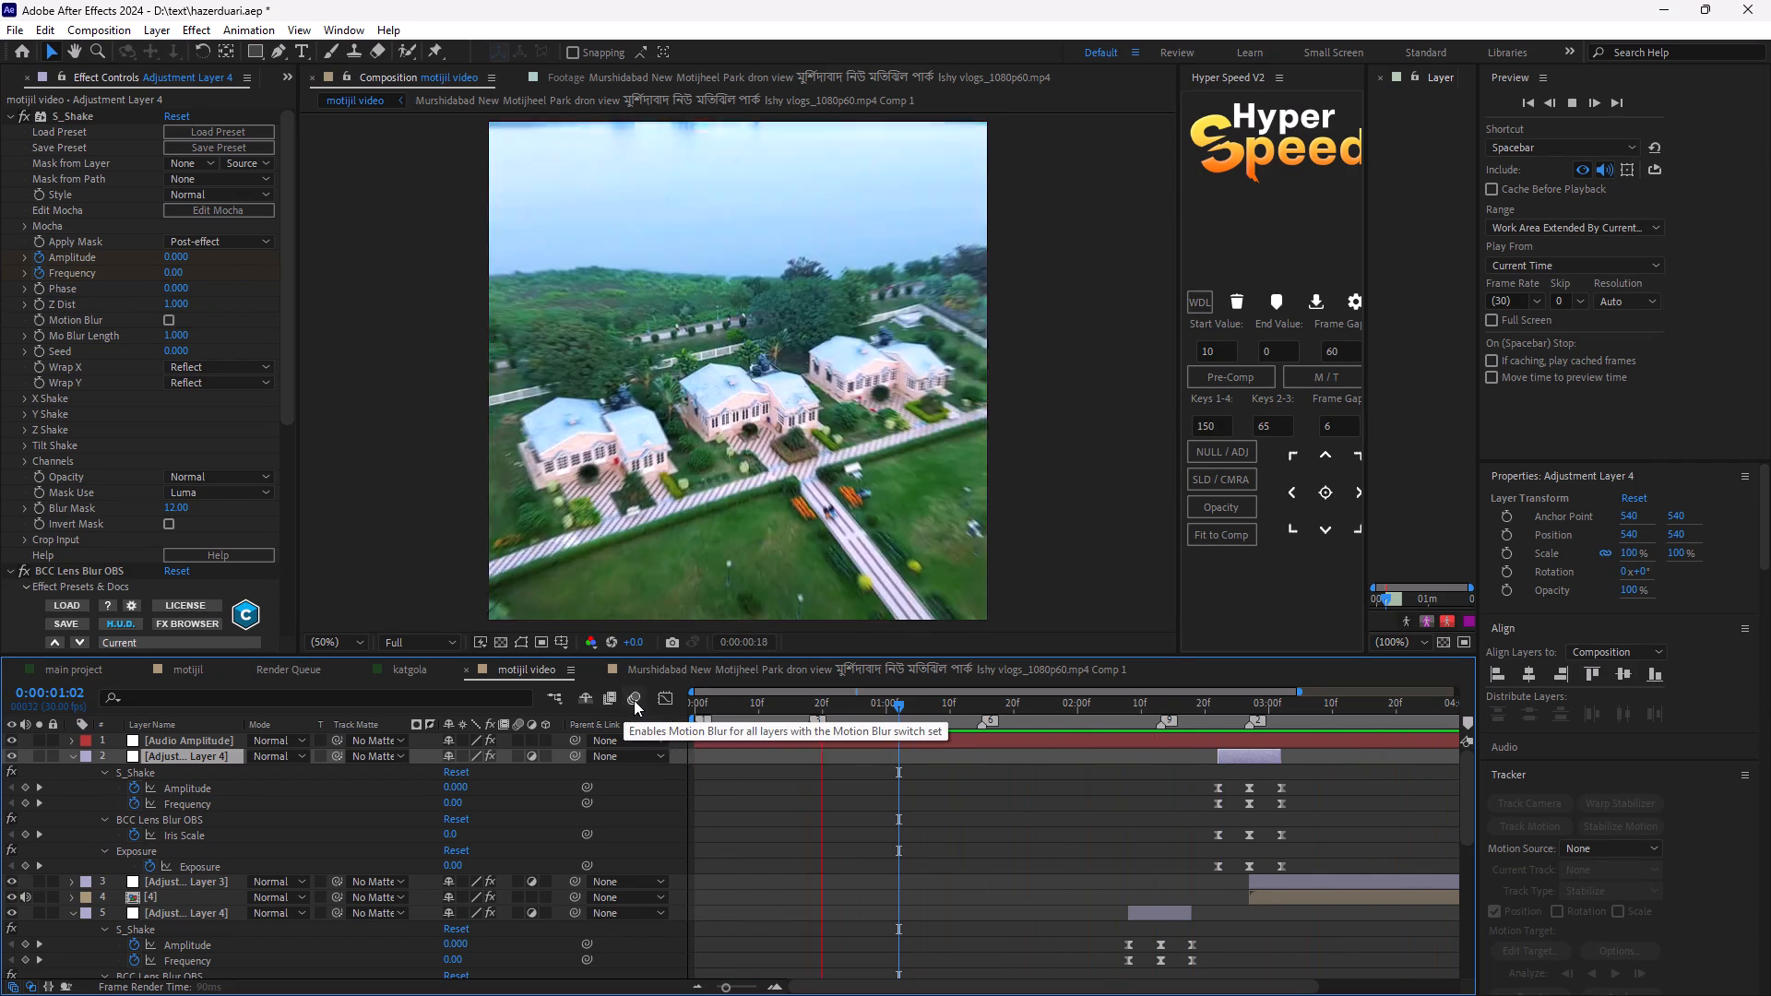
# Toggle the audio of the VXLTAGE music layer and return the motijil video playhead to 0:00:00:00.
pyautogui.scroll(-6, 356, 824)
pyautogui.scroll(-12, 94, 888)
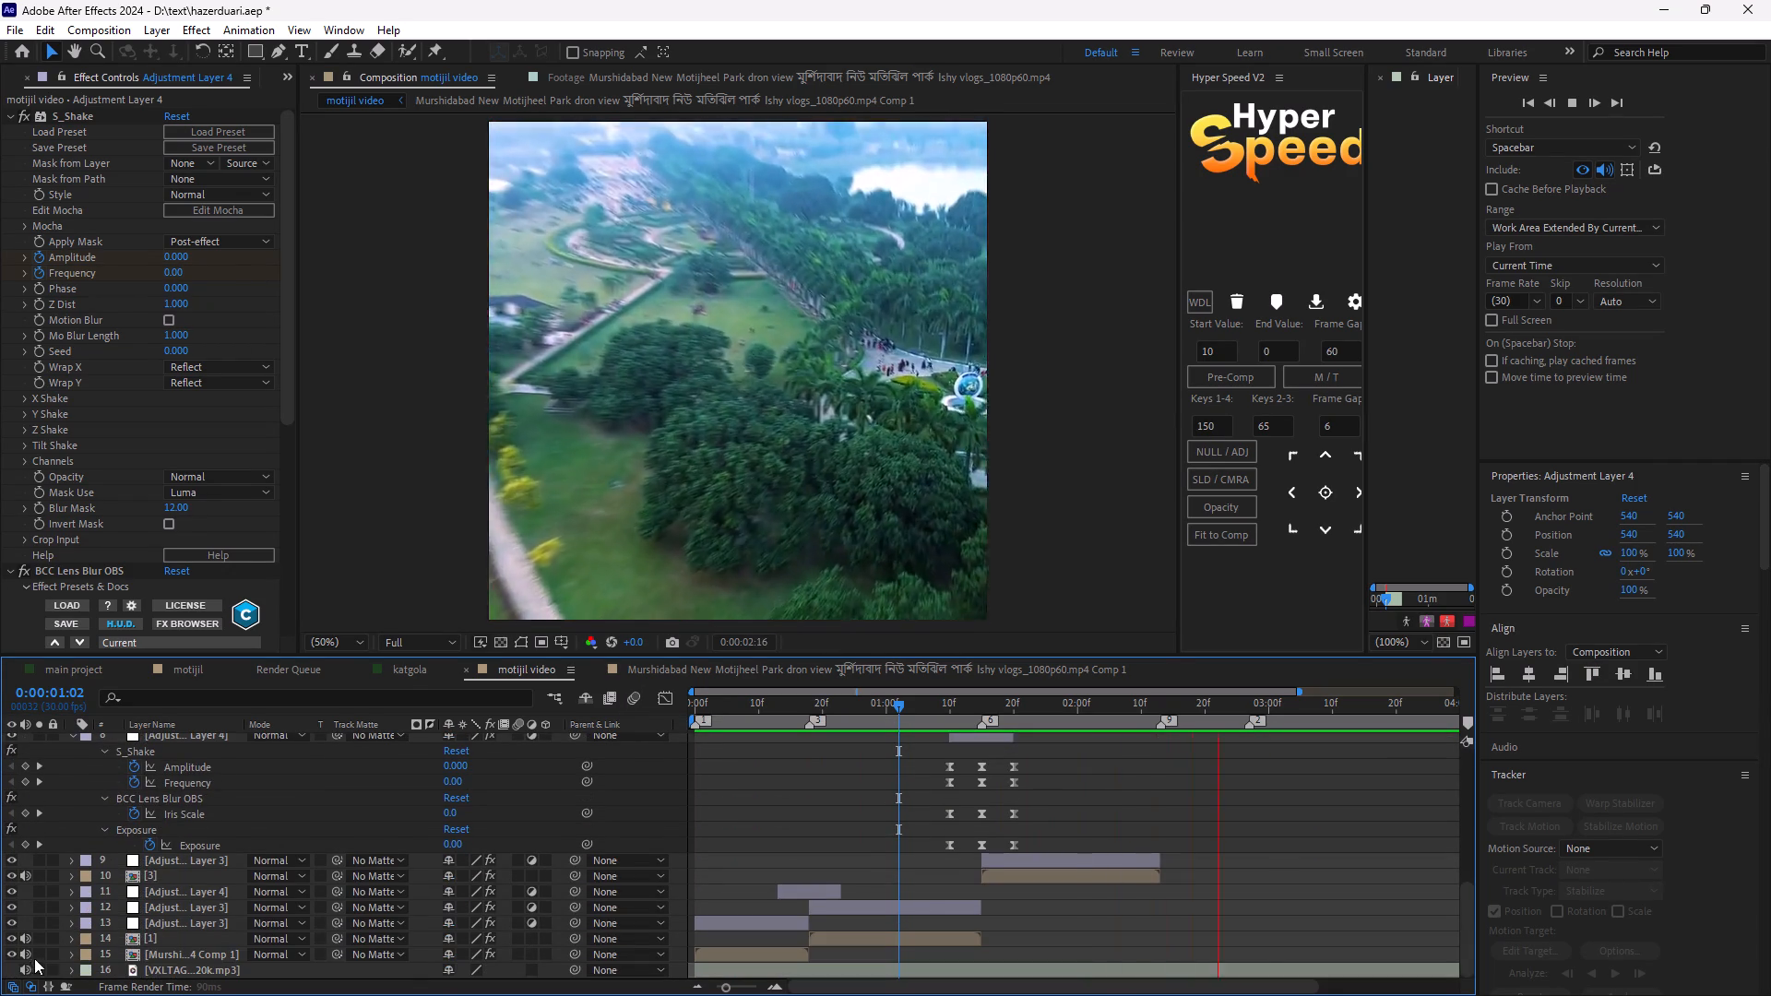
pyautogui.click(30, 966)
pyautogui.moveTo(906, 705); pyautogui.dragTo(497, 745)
# Open the motijil composition and briefly preview its gate and title animation.
pyautogui.click(182, 672)
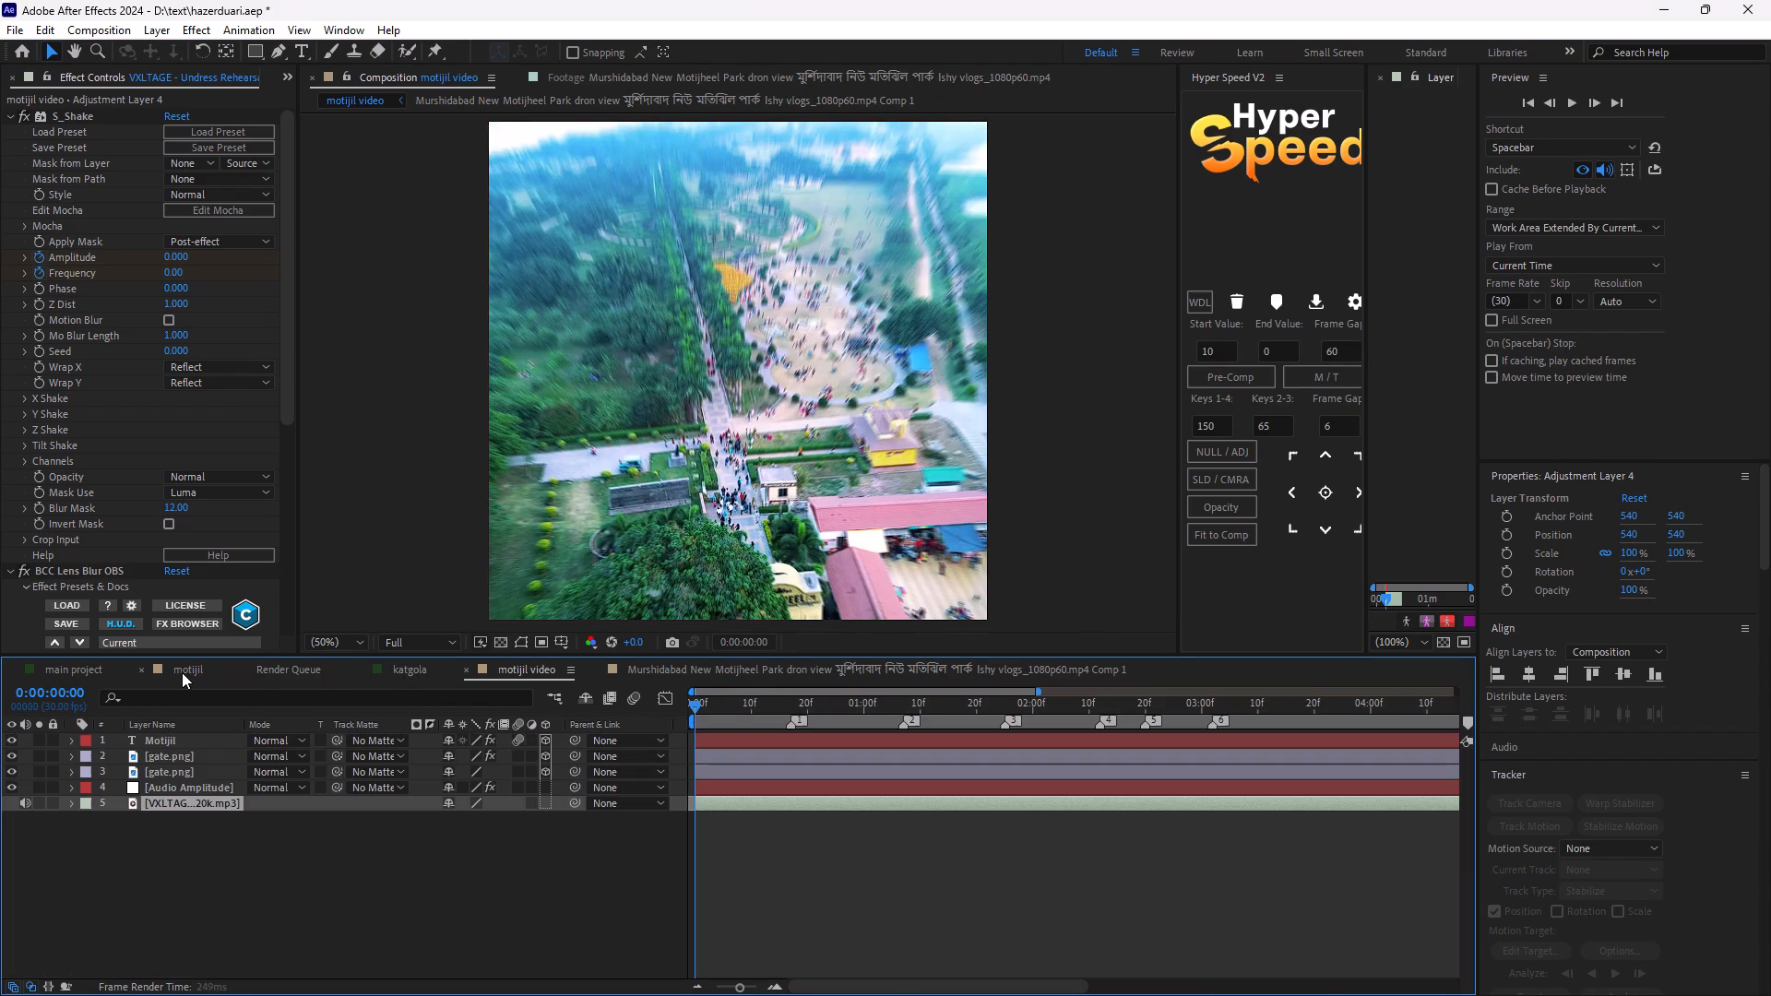
pyautogui.press('space')
pyautogui.press('space')
pyautogui.press('space')
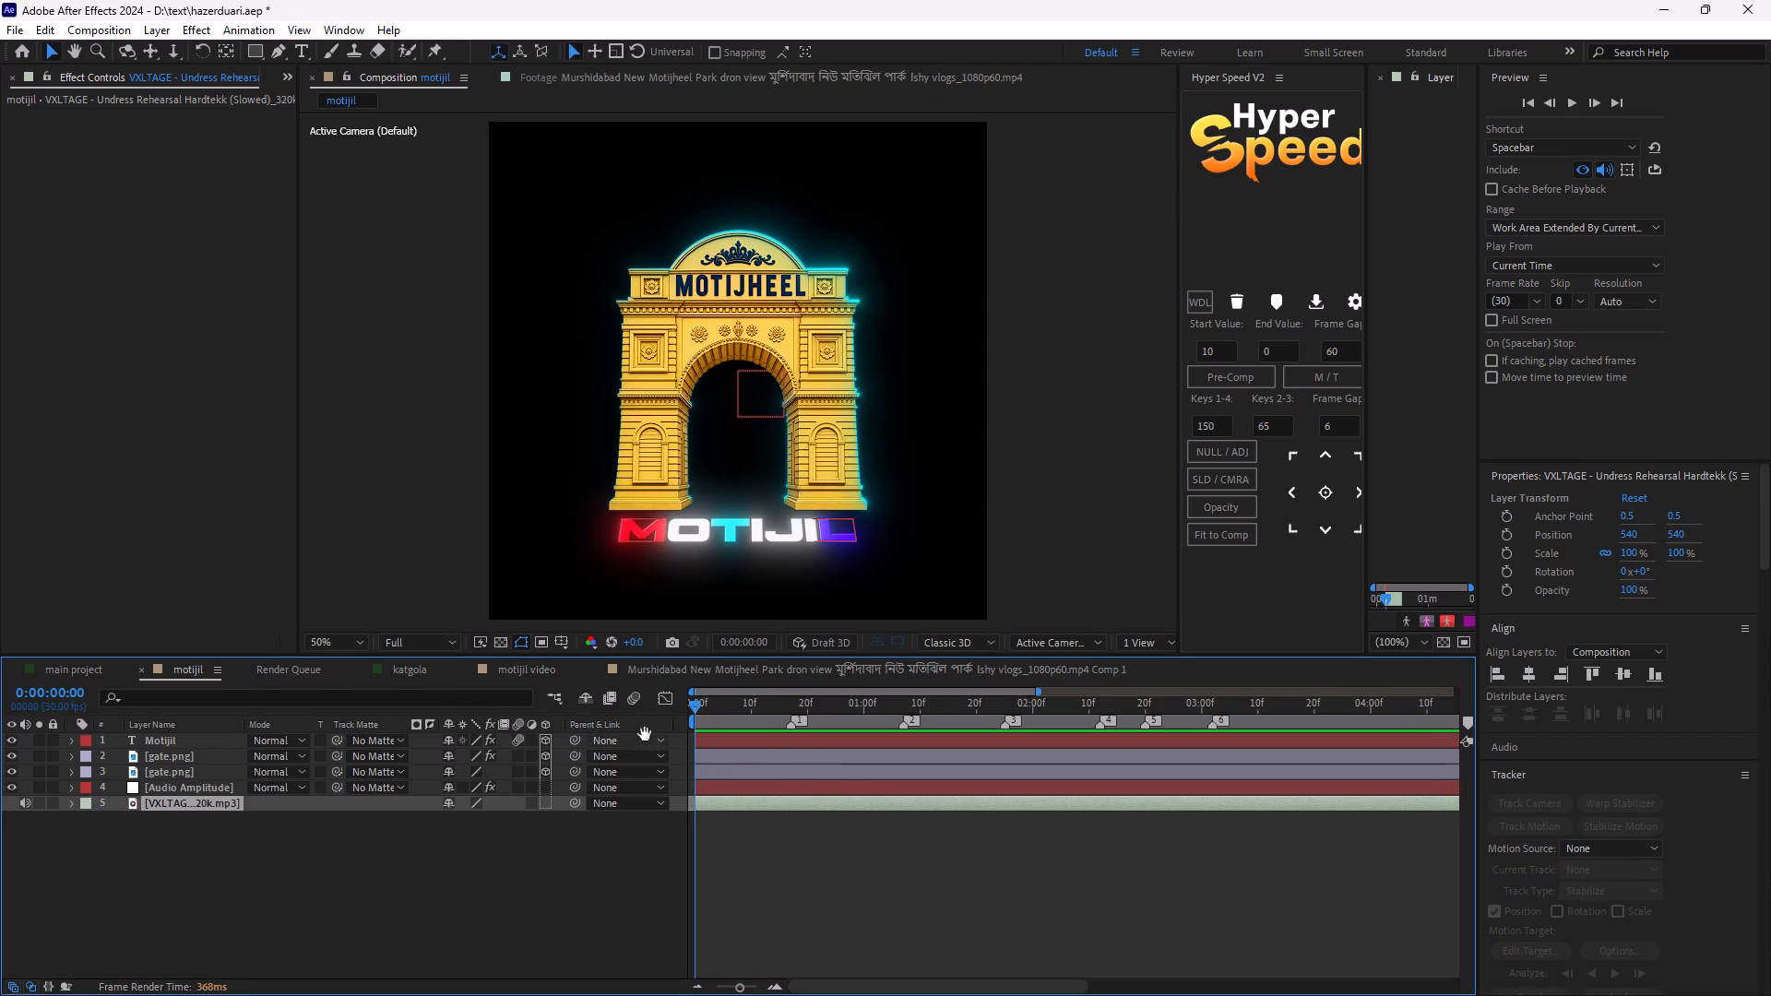
pyautogui.press('space')
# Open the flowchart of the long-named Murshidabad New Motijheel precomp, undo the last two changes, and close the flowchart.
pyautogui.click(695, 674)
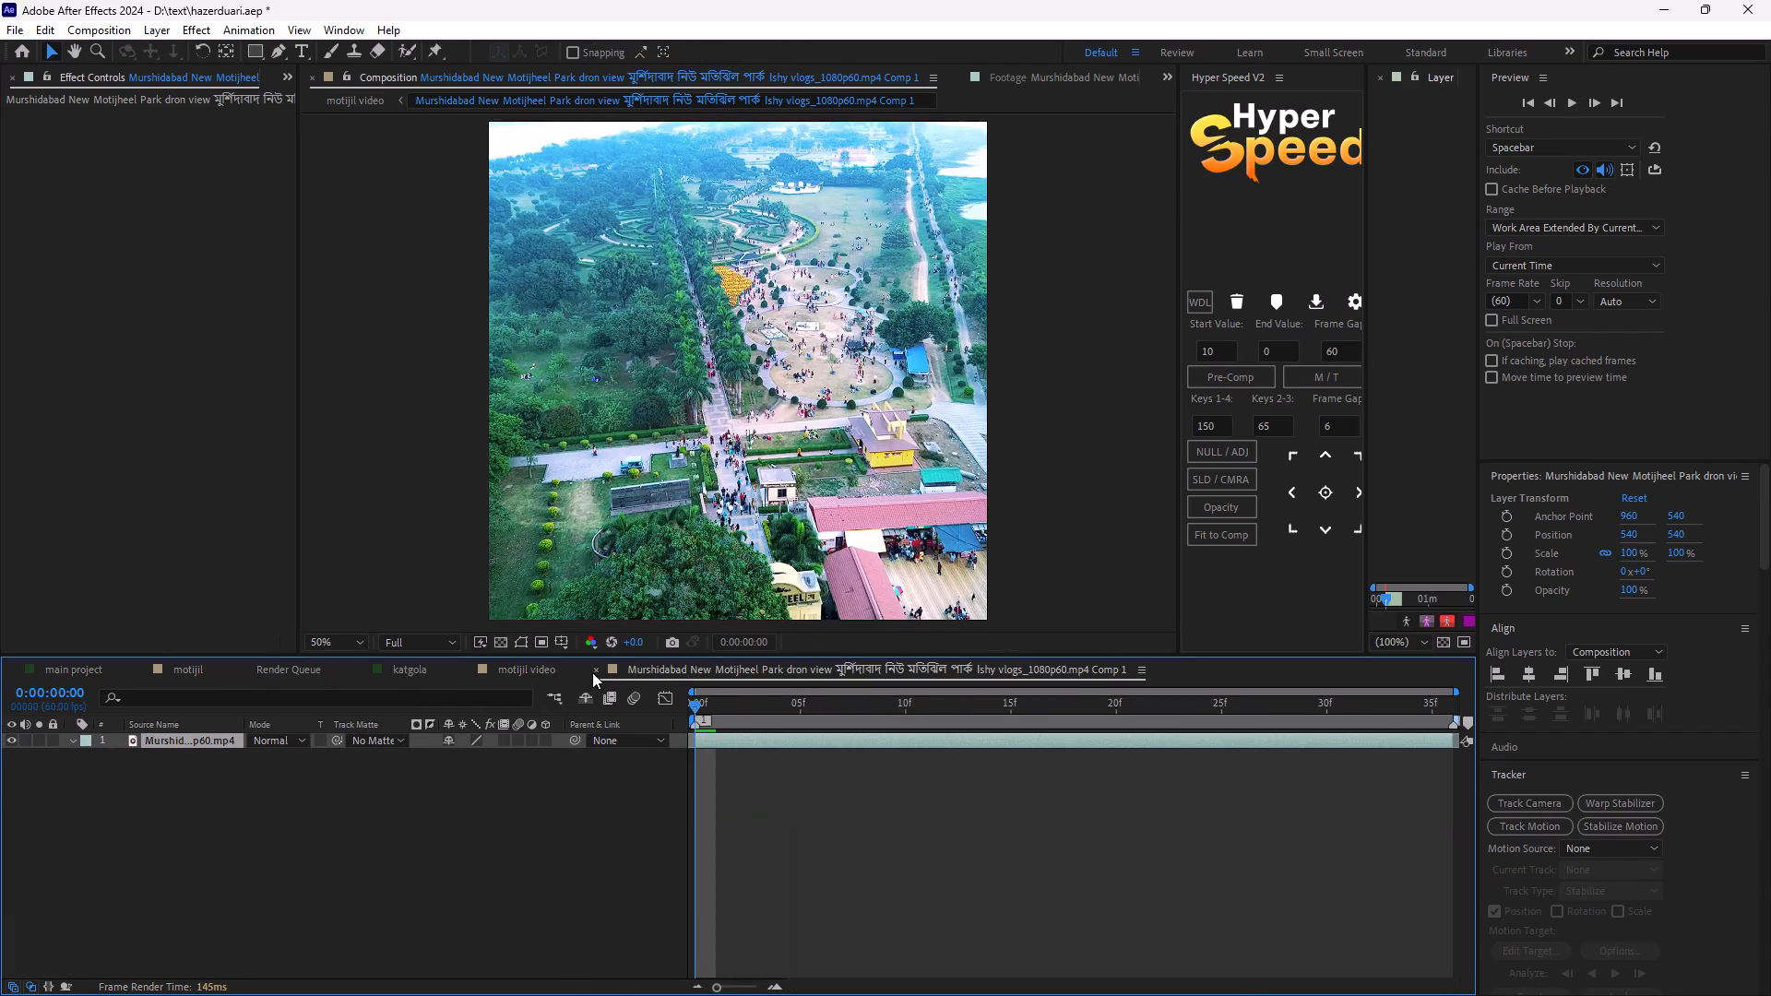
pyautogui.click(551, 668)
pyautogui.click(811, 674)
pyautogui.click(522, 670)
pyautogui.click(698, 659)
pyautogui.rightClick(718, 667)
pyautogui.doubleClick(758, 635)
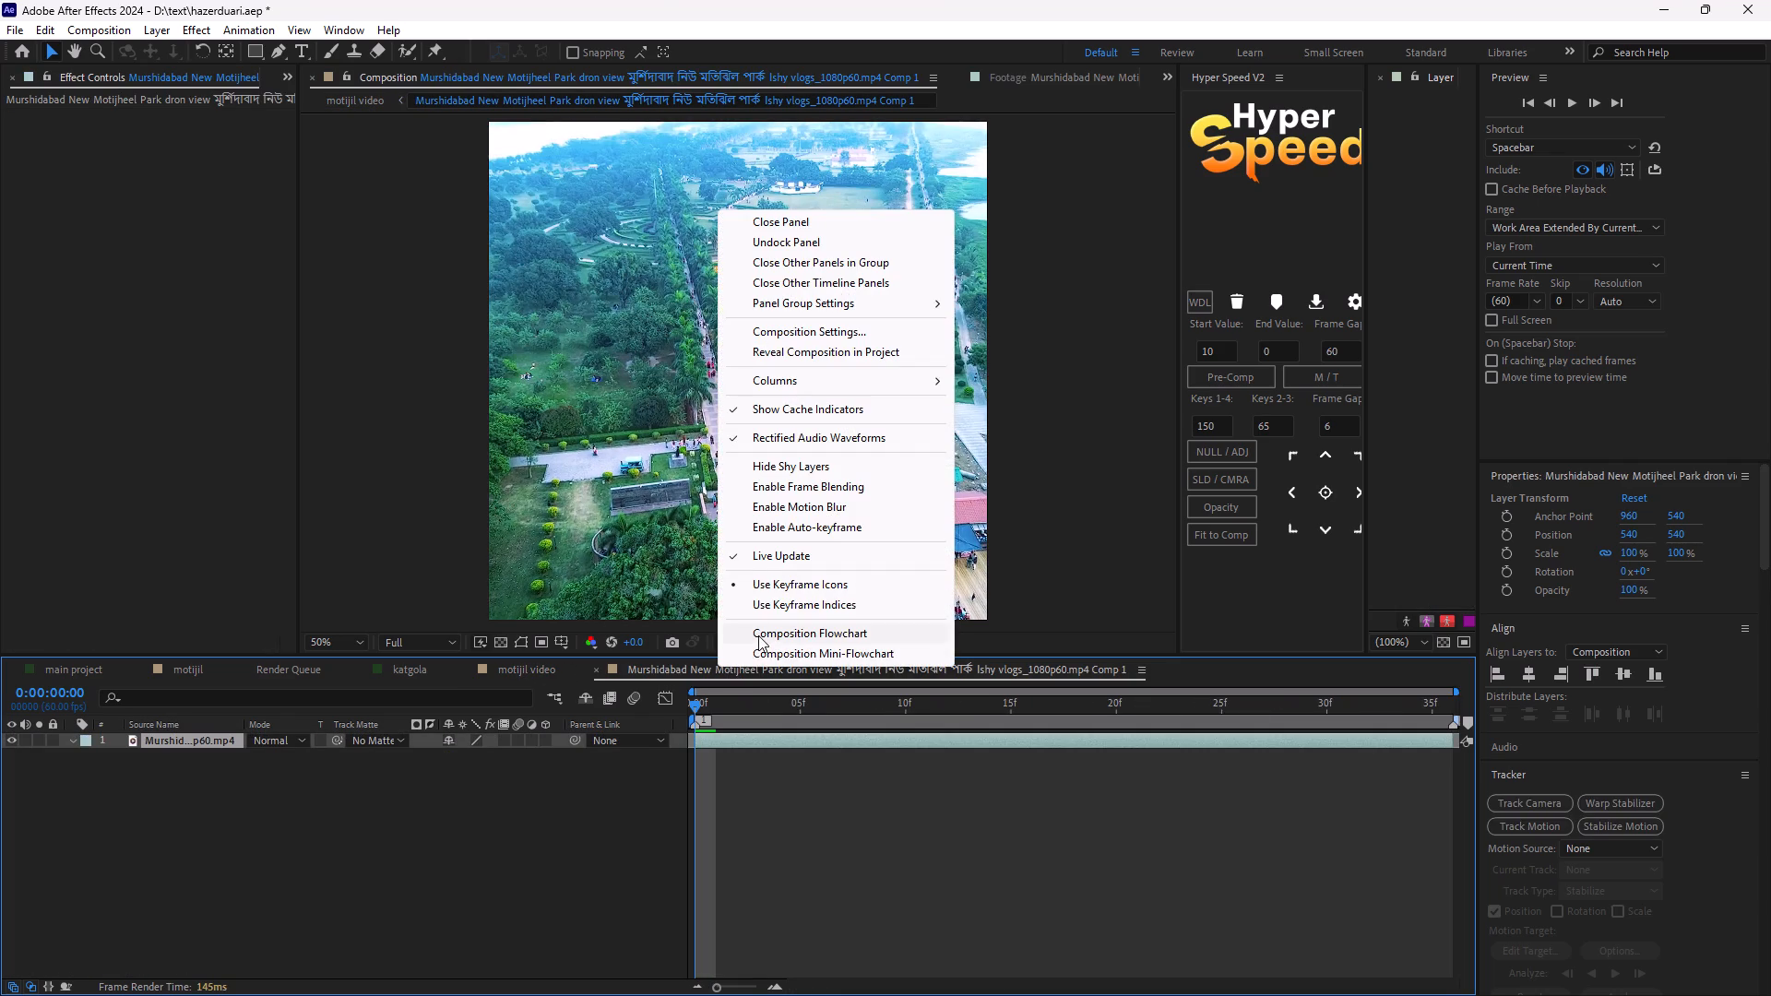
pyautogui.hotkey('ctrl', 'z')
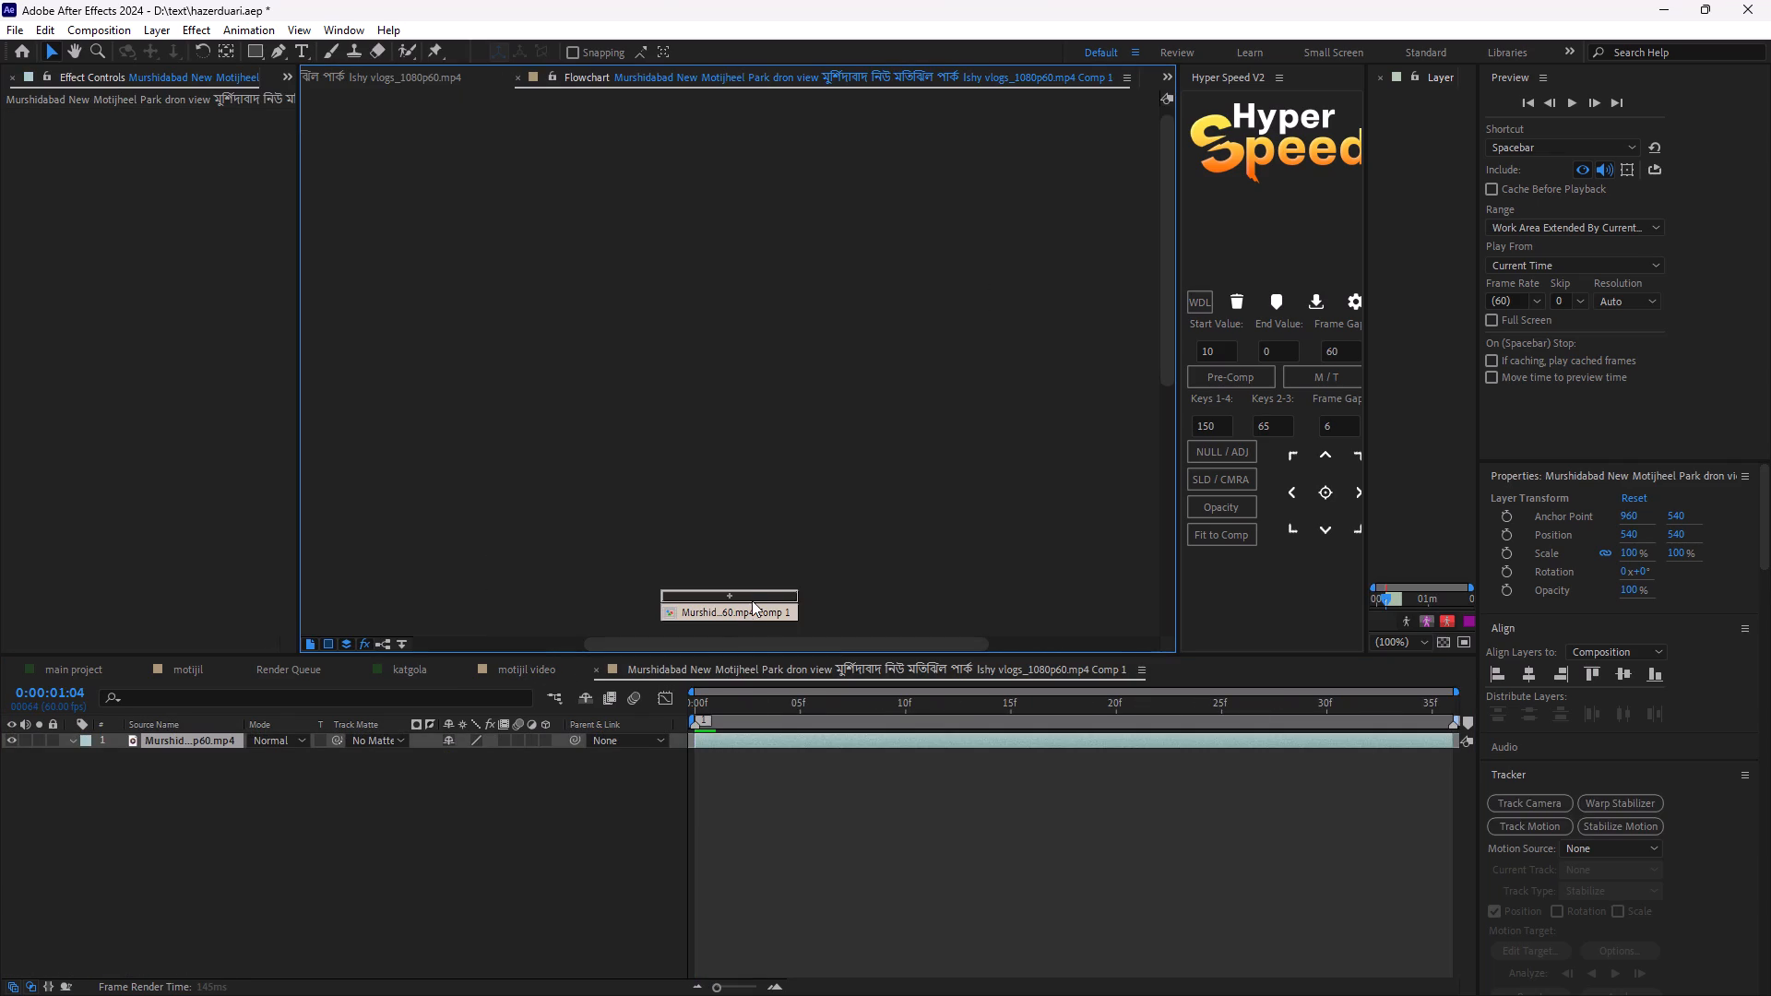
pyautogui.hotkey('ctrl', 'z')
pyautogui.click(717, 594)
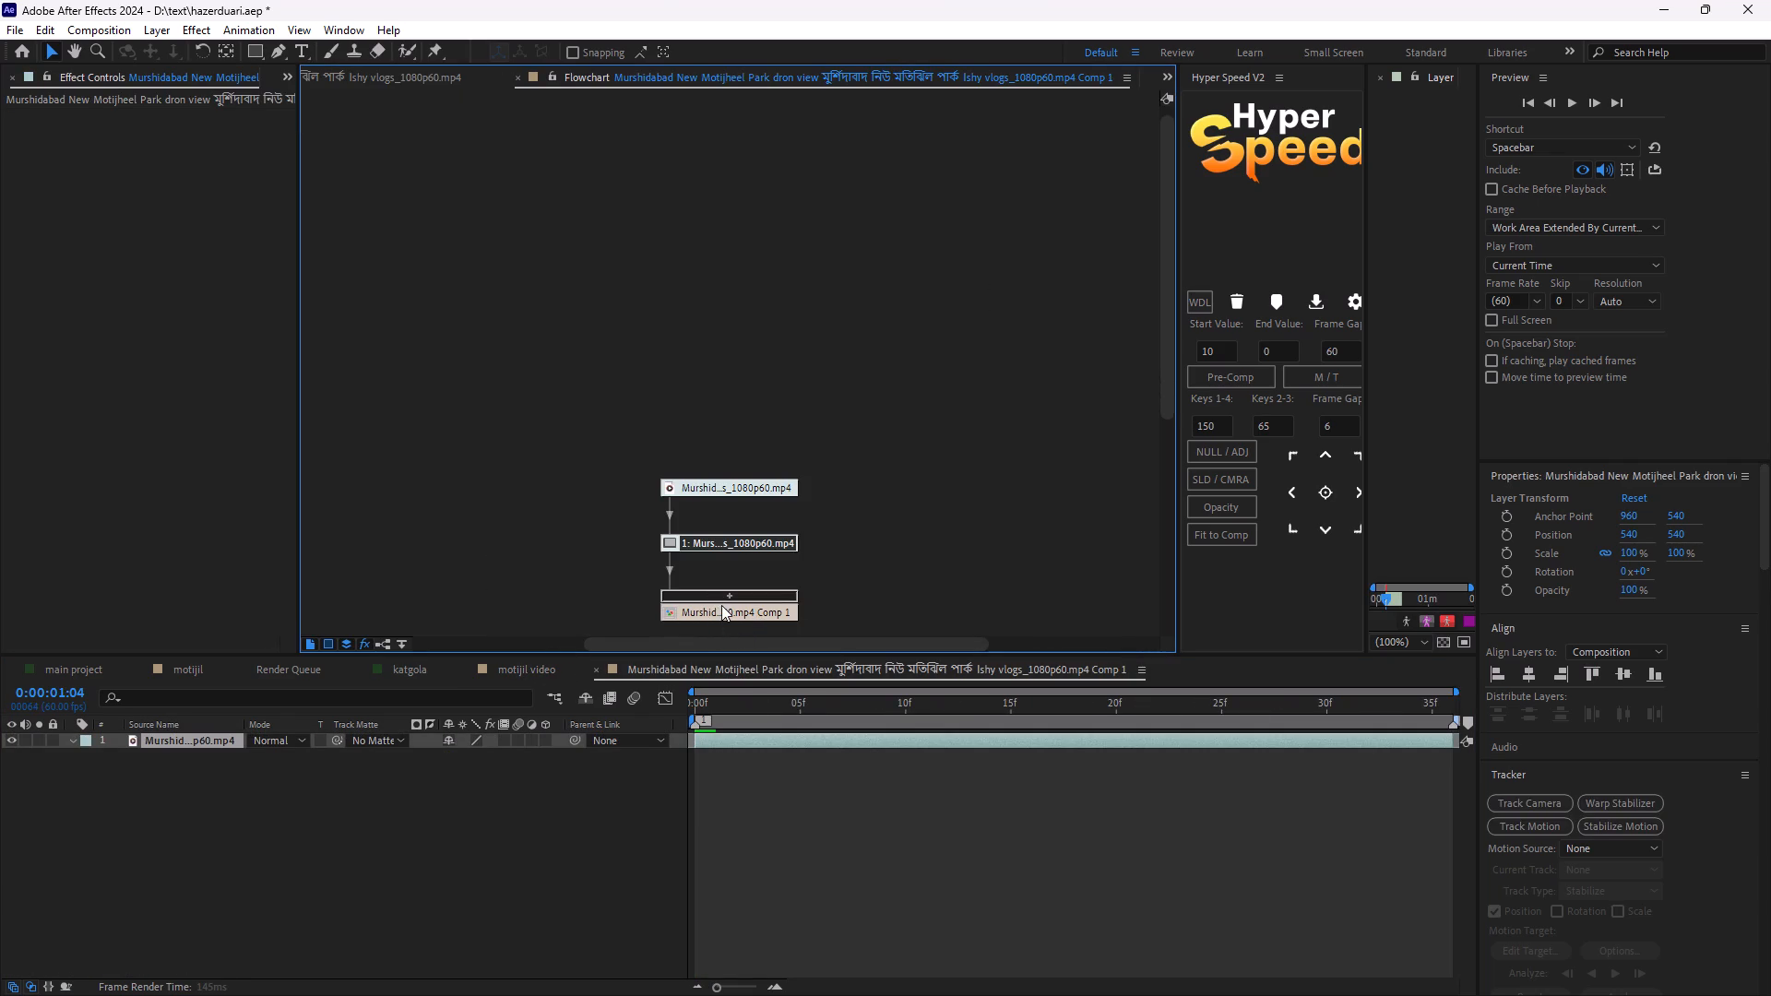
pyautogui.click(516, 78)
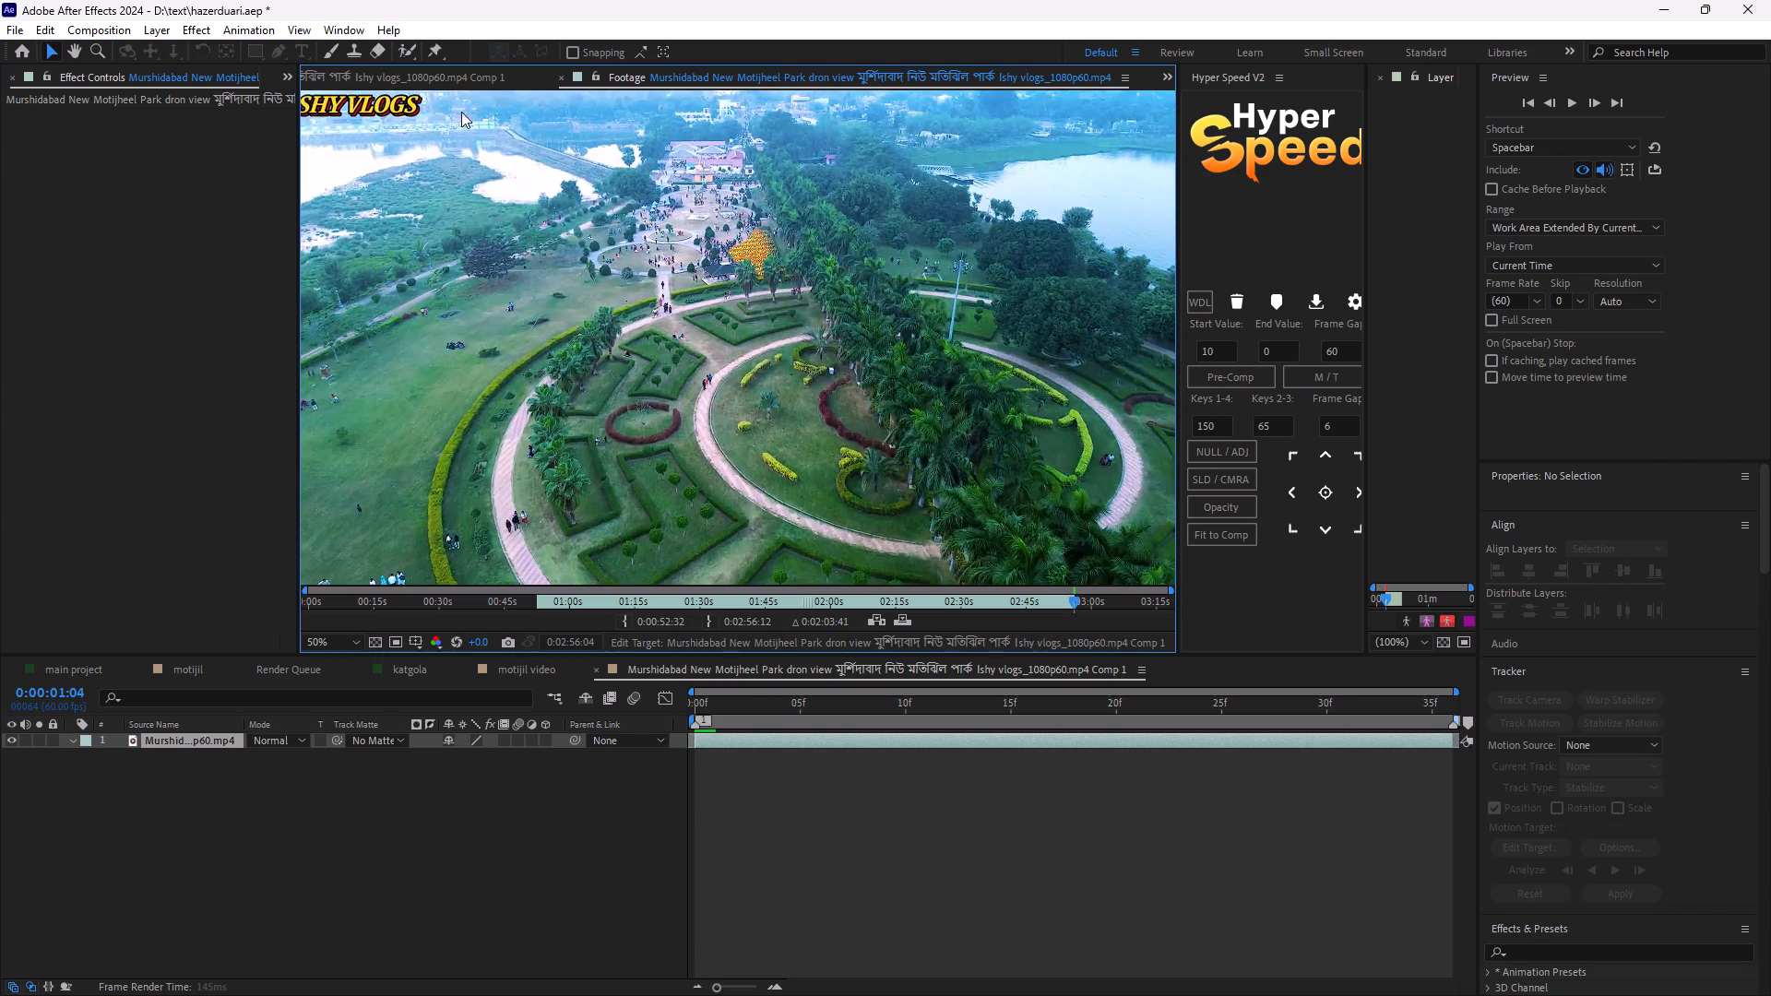
# Close the drone footage viewer, return to the motijil video composition, and preview it.
pyautogui.click(565, 72)
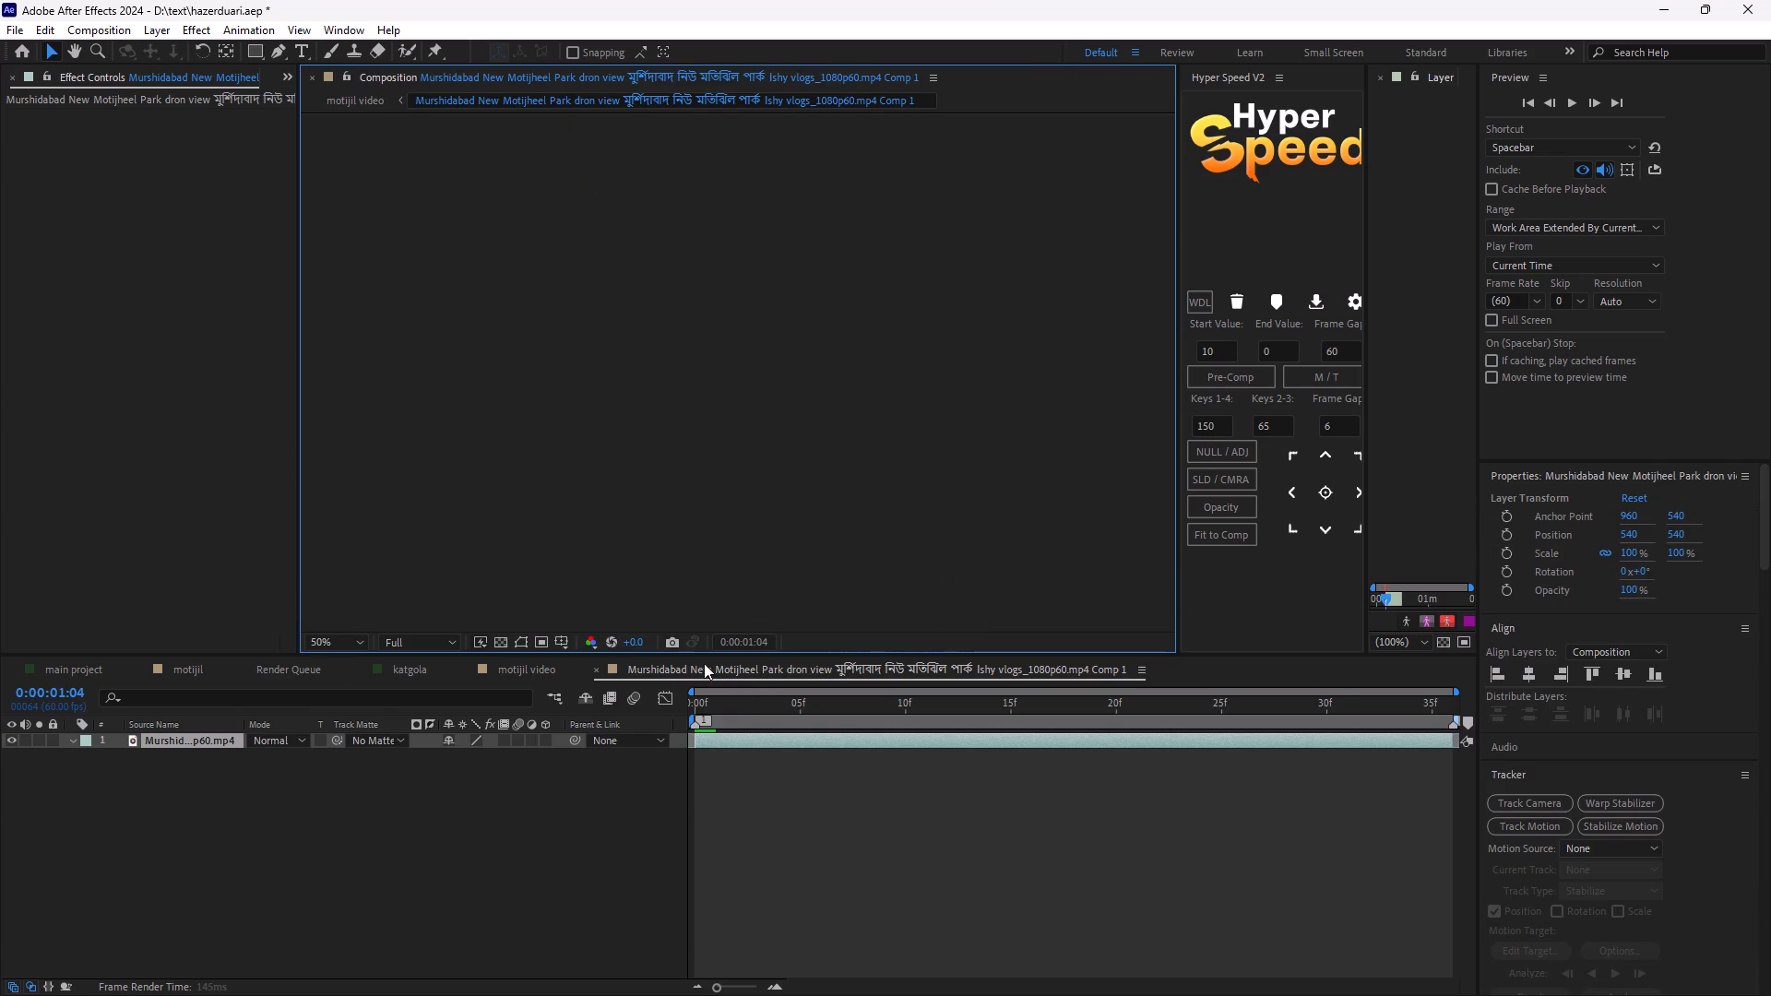
pyautogui.doubleClick(352, 91)
pyautogui.press('space')
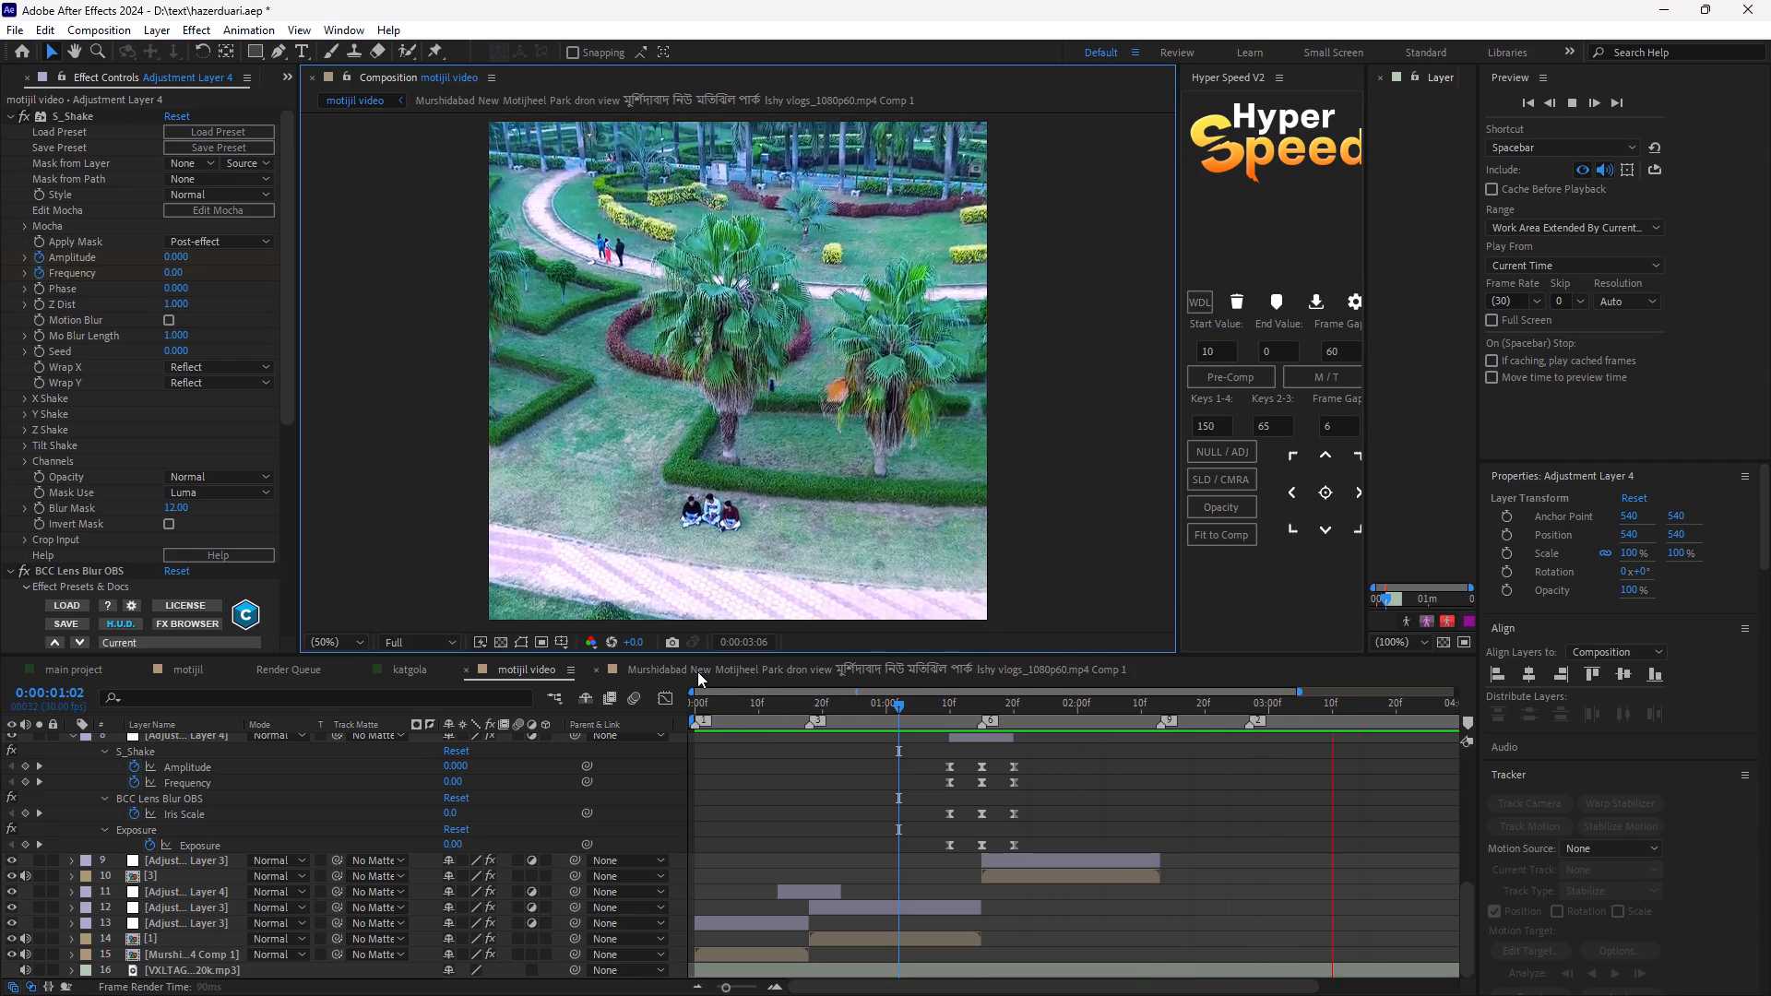
# Rename the long-named drone footage precomp as Murshidabad New Motijheel af in its composition settings.
pyautogui.click(697, 671)
pyautogui.rightClick(697, 671)
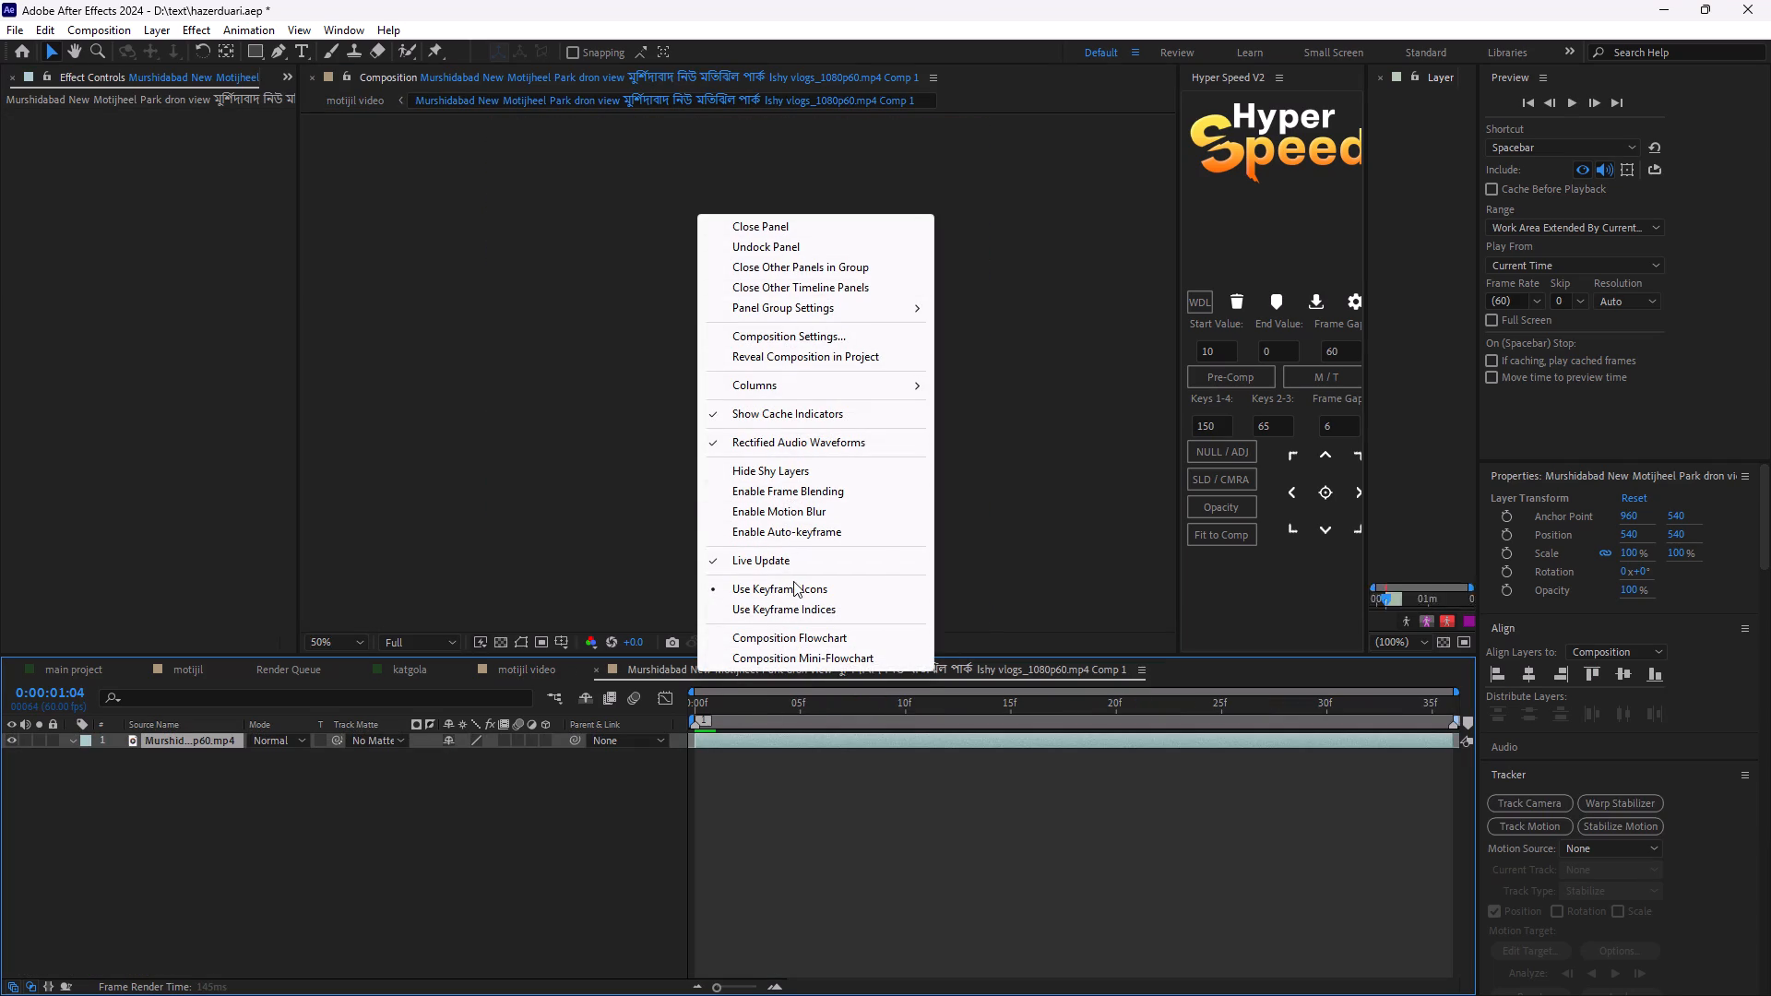
pyautogui.click(794, 343)
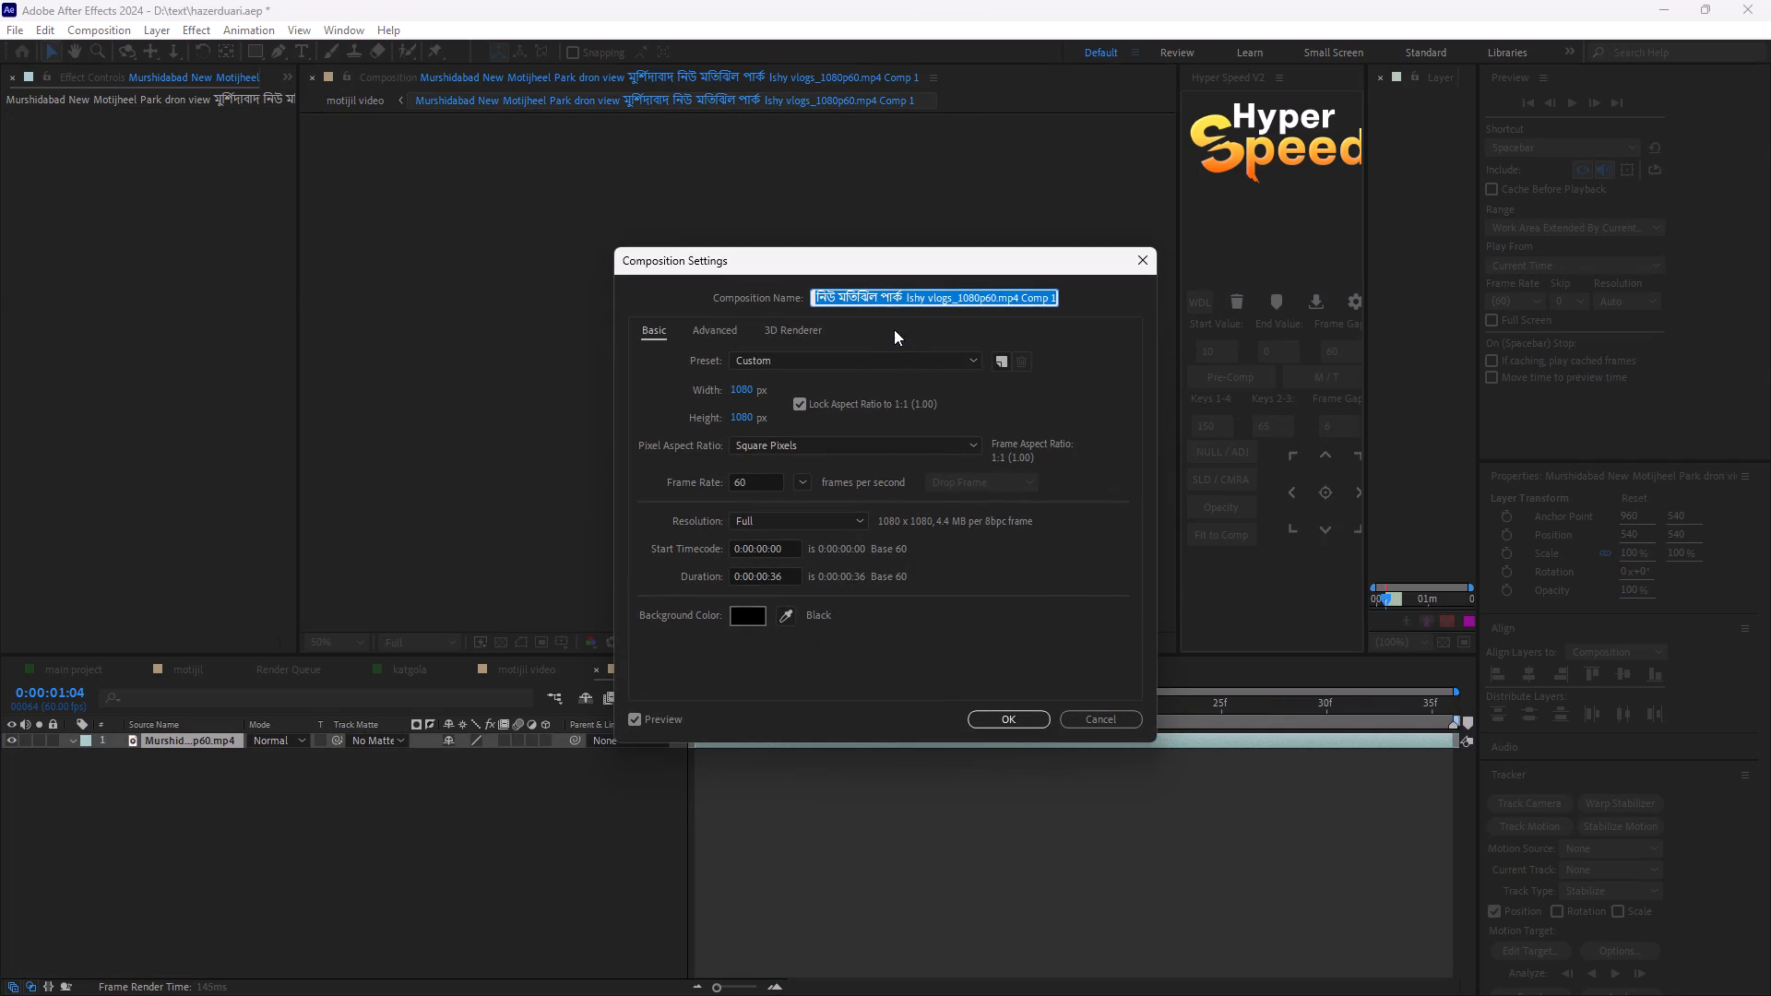
pyautogui.moveTo(907, 296); pyautogui.dragTo(1182, 316)
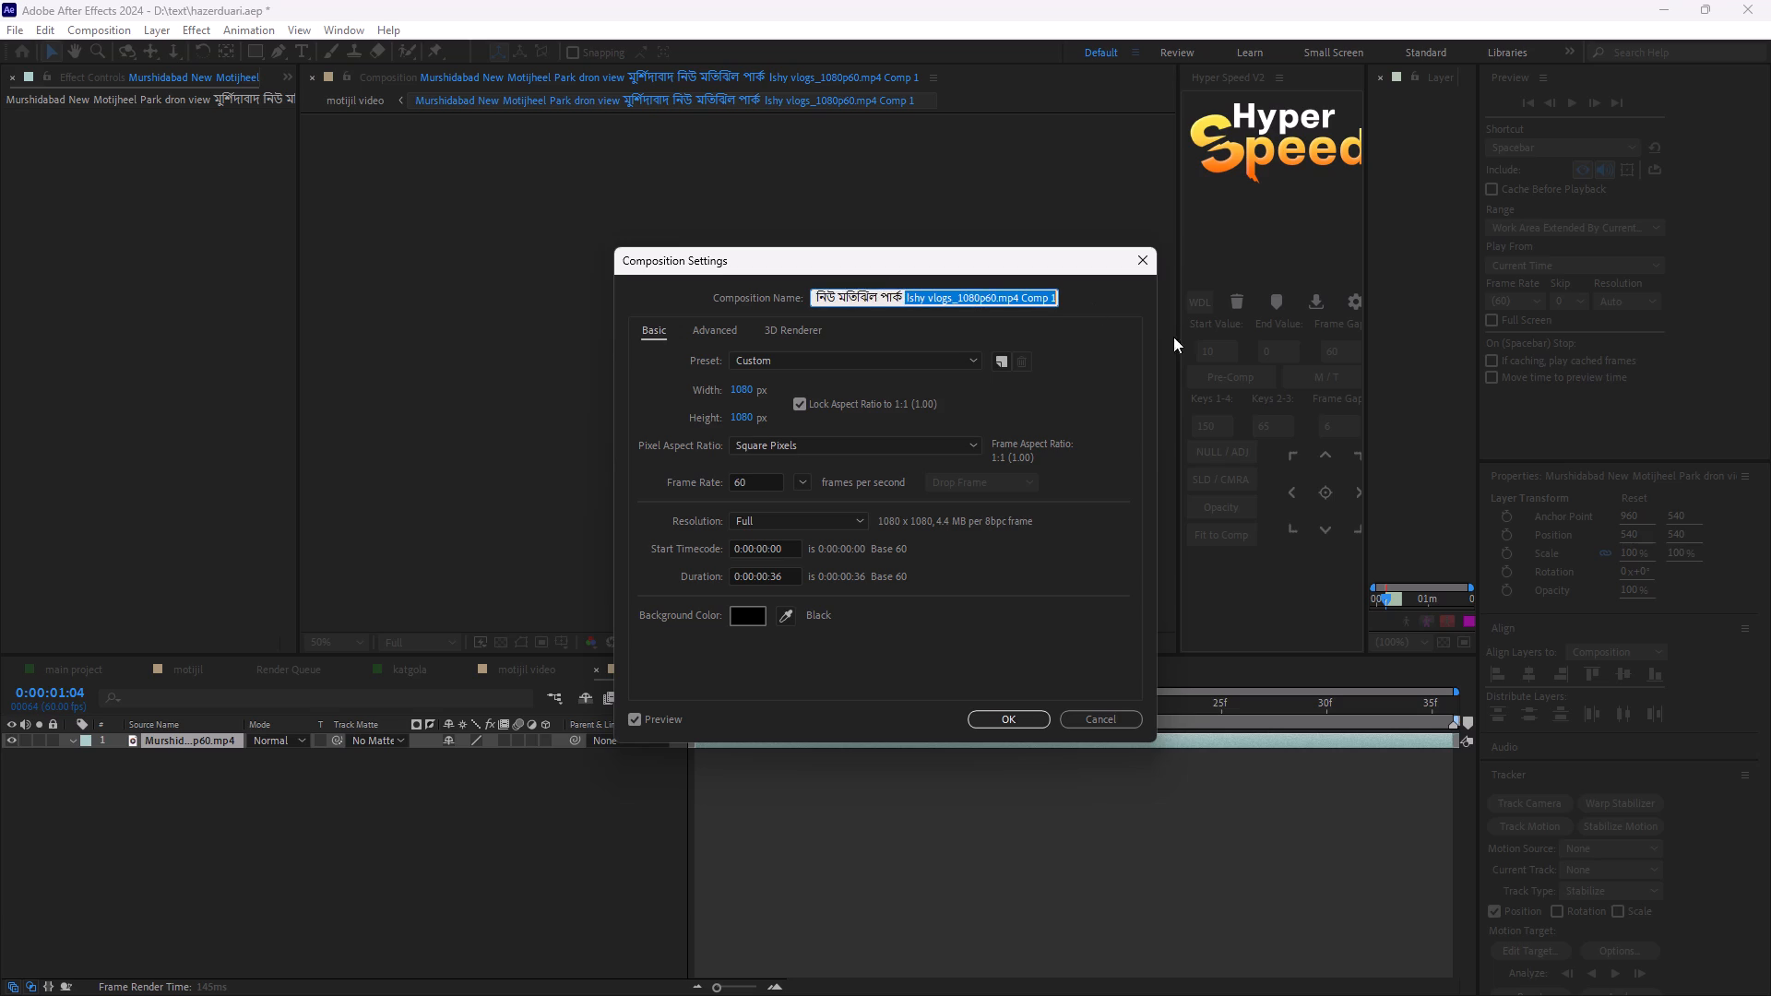
pyautogui.press('BackSpace')
pyautogui.moveTo(850, 299); pyautogui.dragTo(1204, 316)
pyautogui.press('BackSpace')
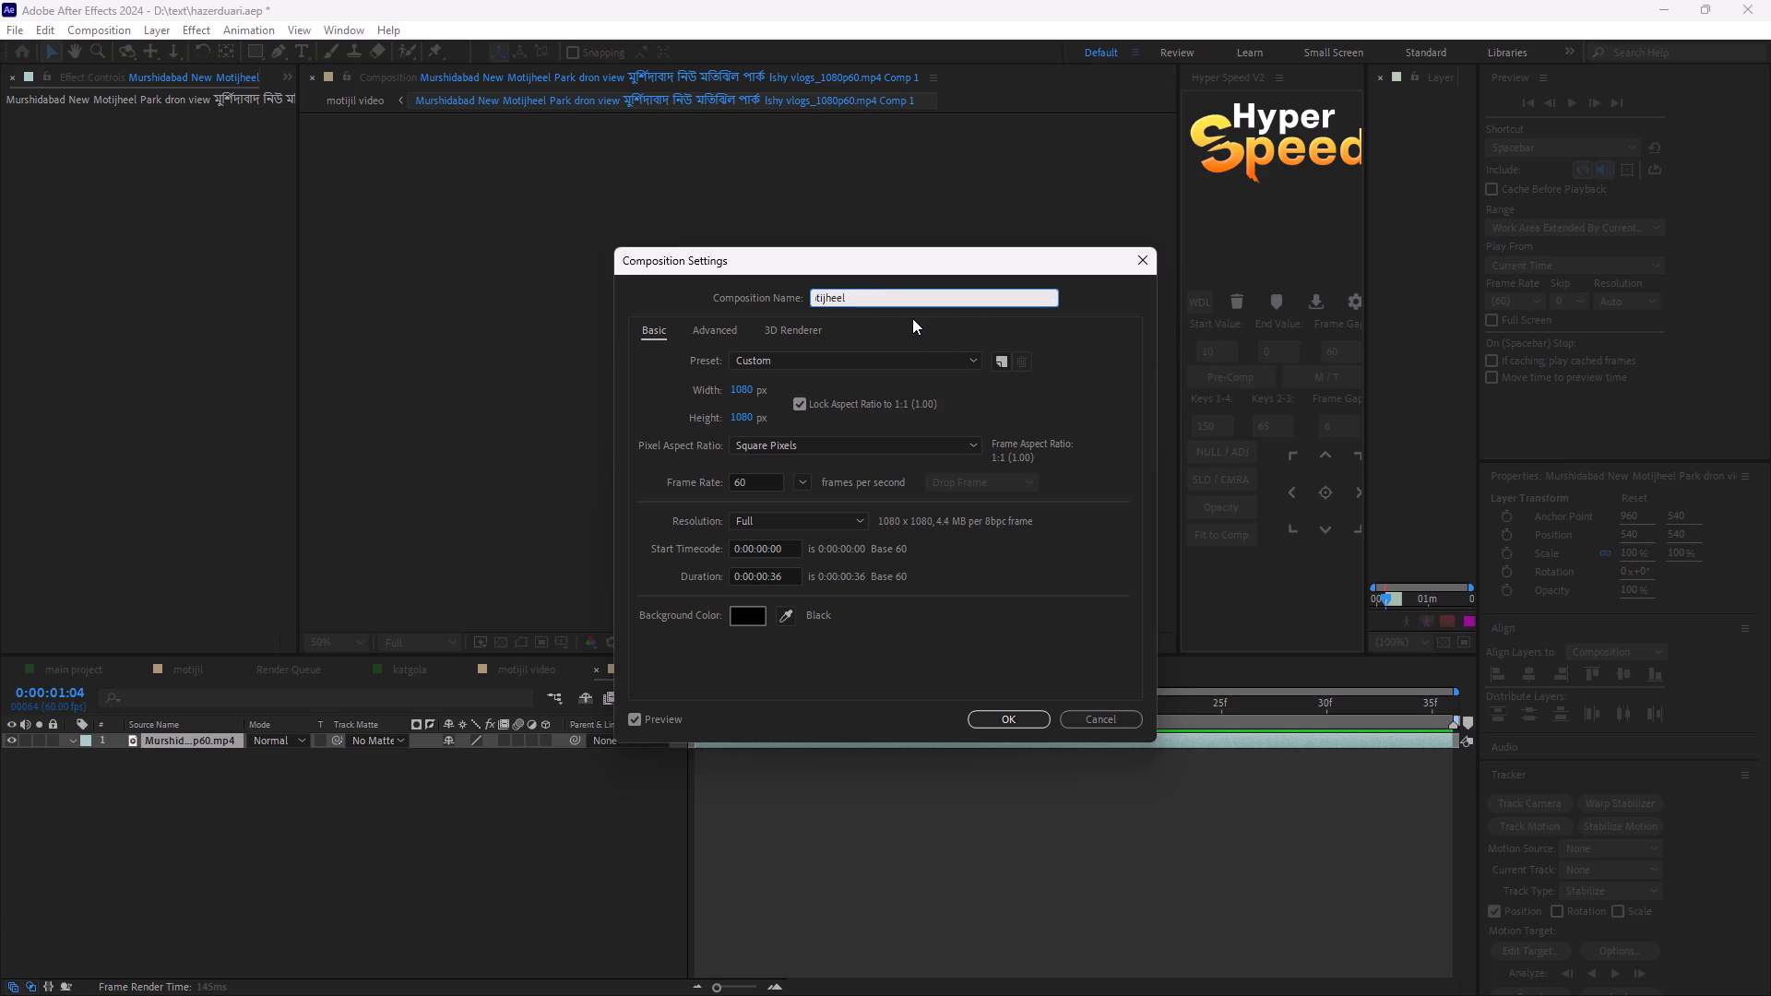
pyautogui.write('af')
pyautogui.press('Return')
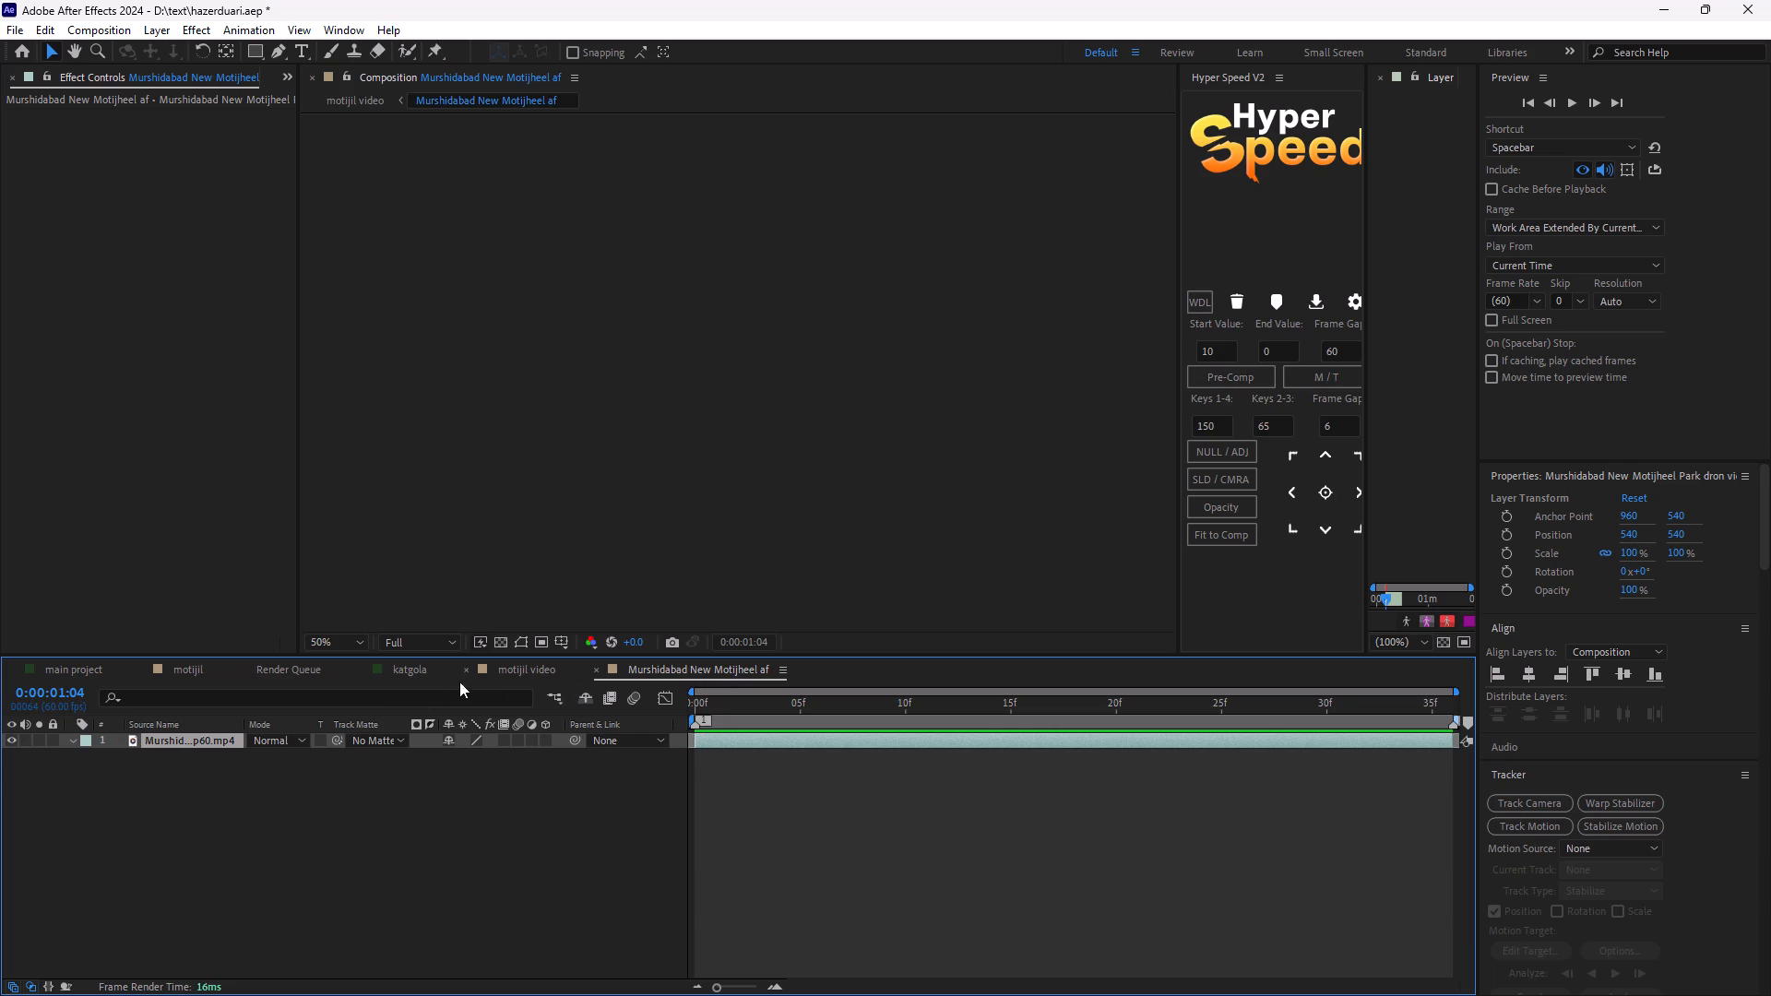
# Look through the motijil video, katgola and Murshidabad New Motijheel af compositions.
pyautogui.click(508, 667)
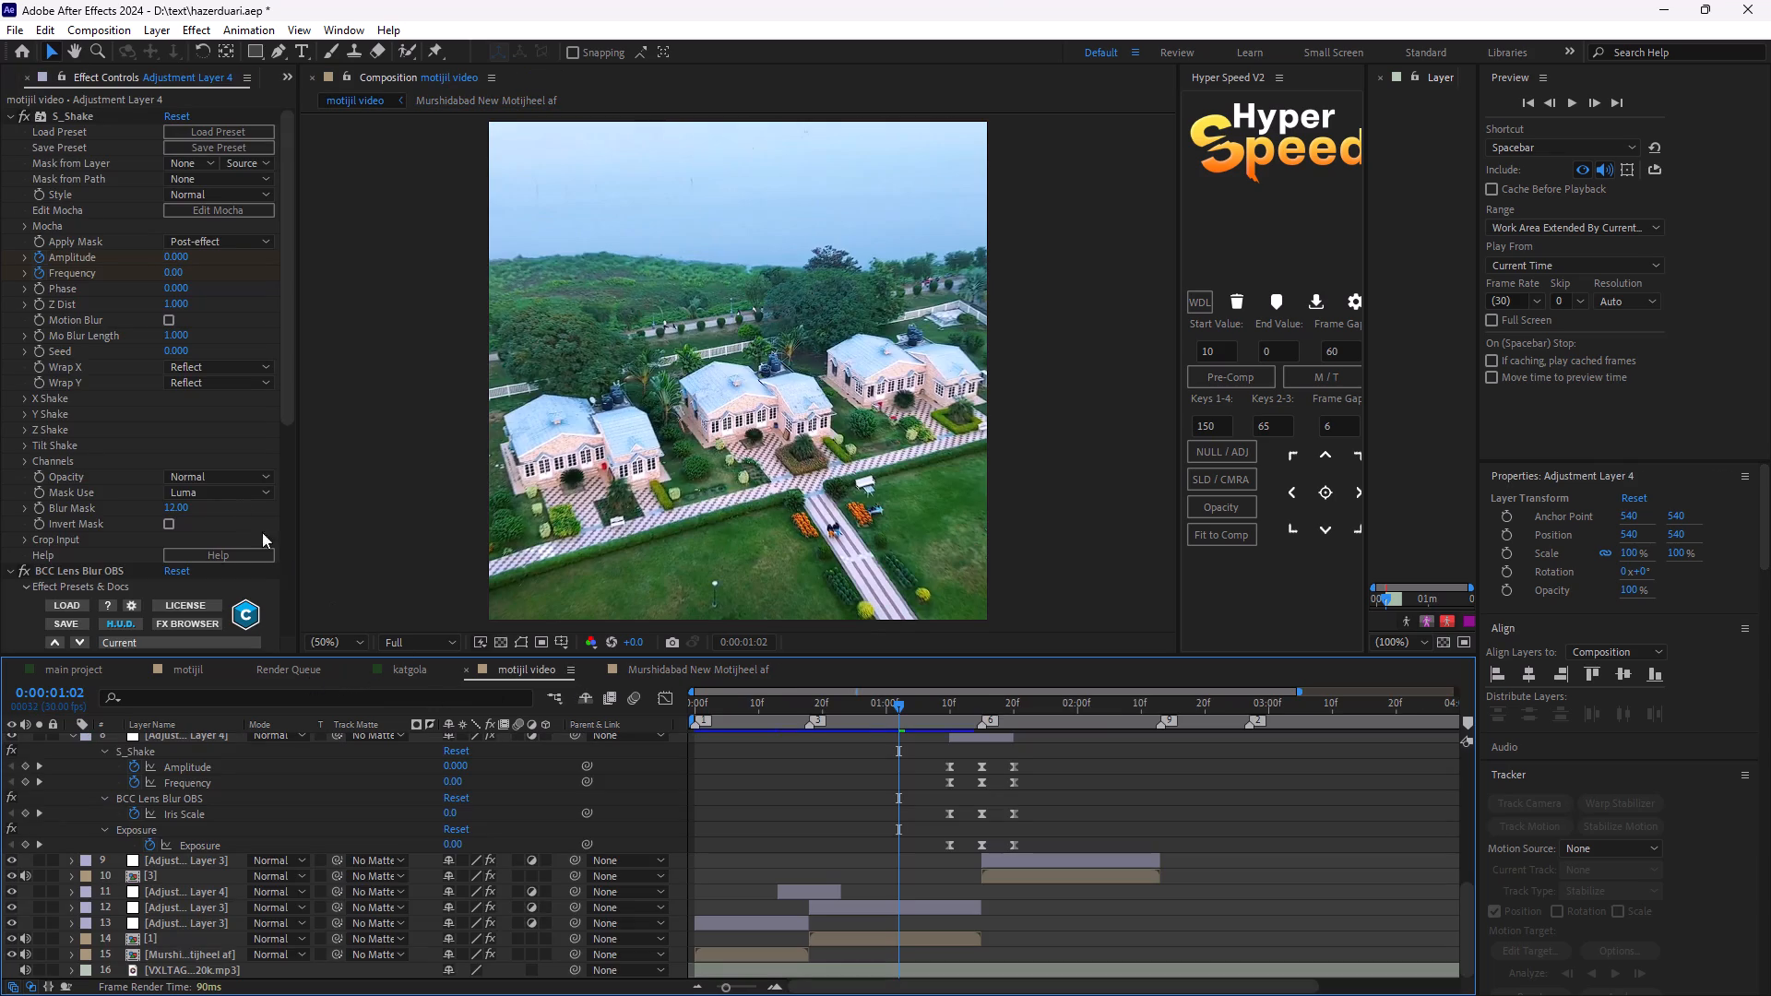
pyautogui.scroll(2, 106, 88)
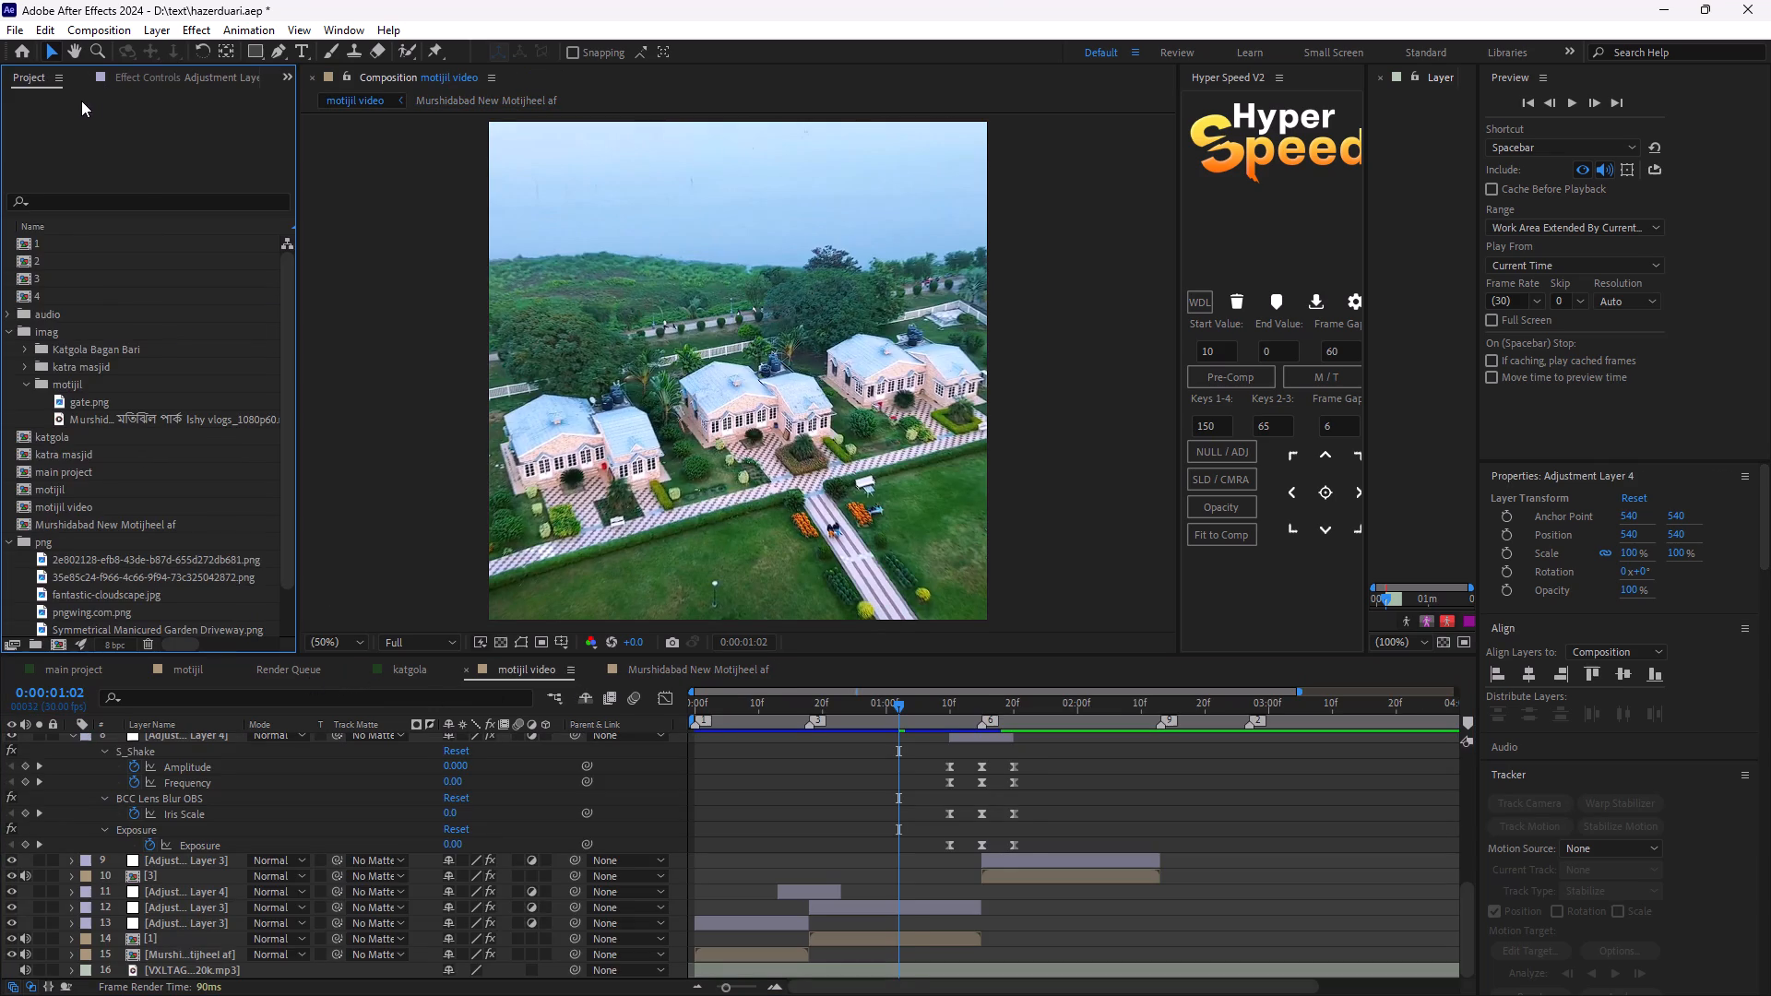
pyautogui.click(420, 676)
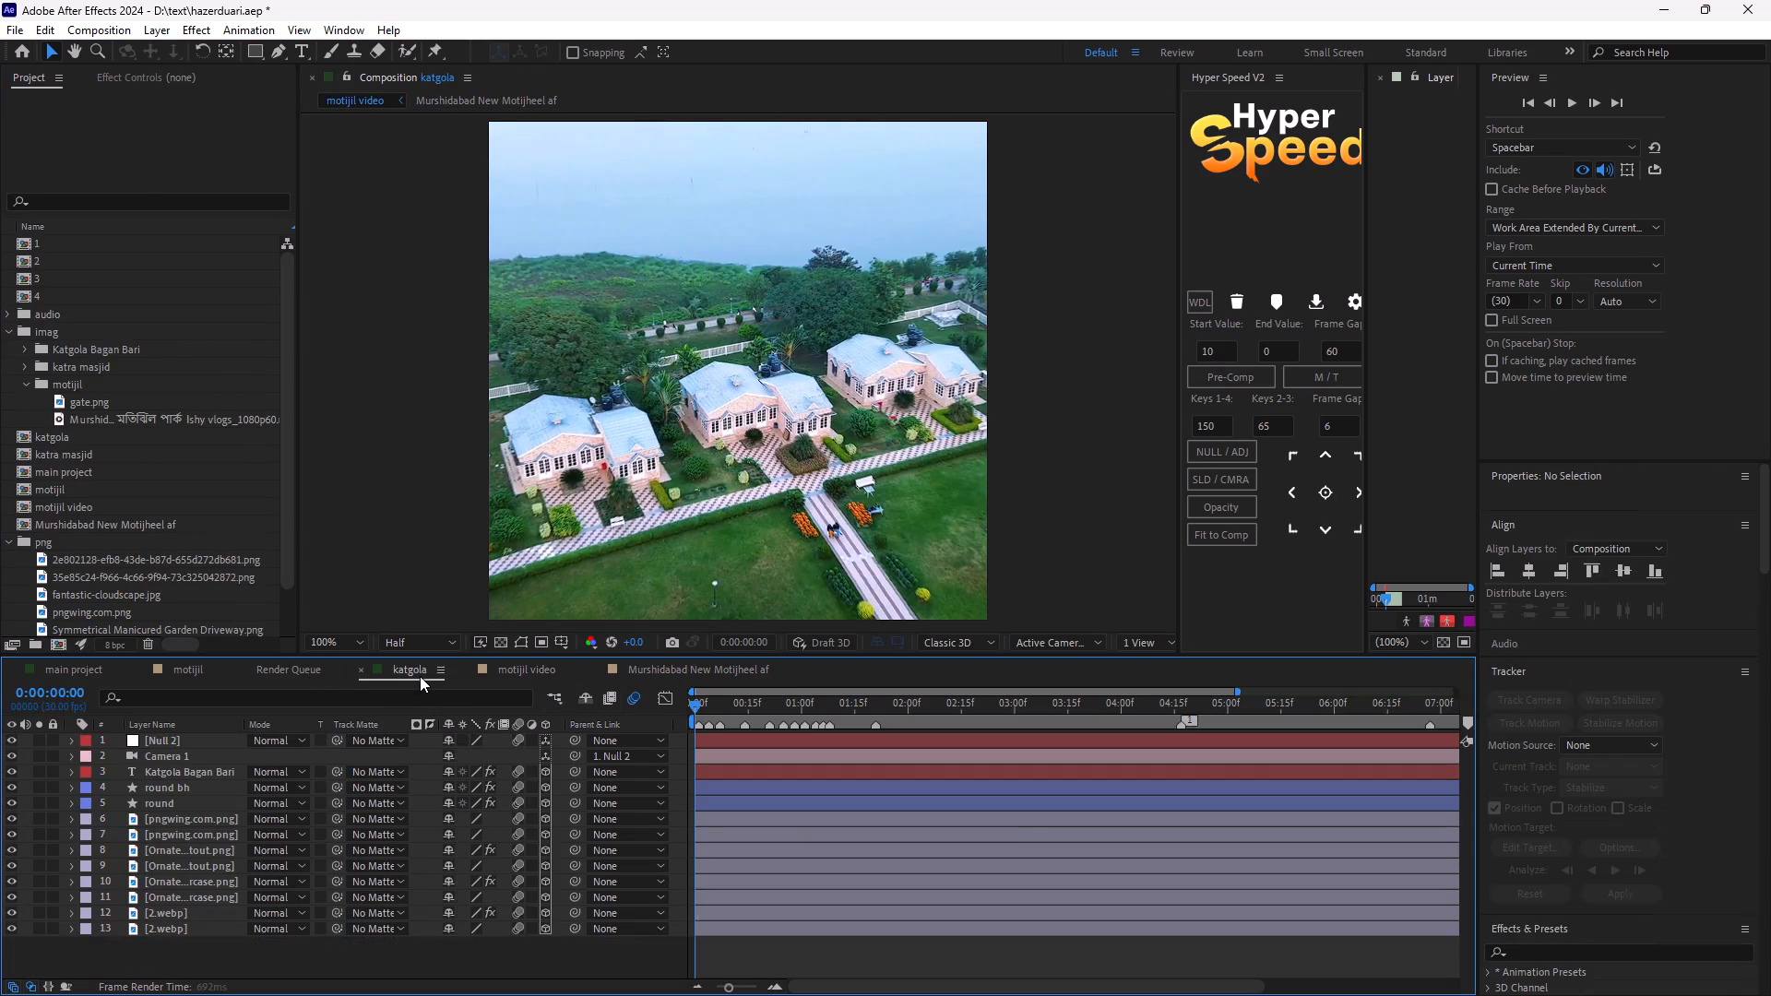
pyautogui.click(629, 668)
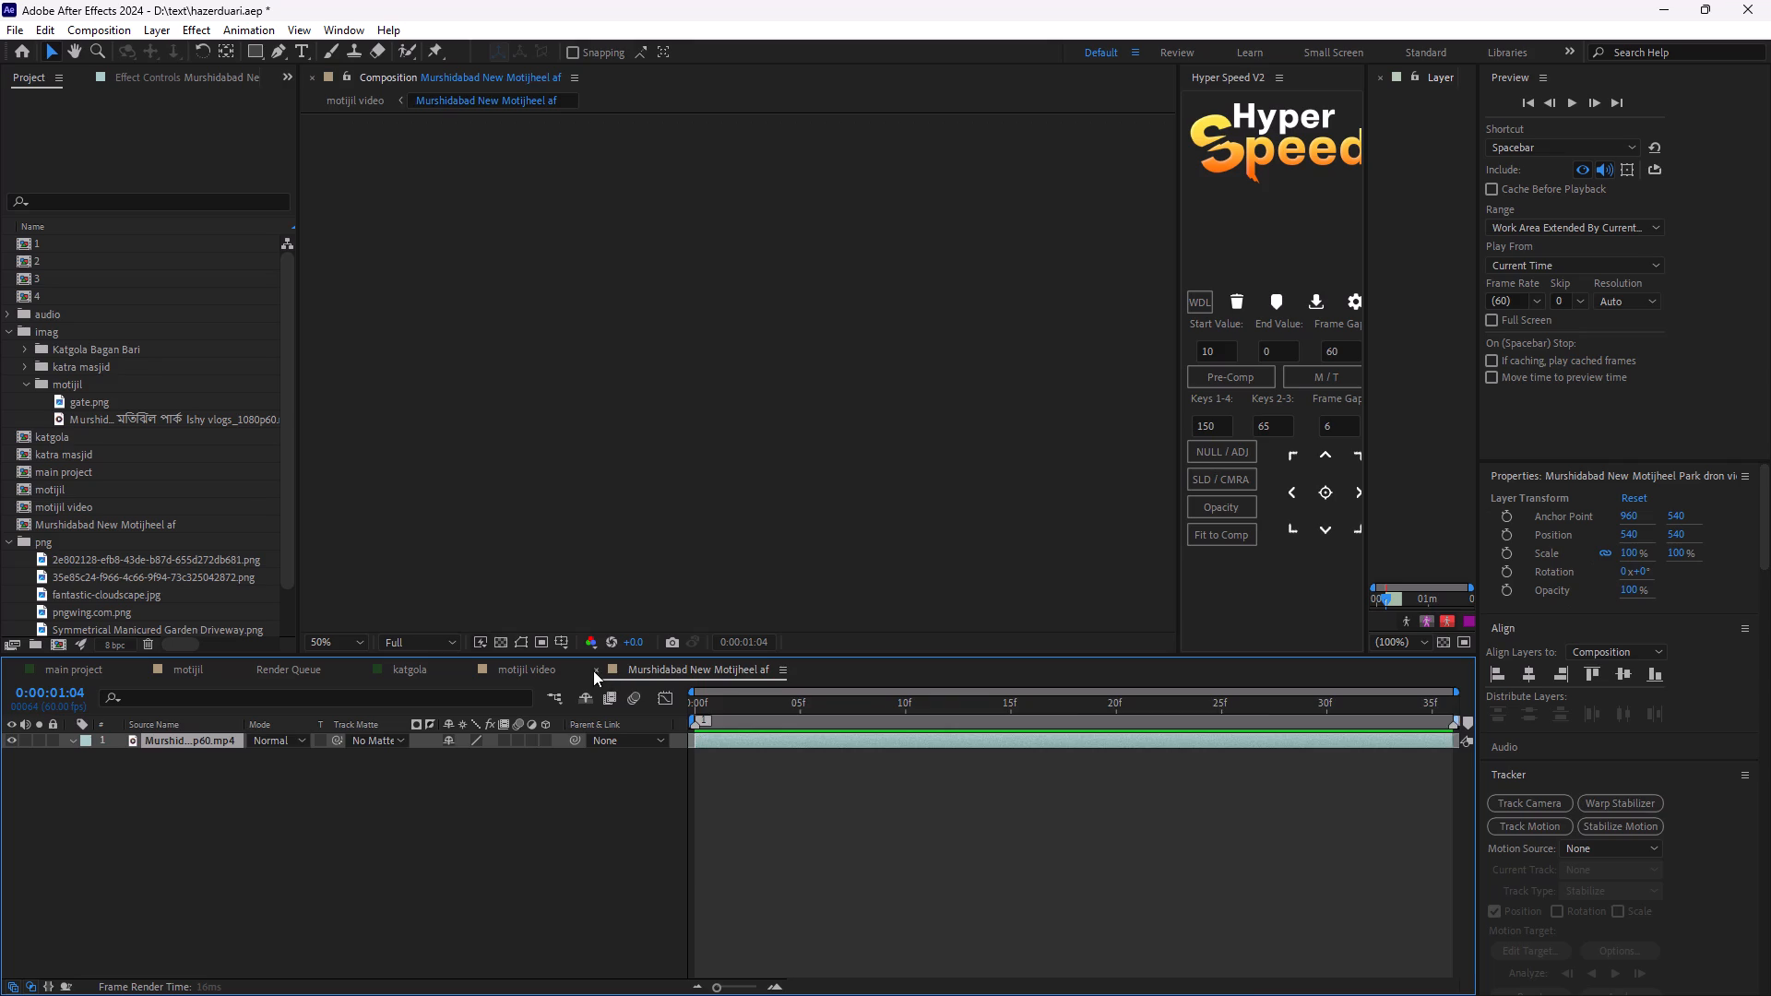
# Close the Murshidabad New Motijheel af composition, add motijil video as motijil's bottom layer, and align its first marker with the start.
pyautogui.click(592, 670)
pyautogui.click(196, 671)
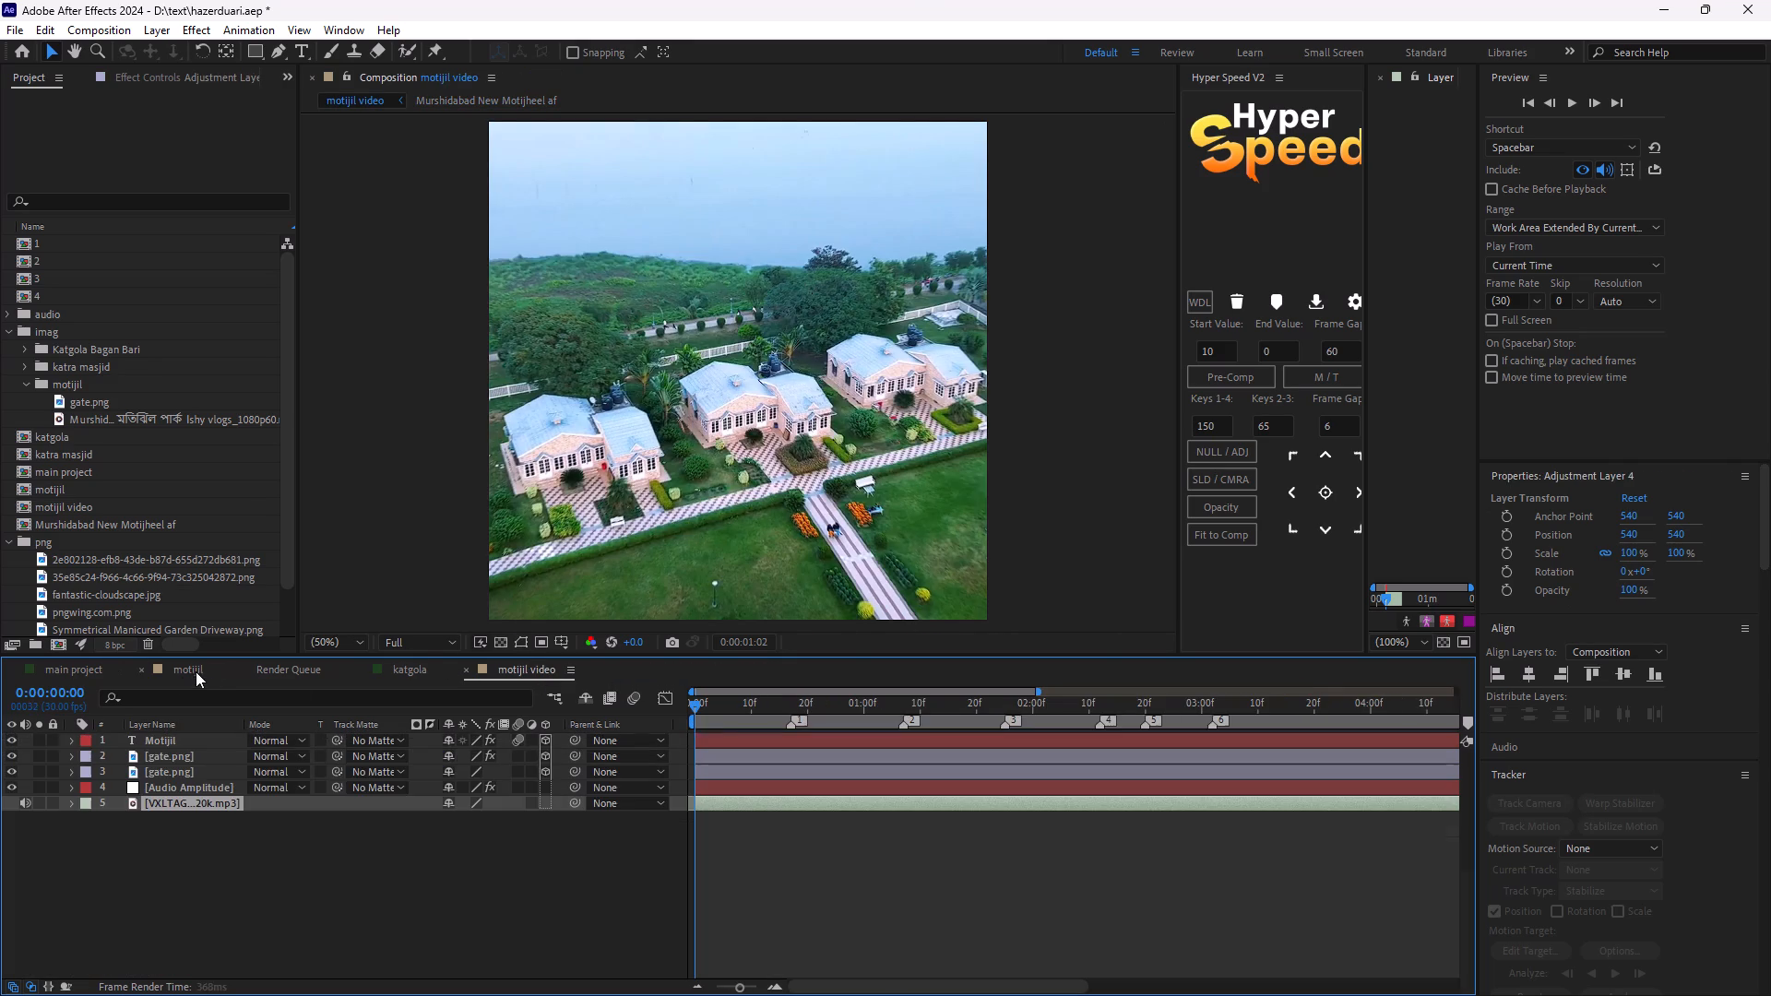
pyautogui.scroll(-5, 112, 385)
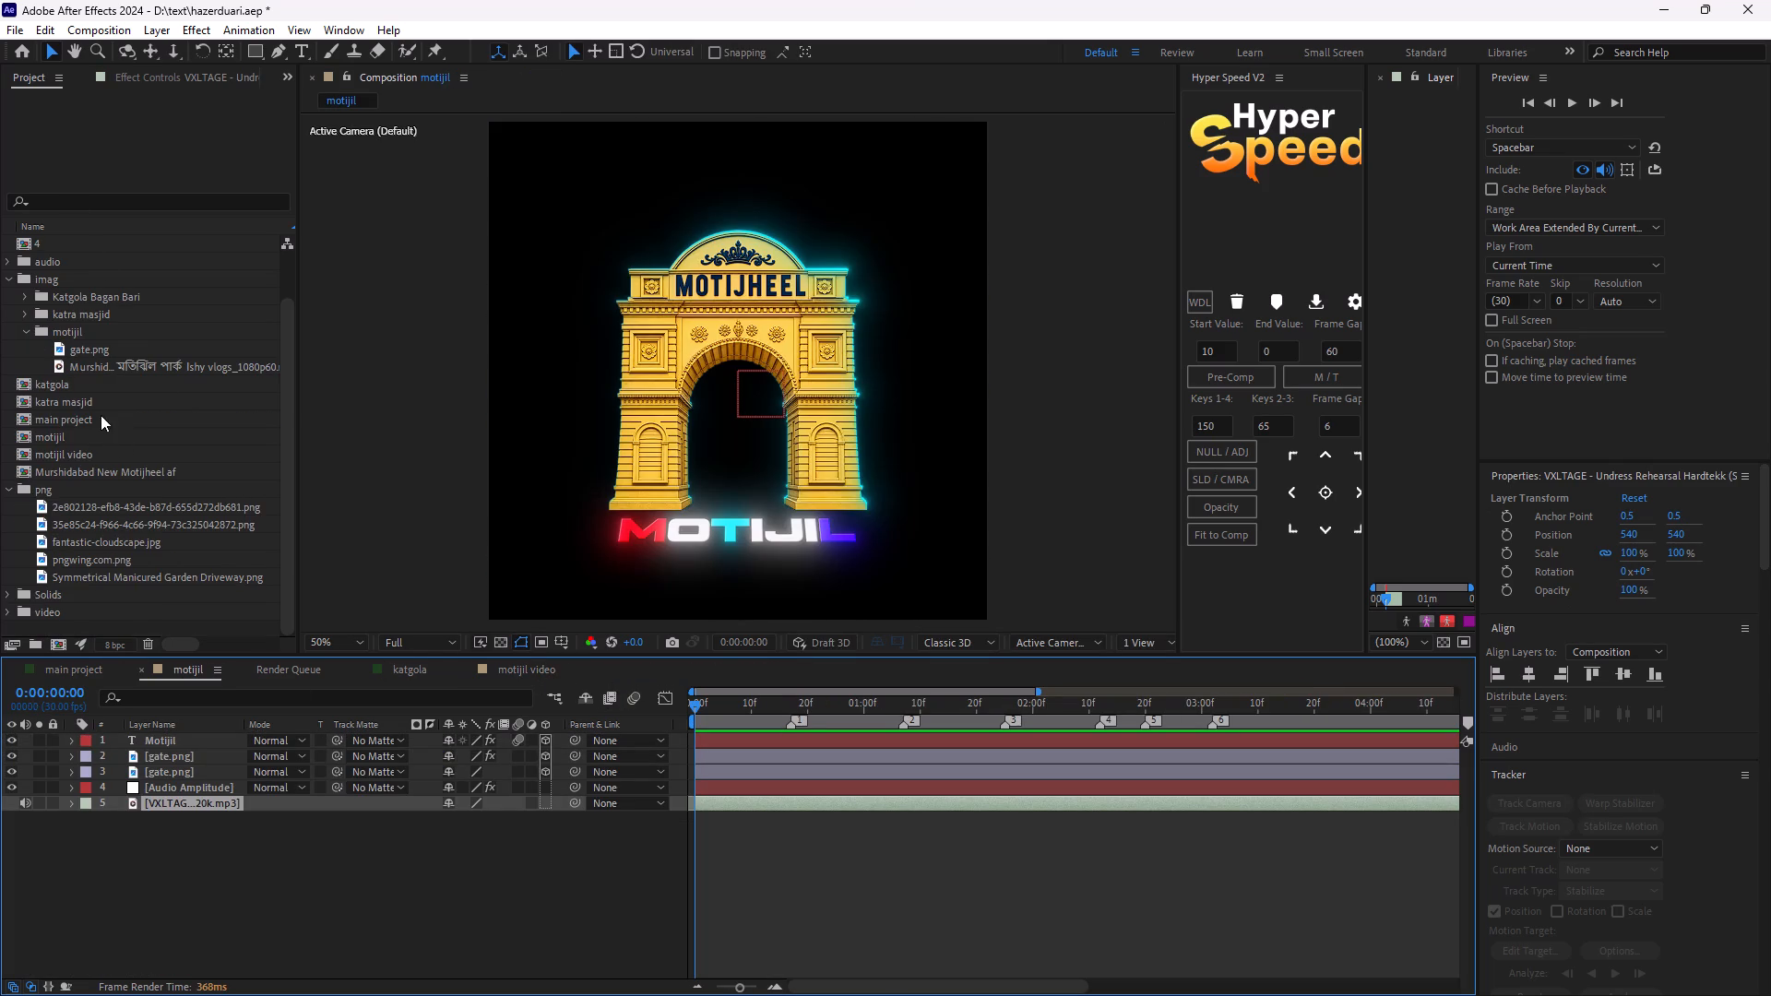
pyautogui.moveTo(73, 456); pyautogui.dragTo(125, 504)
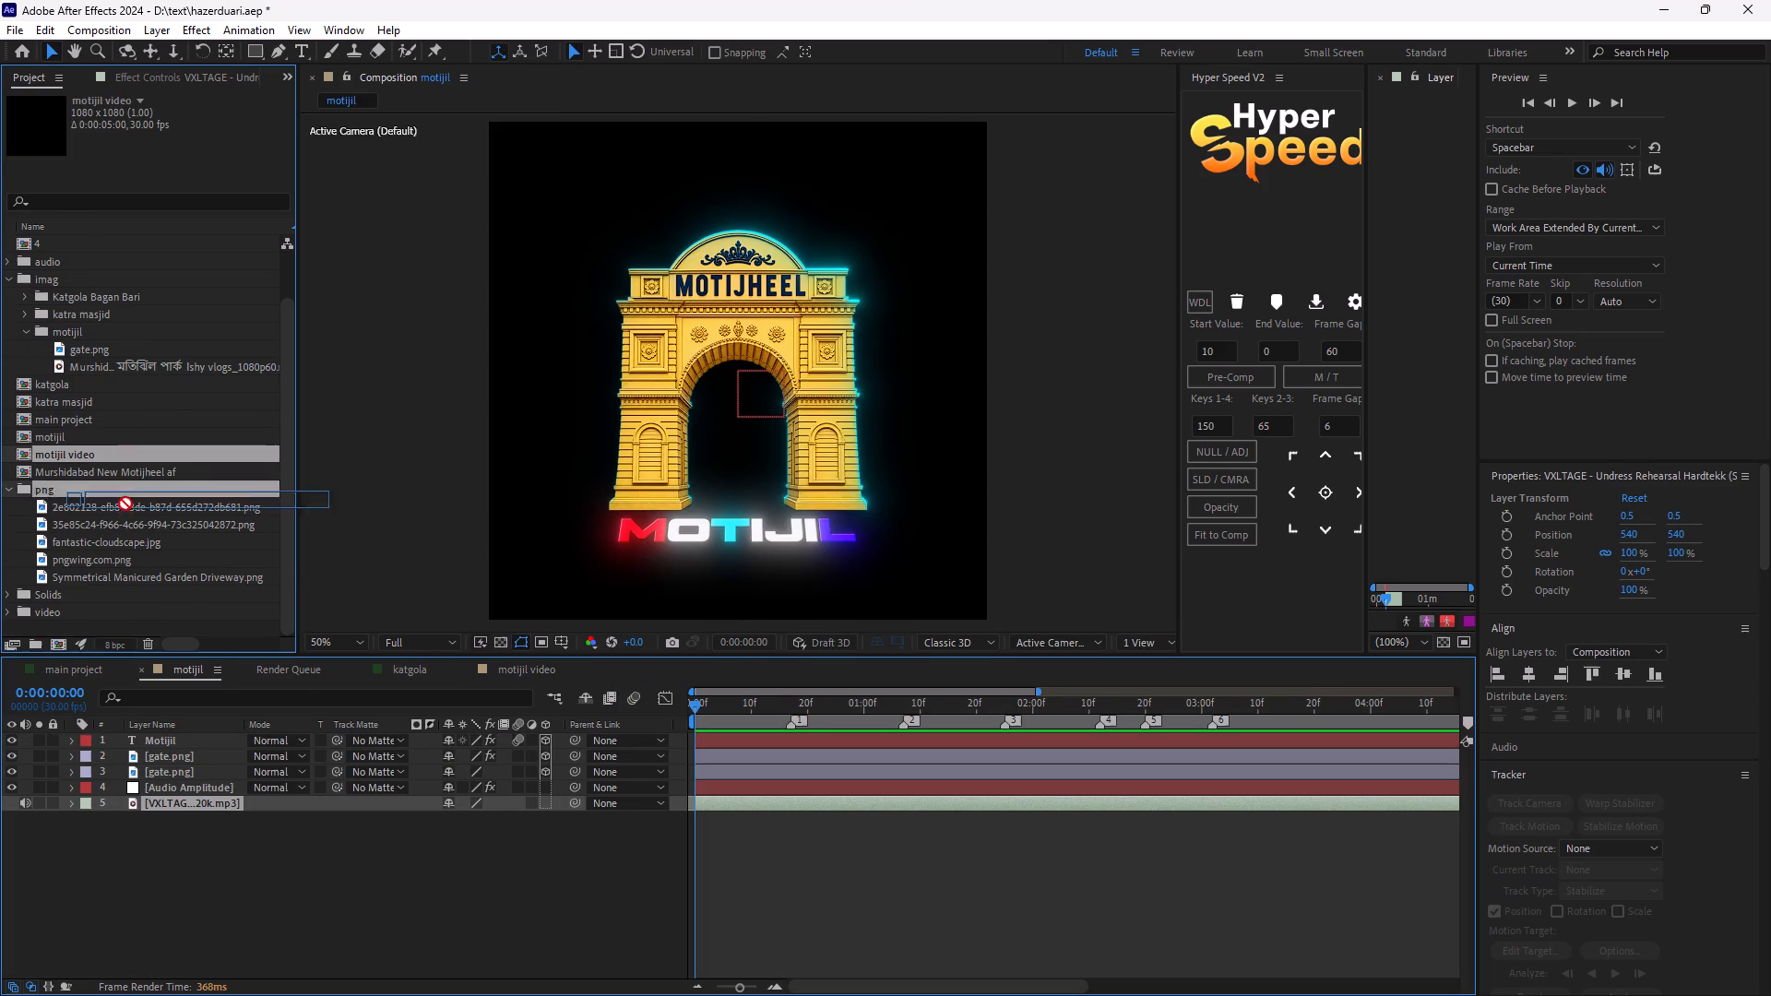
pyautogui.moveTo(125, 504); pyautogui.dragTo(712, 817)
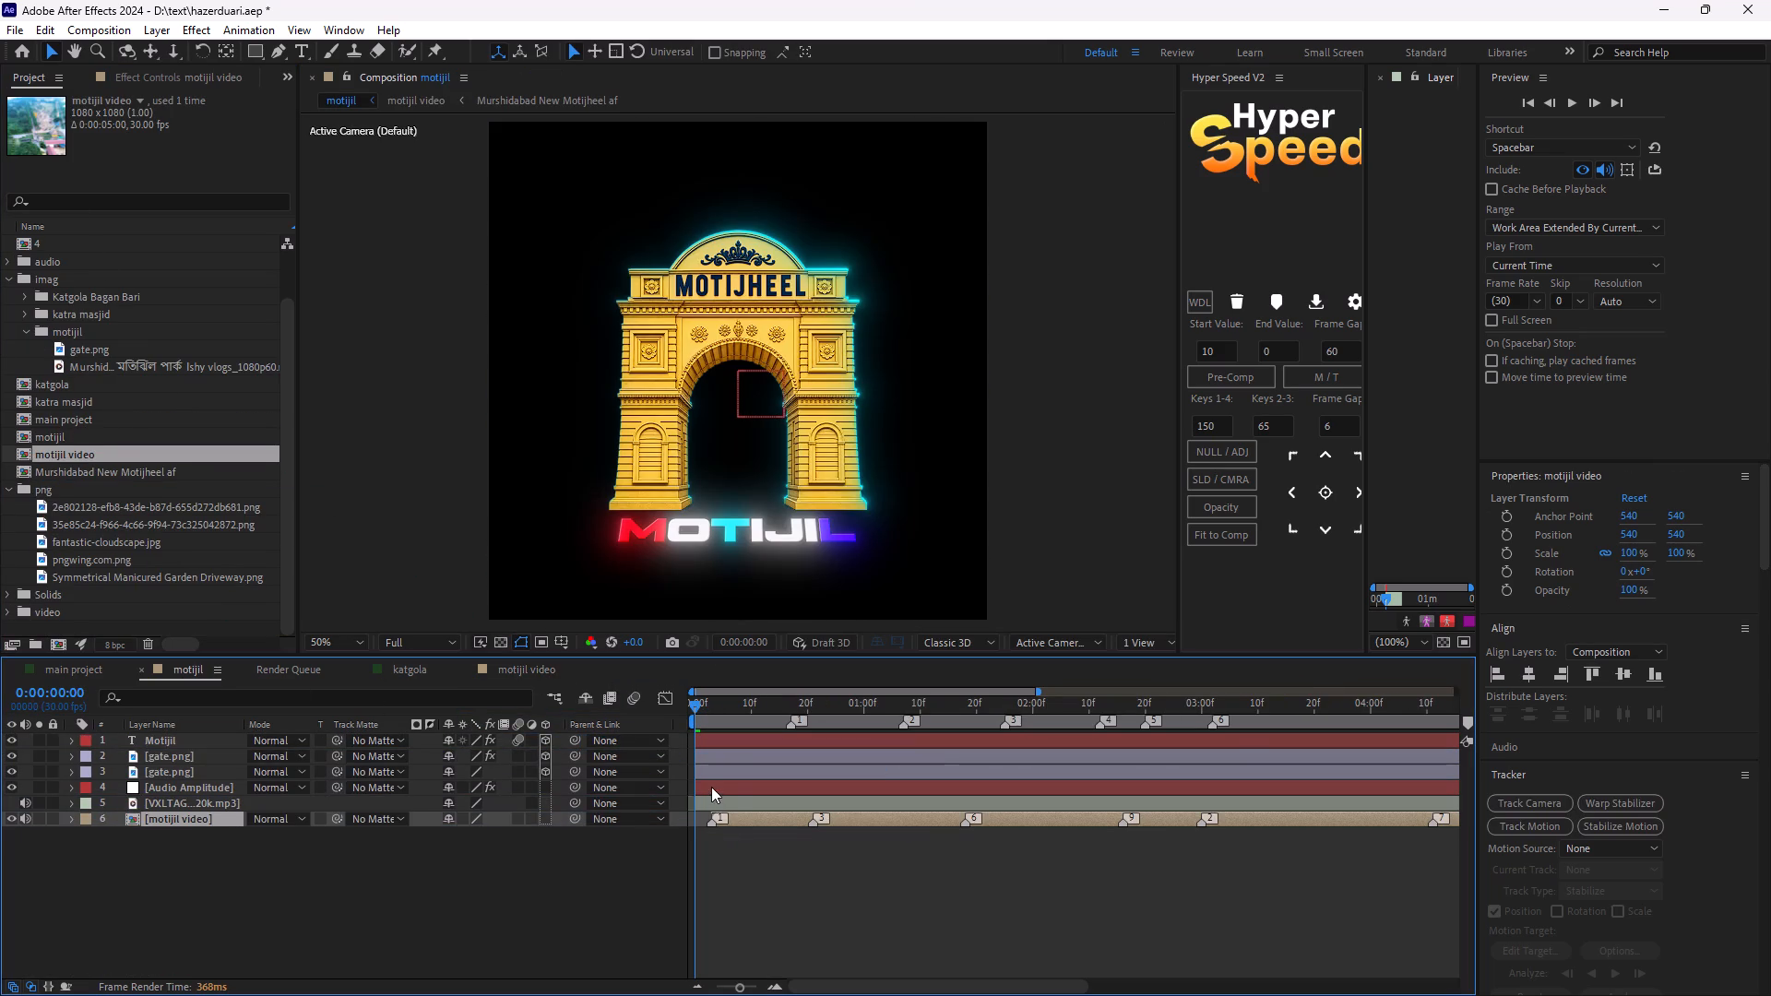
pyautogui.moveTo(745, 818); pyautogui.dragTo(727, 821)
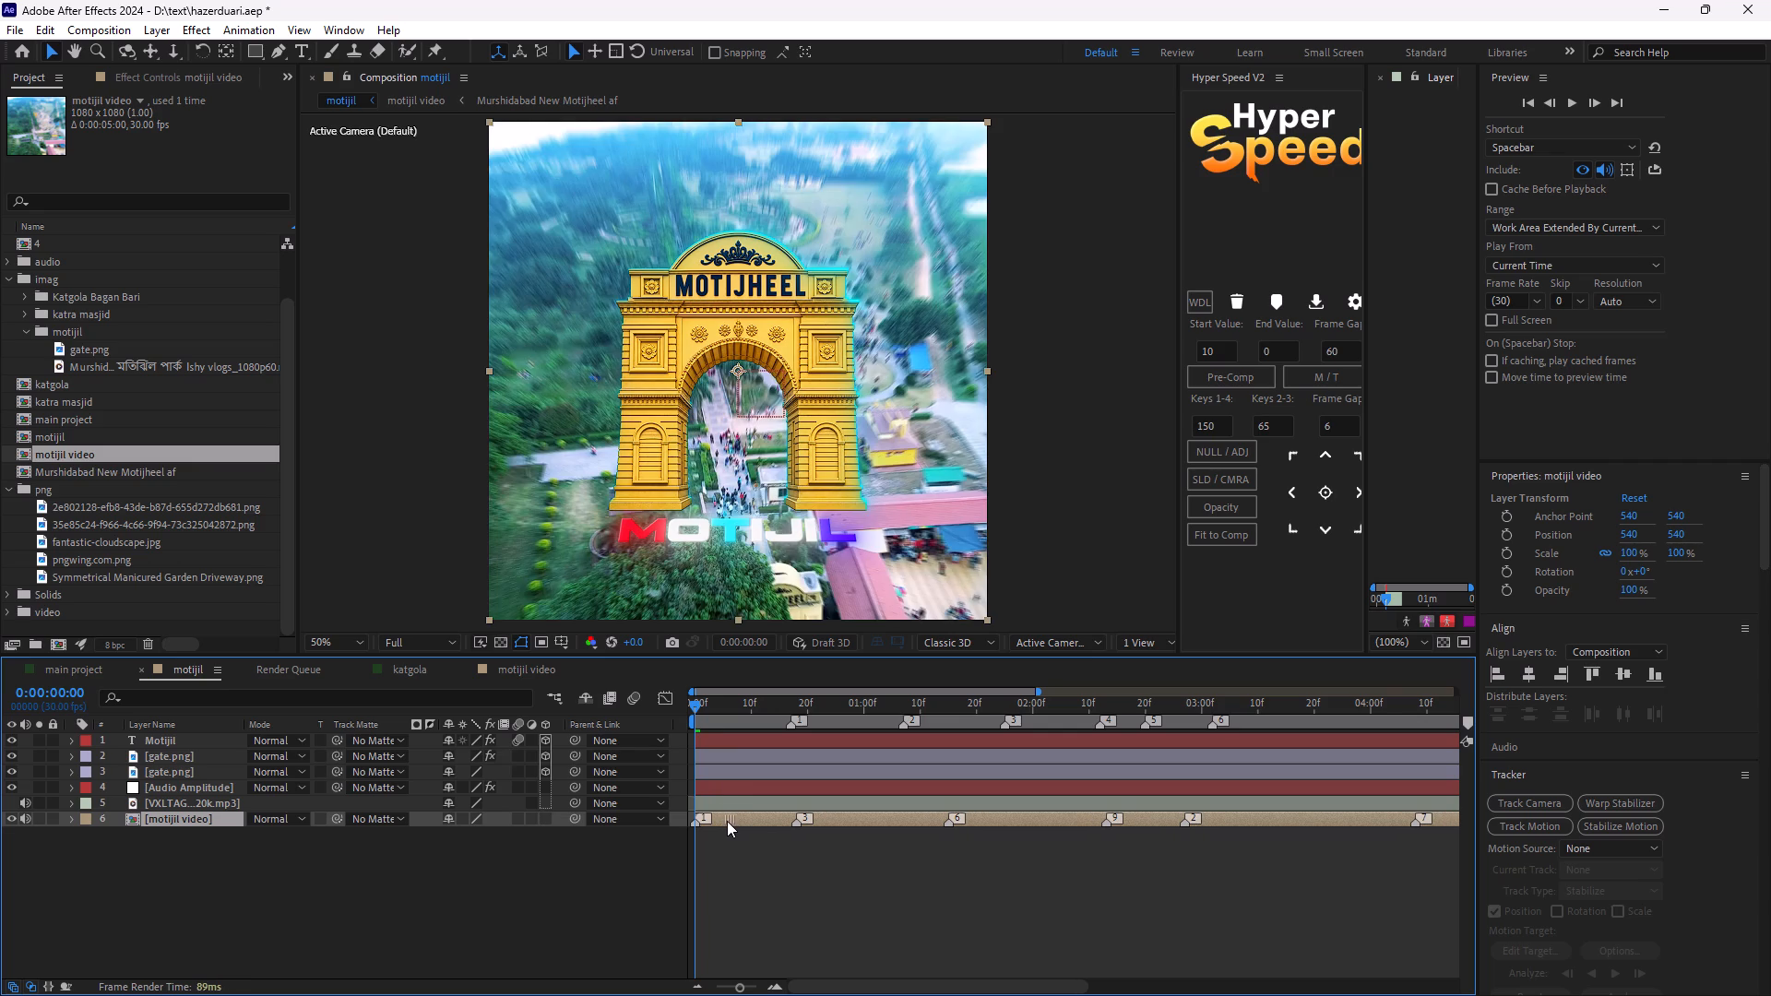
pyautogui.moveTo(727, 821); pyautogui.dragTo(724, 821)
# Mute the audio of the motijil video layer while previewing the motijil composition.
pyautogui.press('space')
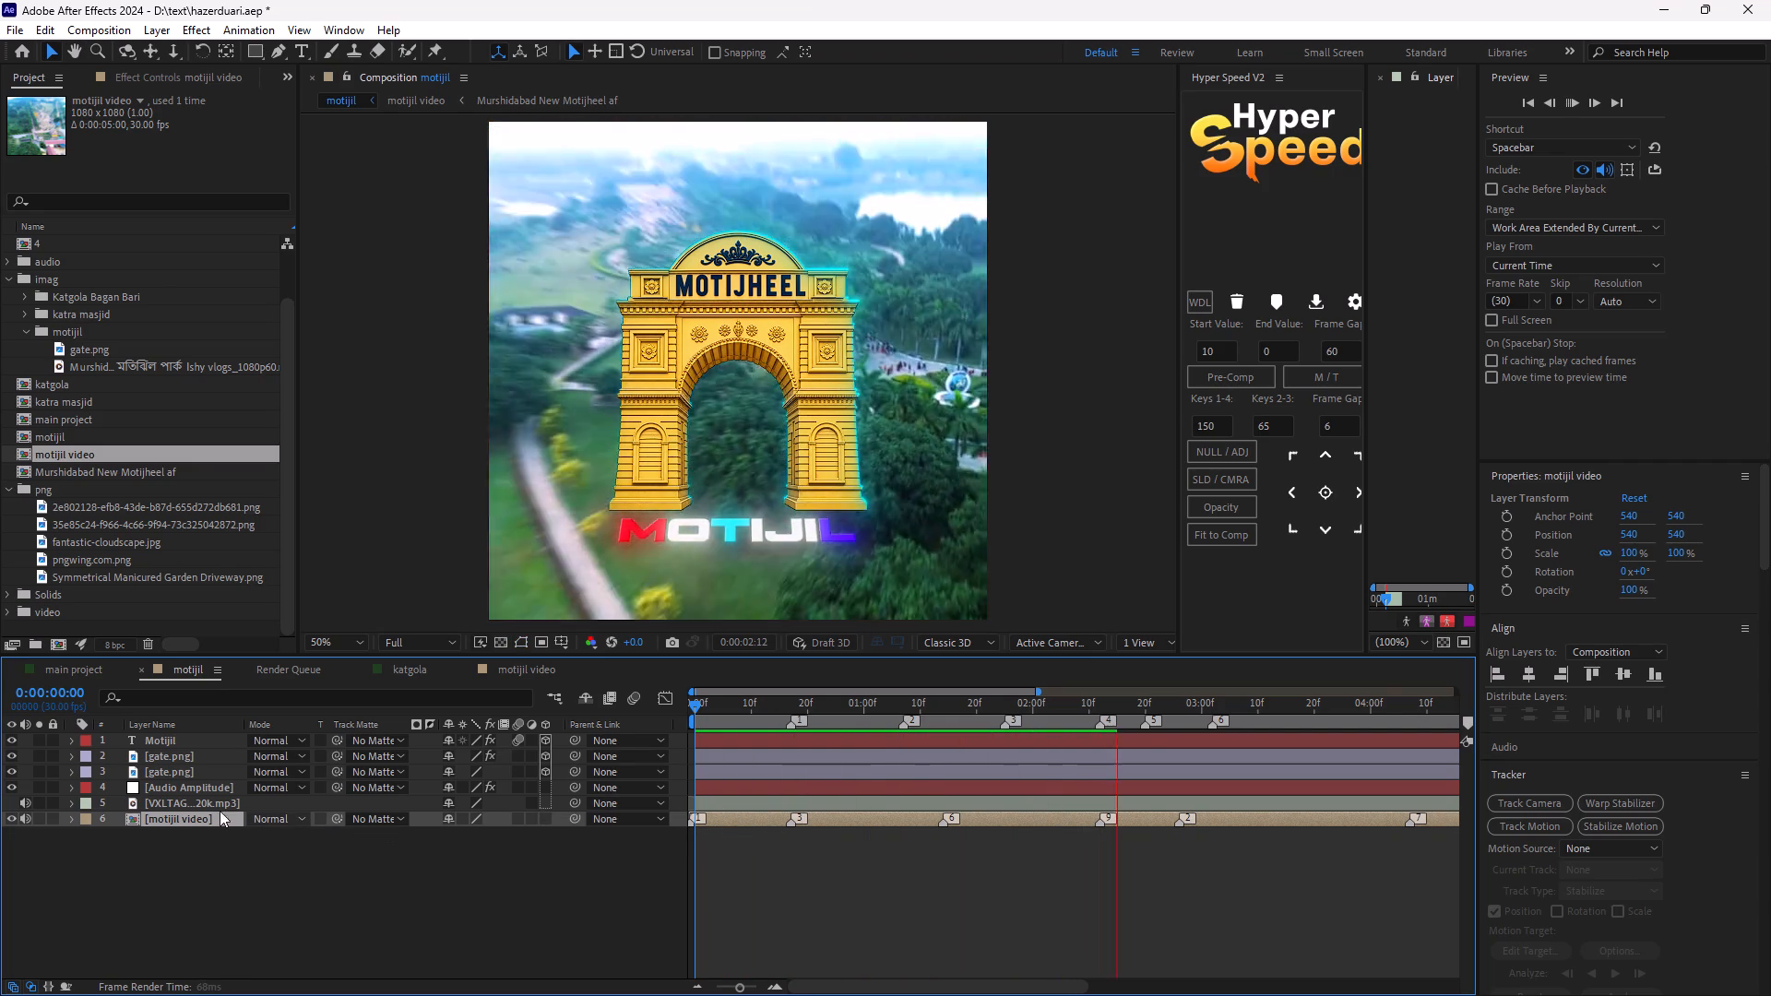
pyautogui.click(24, 820)
pyautogui.press('space')
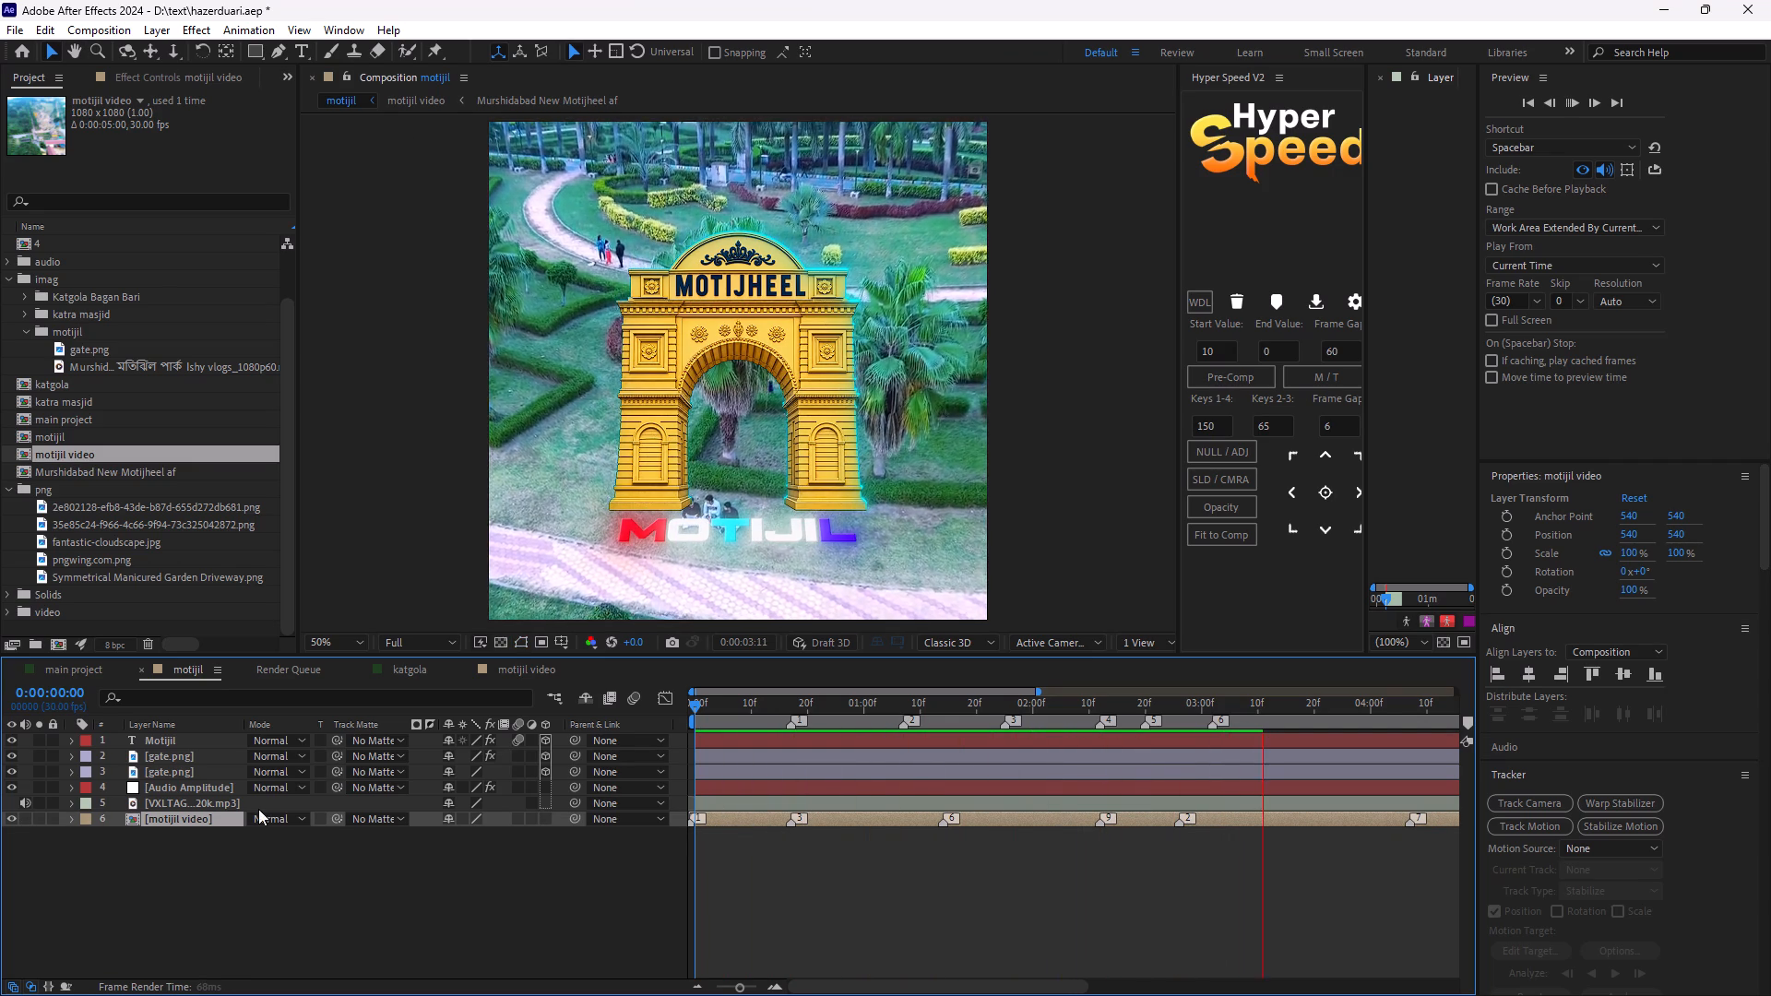
pyautogui.press('space')
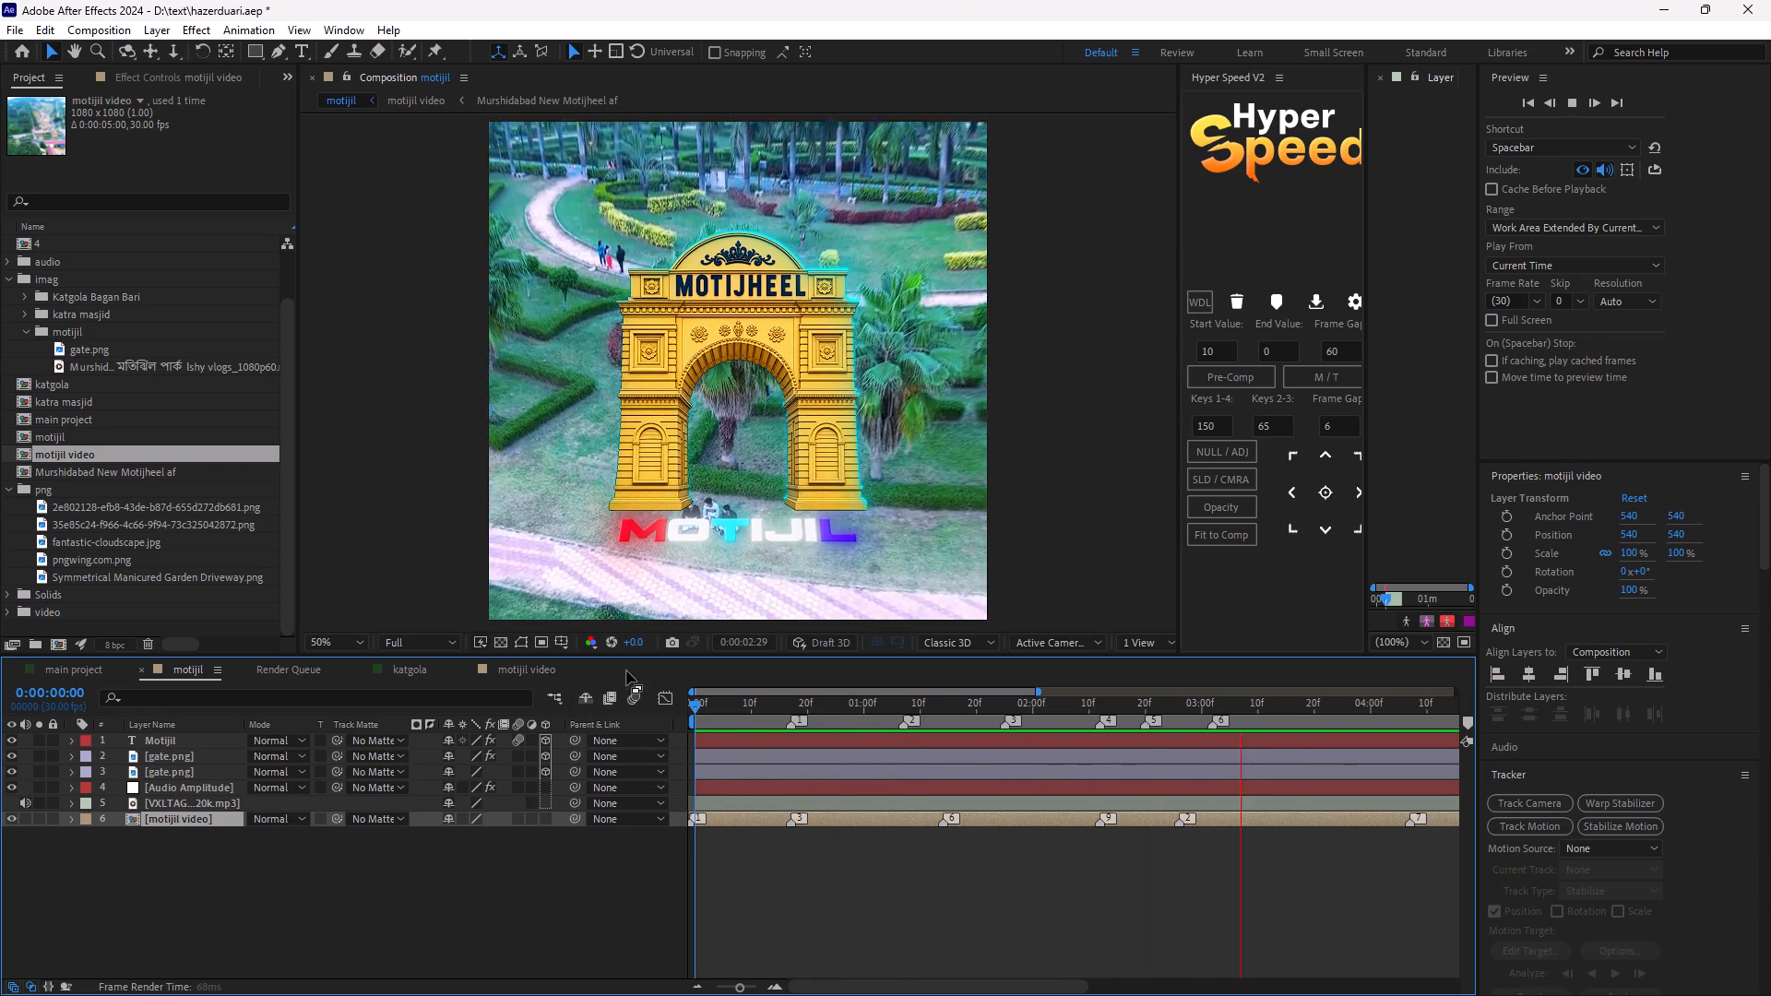
pyautogui.press('space')
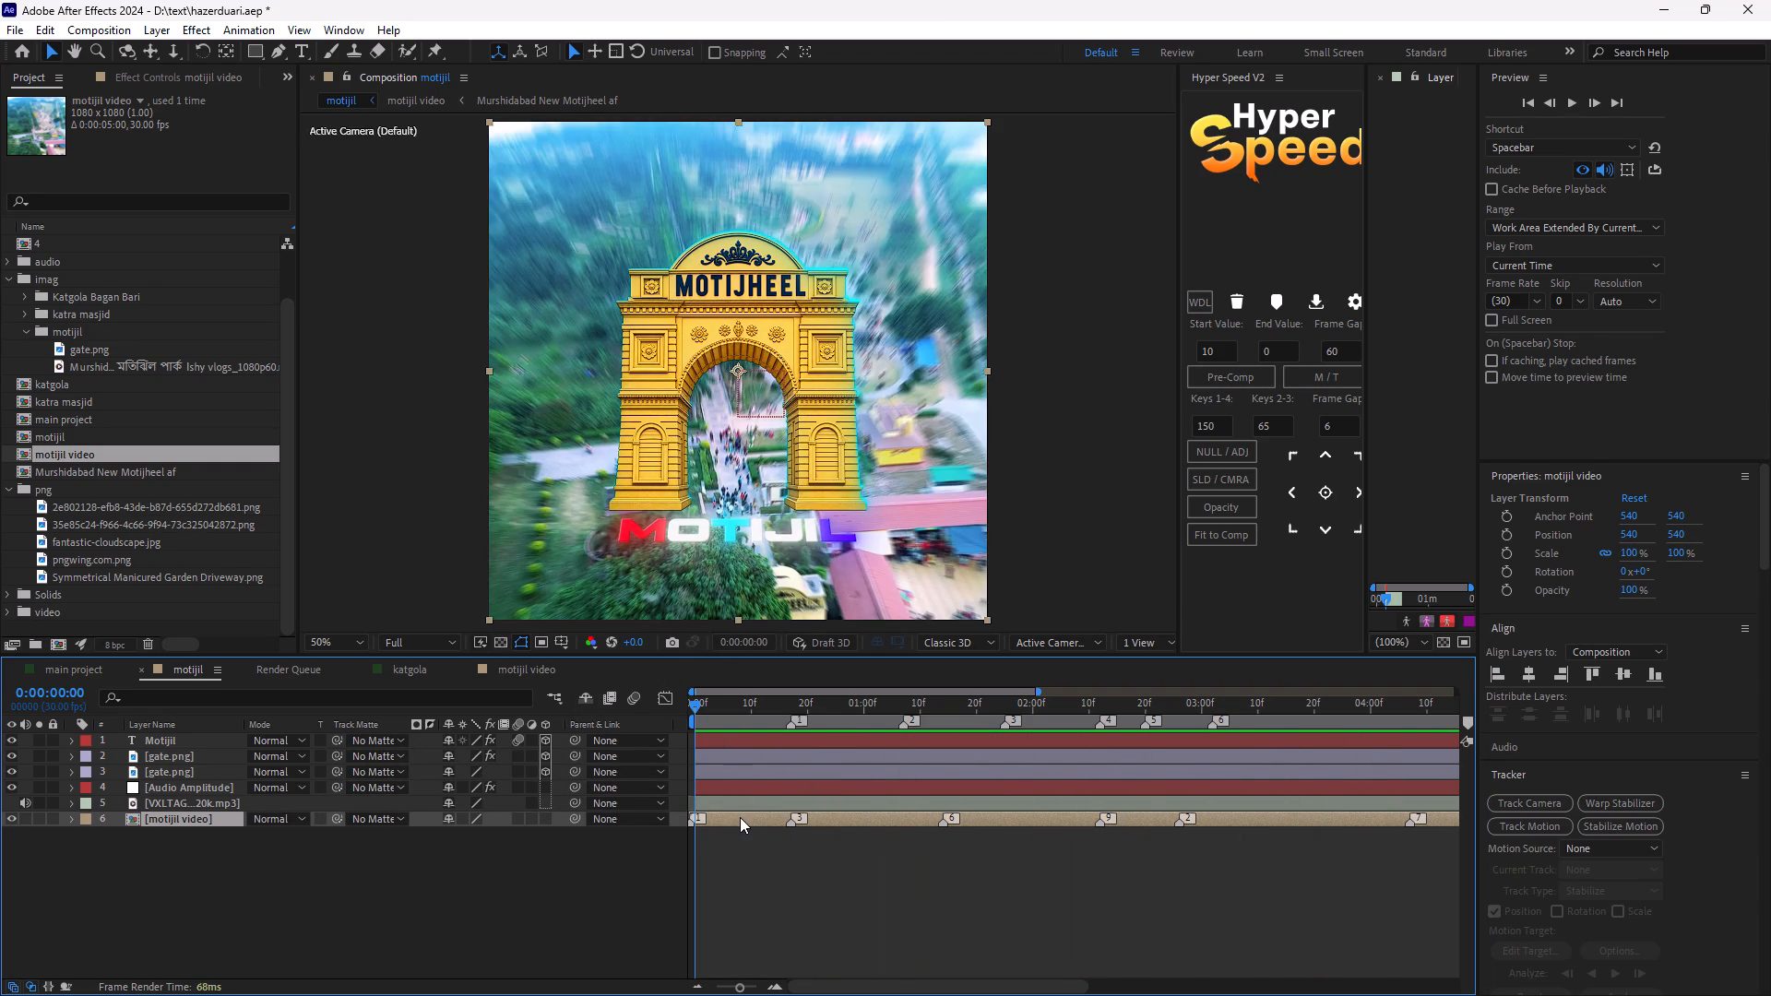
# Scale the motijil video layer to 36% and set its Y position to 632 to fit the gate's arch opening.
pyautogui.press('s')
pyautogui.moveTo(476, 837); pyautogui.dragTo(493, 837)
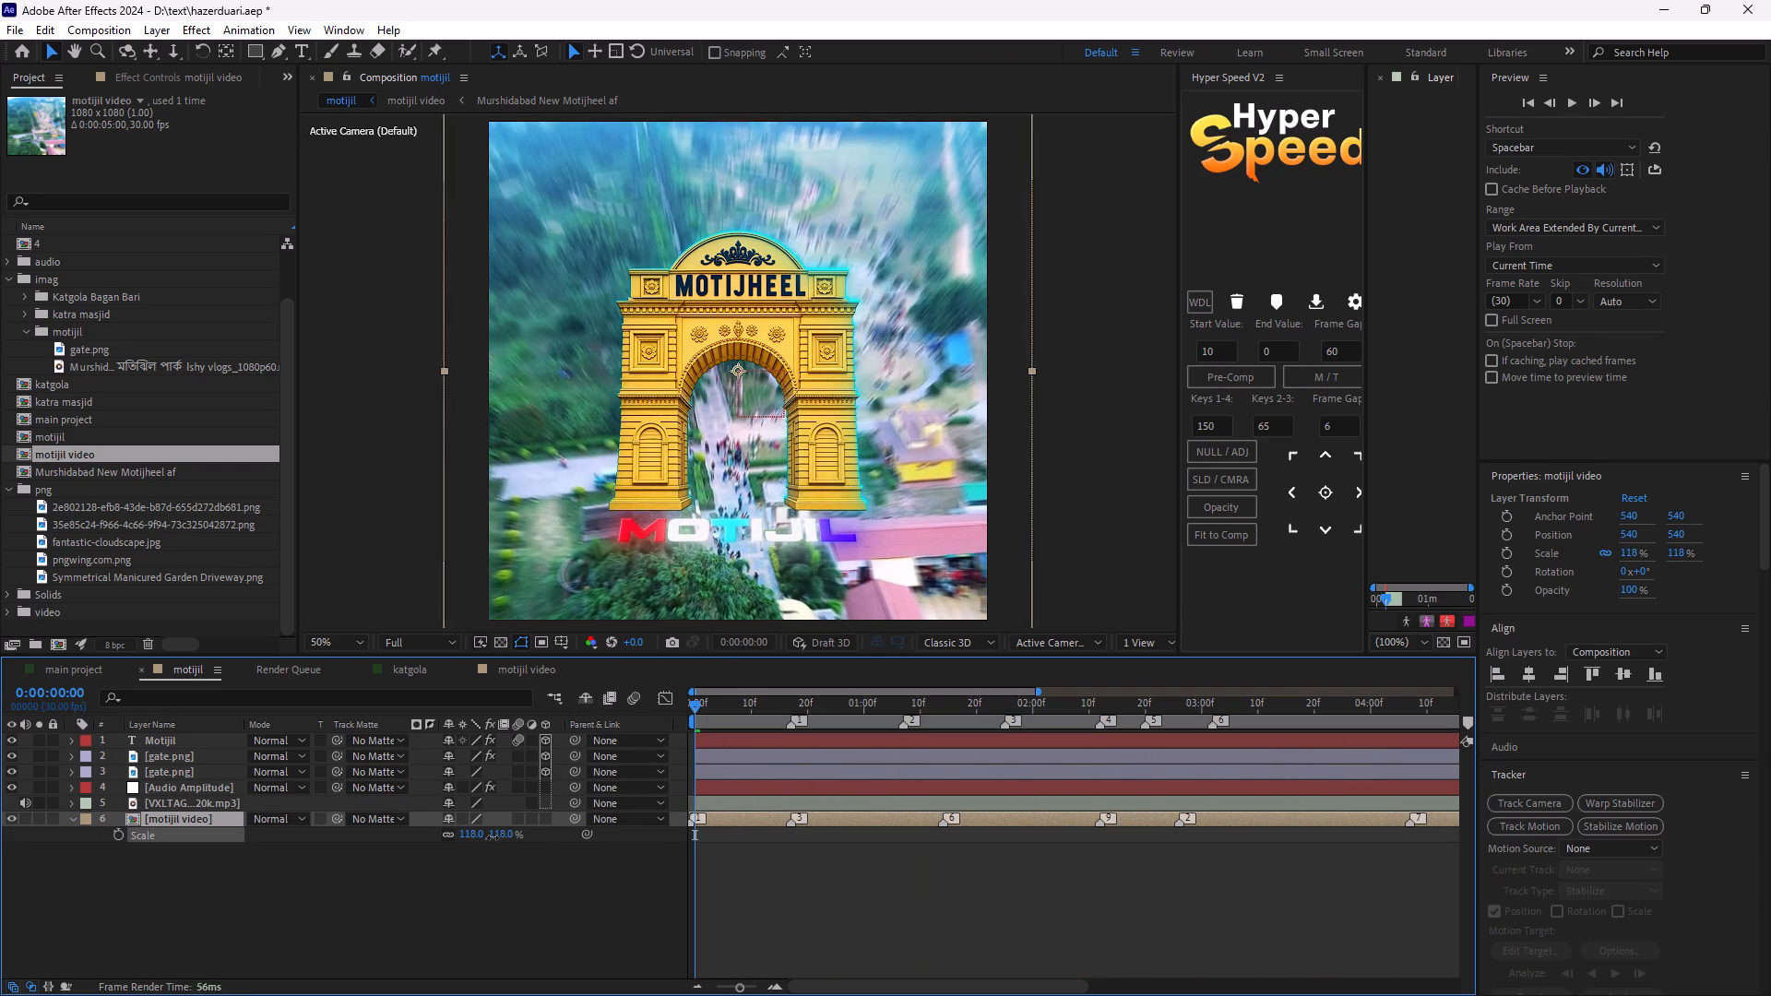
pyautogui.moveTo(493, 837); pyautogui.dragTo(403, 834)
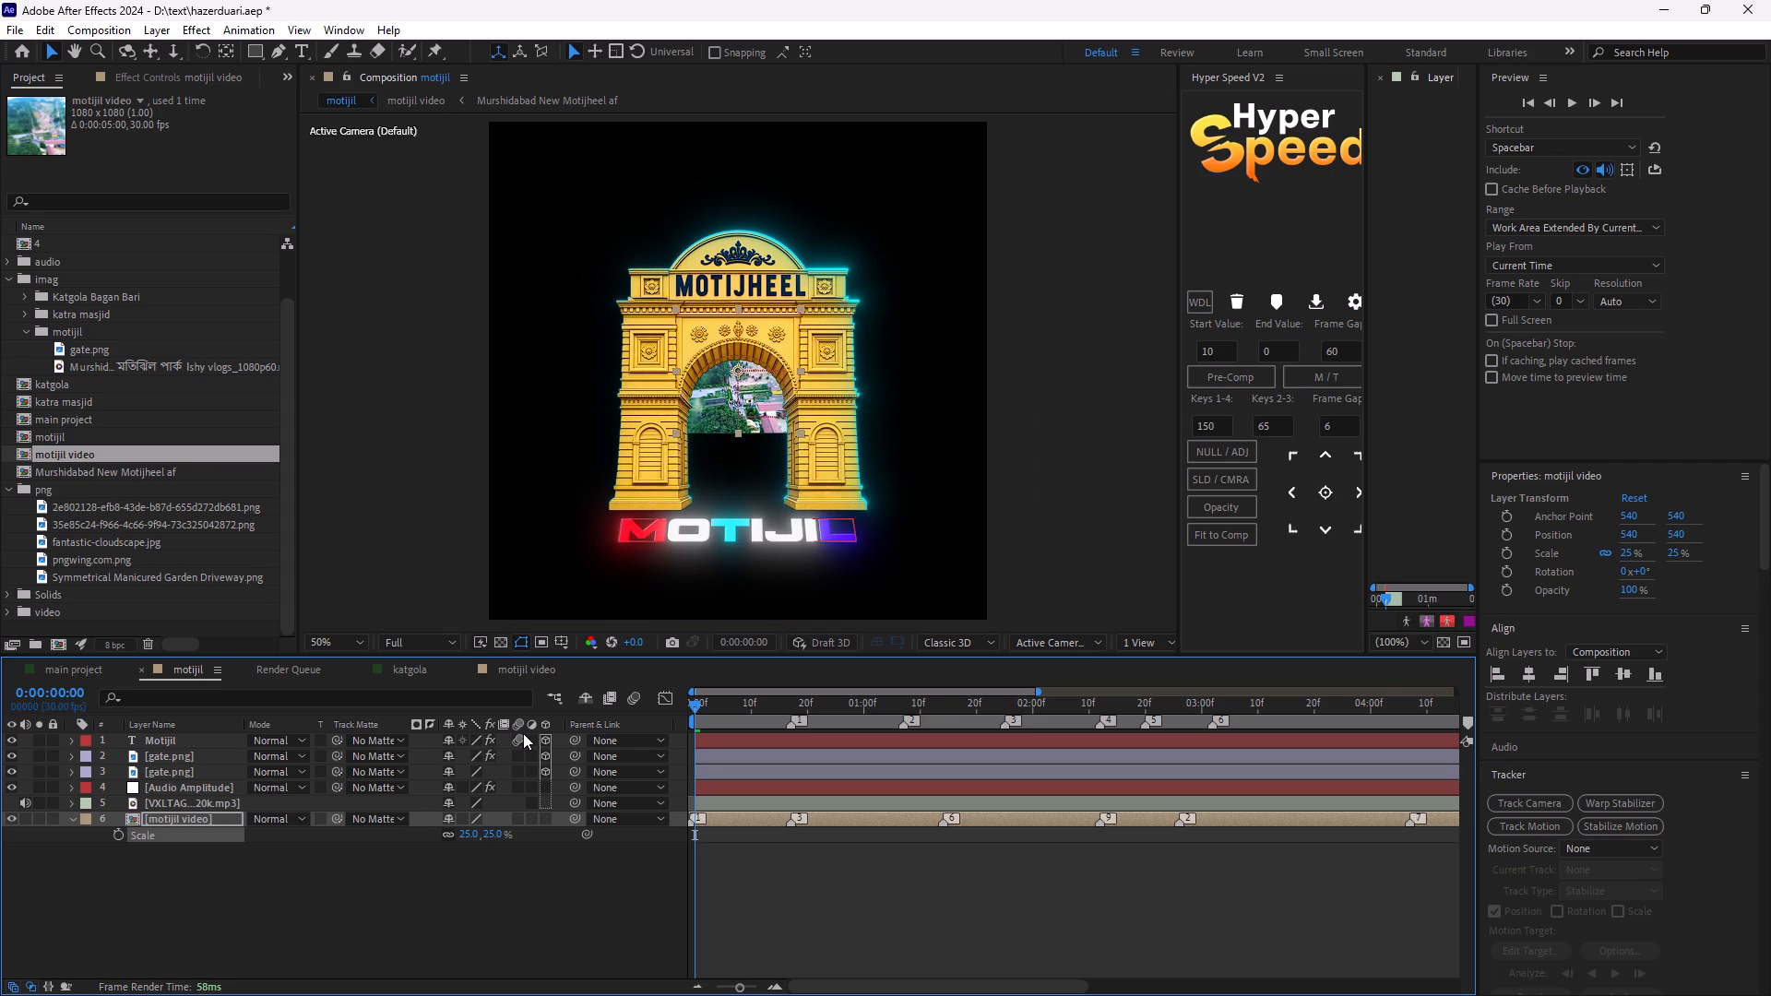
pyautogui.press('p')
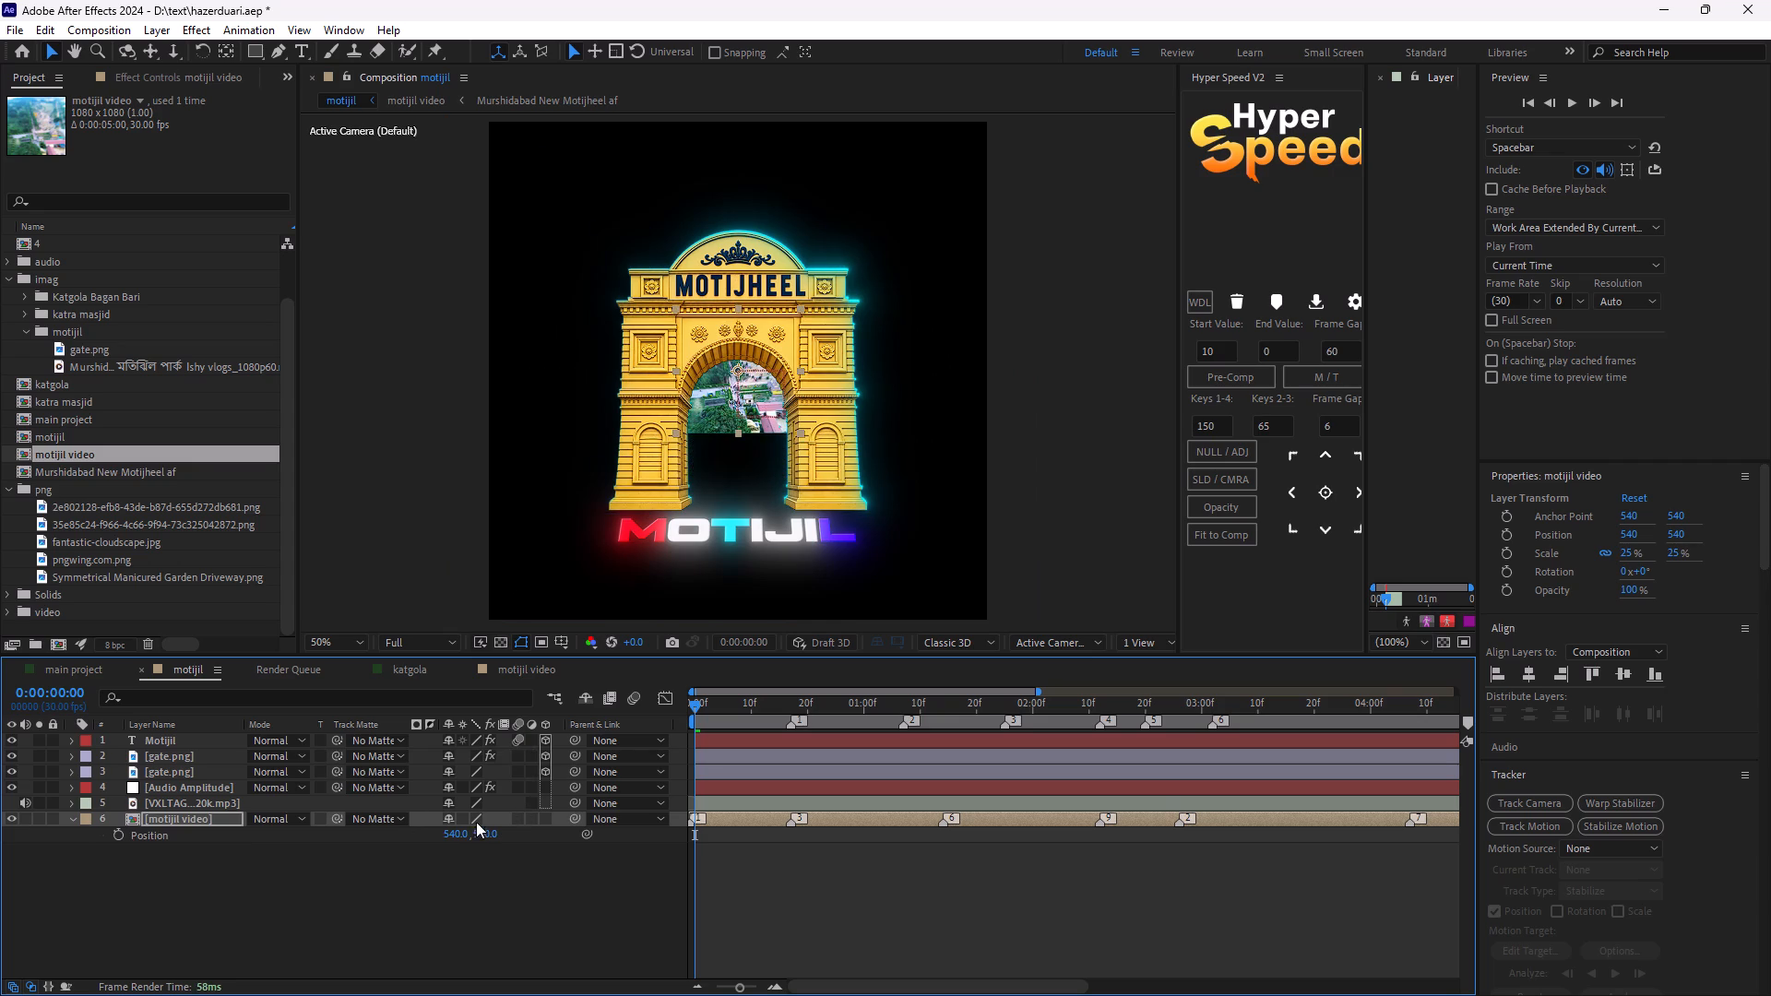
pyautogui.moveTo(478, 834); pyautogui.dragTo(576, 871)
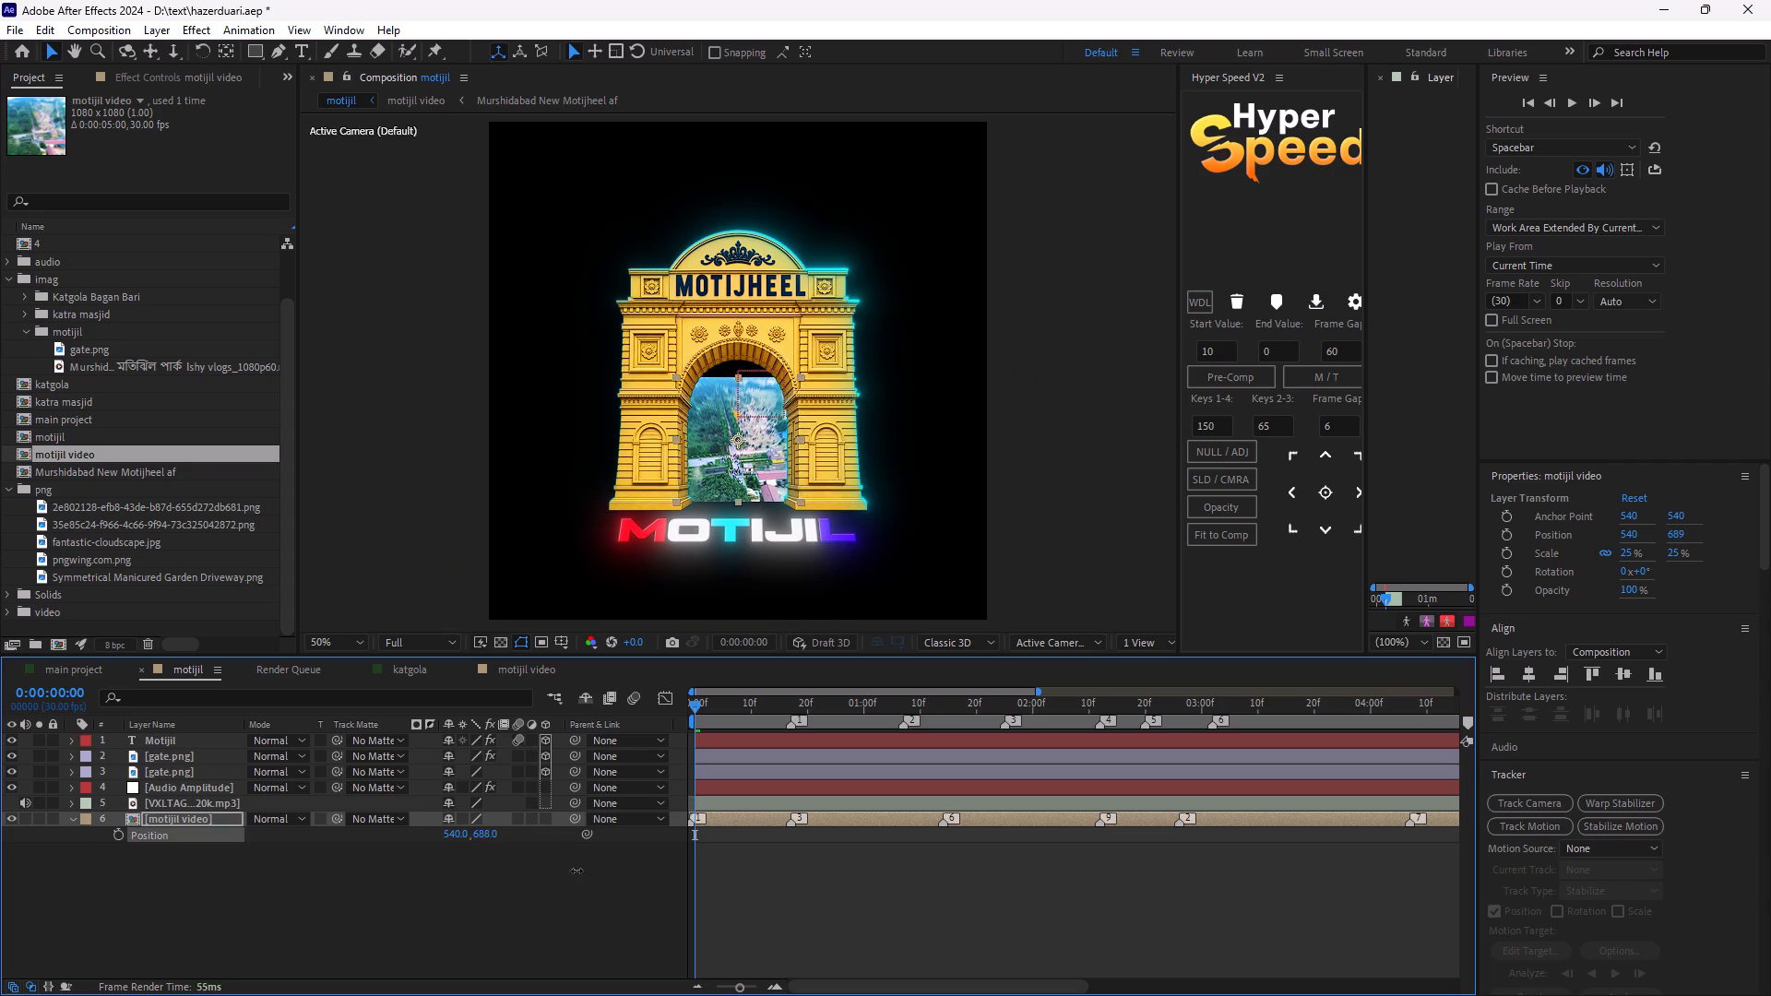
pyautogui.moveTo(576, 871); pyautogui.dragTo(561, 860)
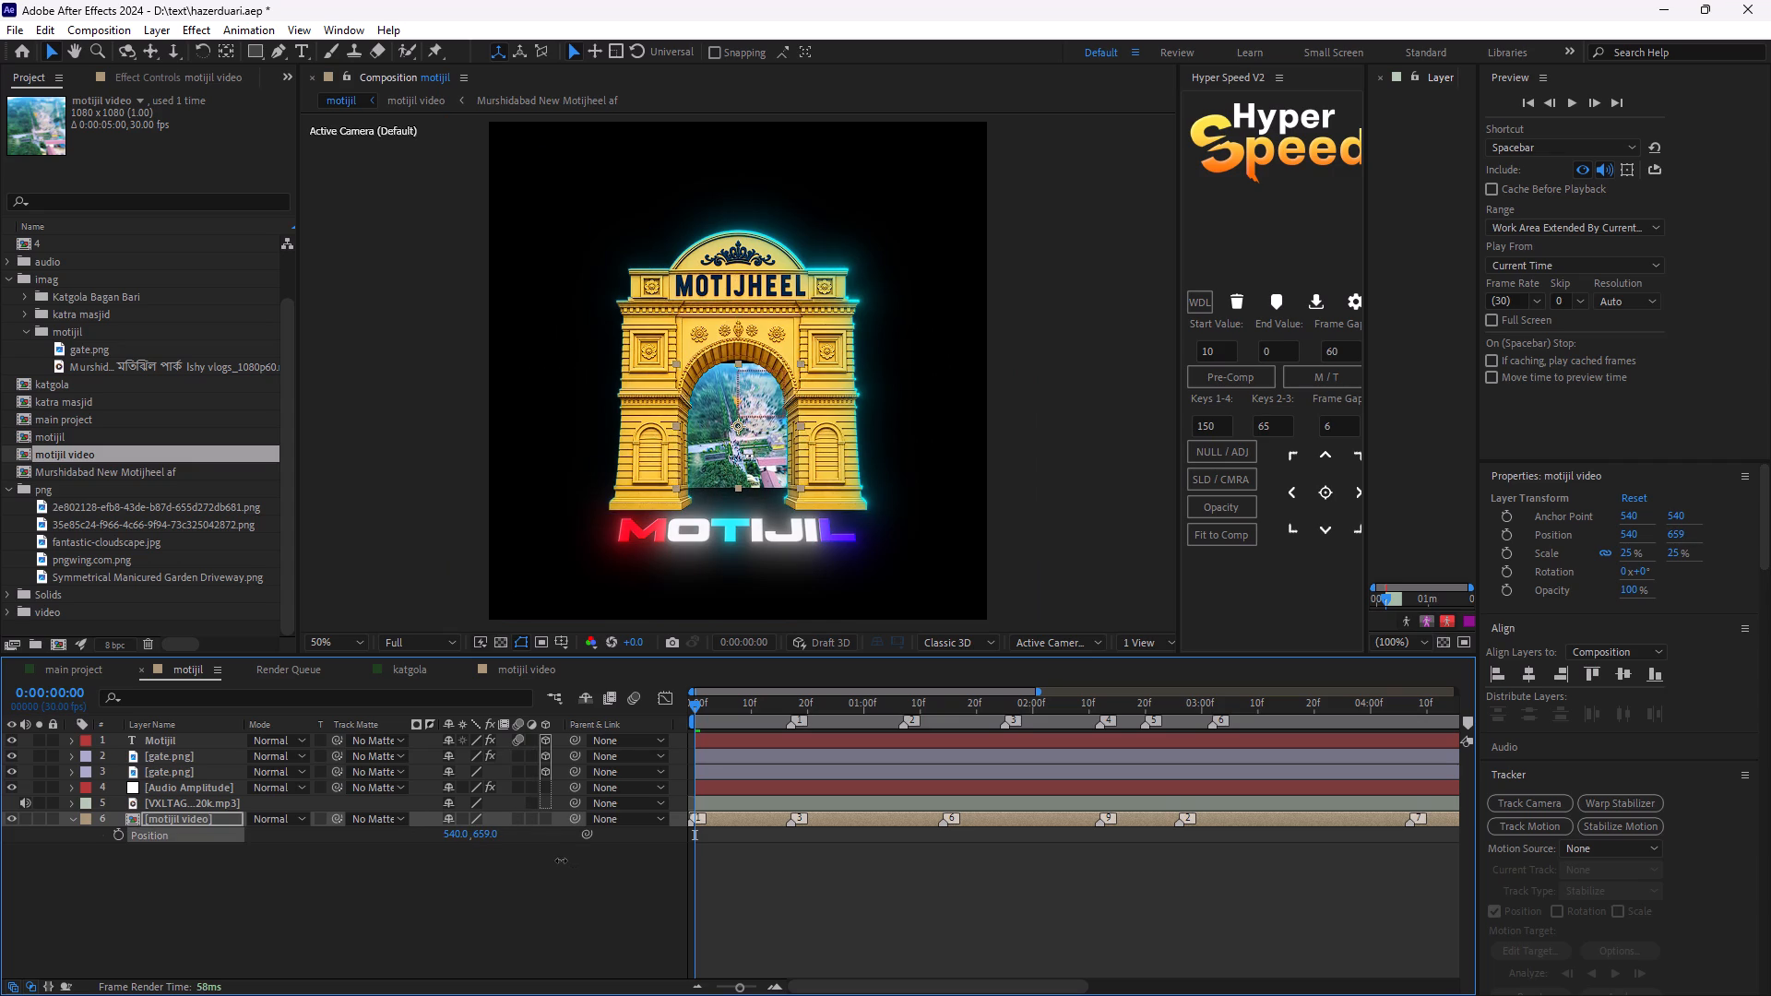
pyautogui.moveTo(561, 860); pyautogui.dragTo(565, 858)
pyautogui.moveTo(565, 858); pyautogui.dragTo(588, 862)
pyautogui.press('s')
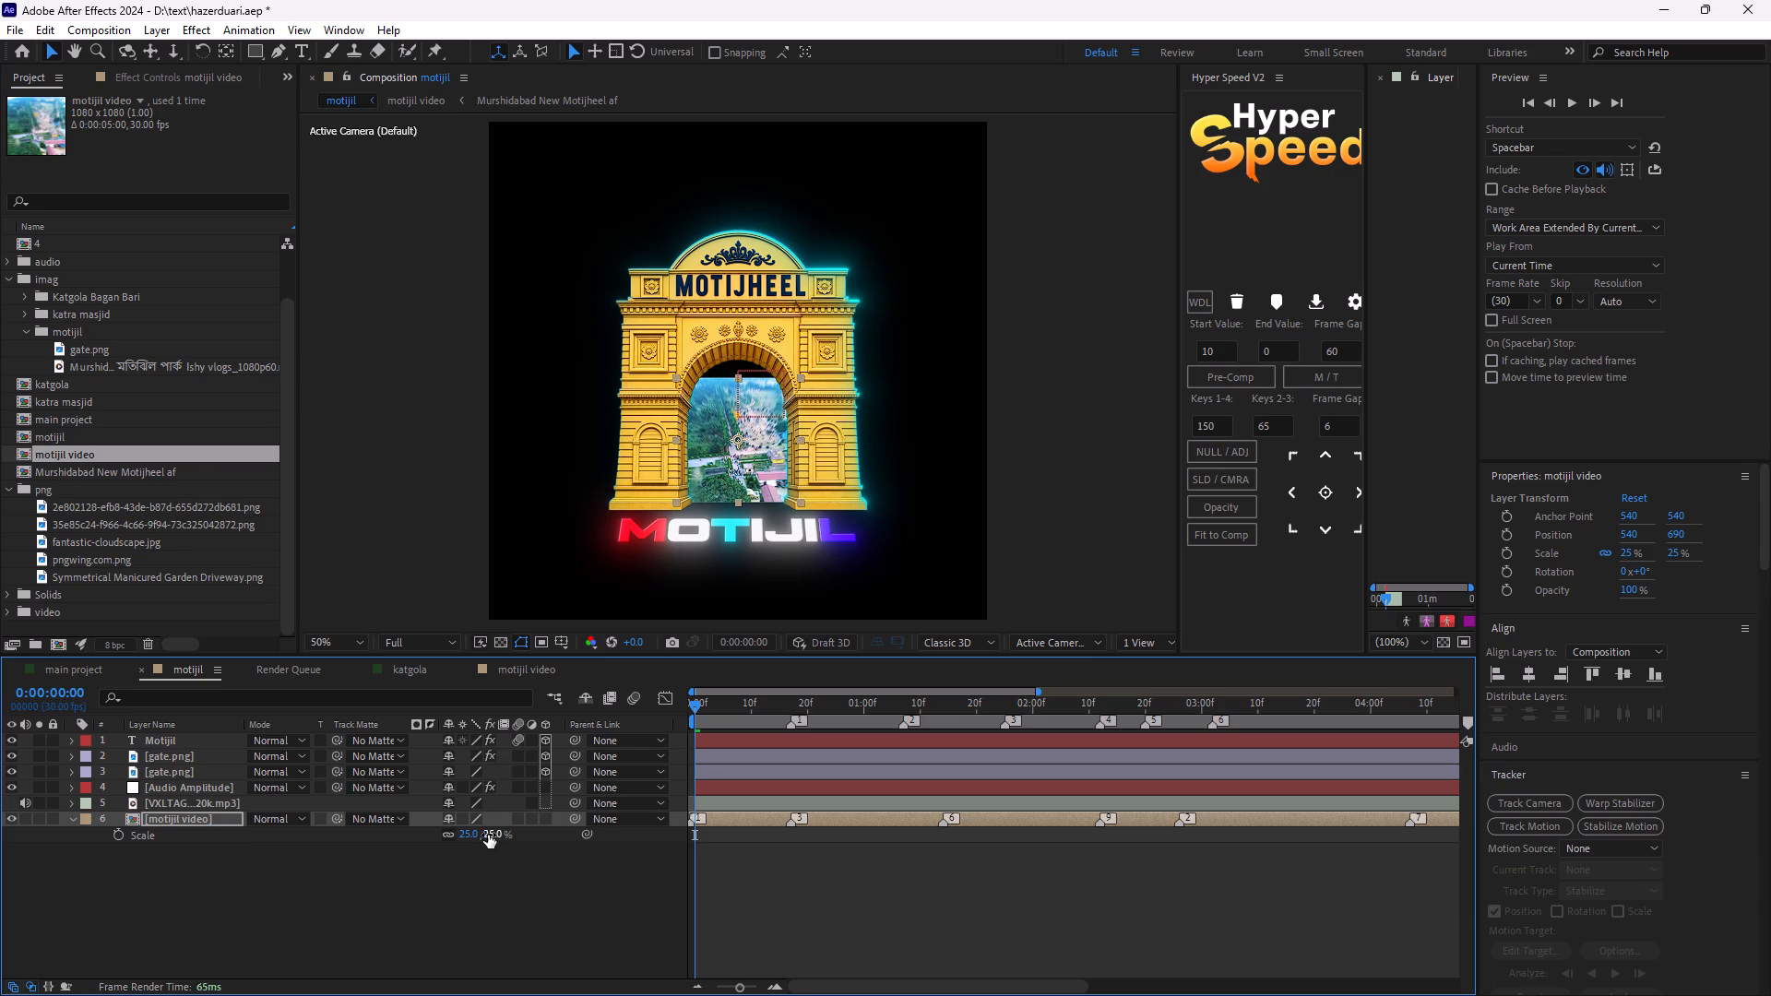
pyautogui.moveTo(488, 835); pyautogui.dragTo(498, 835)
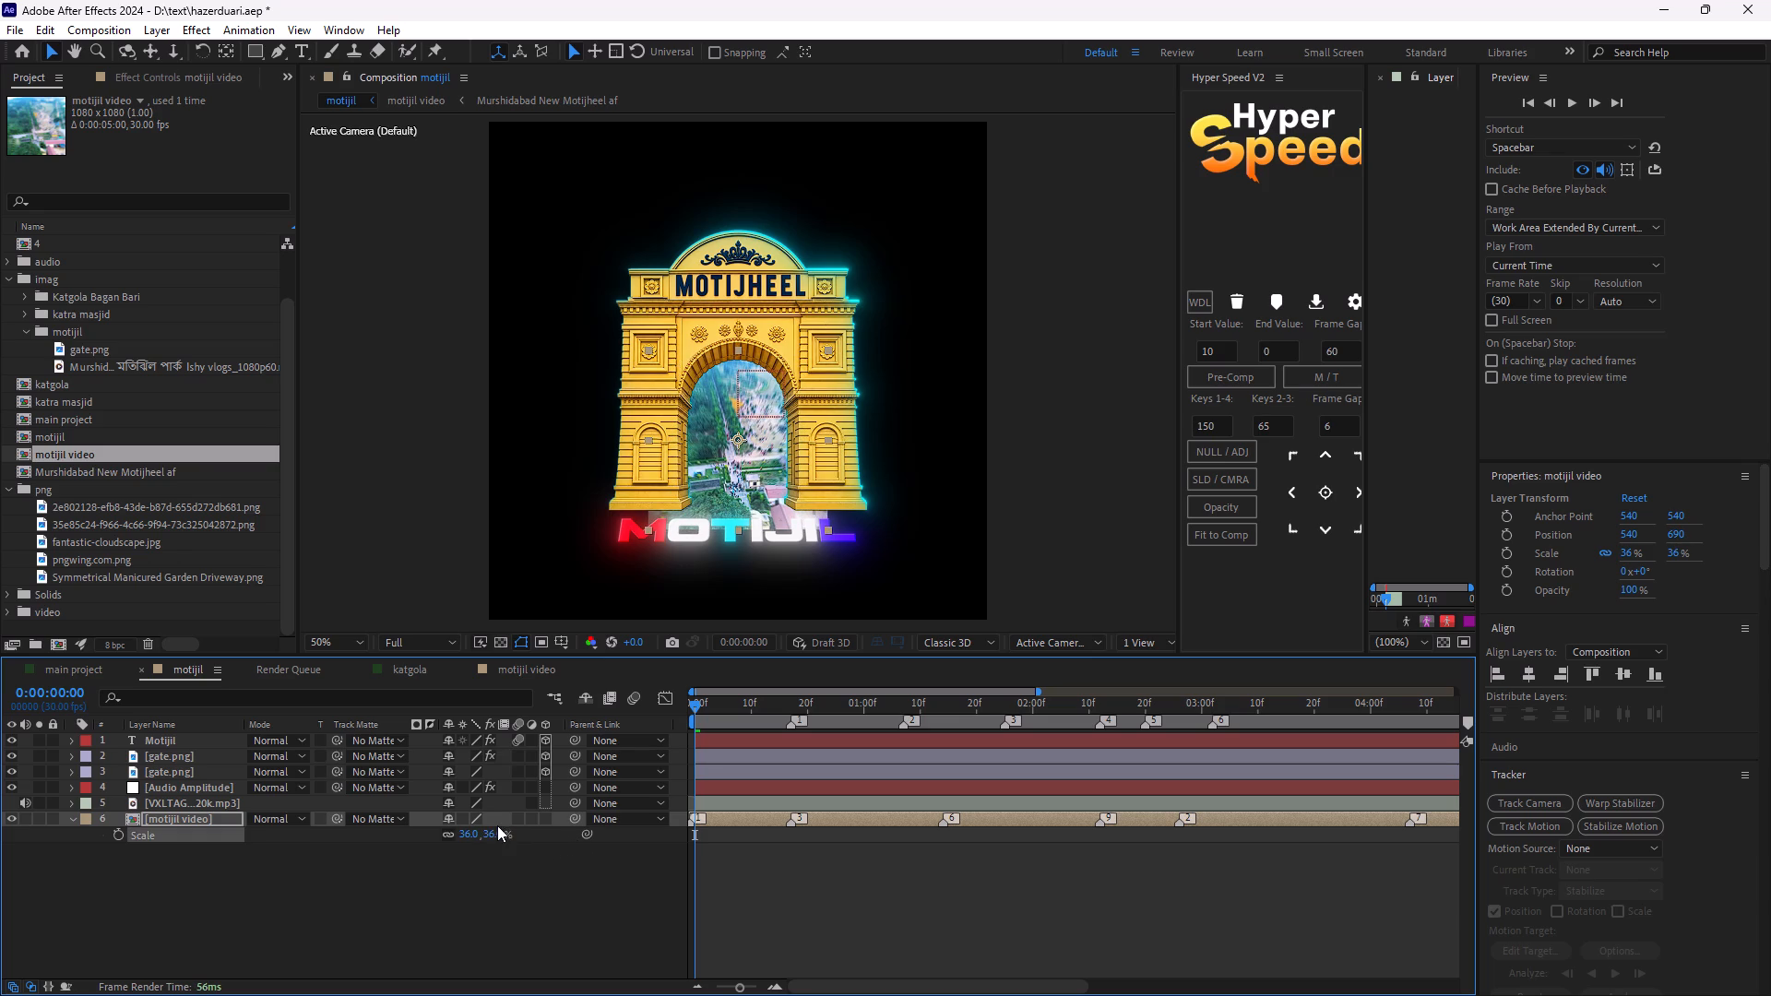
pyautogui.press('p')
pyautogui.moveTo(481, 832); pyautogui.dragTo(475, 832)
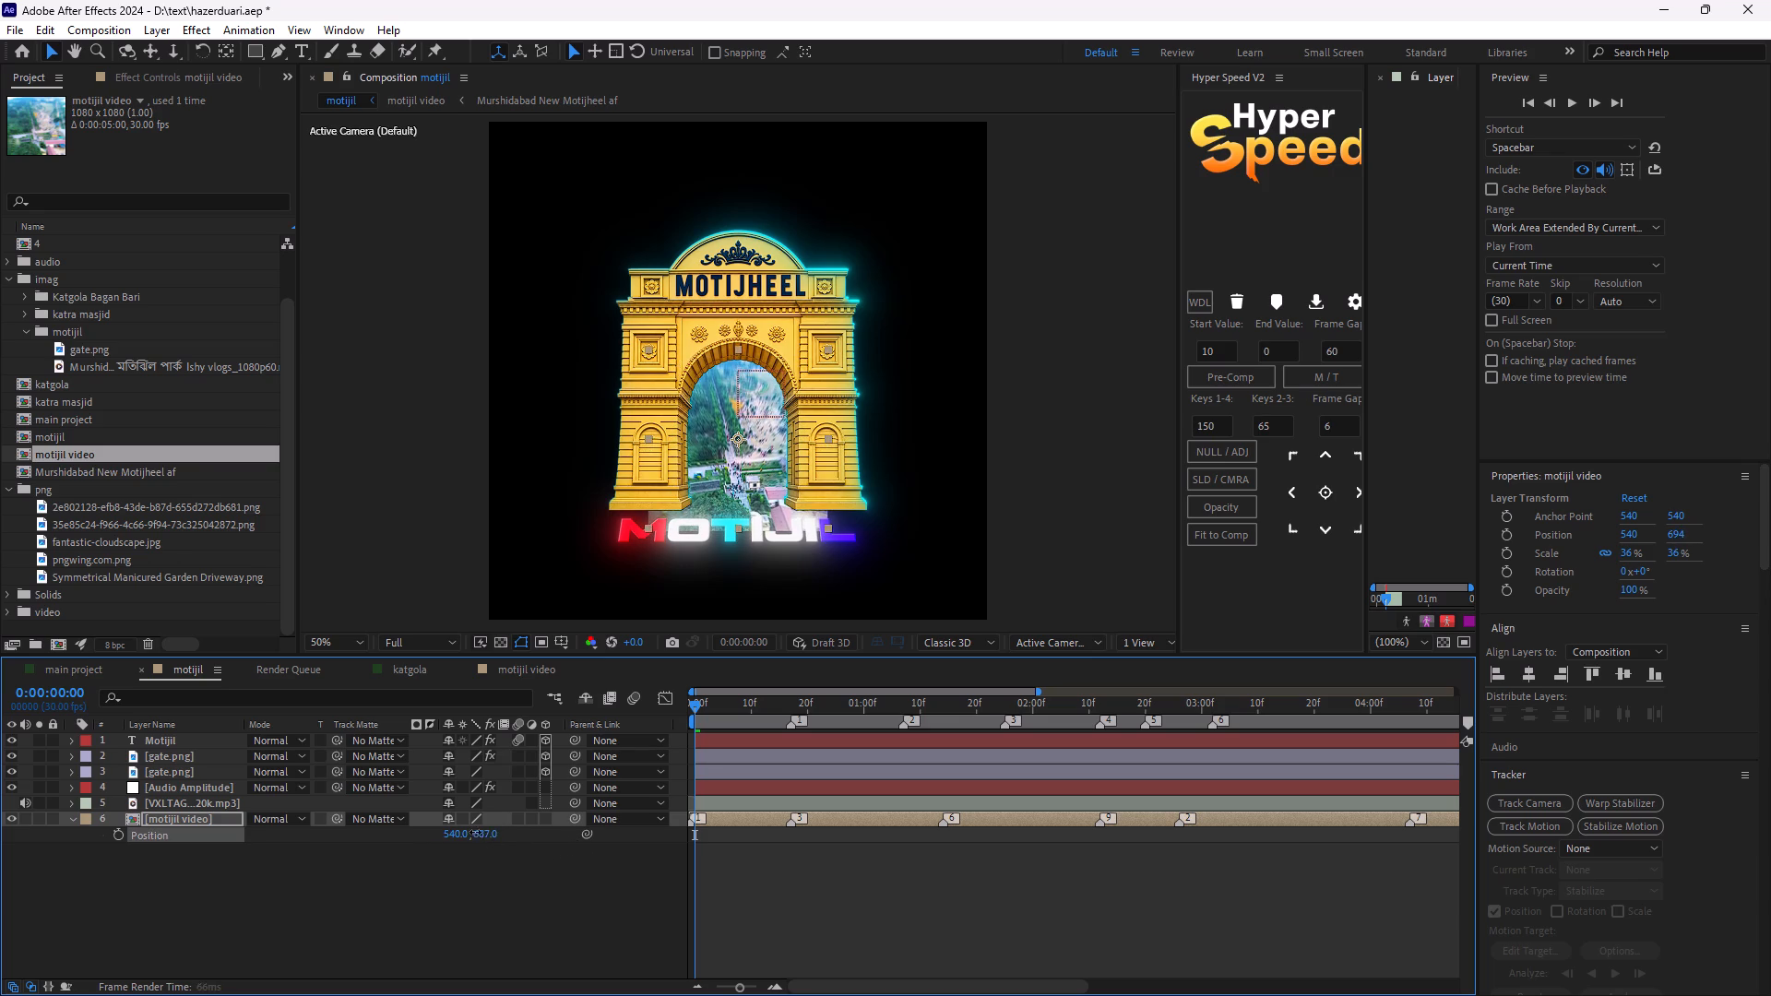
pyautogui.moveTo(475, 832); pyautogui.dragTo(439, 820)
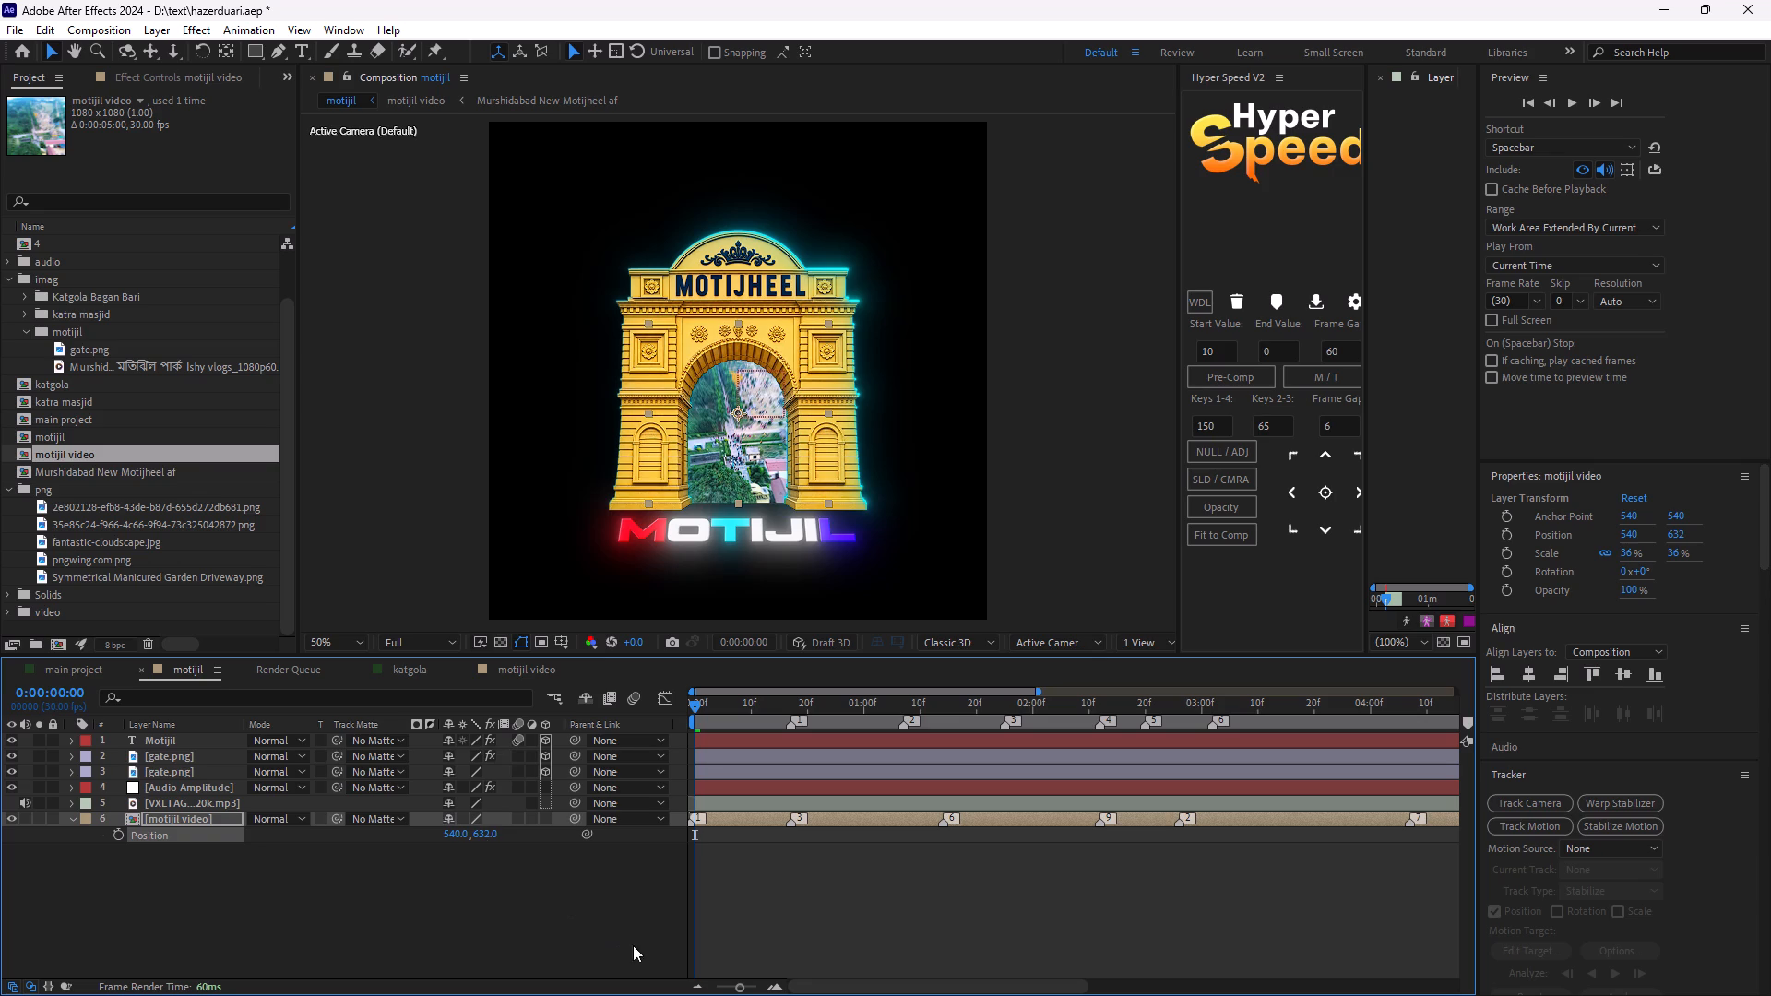
# Preview the motijil composition with the video inside the gate's arch.
pyautogui.click(816, 935)
pyautogui.press('space')
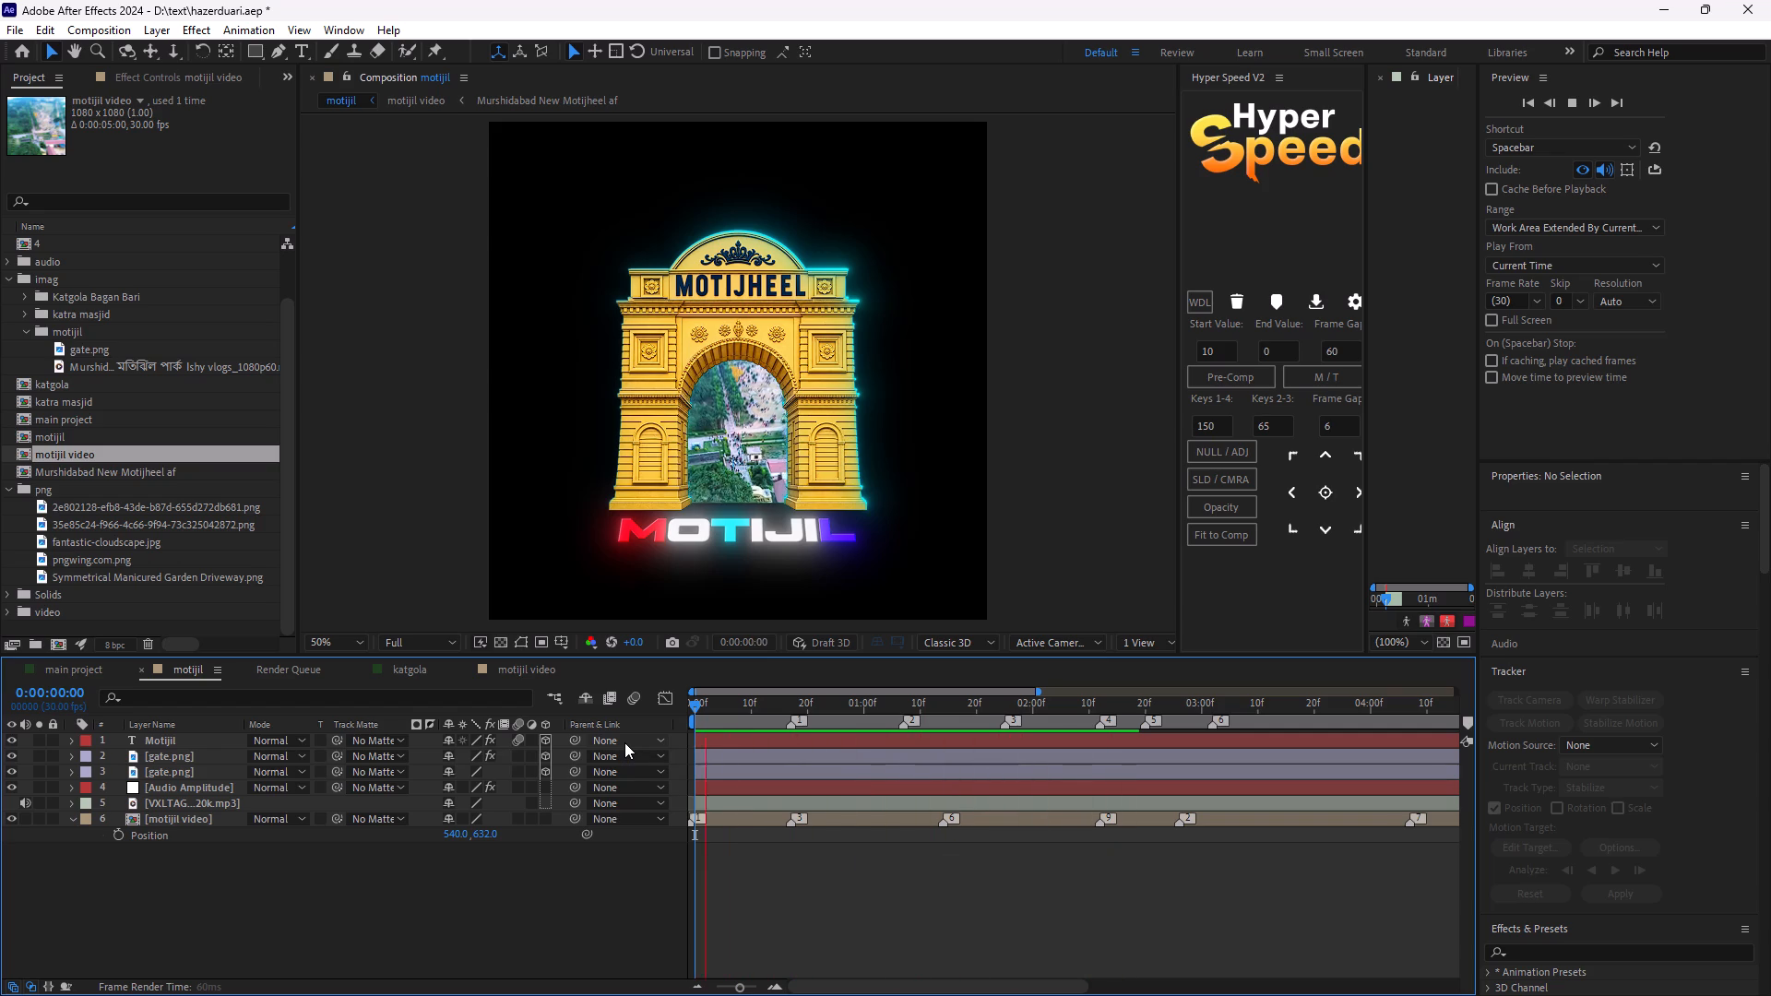
pyautogui.press('space')
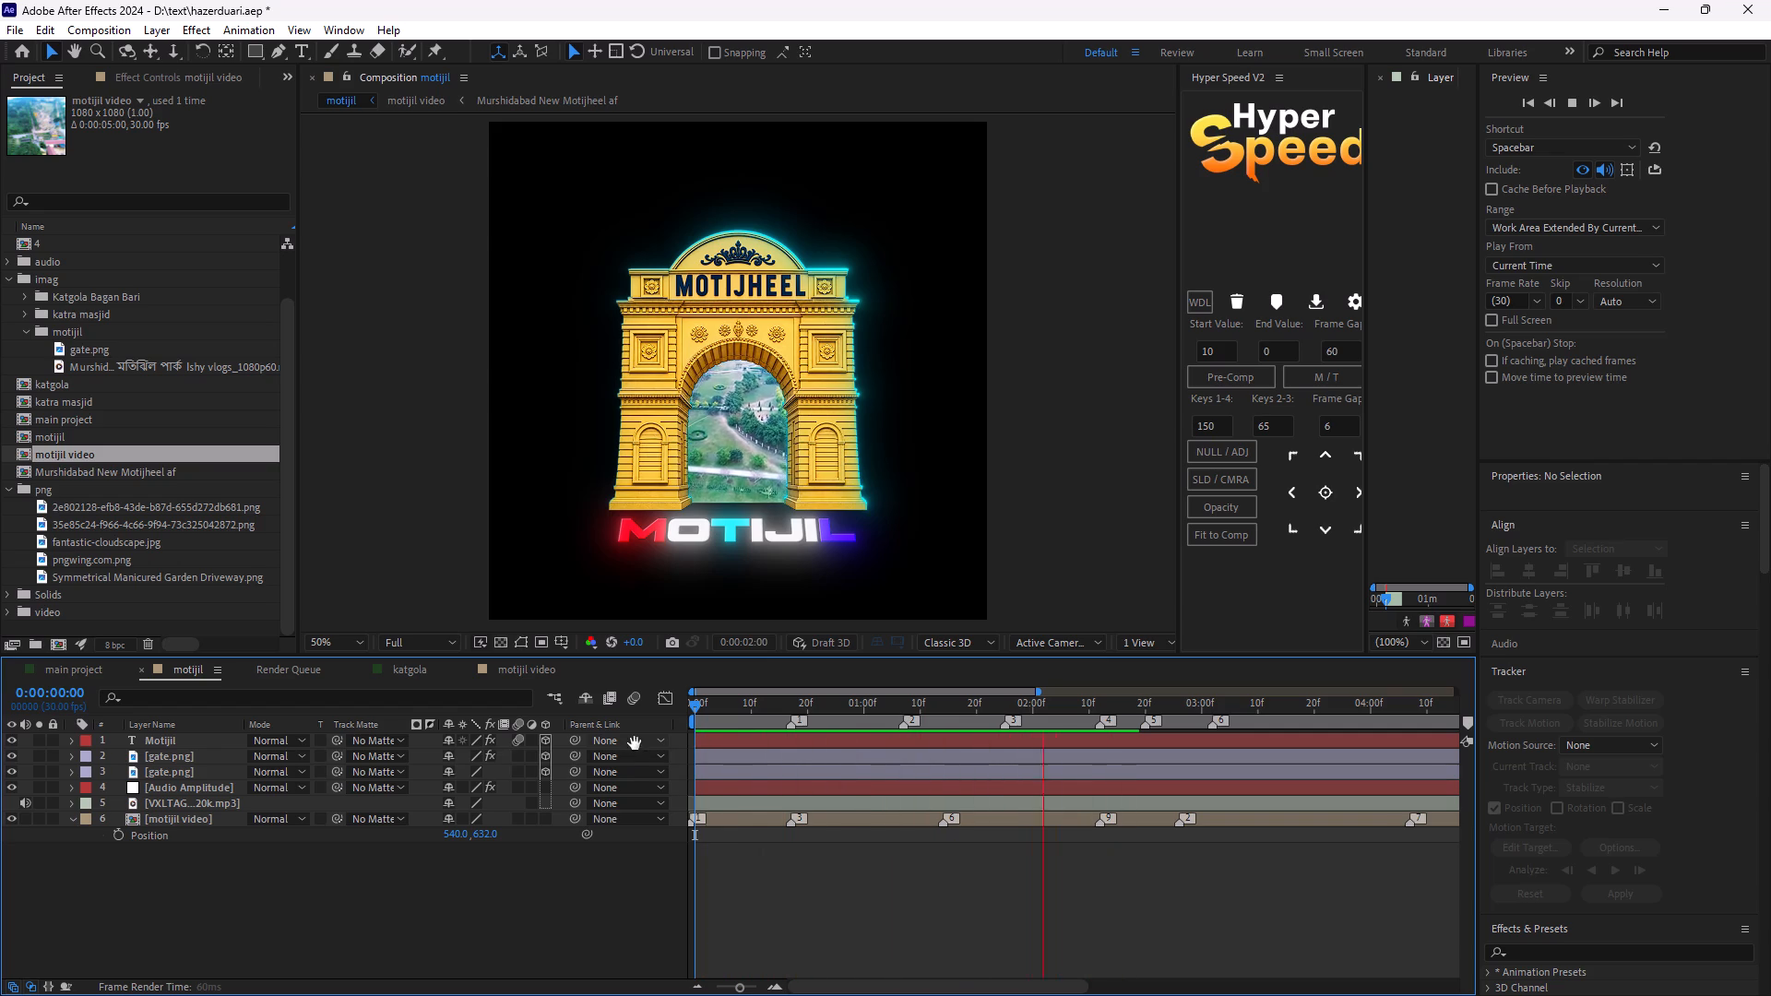
# Make the motijil video layer 3D and push it behind the gate to a Z position of 962.
pyautogui.click(812, 824)
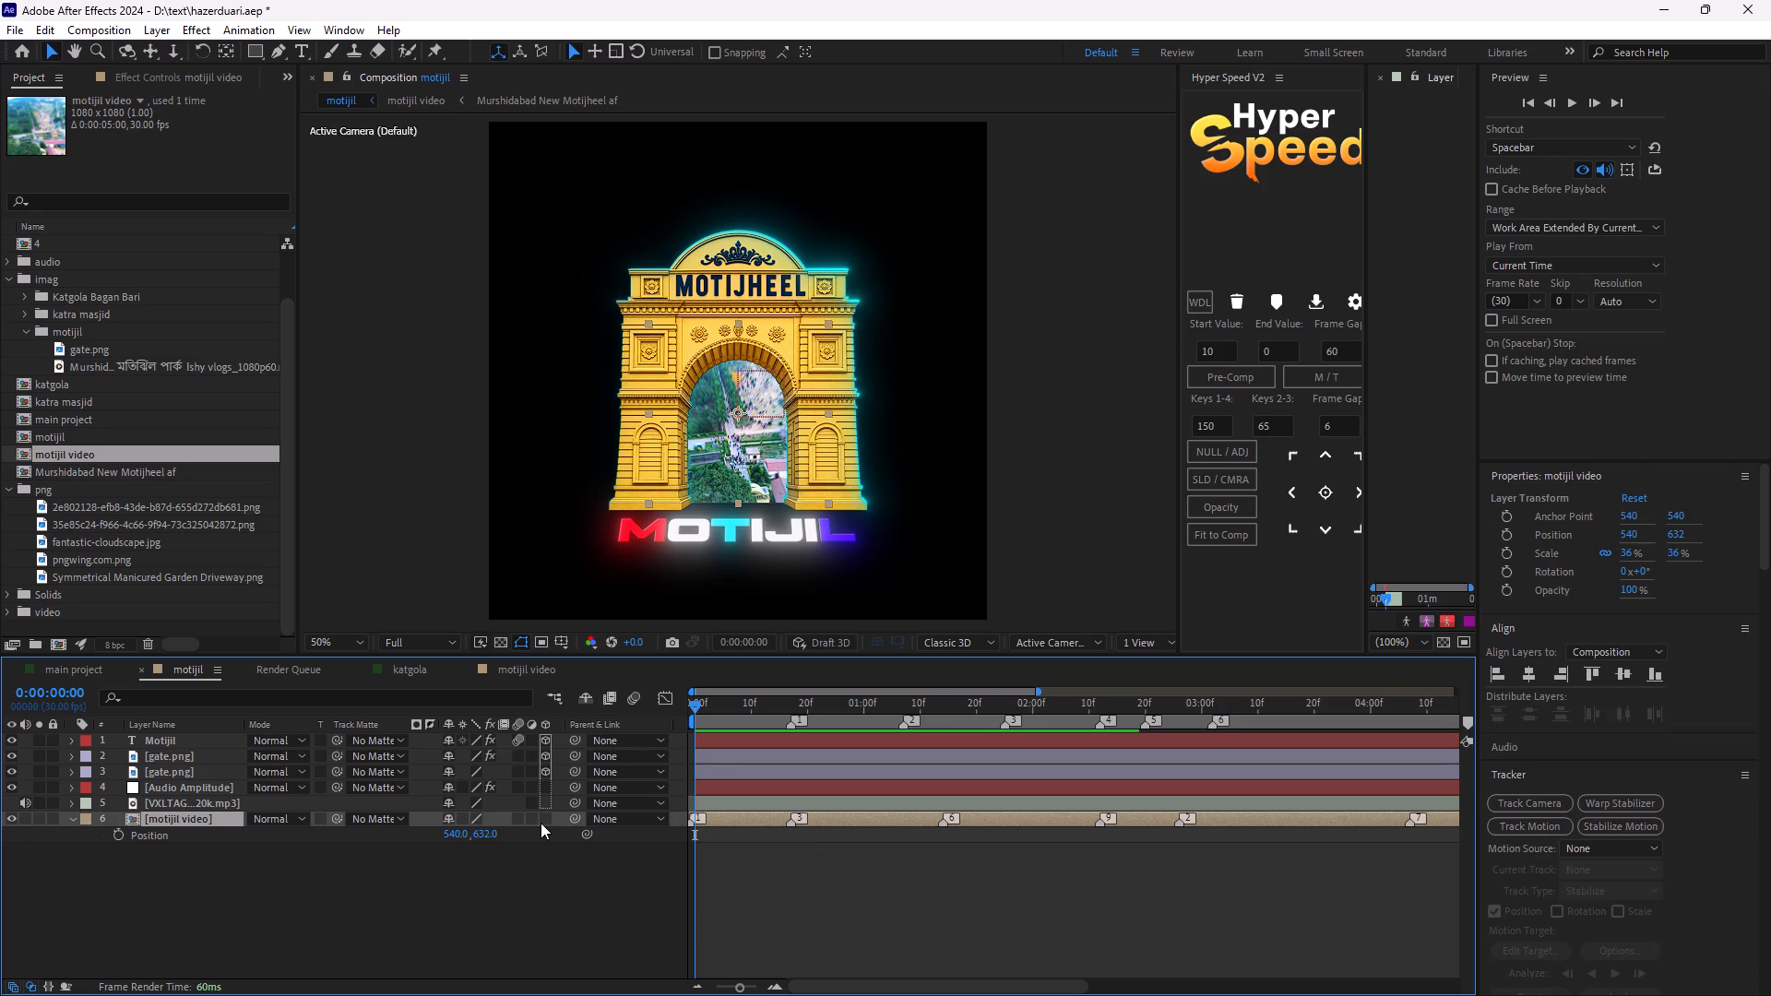
pyautogui.click(541, 823)
pyautogui.moveTo(512, 838); pyautogui.dragTo(1234, 862)
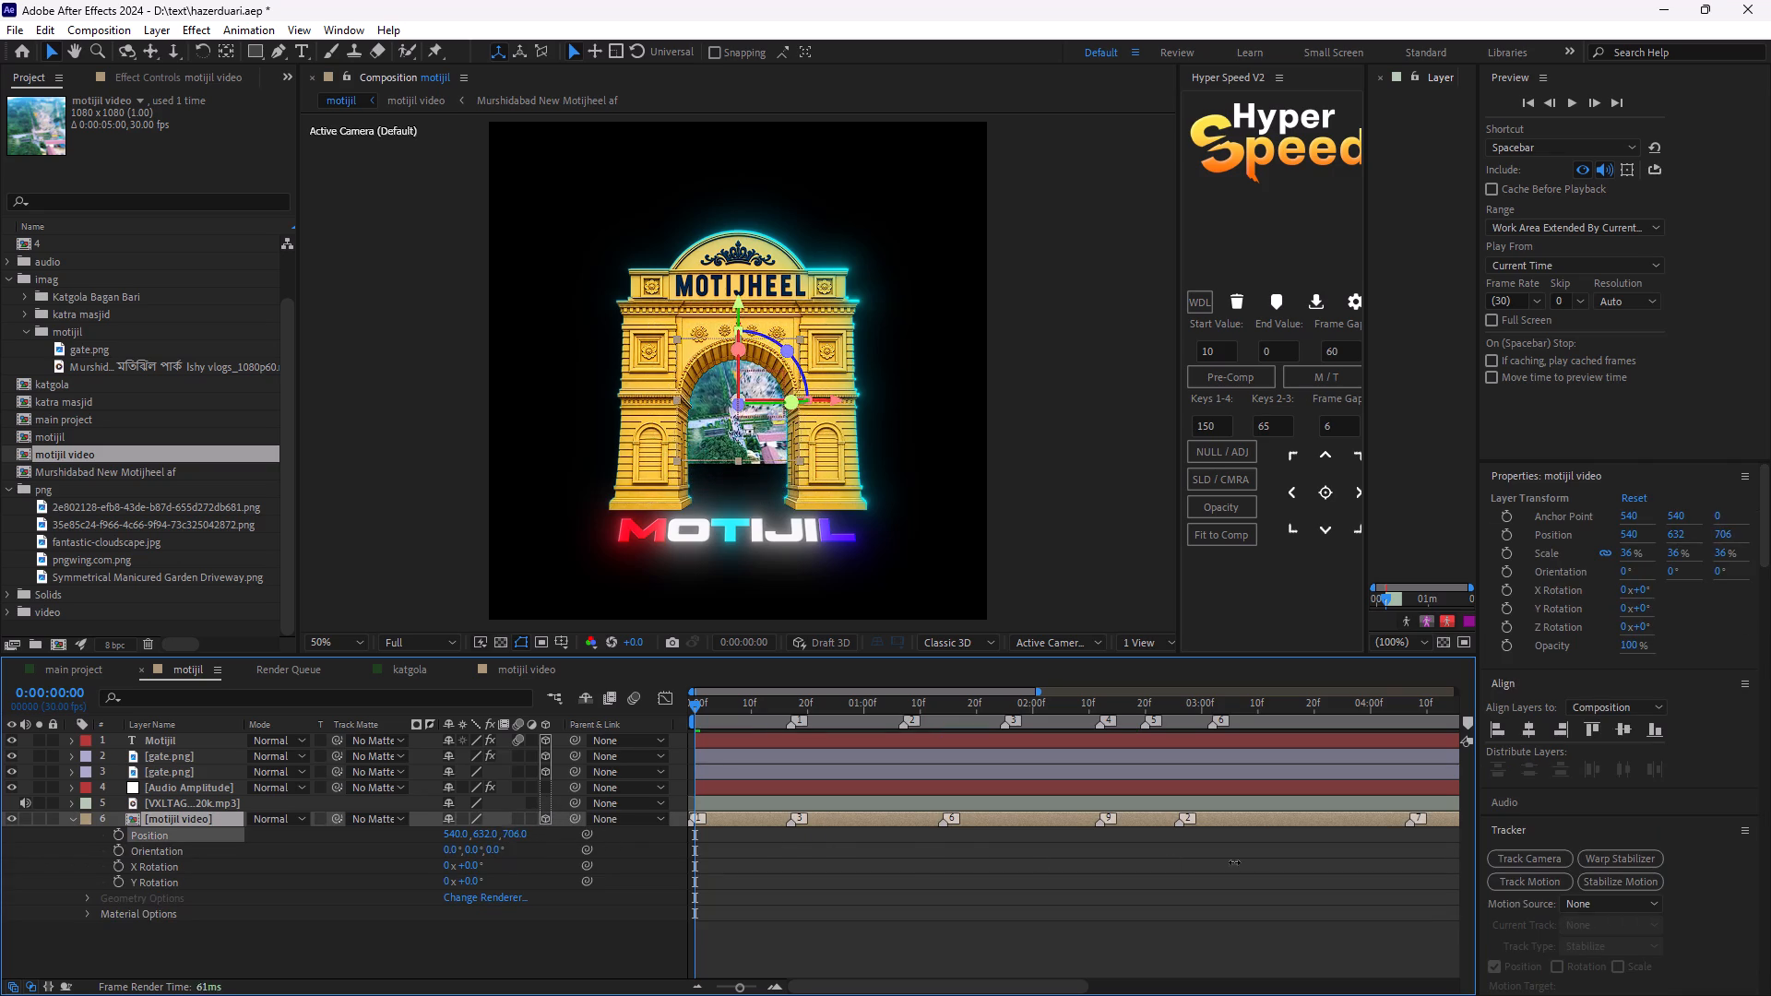
pyautogui.moveTo(1234, 862); pyautogui.dragTo(1432, 871)
# Scale the 3D motijil video layer to 50% and lower it to about Y 757 to fill the arch.
pyautogui.press('s')
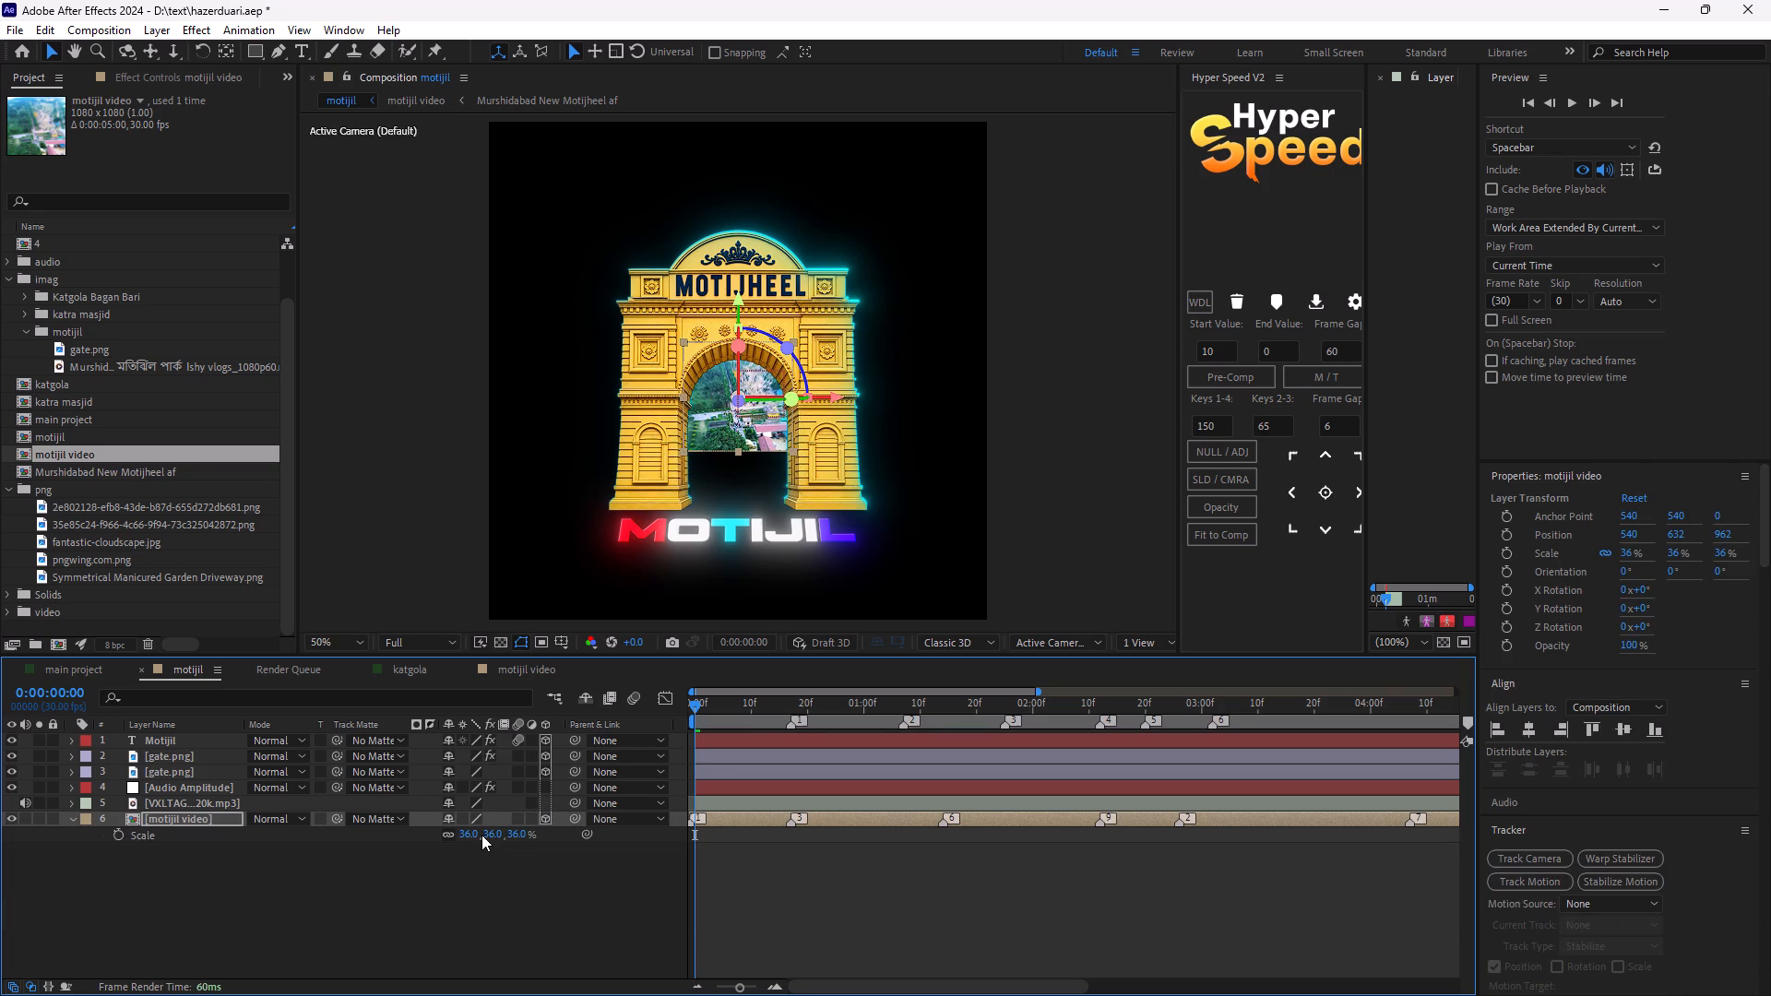
pyautogui.moveTo(481, 835); pyautogui.dragTo(506, 835)
pyautogui.moveTo(497, 834); pyautogui.dragTo(537, 837)
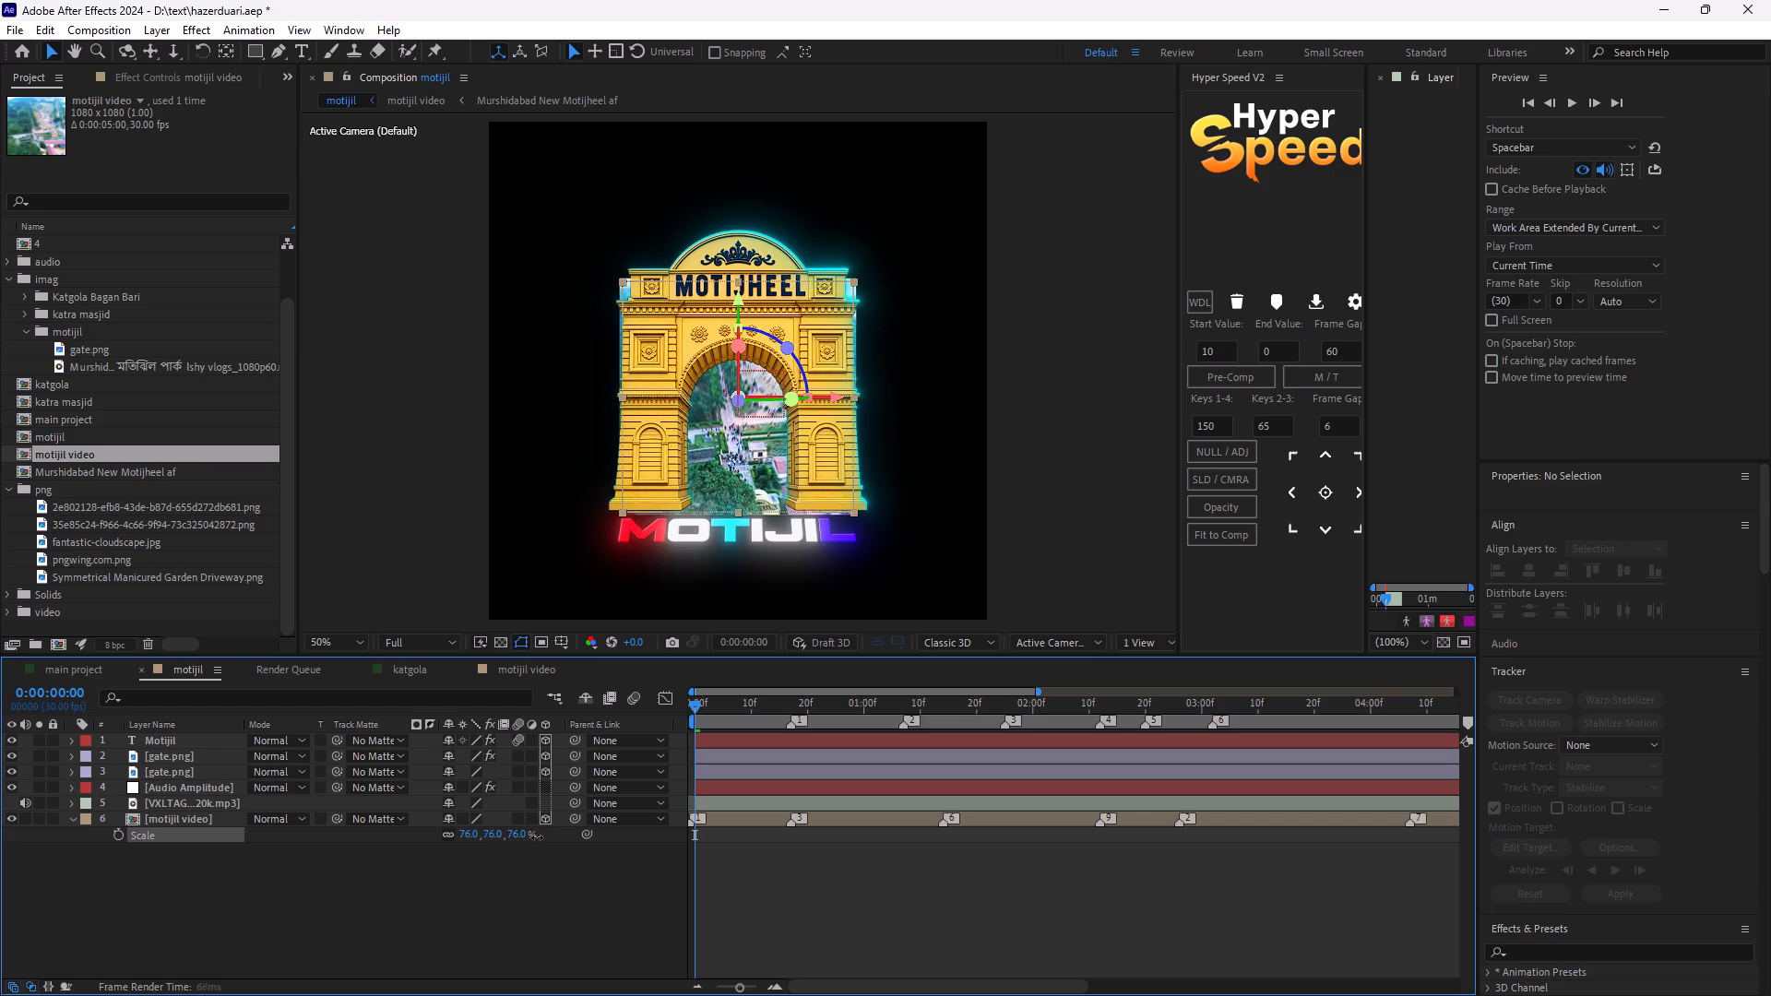
pyautogui.moveTo(537, 837); pyautogui.dragTo(469, 833)
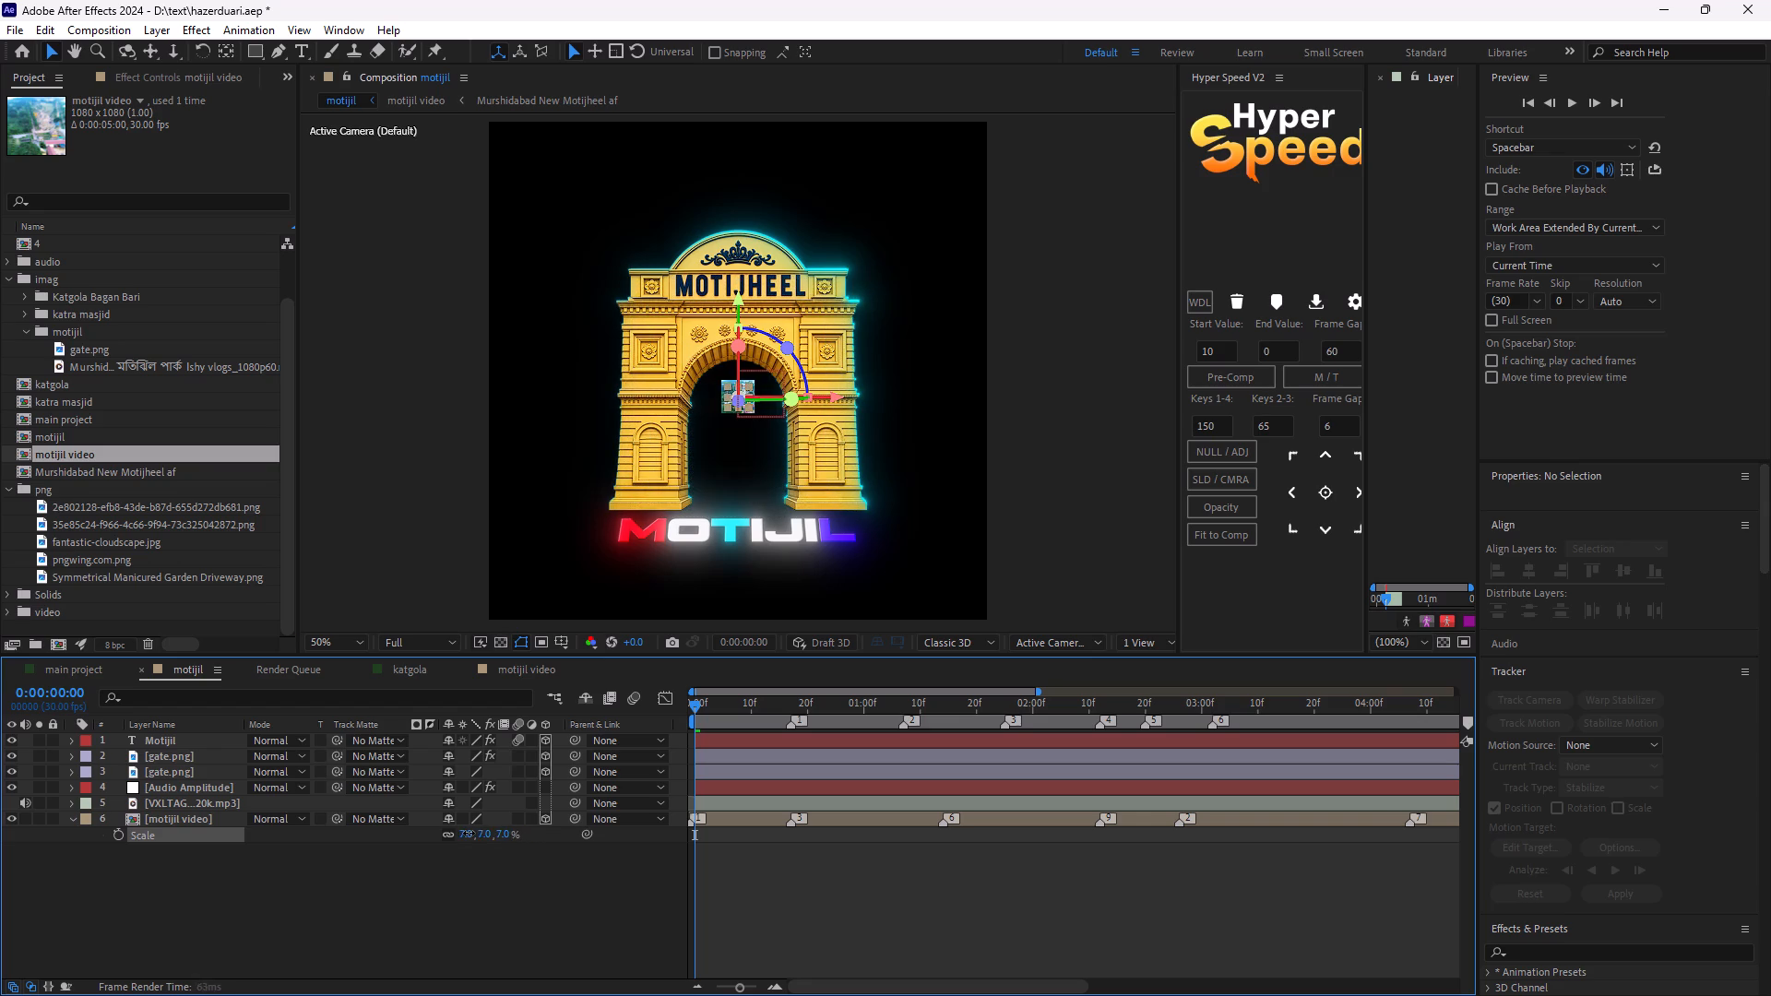
pyautogui.moveTo(469, 833); pyautogui.dragTo(509, 836)
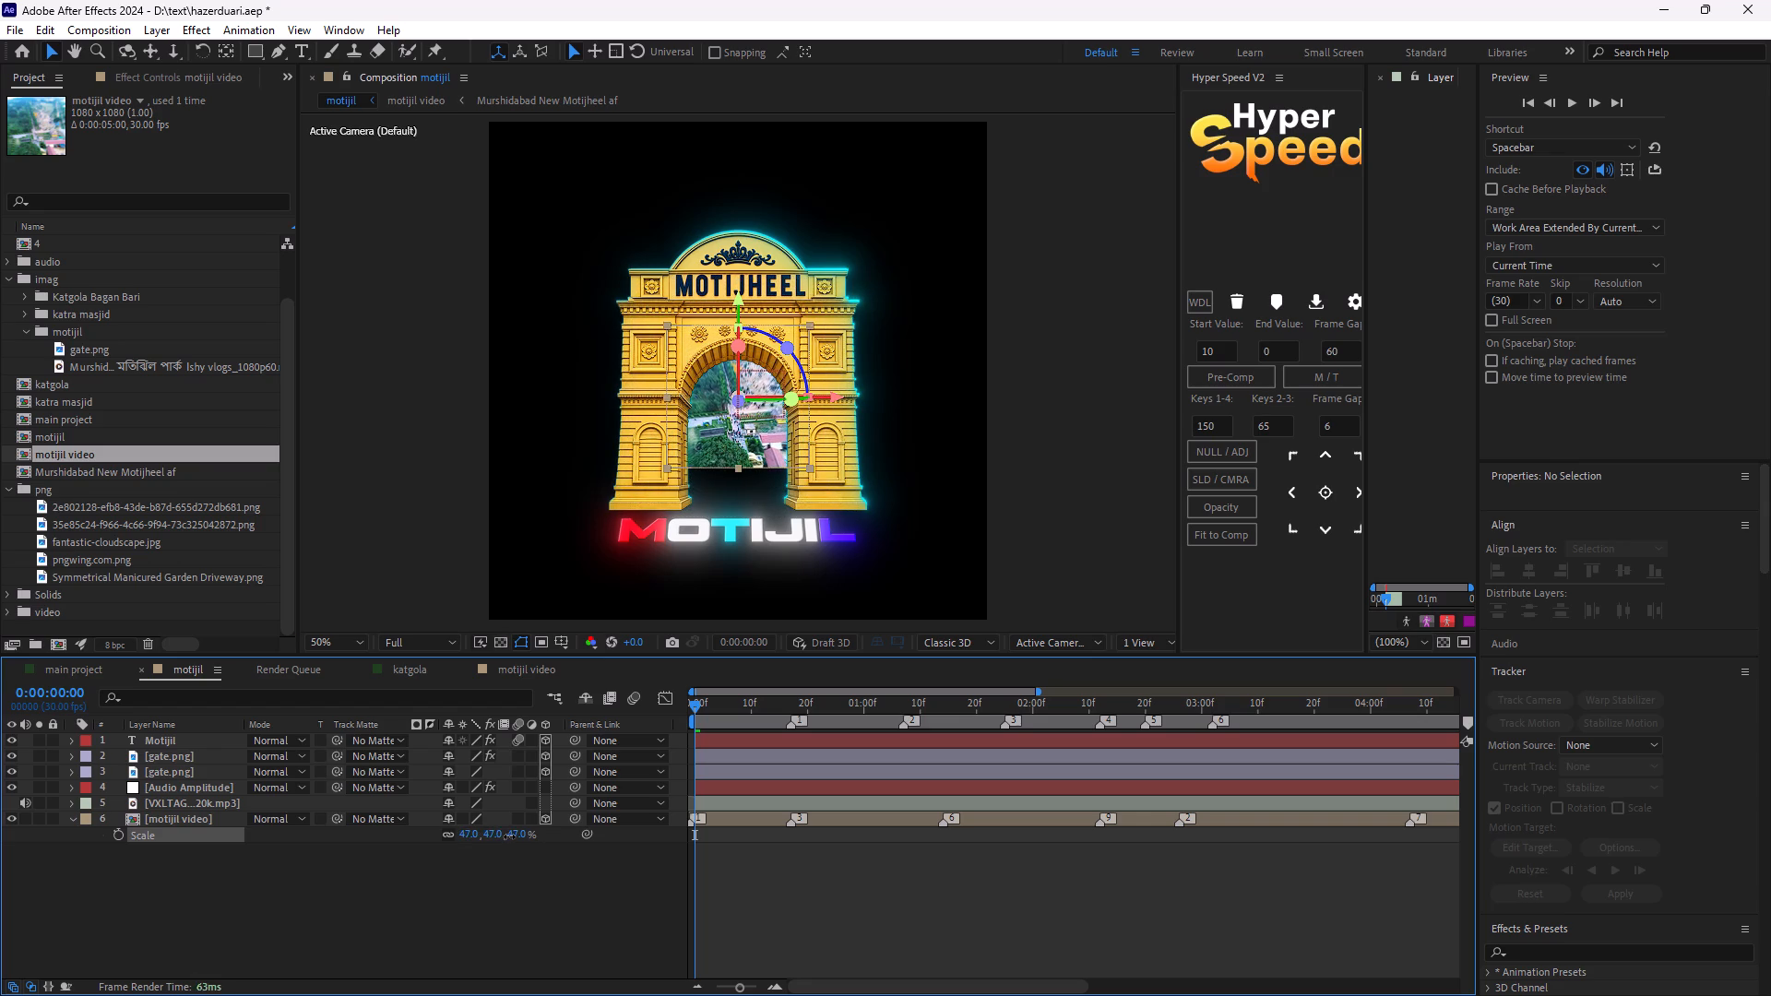
pyautogui.moveTo(509, 836); pyautogui.dragTo(513, 837)
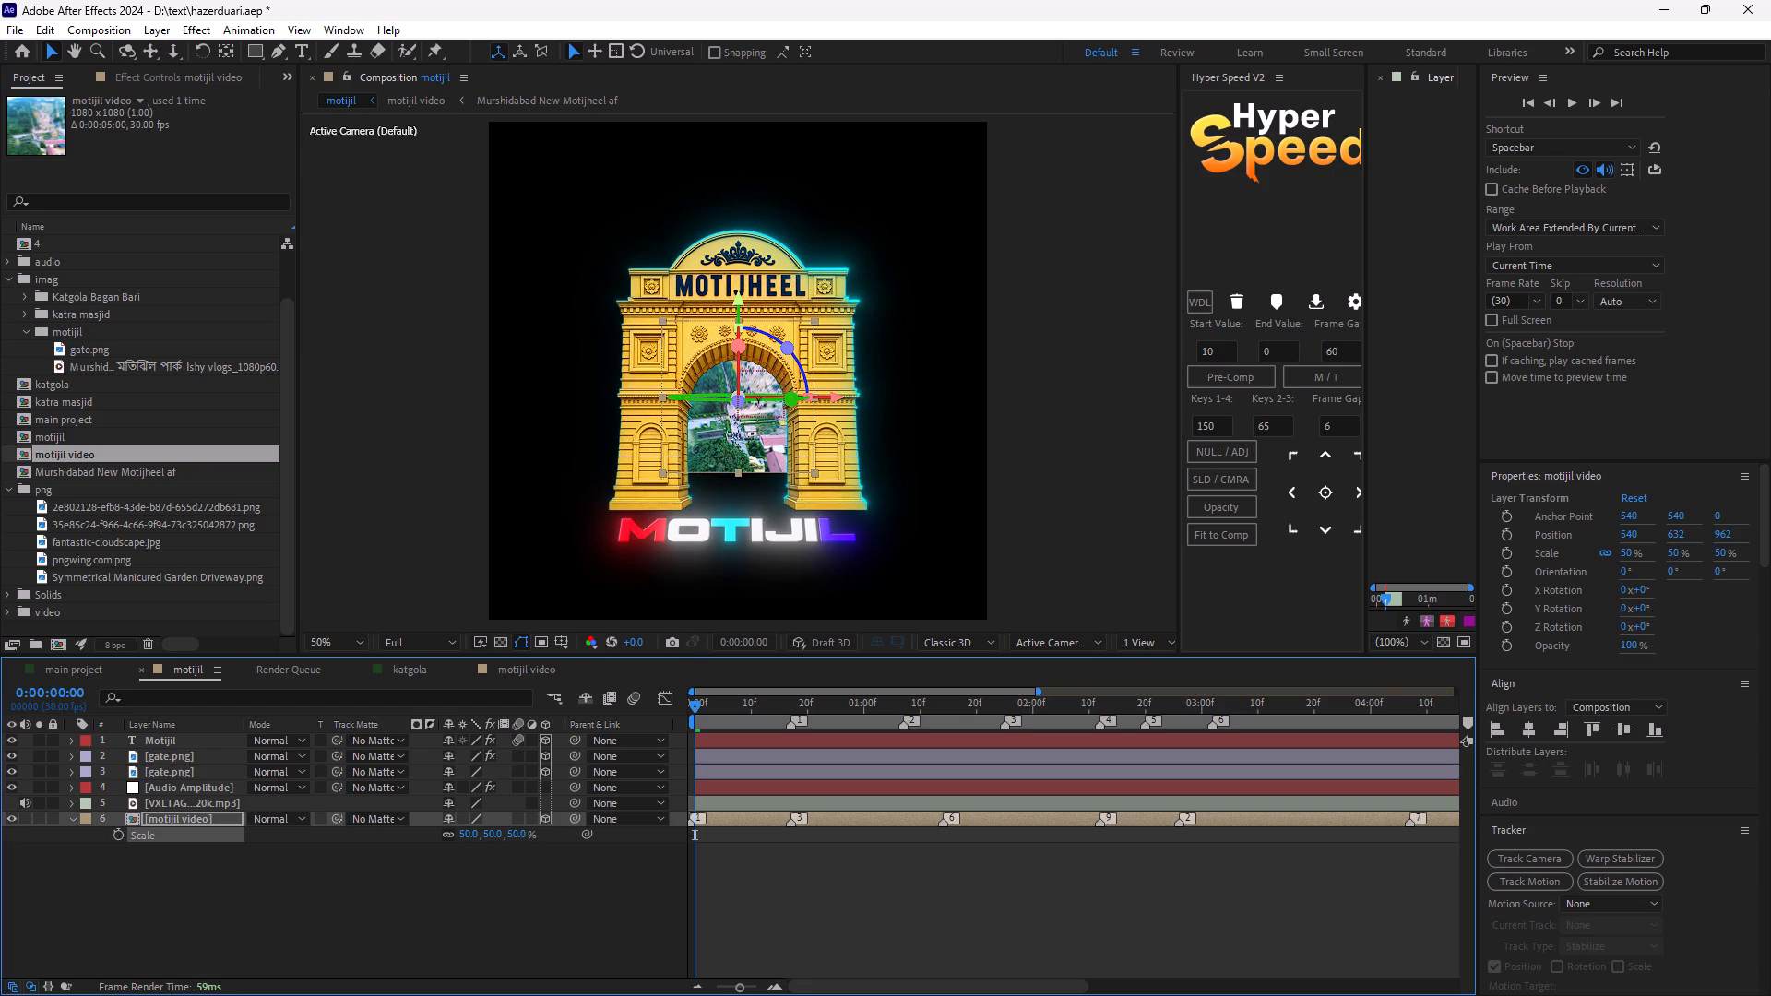
pyautogui.moveTo(743, 302); pyautogui.dragTo(739, 334)
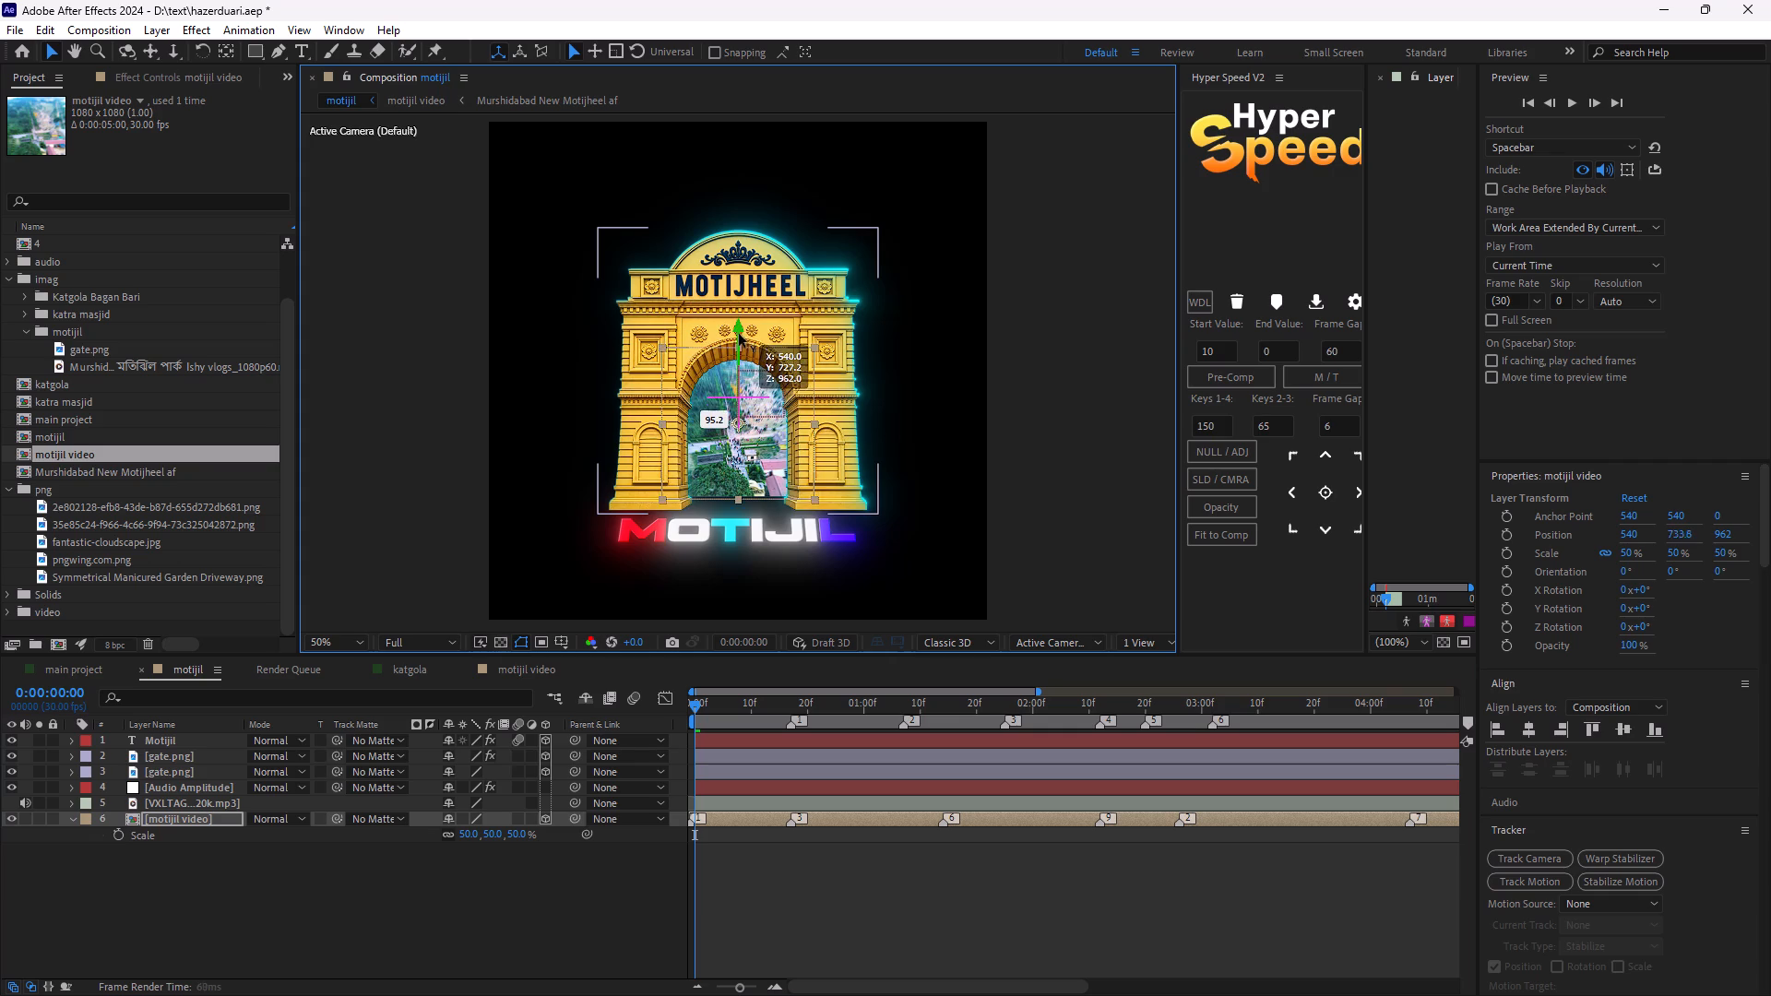
pyautogui.moveTo(739, 334); pyautogui.dragTo(739, 339)
# Preview the motijil composition and recheck the motijil video layer's 50% scale.
pyautogui.press('space')
pyautogui.click(809, 898)
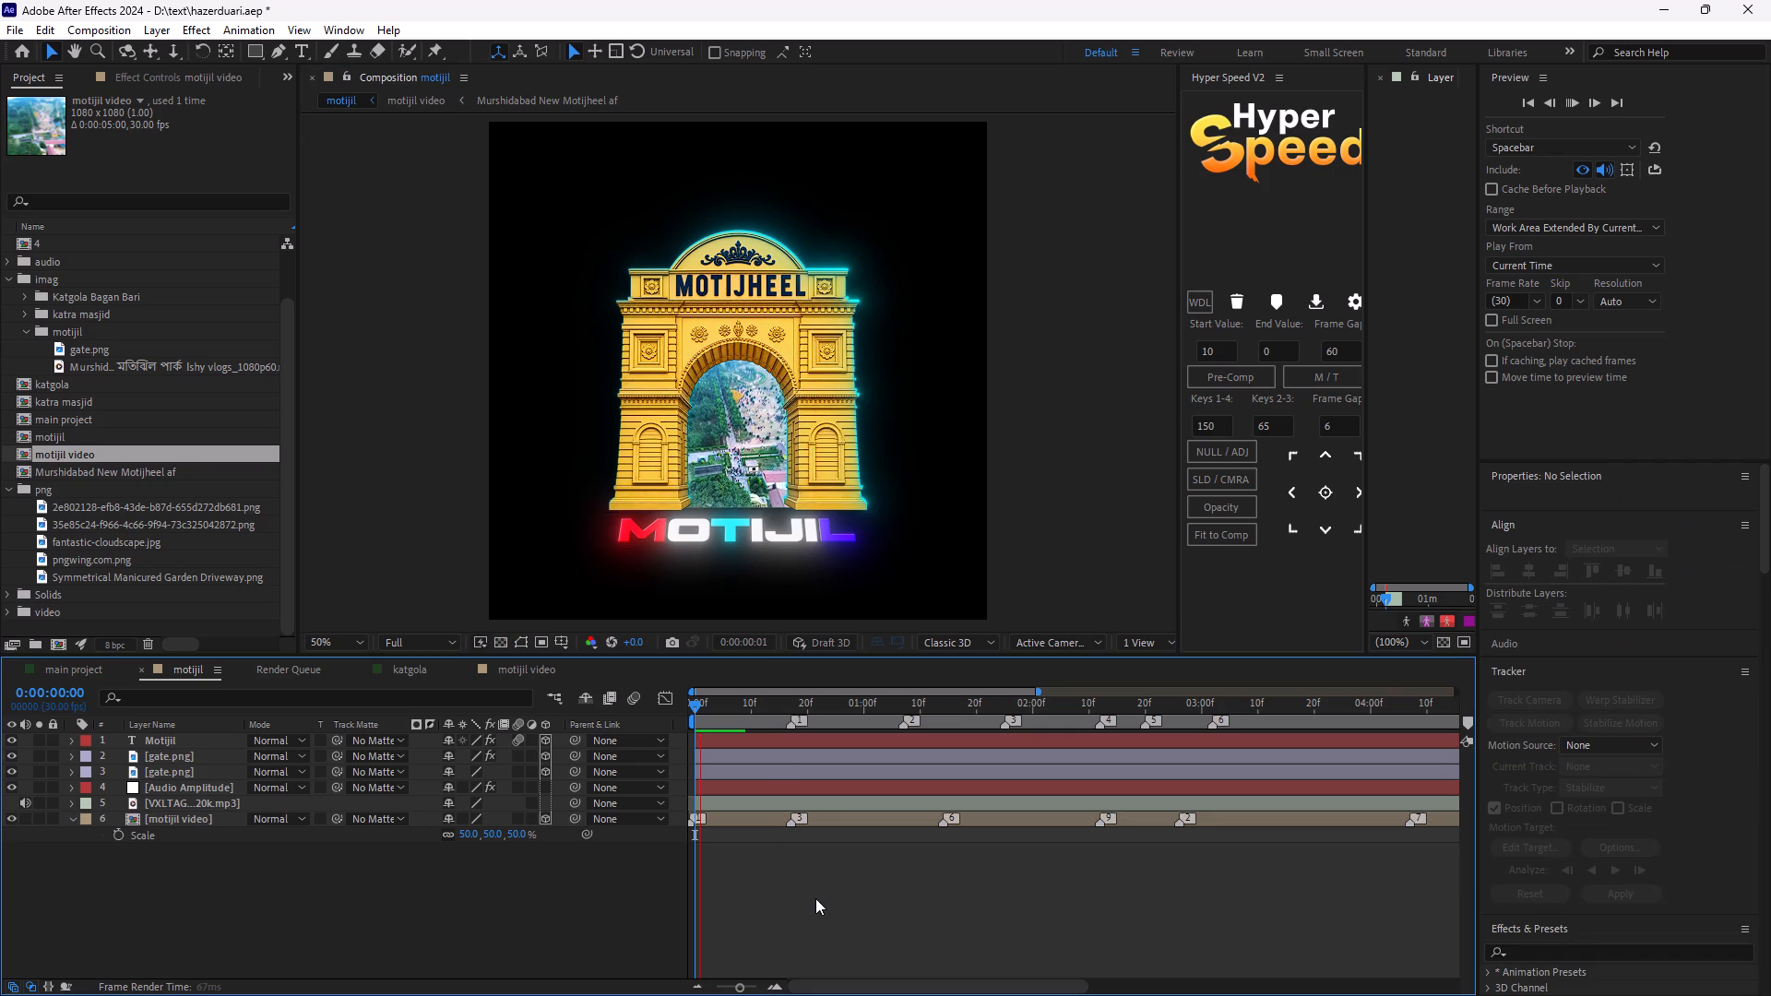
pyautogui.click(838, 824)
pyautogui.press('space')
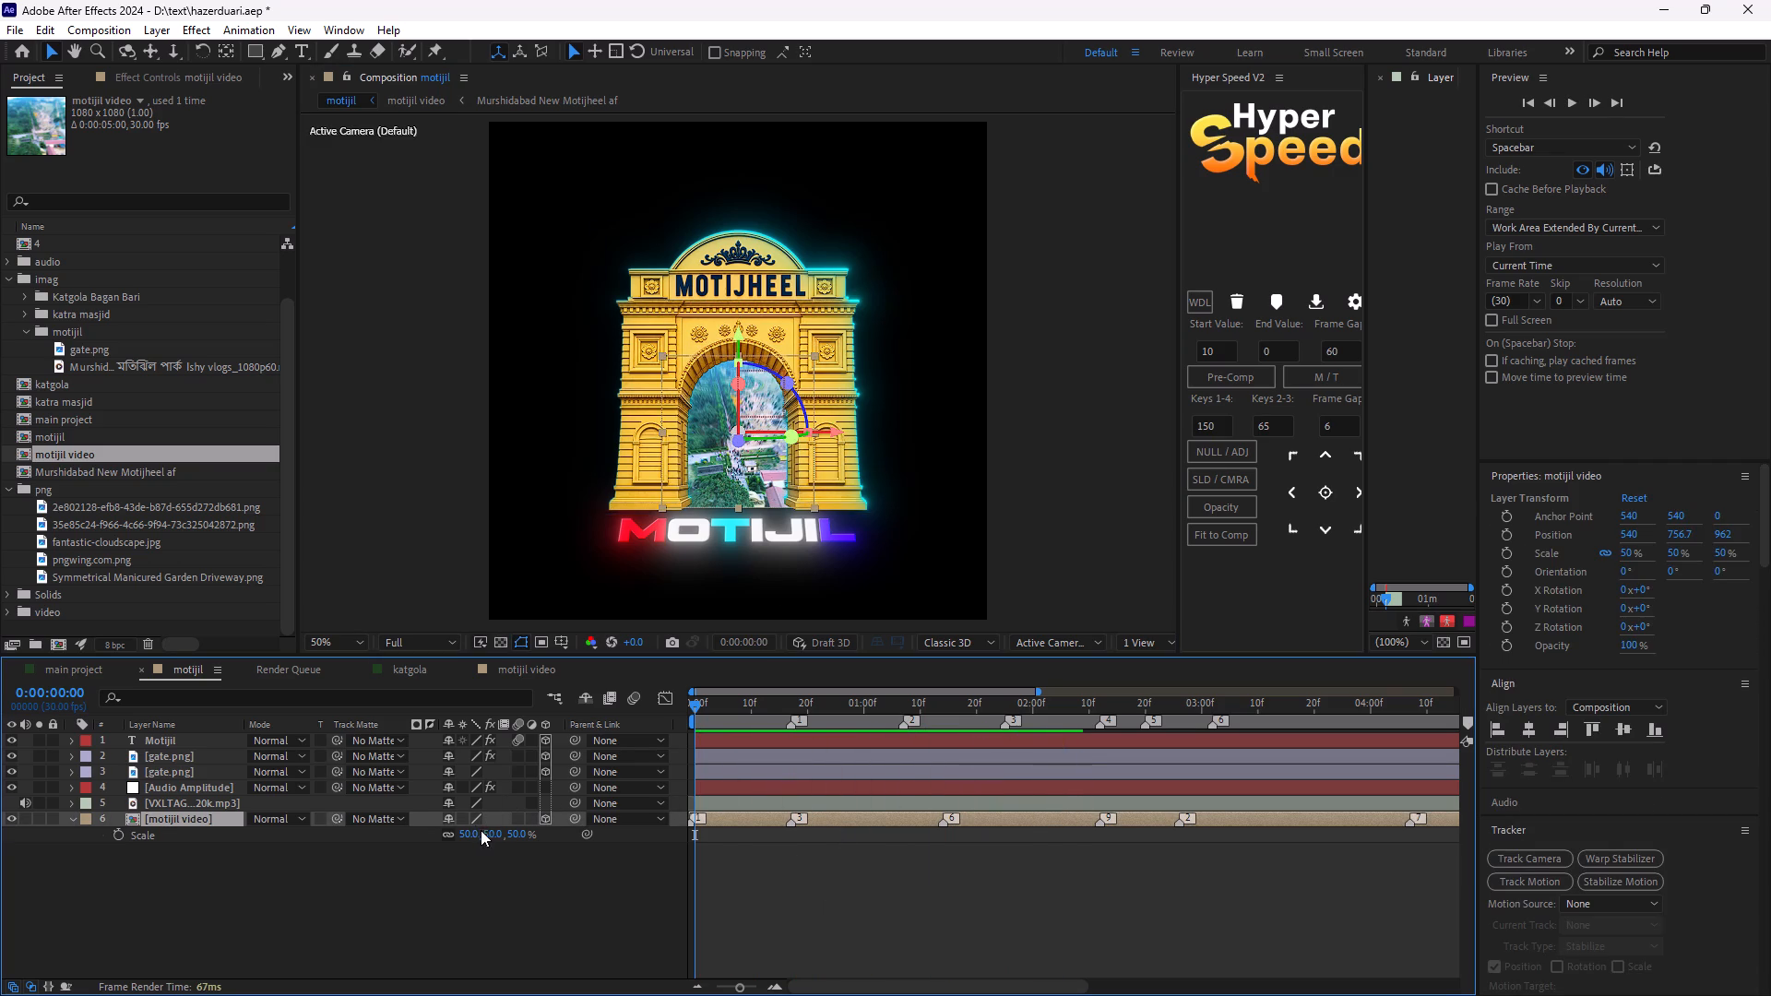
pyautogui.click(489, 831)
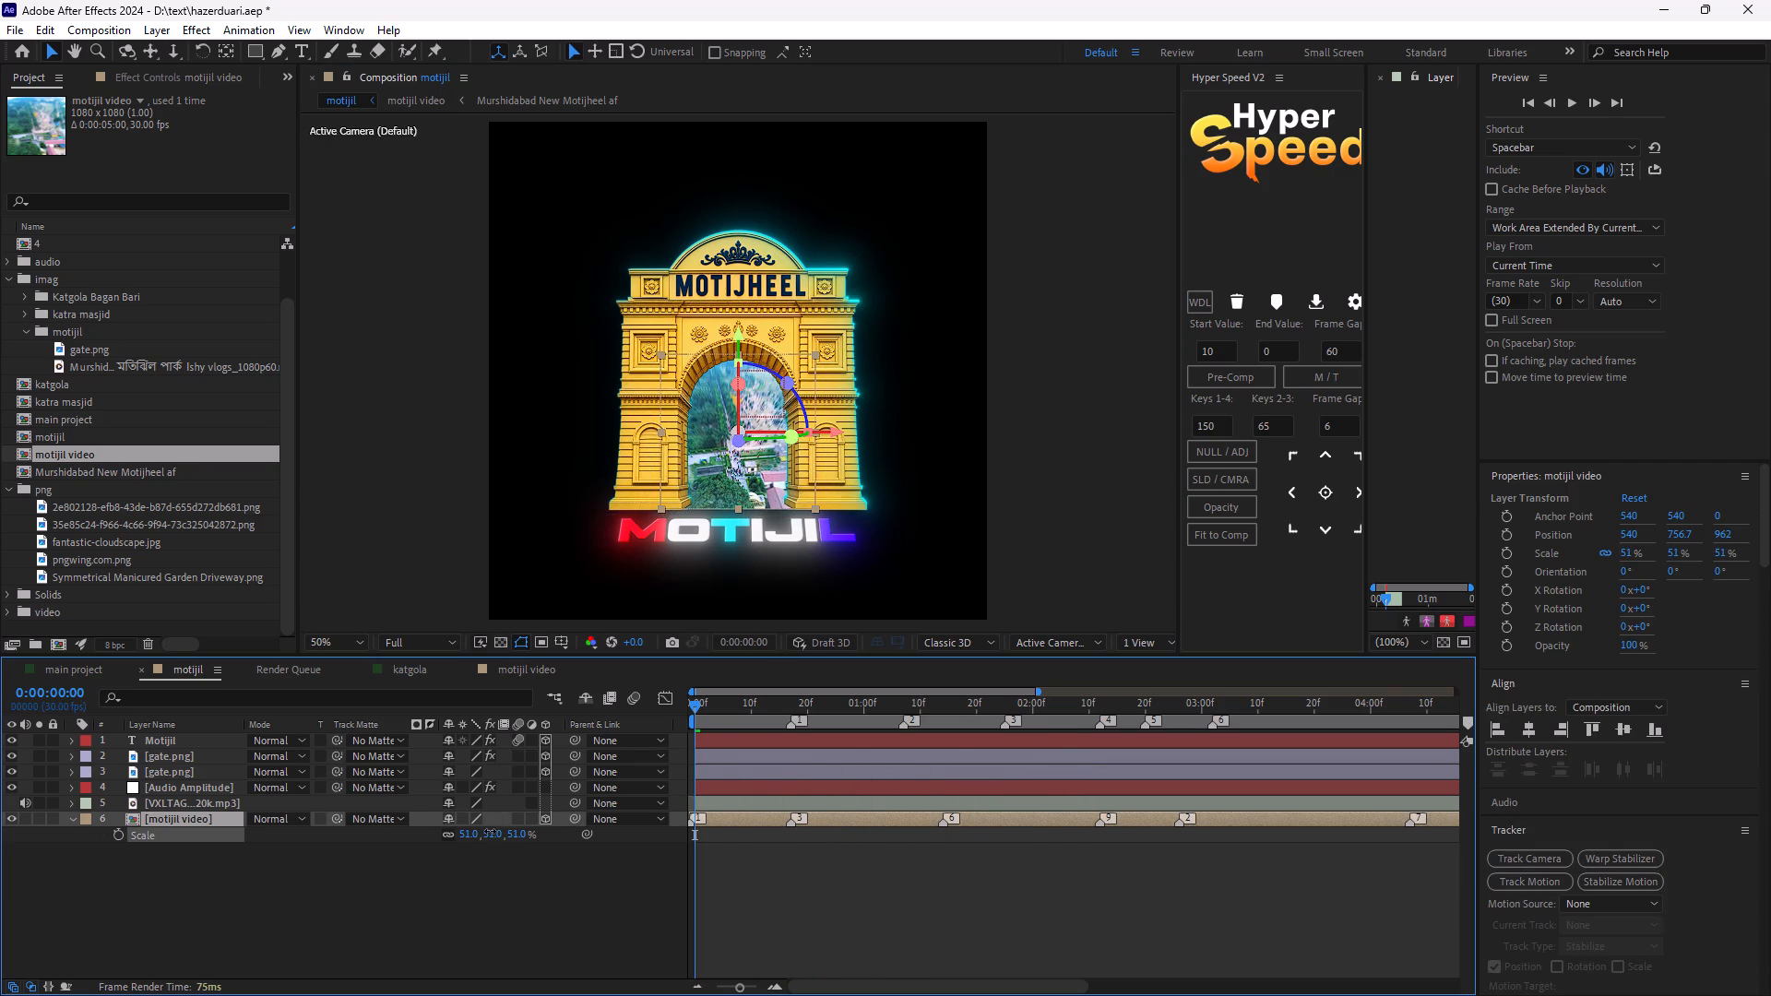
pyautogui.click(669, 907)
pyautogui.press('space')
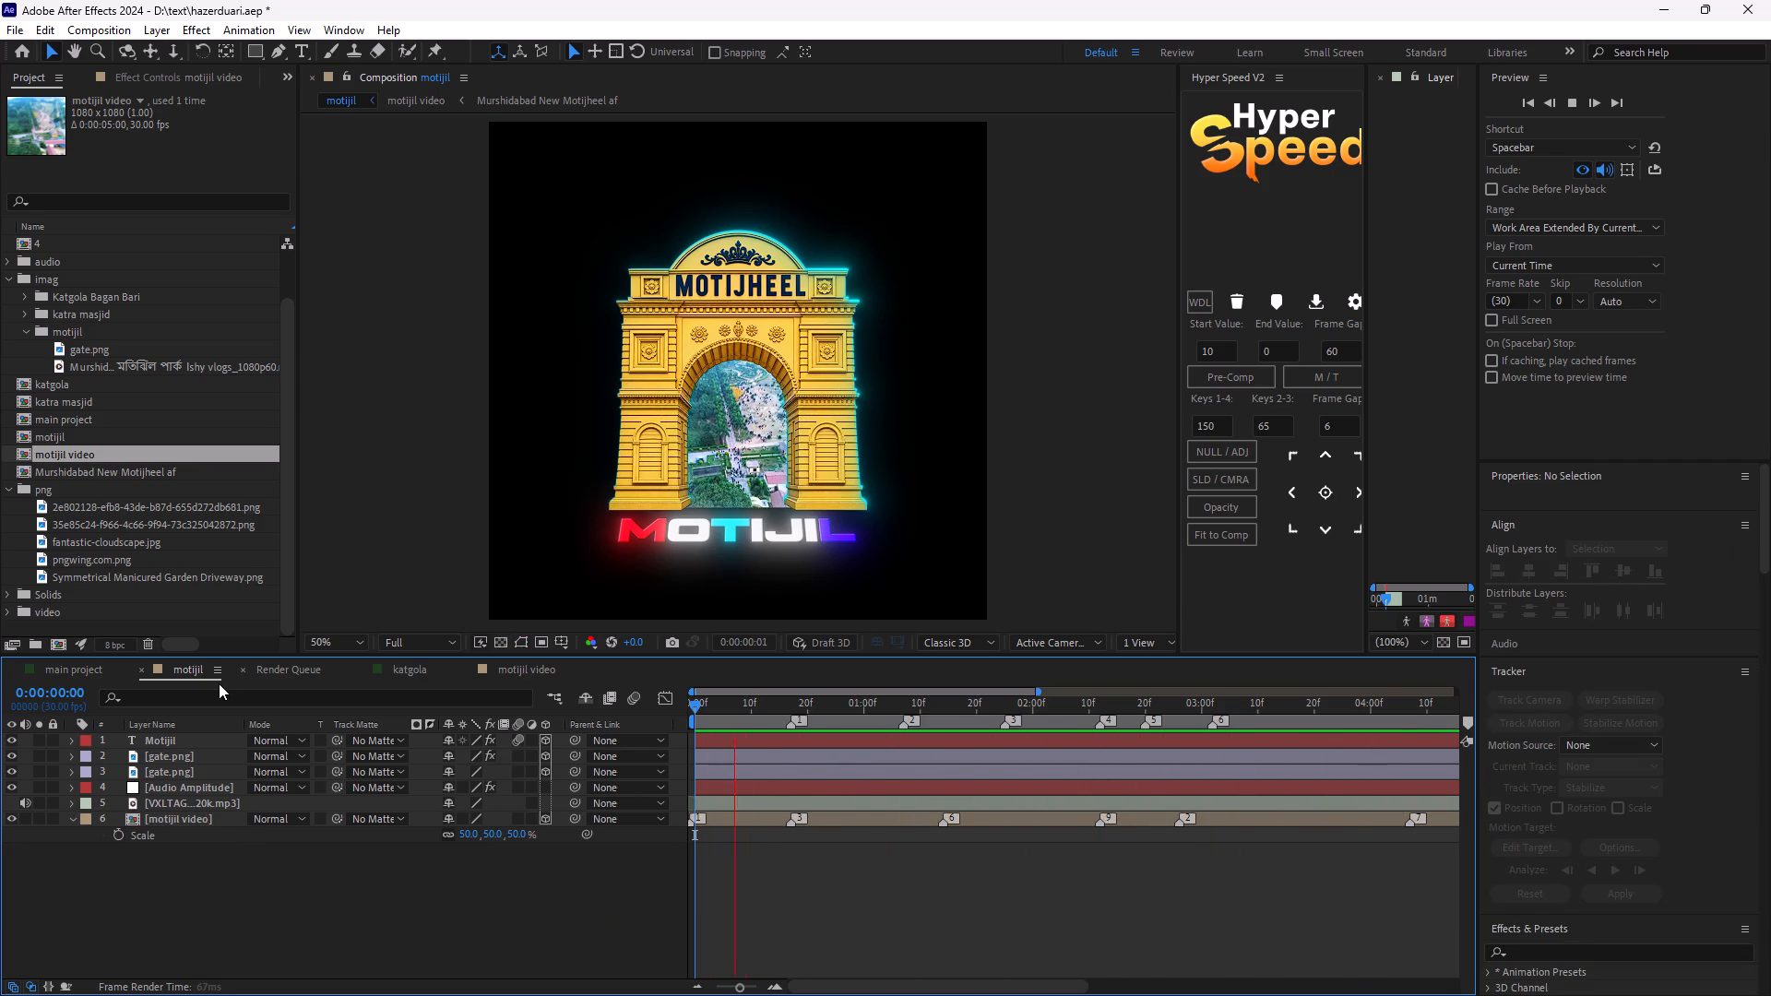
# Mute the VXLTAGE music layer in the motijil composition.
pyautogui.click(30, 802)
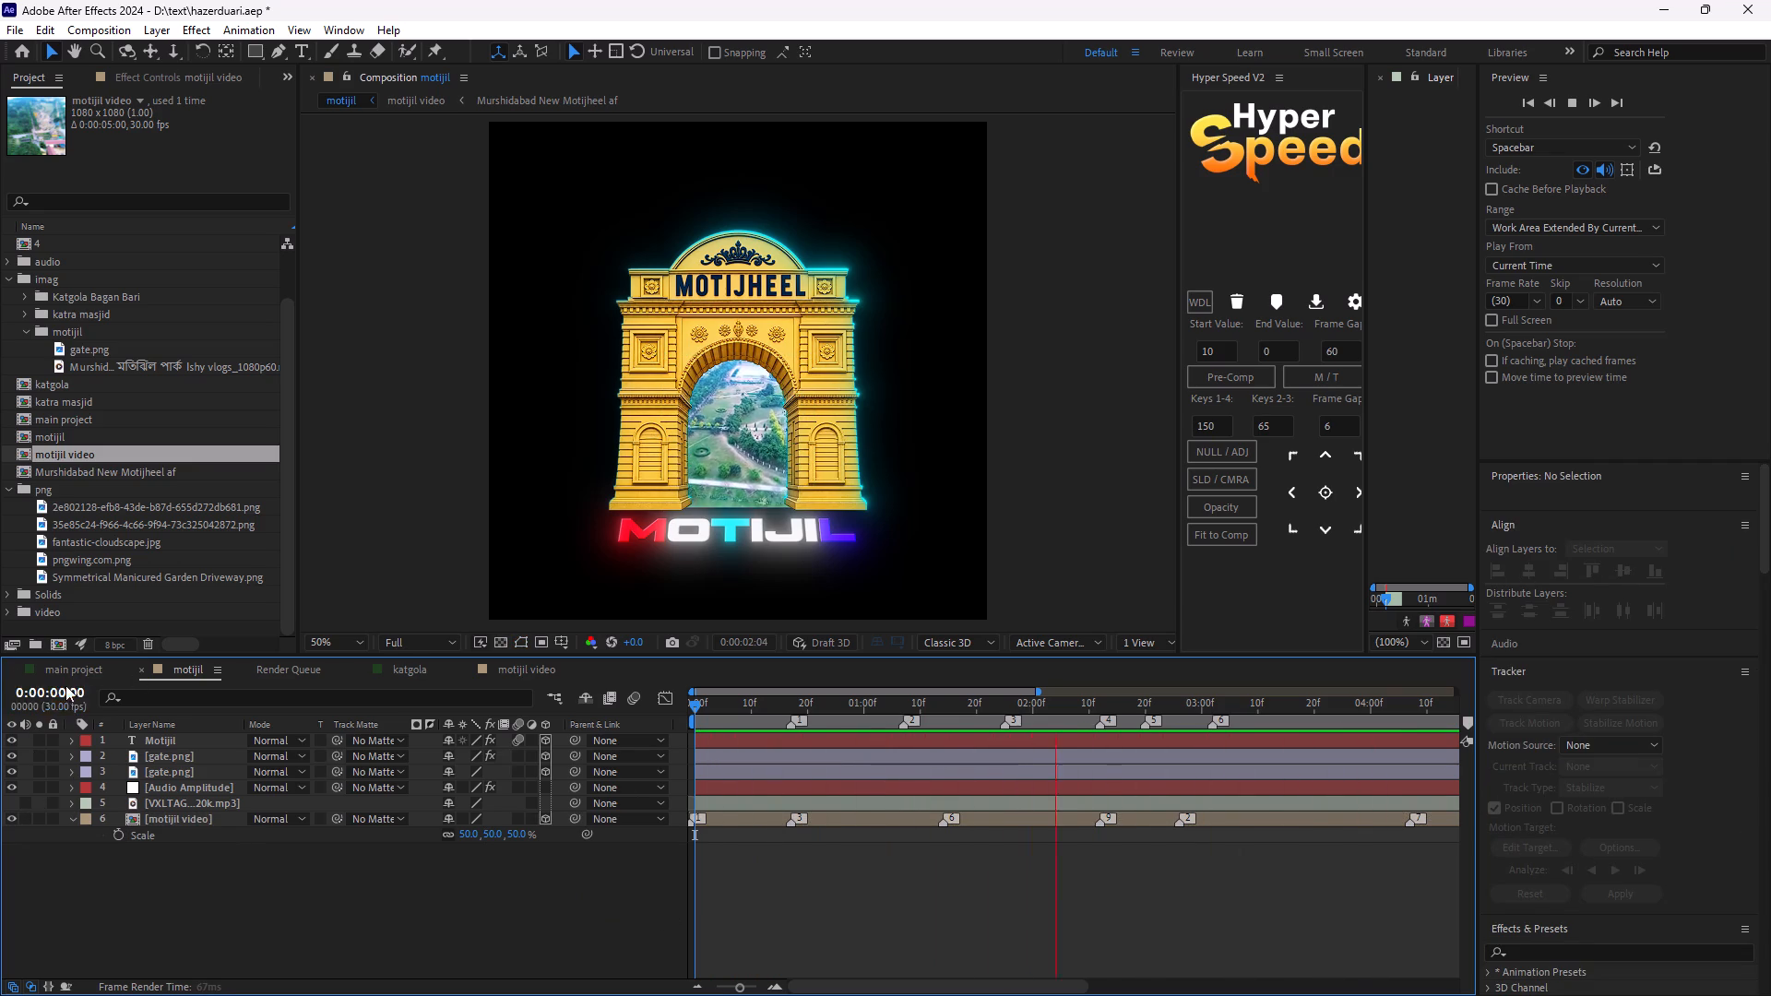
# Open the main project composition and preview it.
pyautogui.click(76, 665)
pyautogui.press('space')
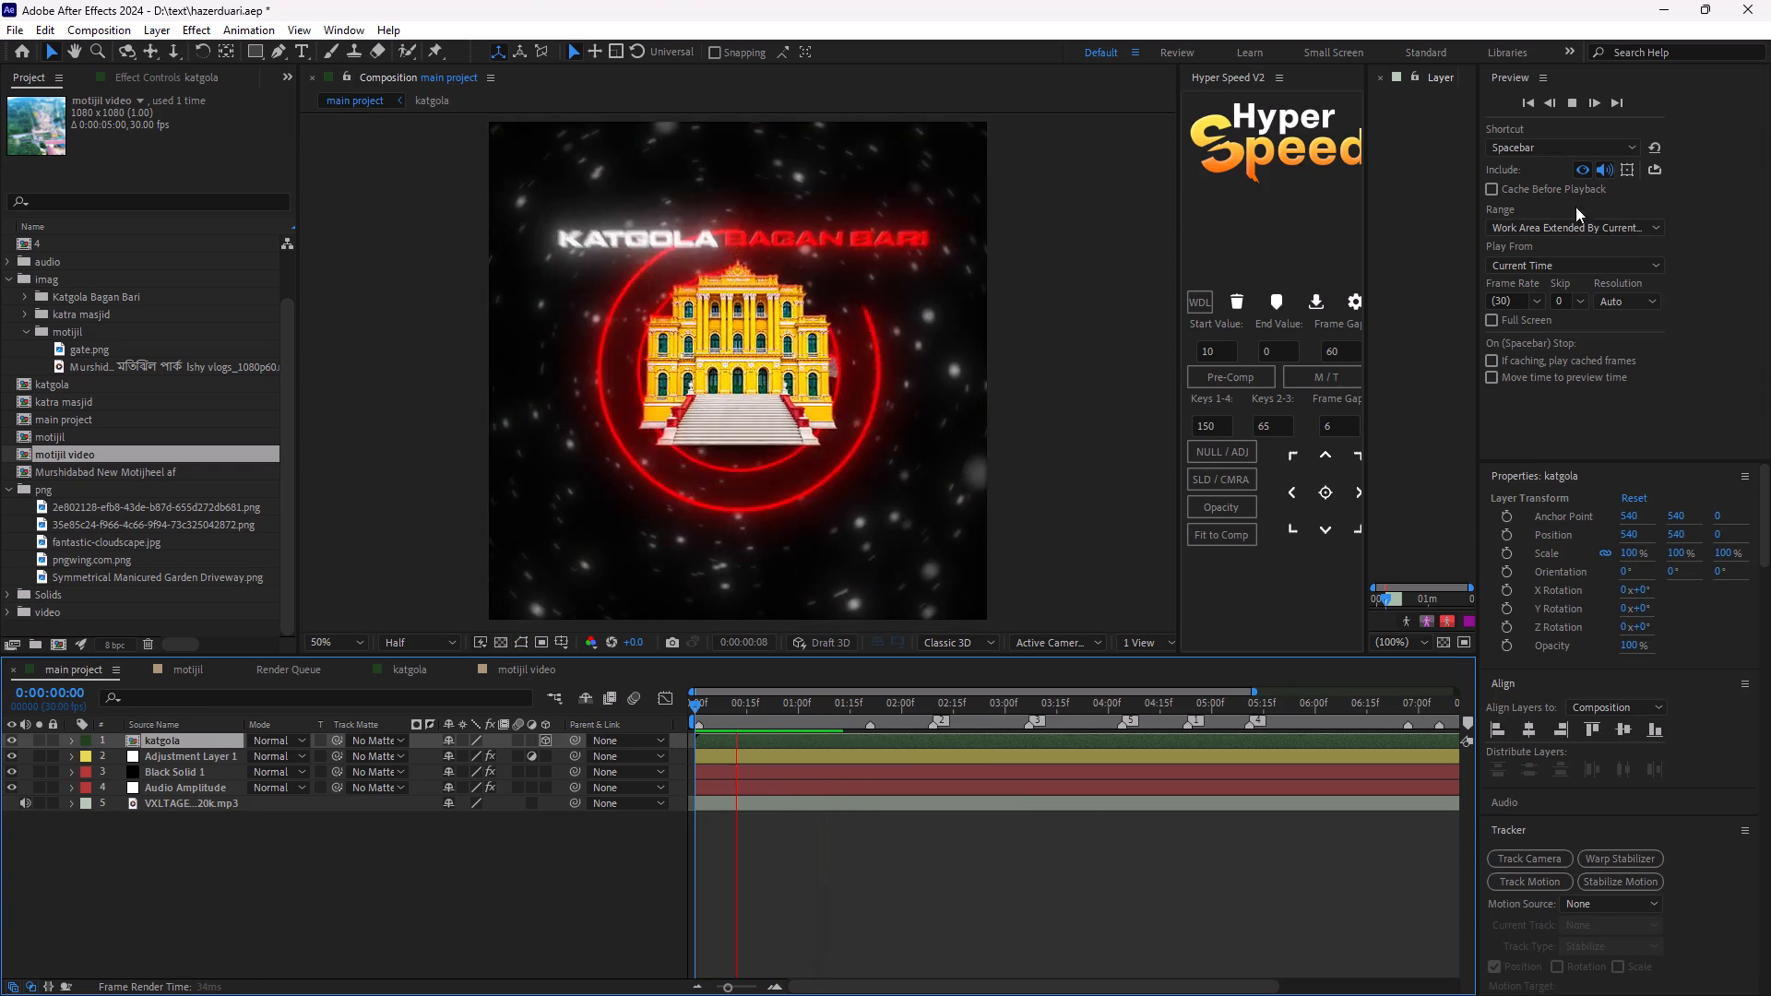
pyautogui.press('space')
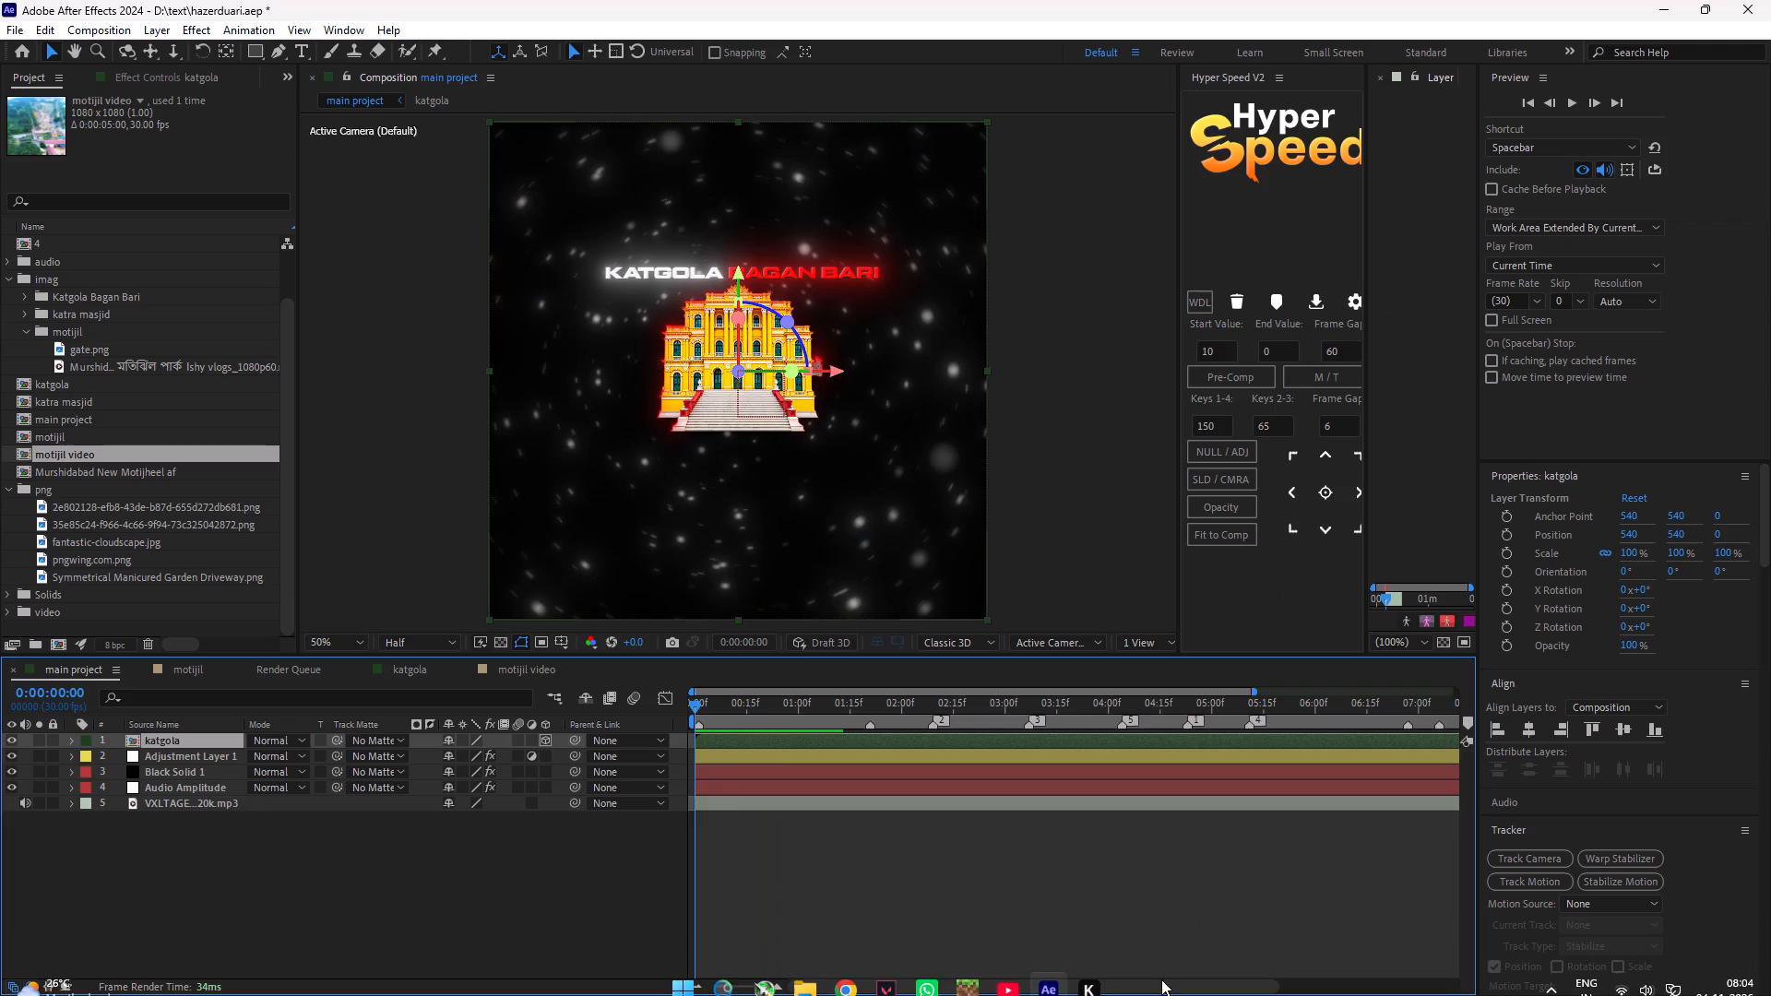